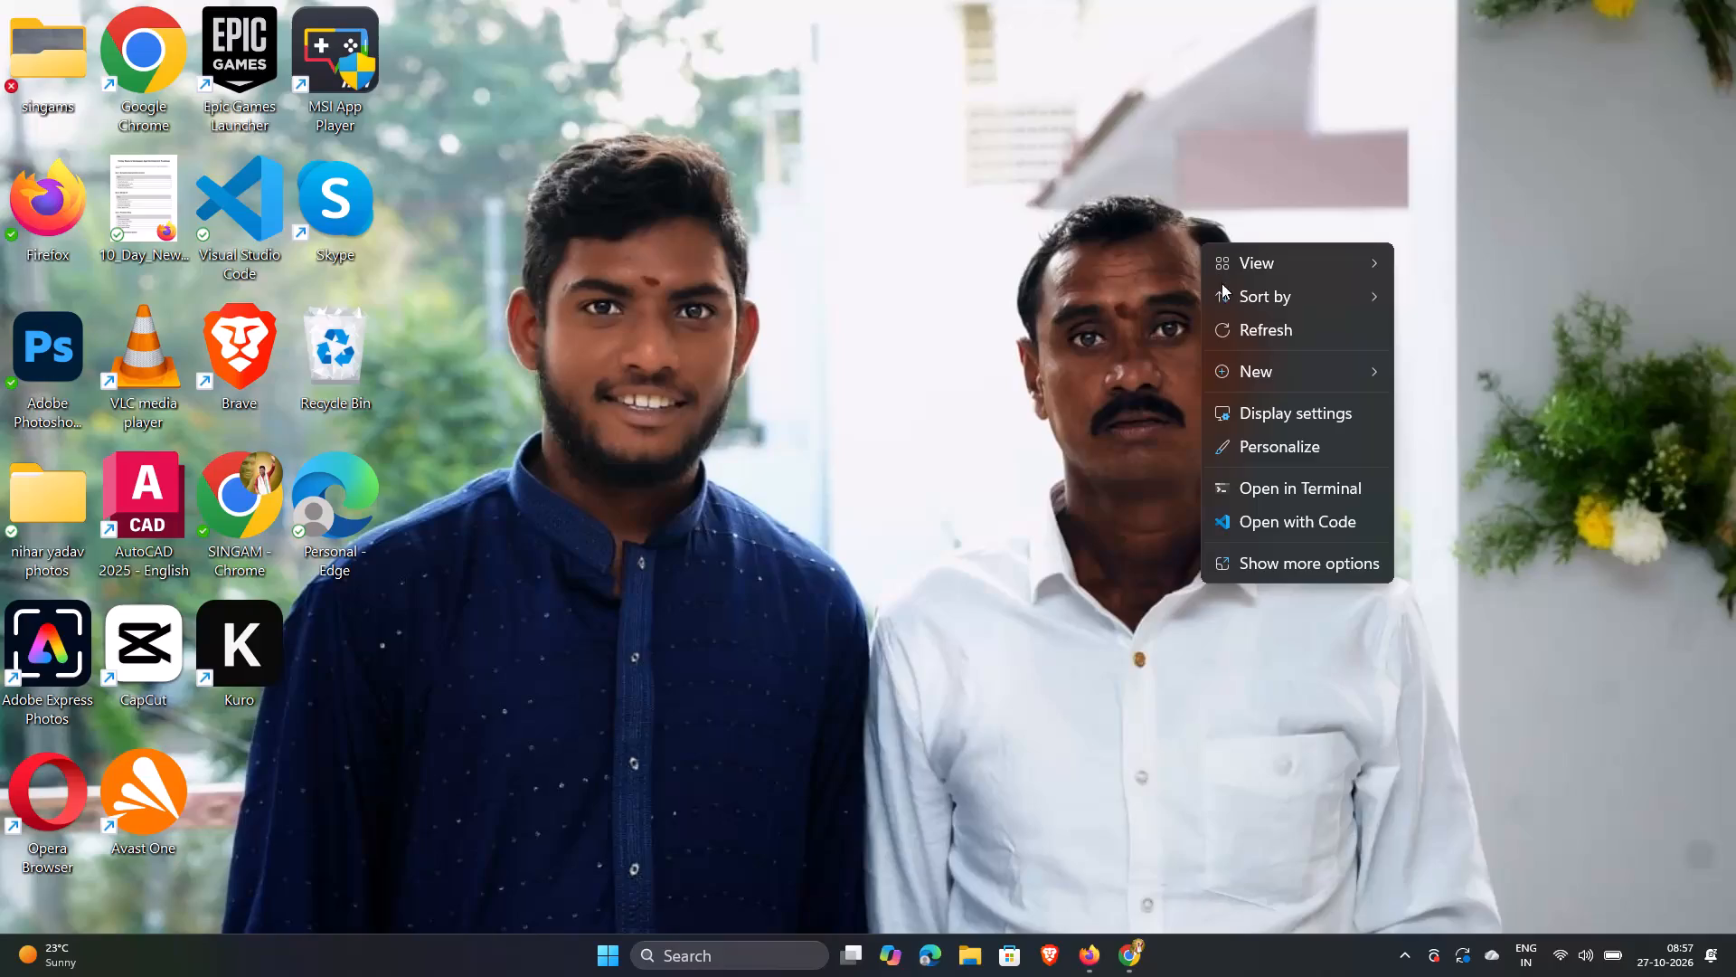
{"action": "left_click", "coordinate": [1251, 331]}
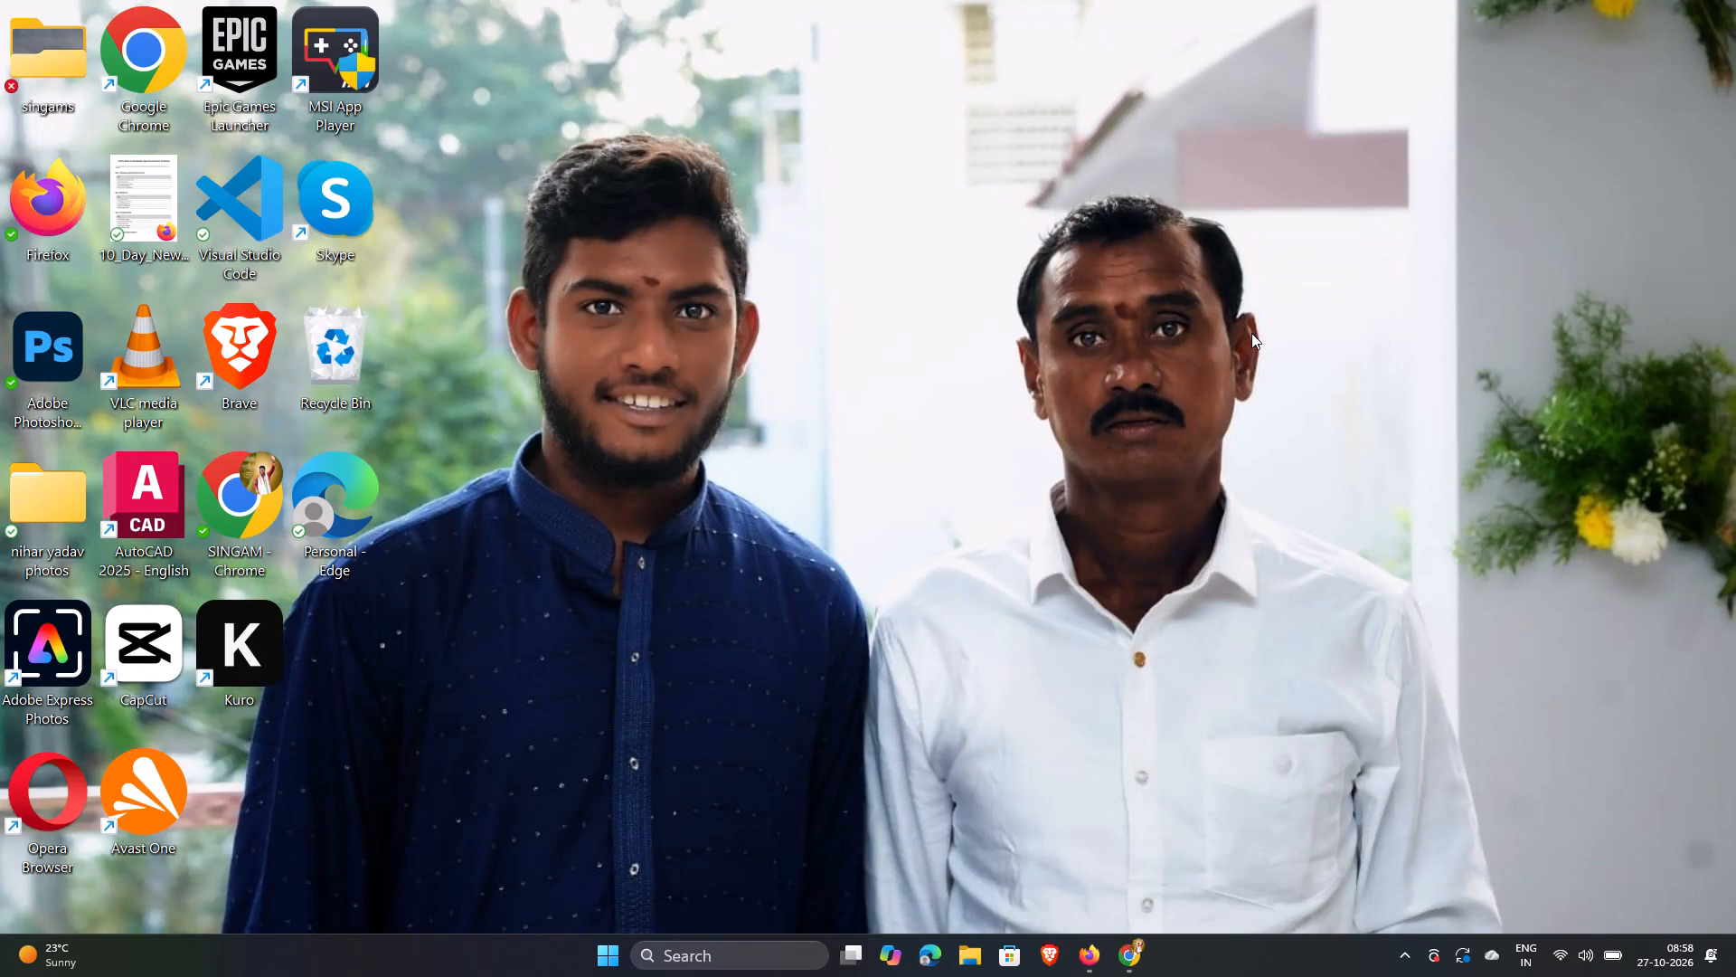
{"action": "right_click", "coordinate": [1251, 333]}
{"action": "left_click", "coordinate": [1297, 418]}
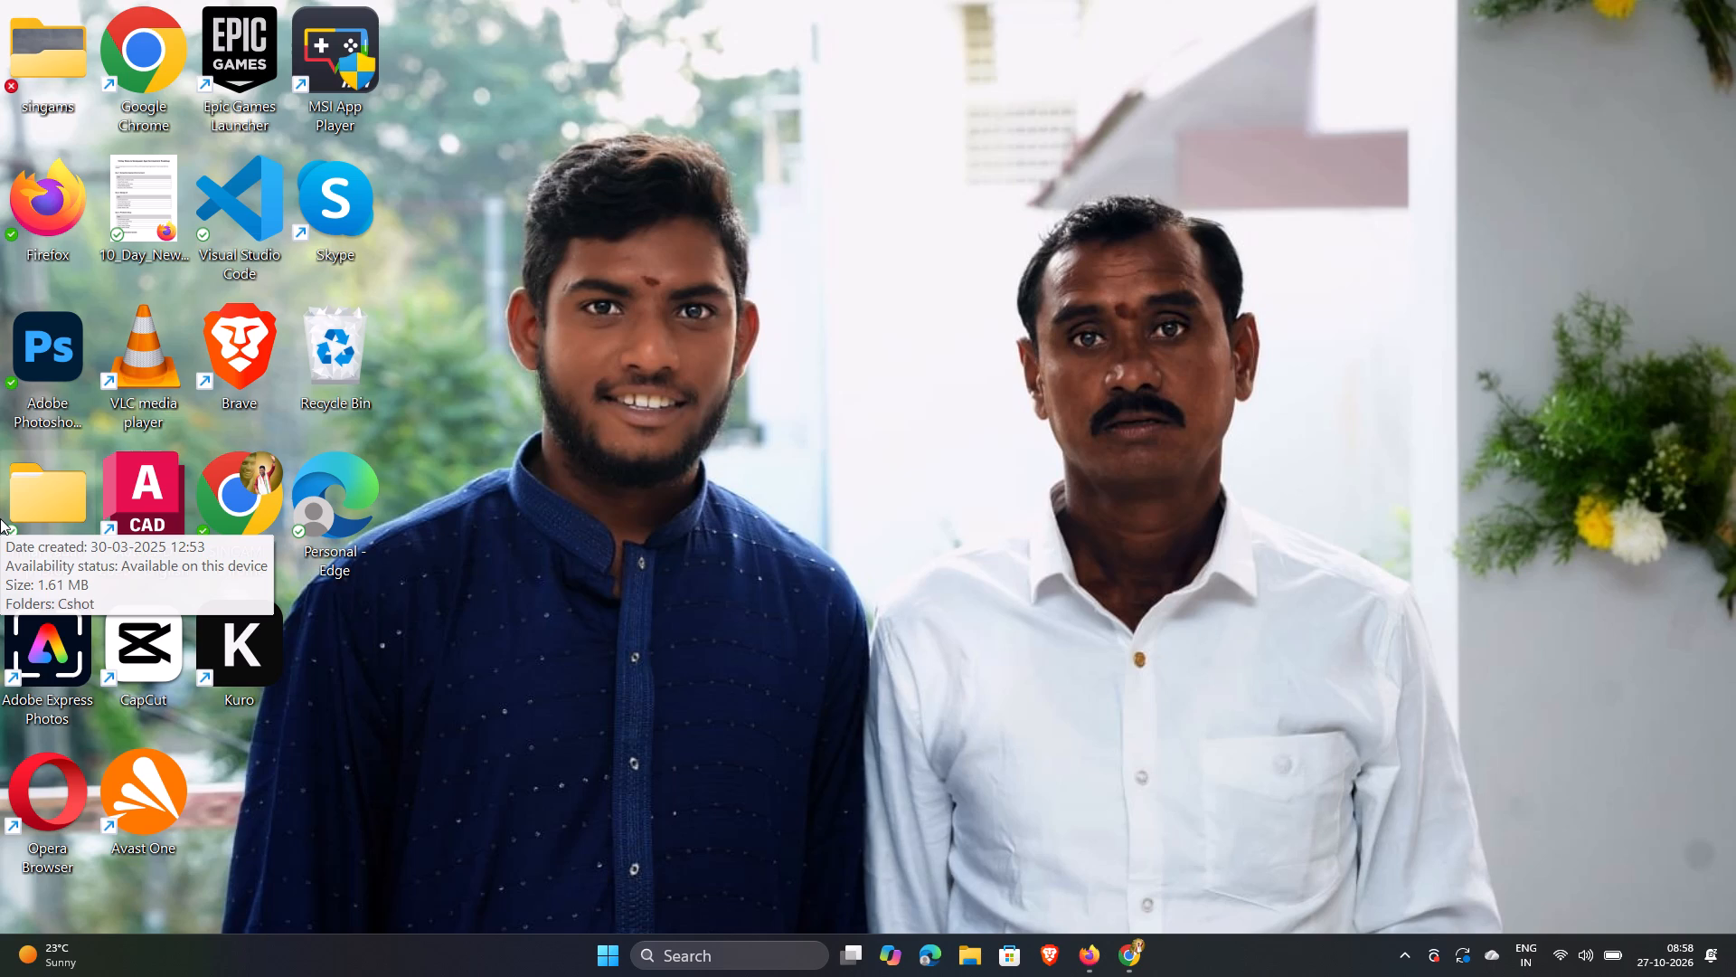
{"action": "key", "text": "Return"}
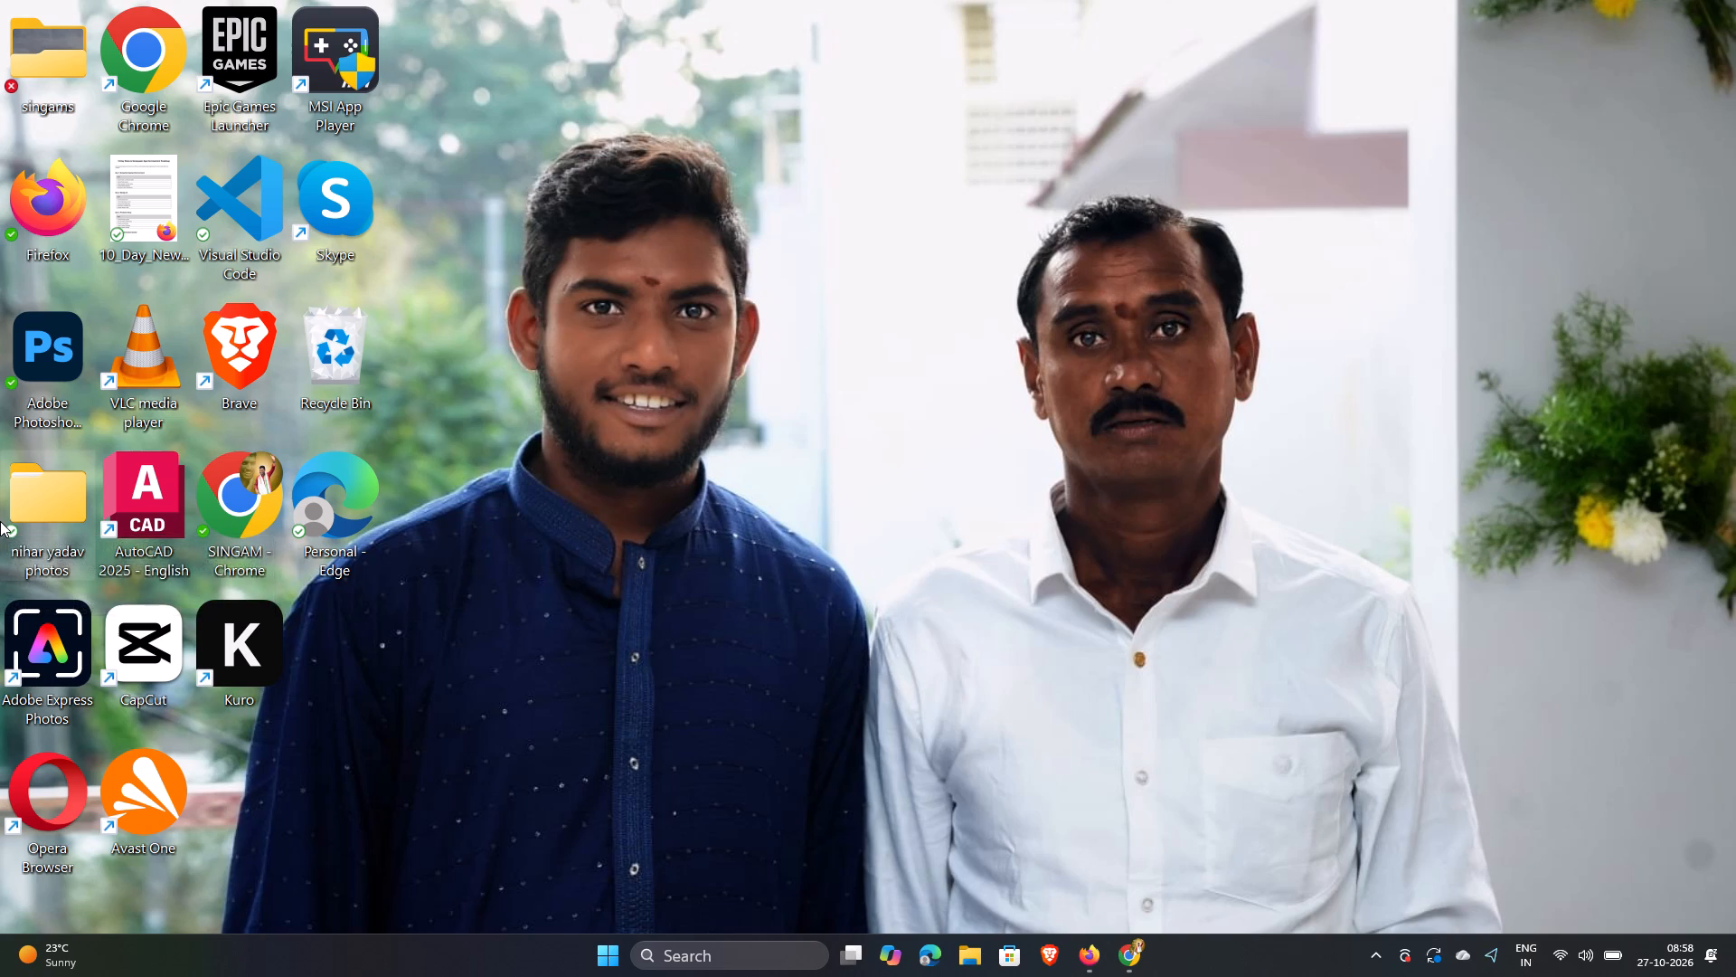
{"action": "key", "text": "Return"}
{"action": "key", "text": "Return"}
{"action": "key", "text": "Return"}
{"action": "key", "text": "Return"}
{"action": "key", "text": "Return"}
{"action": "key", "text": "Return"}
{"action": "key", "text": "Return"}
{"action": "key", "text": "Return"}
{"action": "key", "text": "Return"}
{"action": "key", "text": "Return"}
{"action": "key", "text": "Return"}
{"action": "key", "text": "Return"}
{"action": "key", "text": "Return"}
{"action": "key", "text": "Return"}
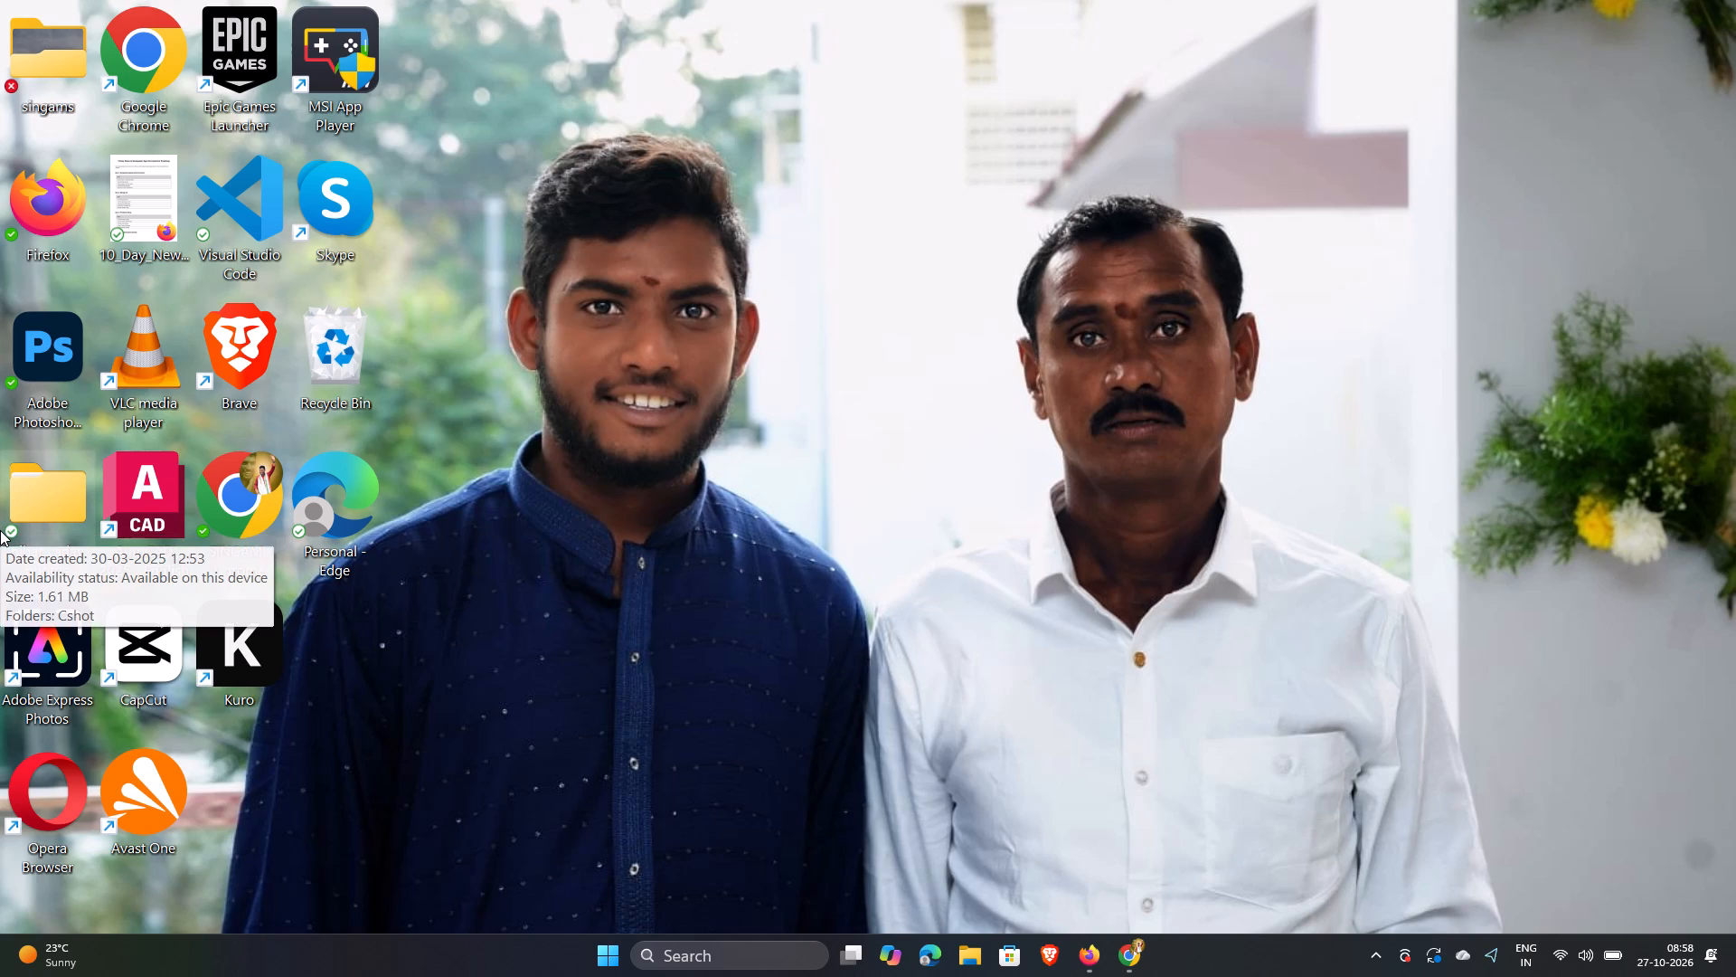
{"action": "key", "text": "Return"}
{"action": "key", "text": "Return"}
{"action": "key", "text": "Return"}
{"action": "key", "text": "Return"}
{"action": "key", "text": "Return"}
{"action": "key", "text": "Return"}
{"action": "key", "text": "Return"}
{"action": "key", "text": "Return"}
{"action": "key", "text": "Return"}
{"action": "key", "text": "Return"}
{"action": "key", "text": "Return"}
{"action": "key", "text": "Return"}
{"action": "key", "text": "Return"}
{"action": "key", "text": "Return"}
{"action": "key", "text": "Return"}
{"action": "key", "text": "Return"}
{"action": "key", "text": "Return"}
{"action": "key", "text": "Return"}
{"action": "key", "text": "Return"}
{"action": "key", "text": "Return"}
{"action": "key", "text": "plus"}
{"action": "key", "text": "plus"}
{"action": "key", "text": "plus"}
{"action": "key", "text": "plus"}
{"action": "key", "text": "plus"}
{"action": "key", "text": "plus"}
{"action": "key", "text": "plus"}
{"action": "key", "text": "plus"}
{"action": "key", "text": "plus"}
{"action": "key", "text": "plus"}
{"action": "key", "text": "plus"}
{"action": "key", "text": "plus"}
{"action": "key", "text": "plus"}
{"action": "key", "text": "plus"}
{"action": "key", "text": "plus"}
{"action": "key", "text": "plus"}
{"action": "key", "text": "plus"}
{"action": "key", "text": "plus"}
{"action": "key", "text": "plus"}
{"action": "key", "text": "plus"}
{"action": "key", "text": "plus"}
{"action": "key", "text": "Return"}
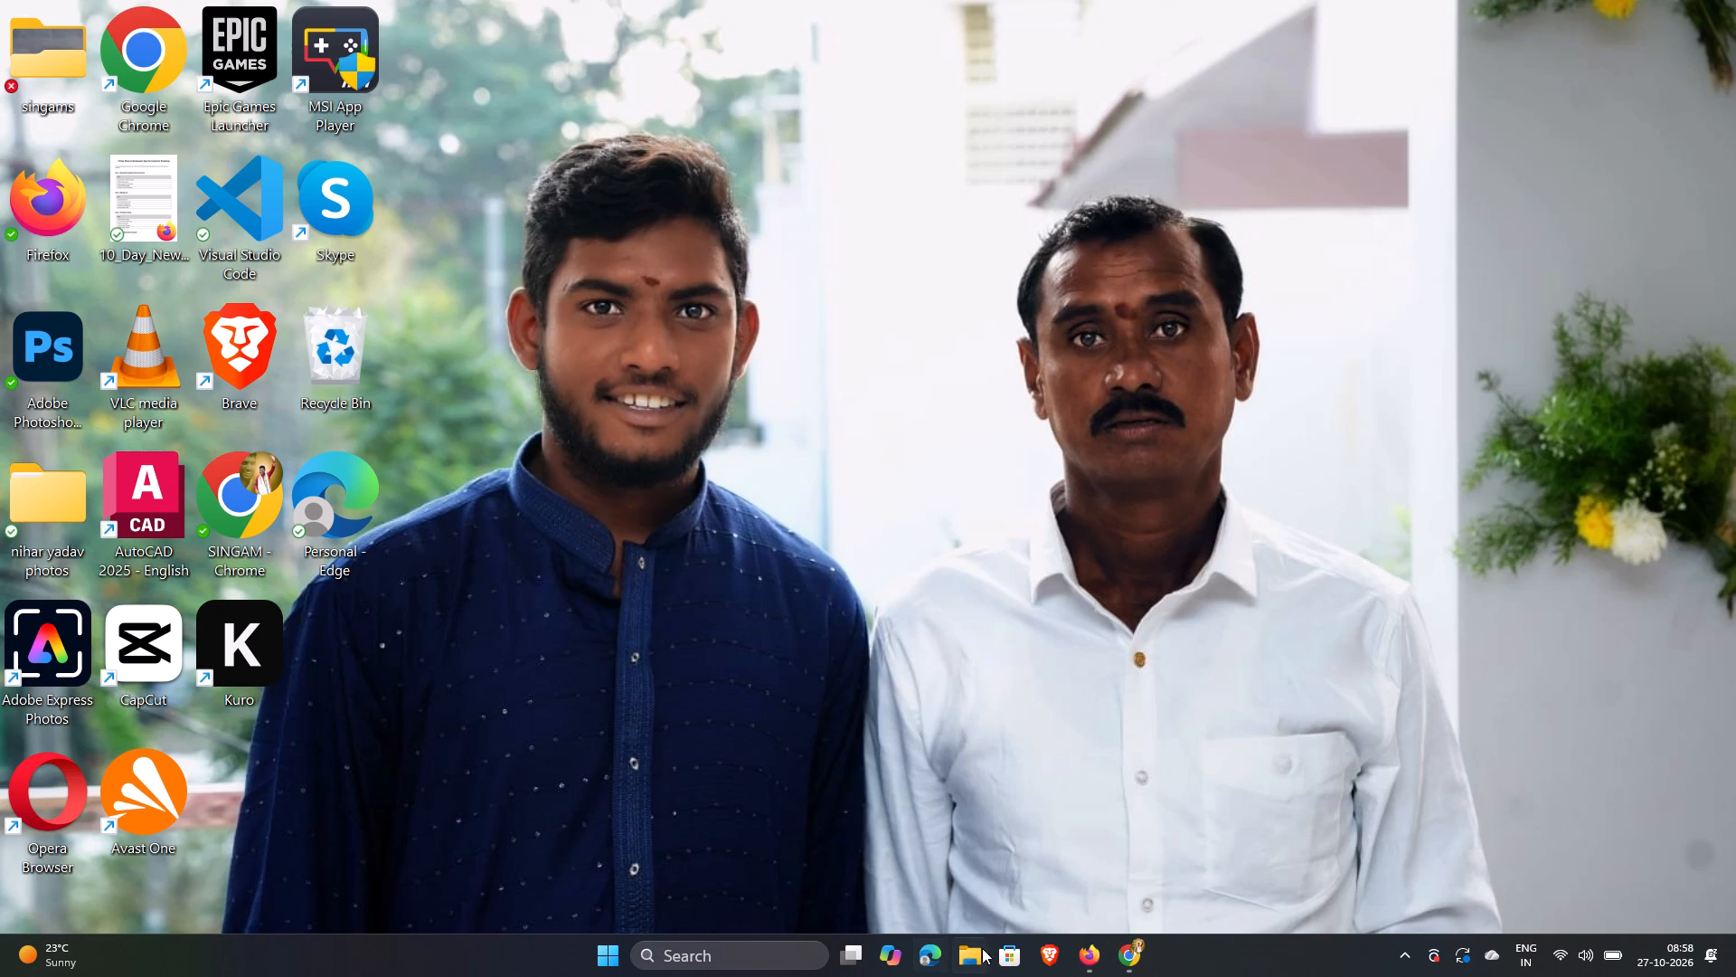
Launch Google Chrome and open a browser window with the profile marked by the pink N.
{"action": "double_click", "coordinate": [1124, 963]}
{"action": "double_click", "coordinate": [160, 72]}
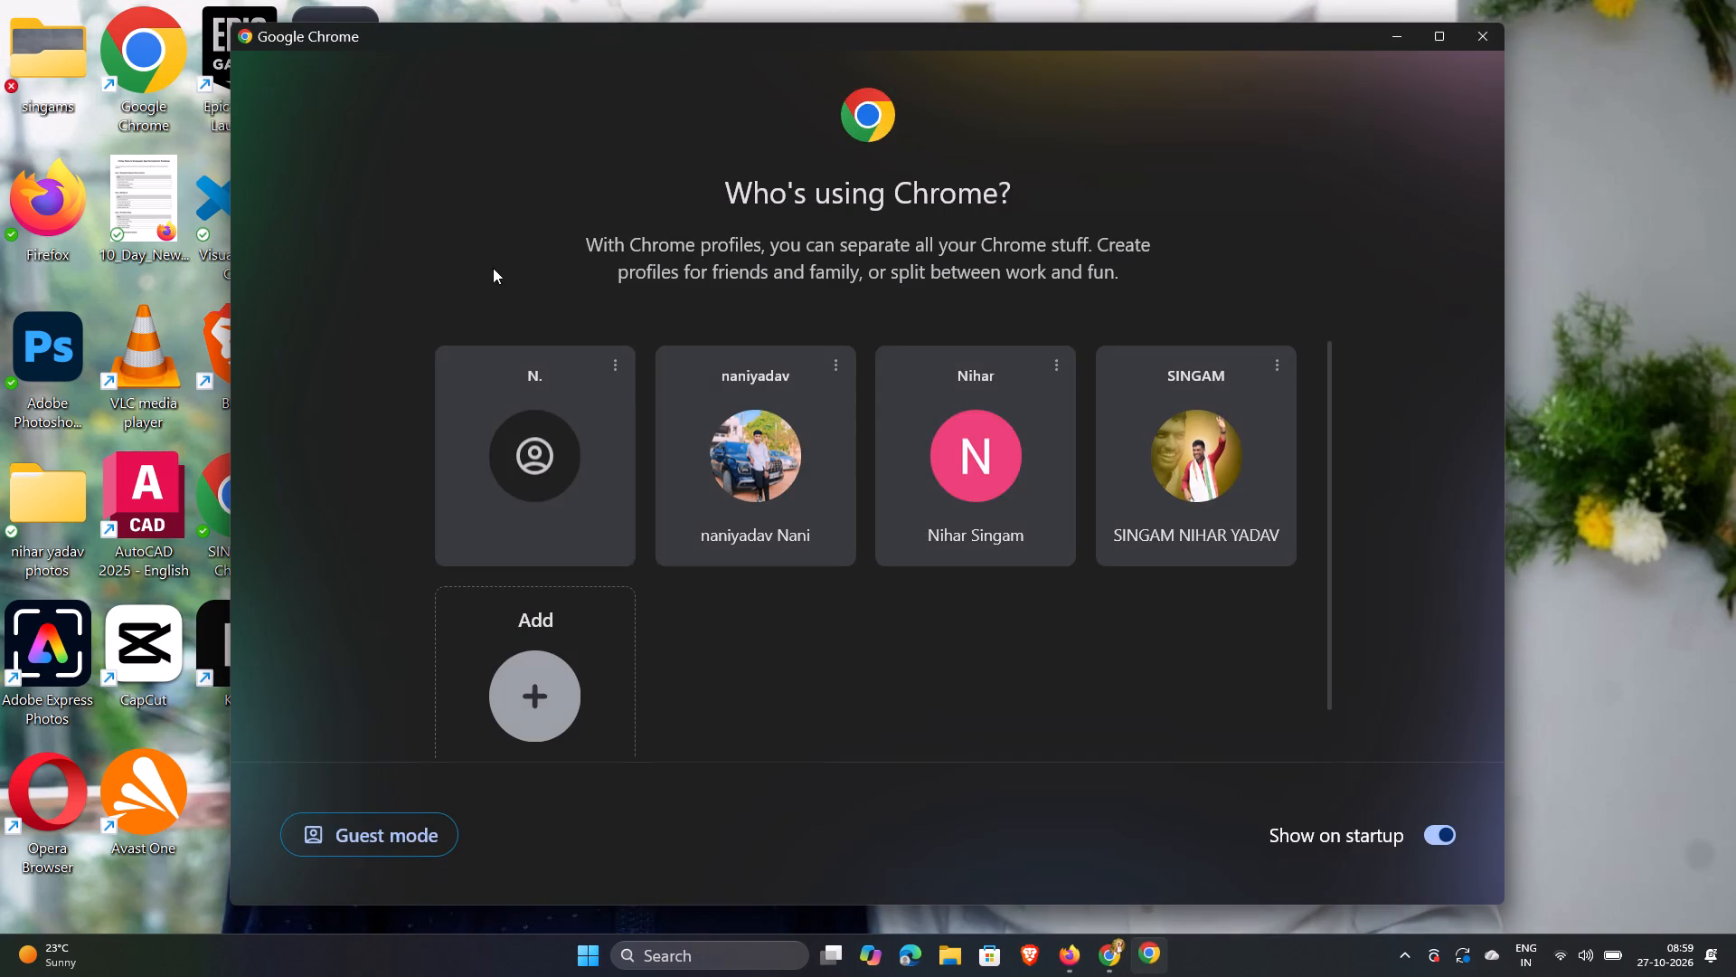
{"action": "left_click", "coordinate": [923, 461]}
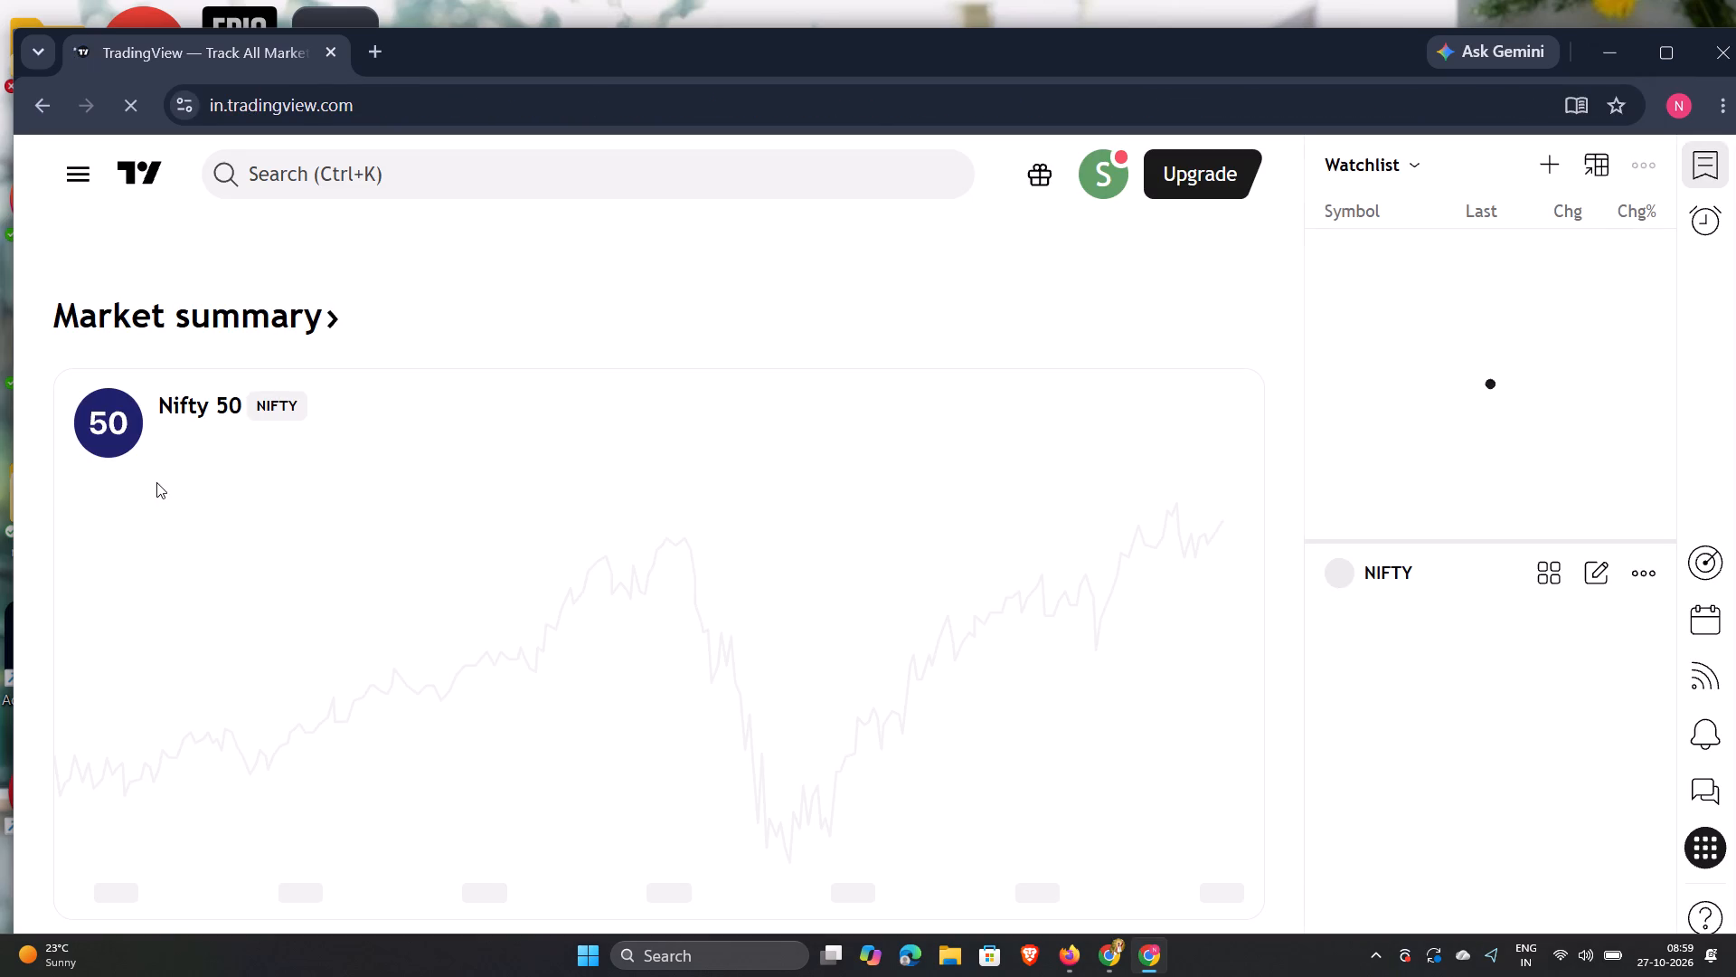
Open TradingView's Supercharts product and dismiss the tip about indicator templates.
{"action": "double_click", "coordinate": [80, 178]}
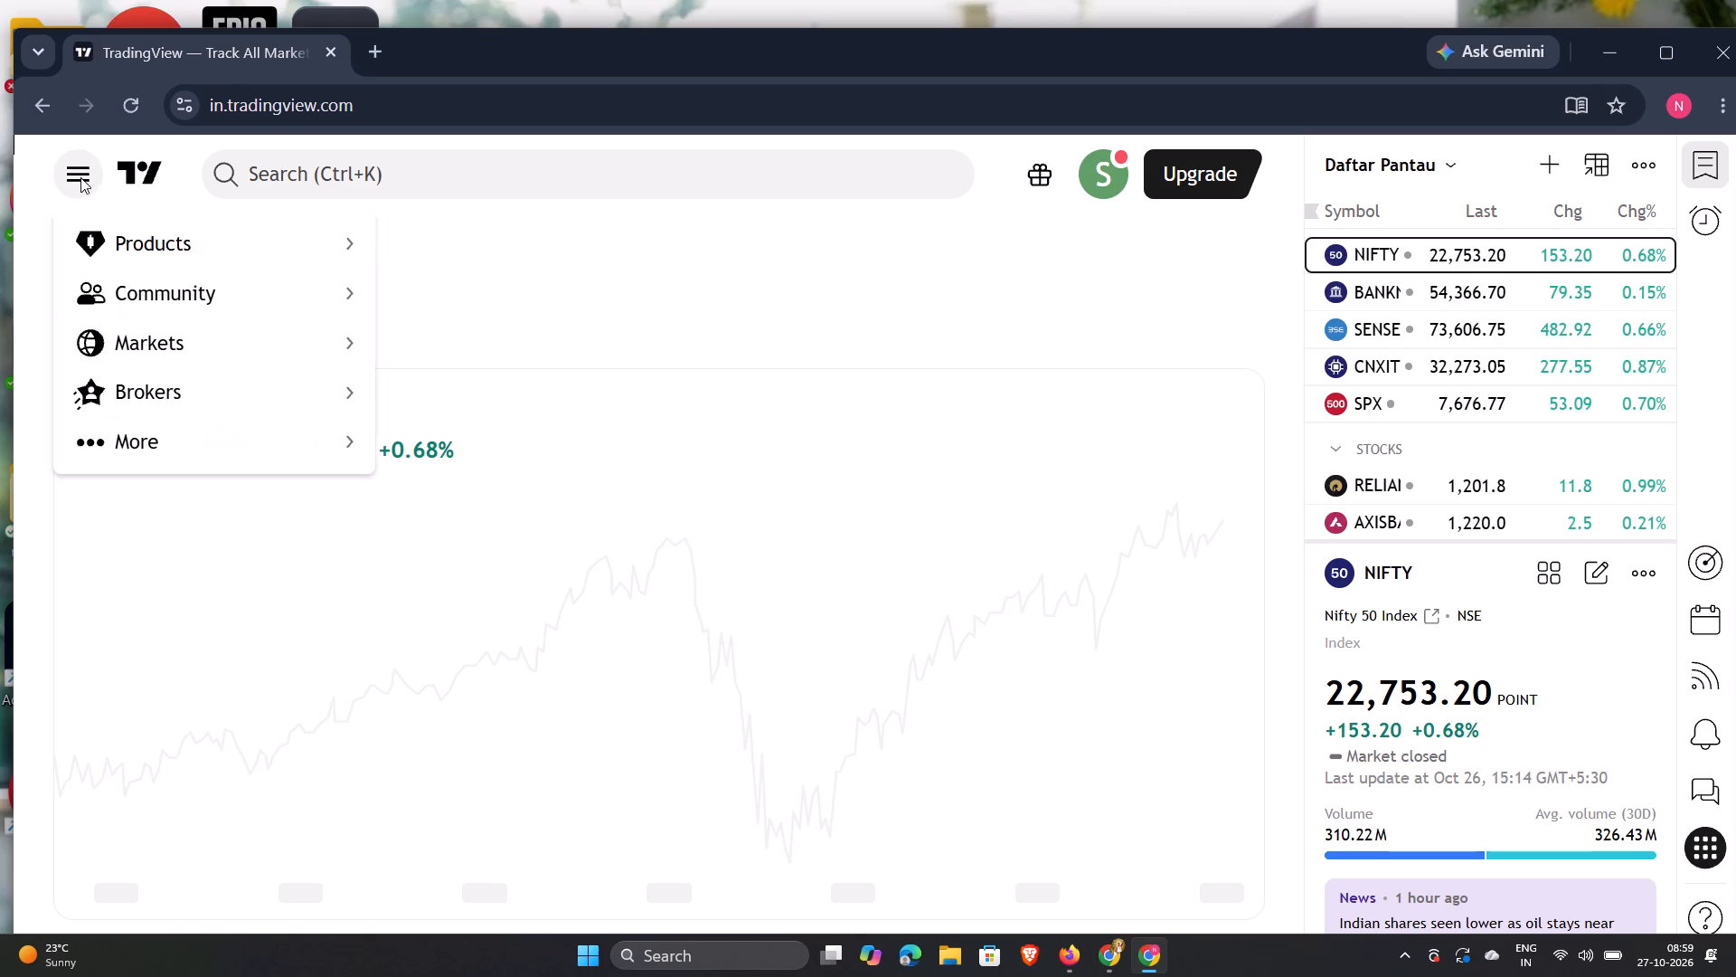
{"action": "left_click", "coordinate": [131, 233]}
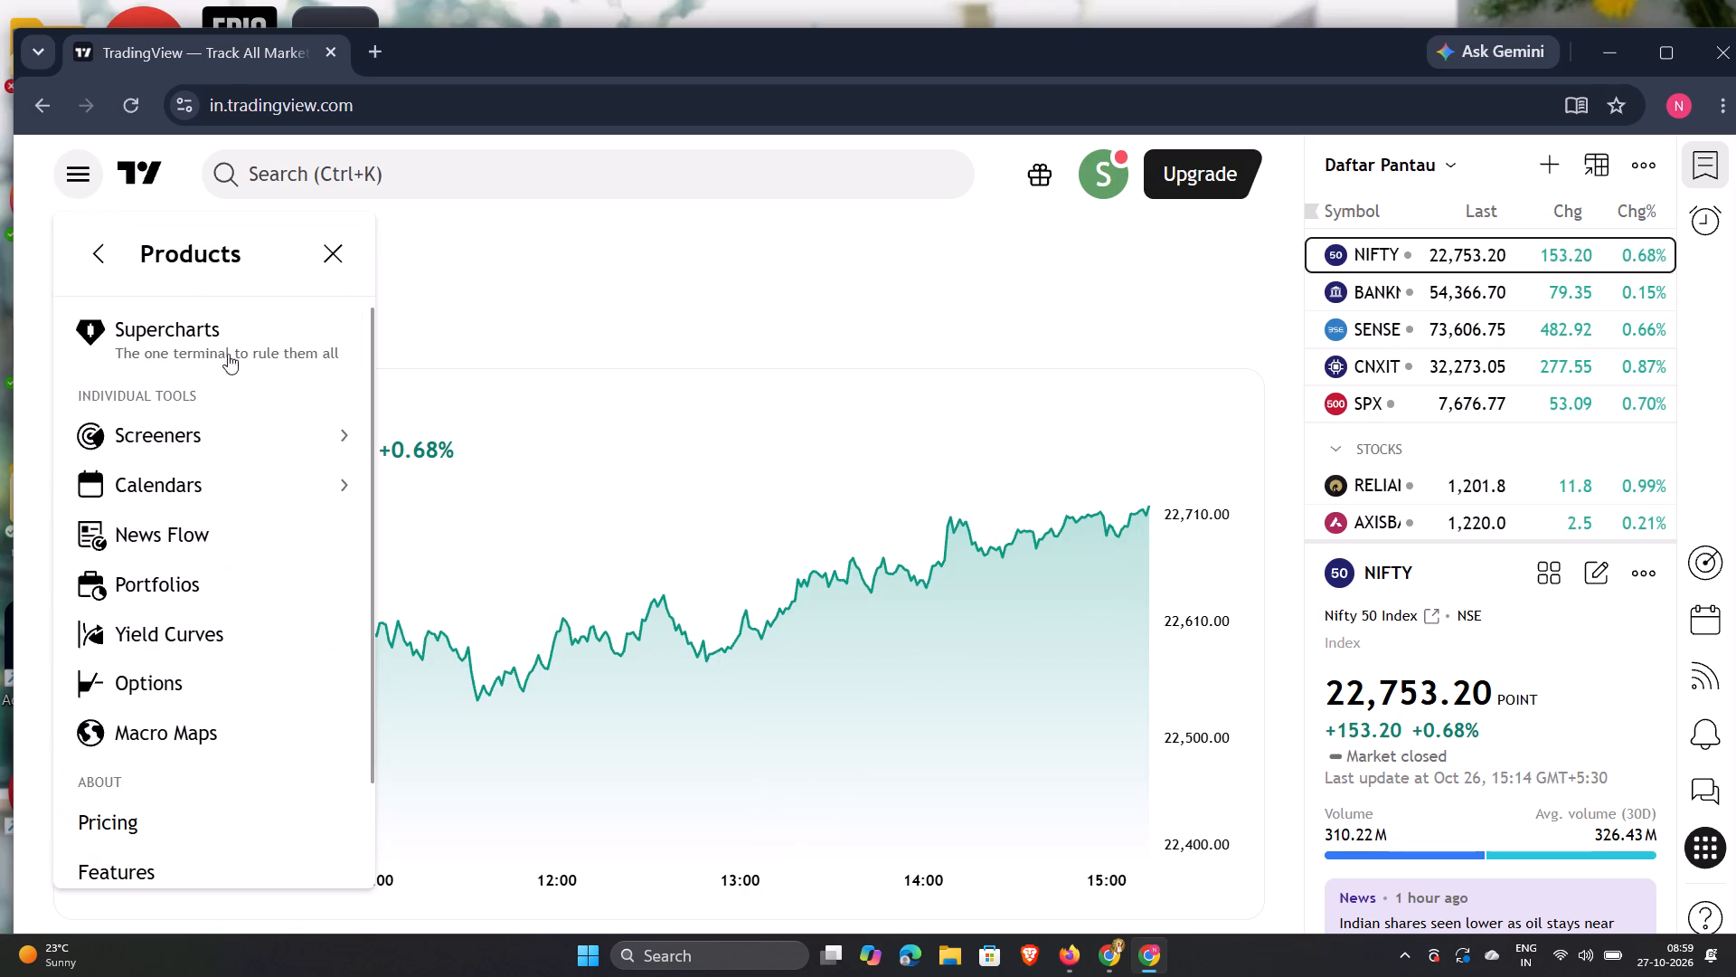
{"action": "left_click", "coordinate": [230, 289]}
{"action": "left_click_drag", "start_coordinate": [232, 299], "coordinate": [232, 359]}
{"action": "double_click", "coordinate": [232, 359]}
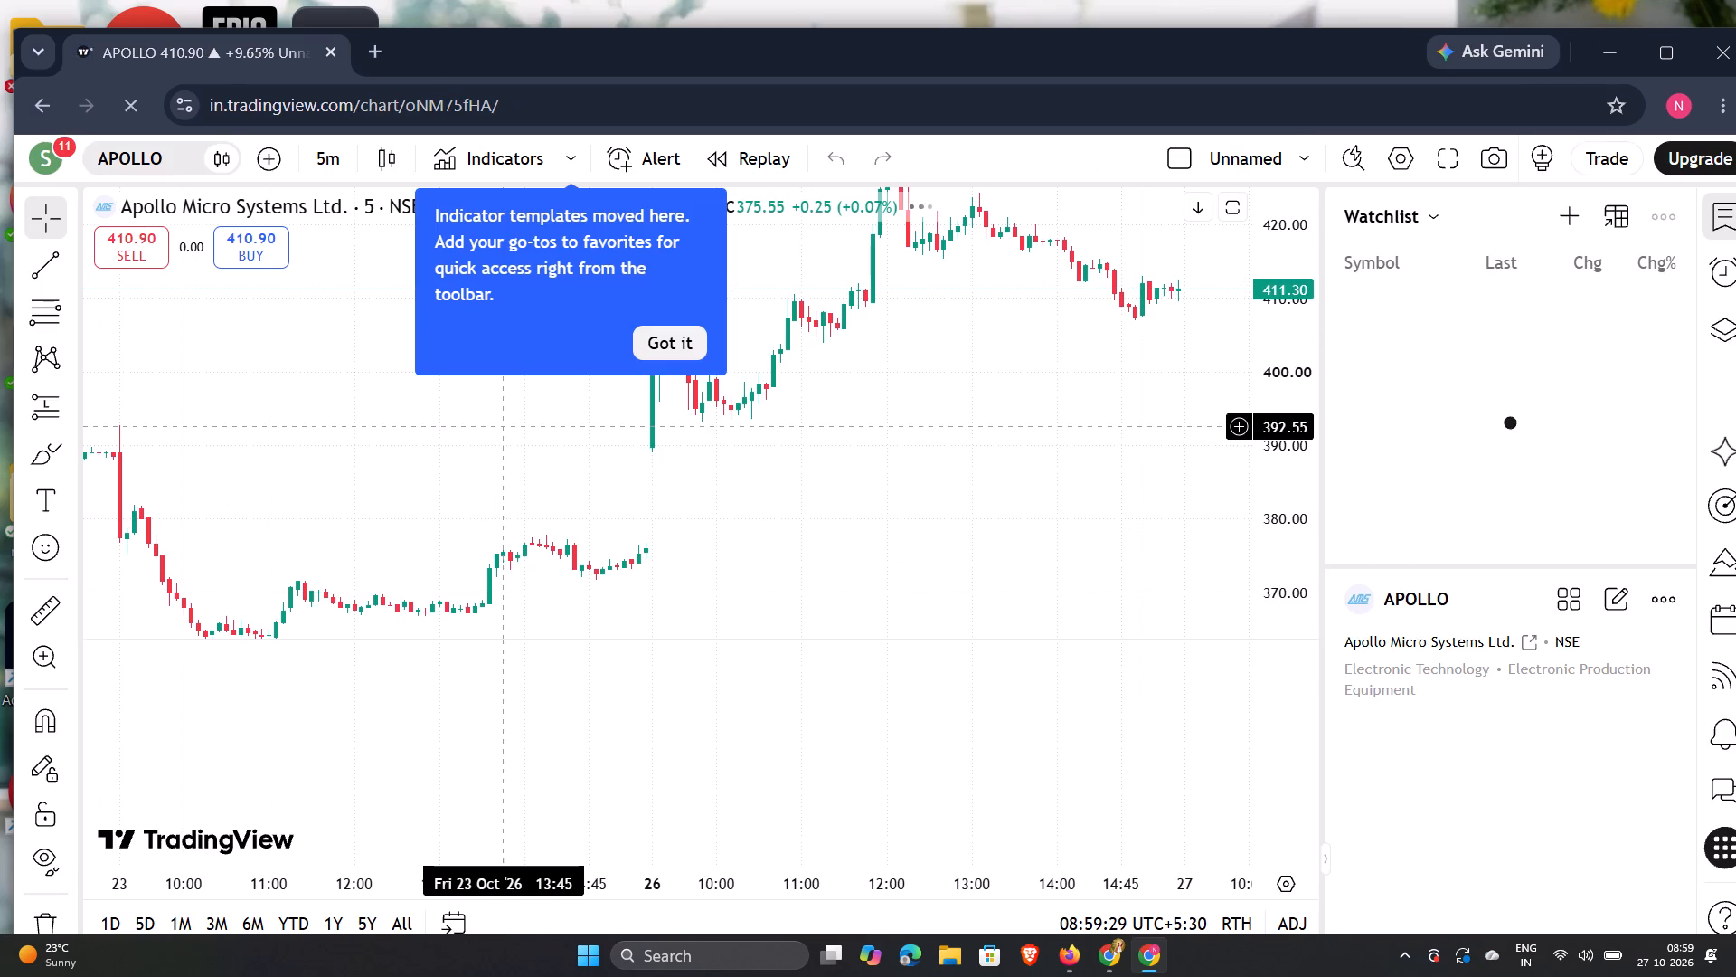
{"action": "left_click", "coordinate": [650, 336]}
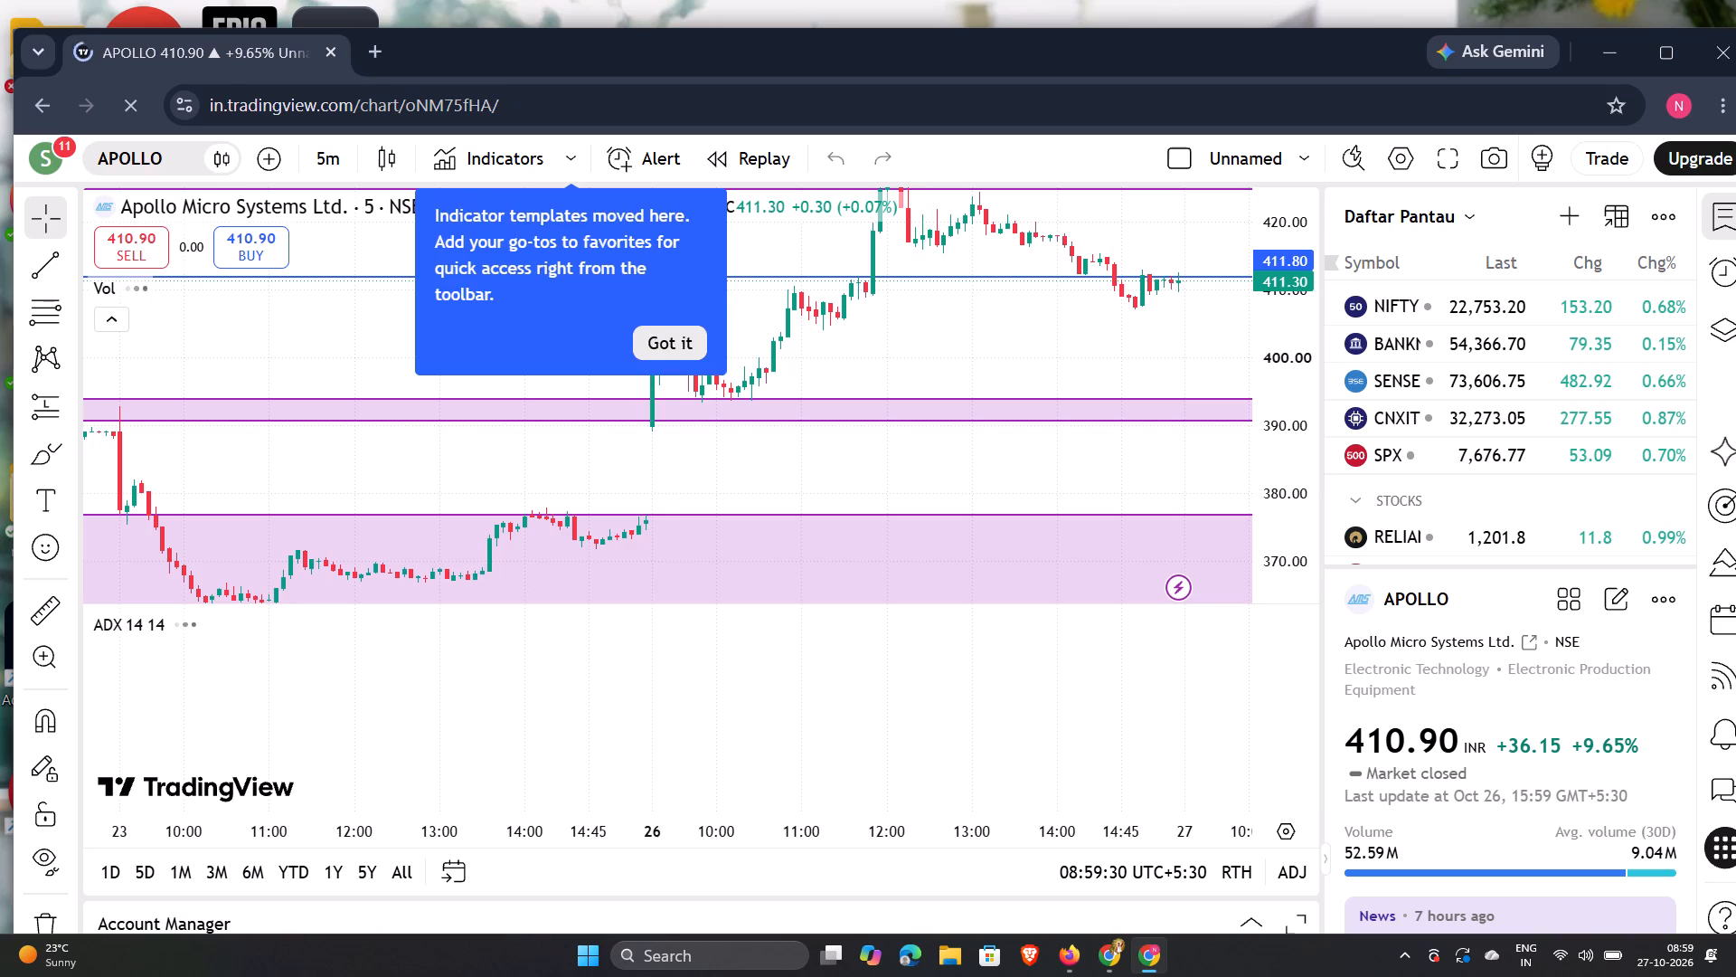
Maximize the APOLLO price pane so that it fills the chart area.
{"action": "scroll", "coordinate": [920, 313], "scroll_direction": "down", "scroll_amount": 3}
{"action": "left_click_drag", "start_coordinate": [1056, 317], "coordinate": [924, 498]}
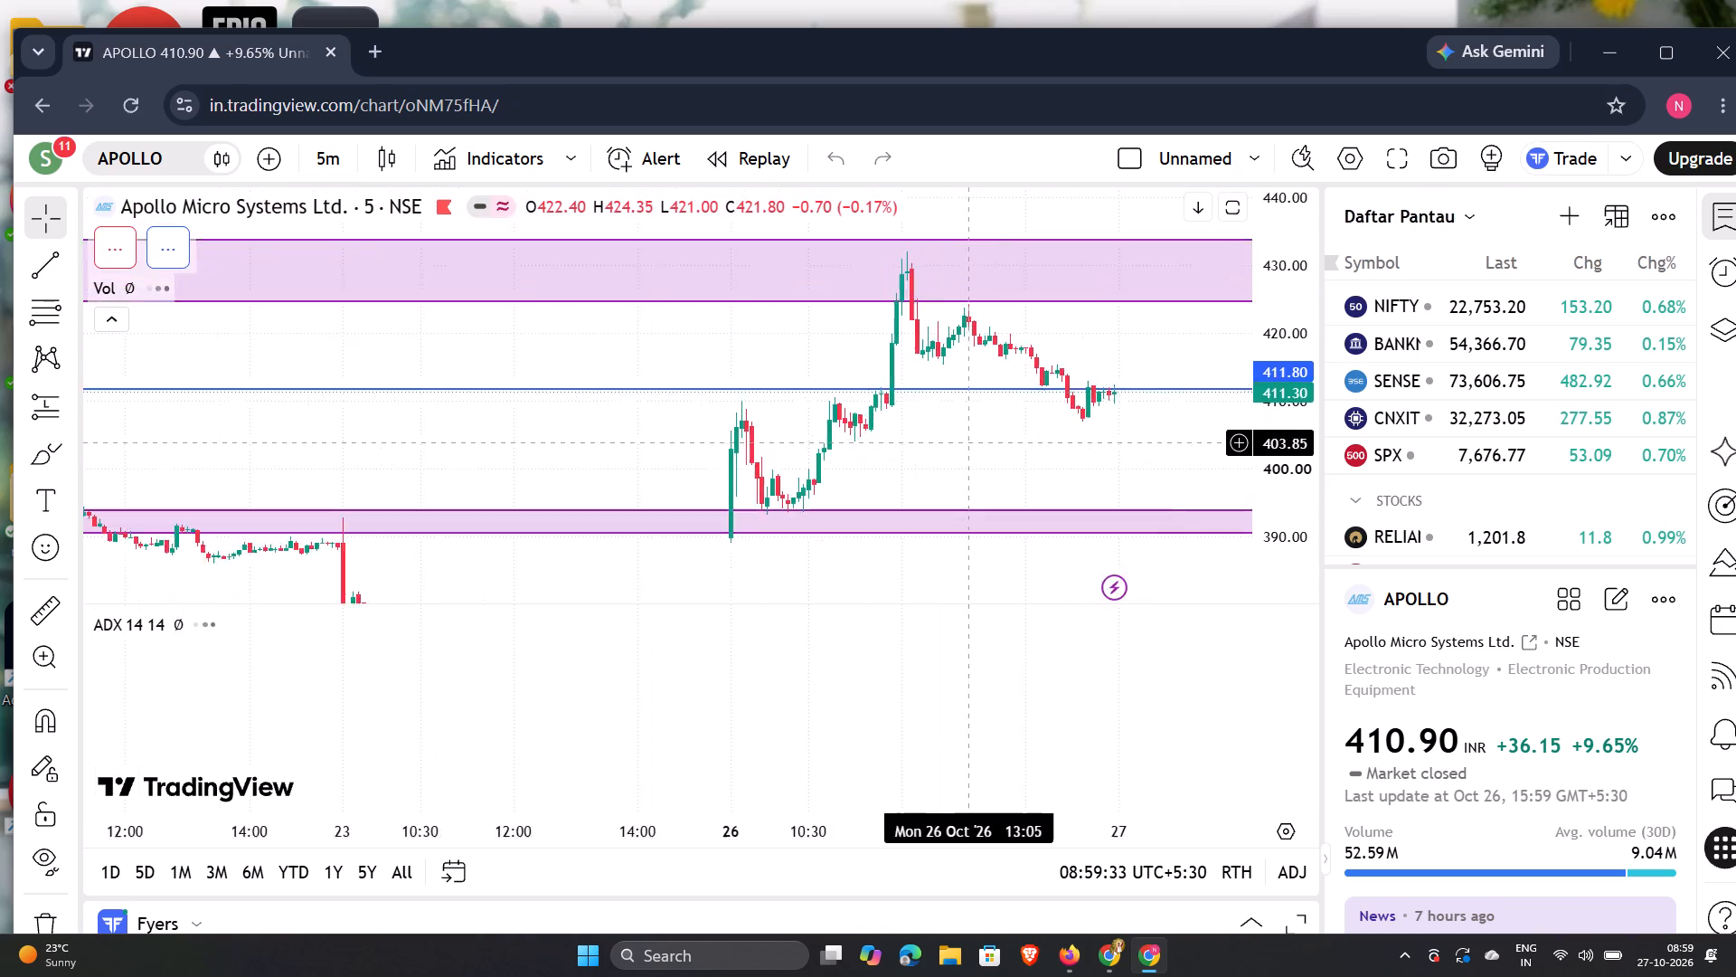
{"action": "left_click_drag", "start_coordinate": [924, 498], "coordinate": [918, 510]}
{"action": "double_click", "coordinate": [918, 512]}
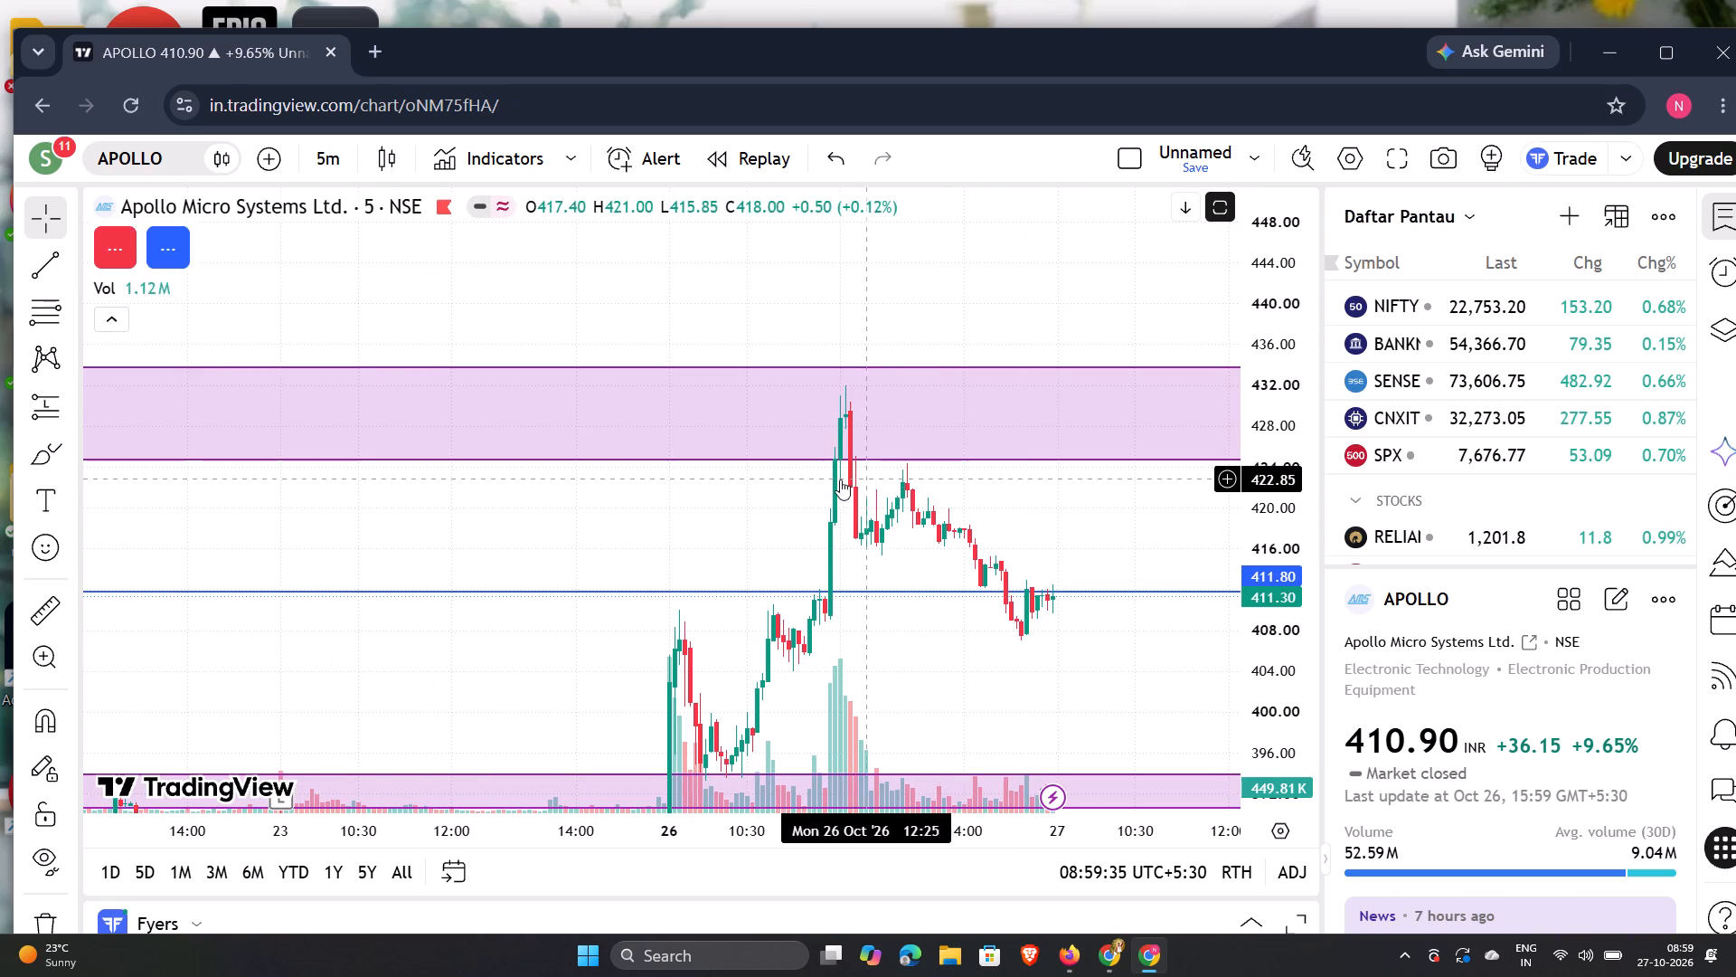
Examine APOLLO's recent 5-minute price action against the purple zones at different scales.
{"action": "scroll", "coordinate": [1001, 479], "scroll_direction": "down", "scroll_amount": 4}
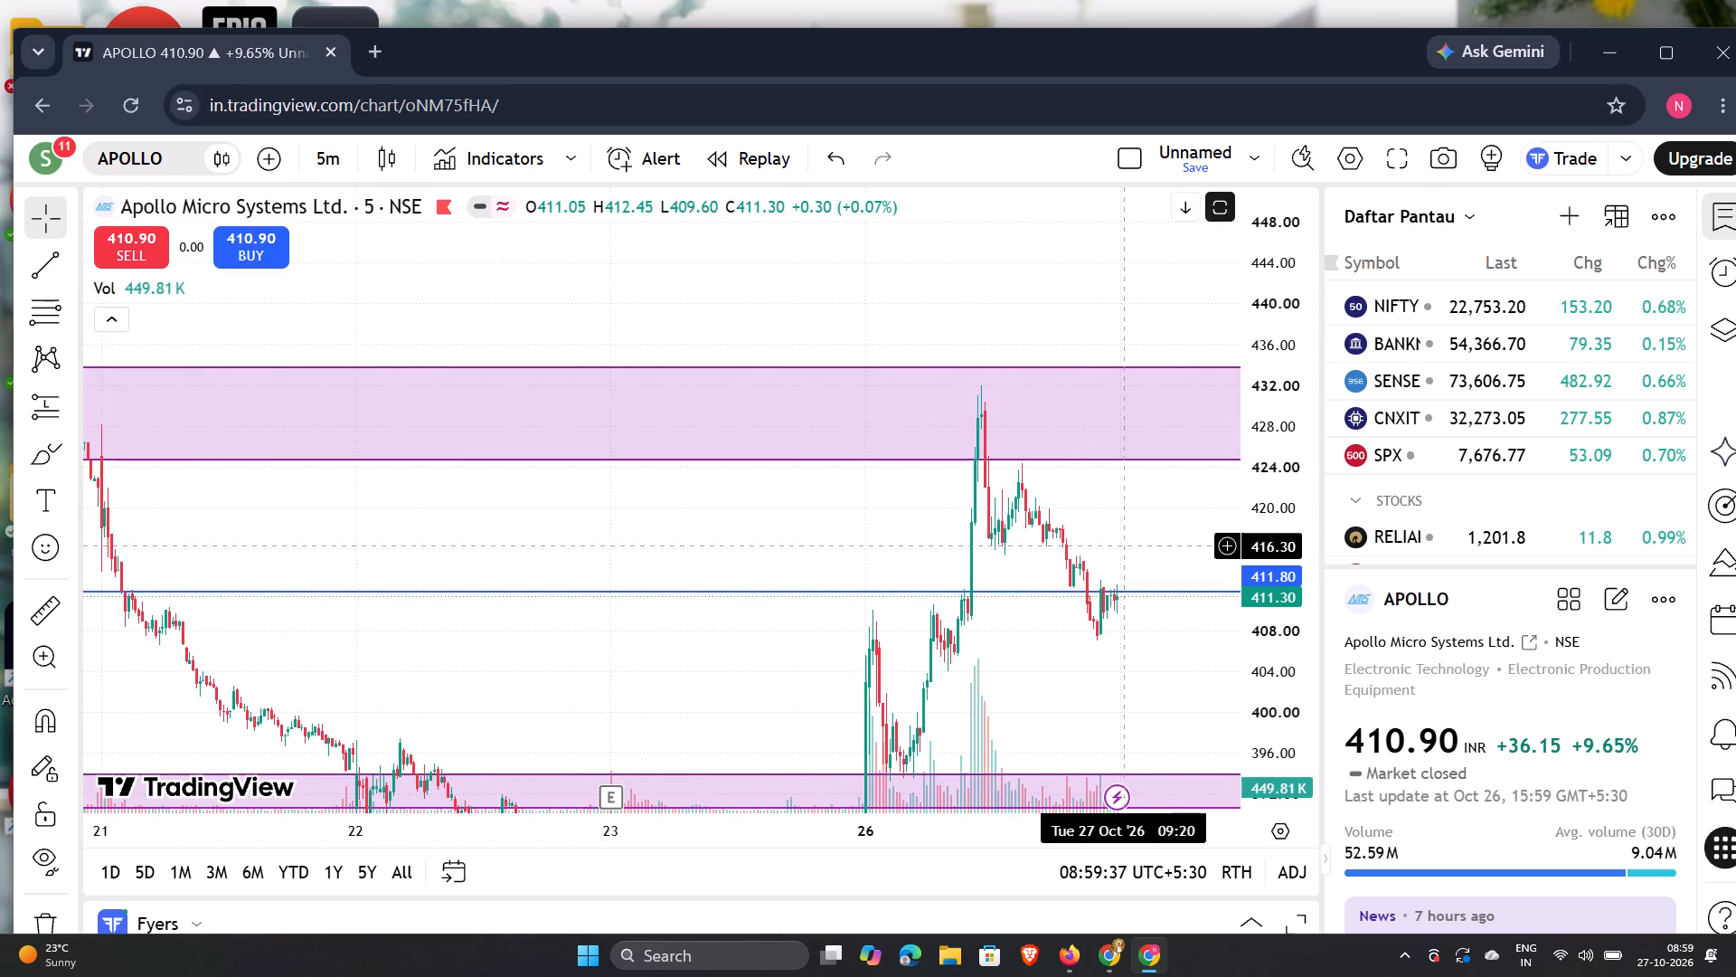
{"action": "scroll", "coordinate": [1278, 488], "scroll_direction": "down", "scroll_amount": 6}
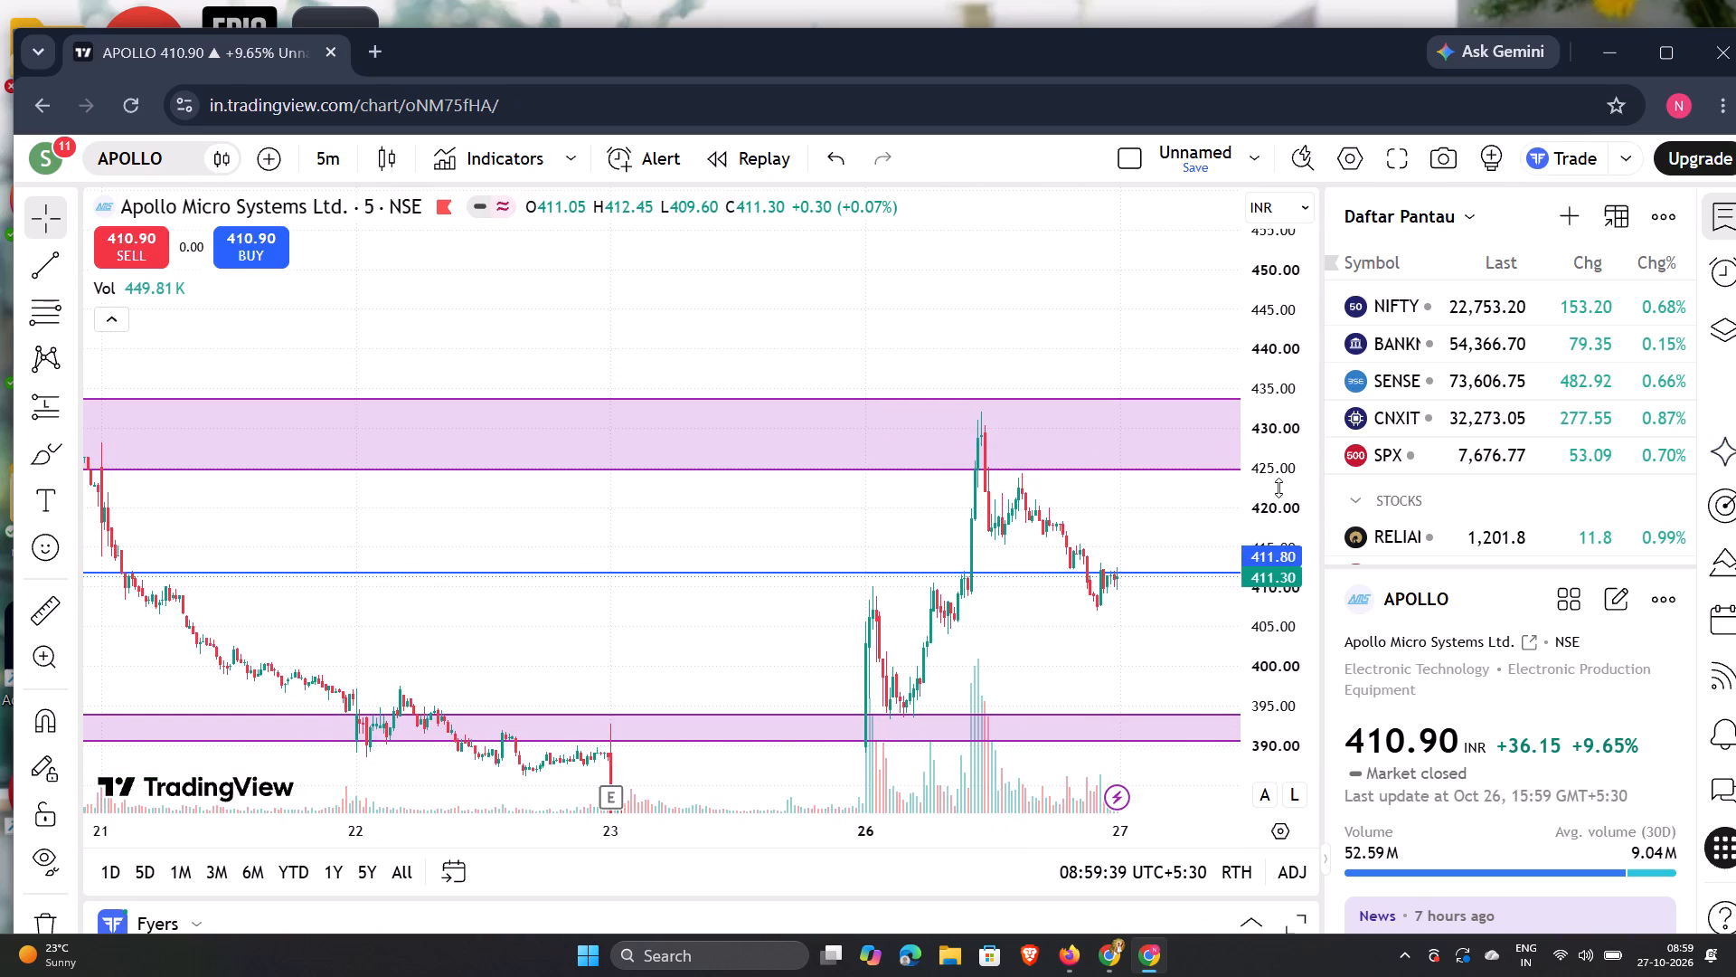
{"action": "left_click_drag", "start_coordinate": [1068, 607], "coordinate": [1015, 461]}
{"action": "left_click_drag", "start_coordinate": [1012, 449], "coordinate": [1009, 437]}
{"action": "triple_click", "coordinate": [1006, 425]}
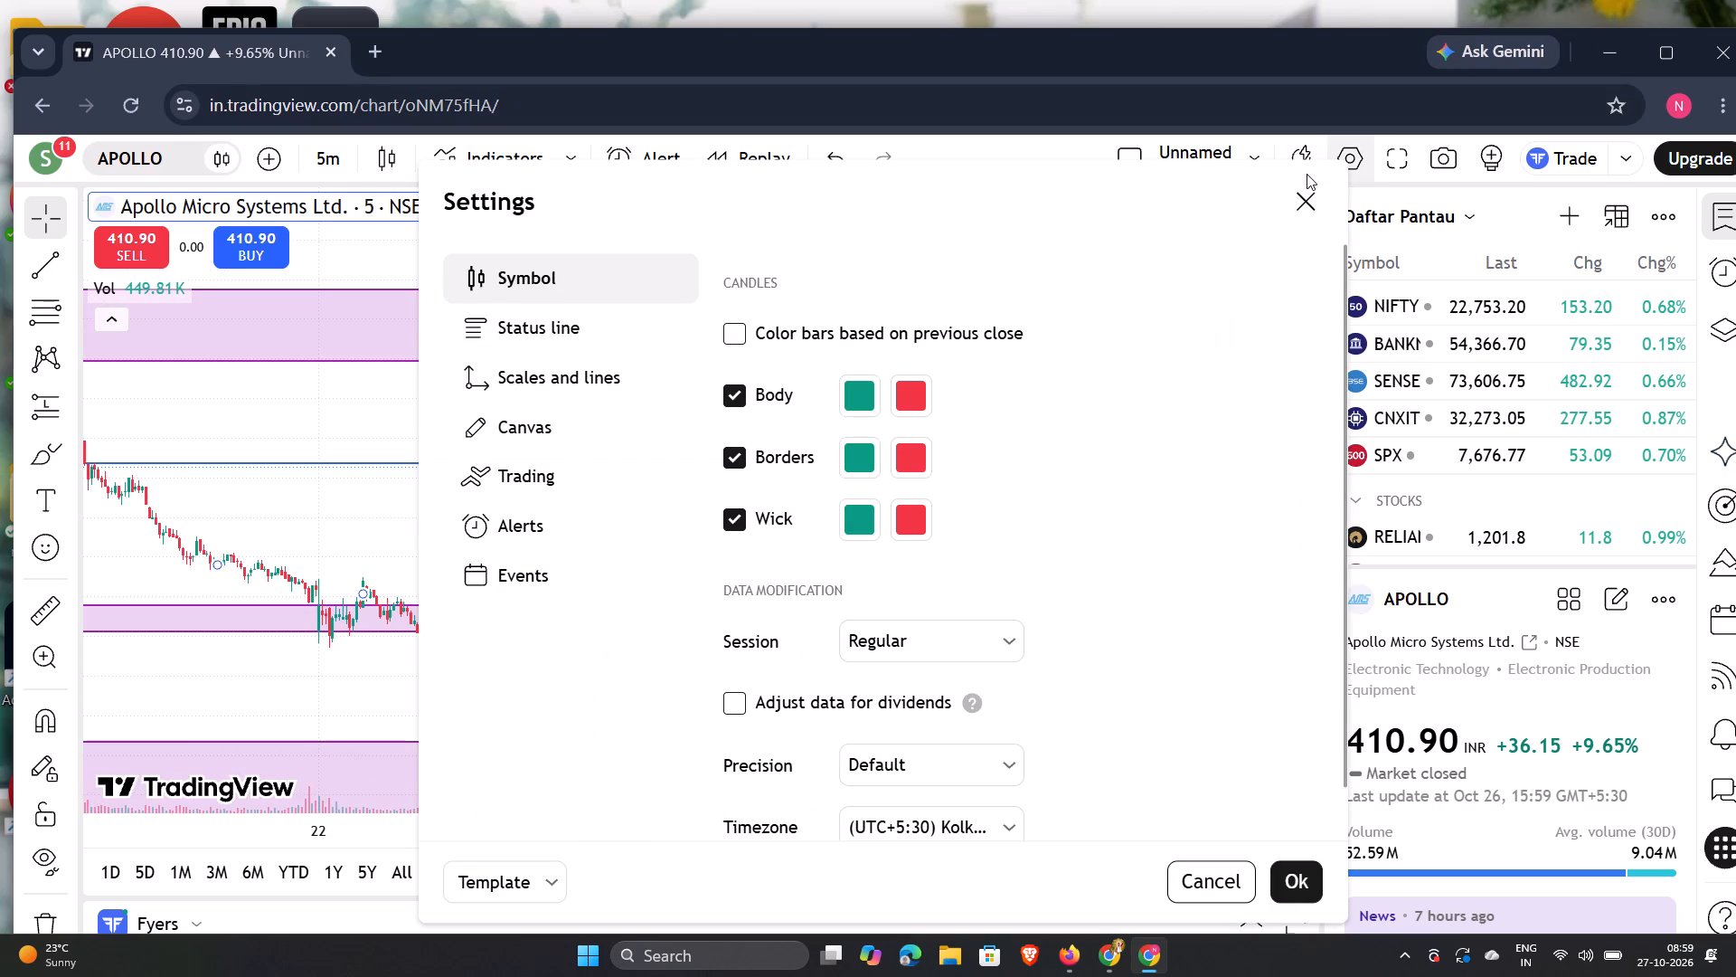
{"action": "left_click", "coordinate": [1306, 209]}
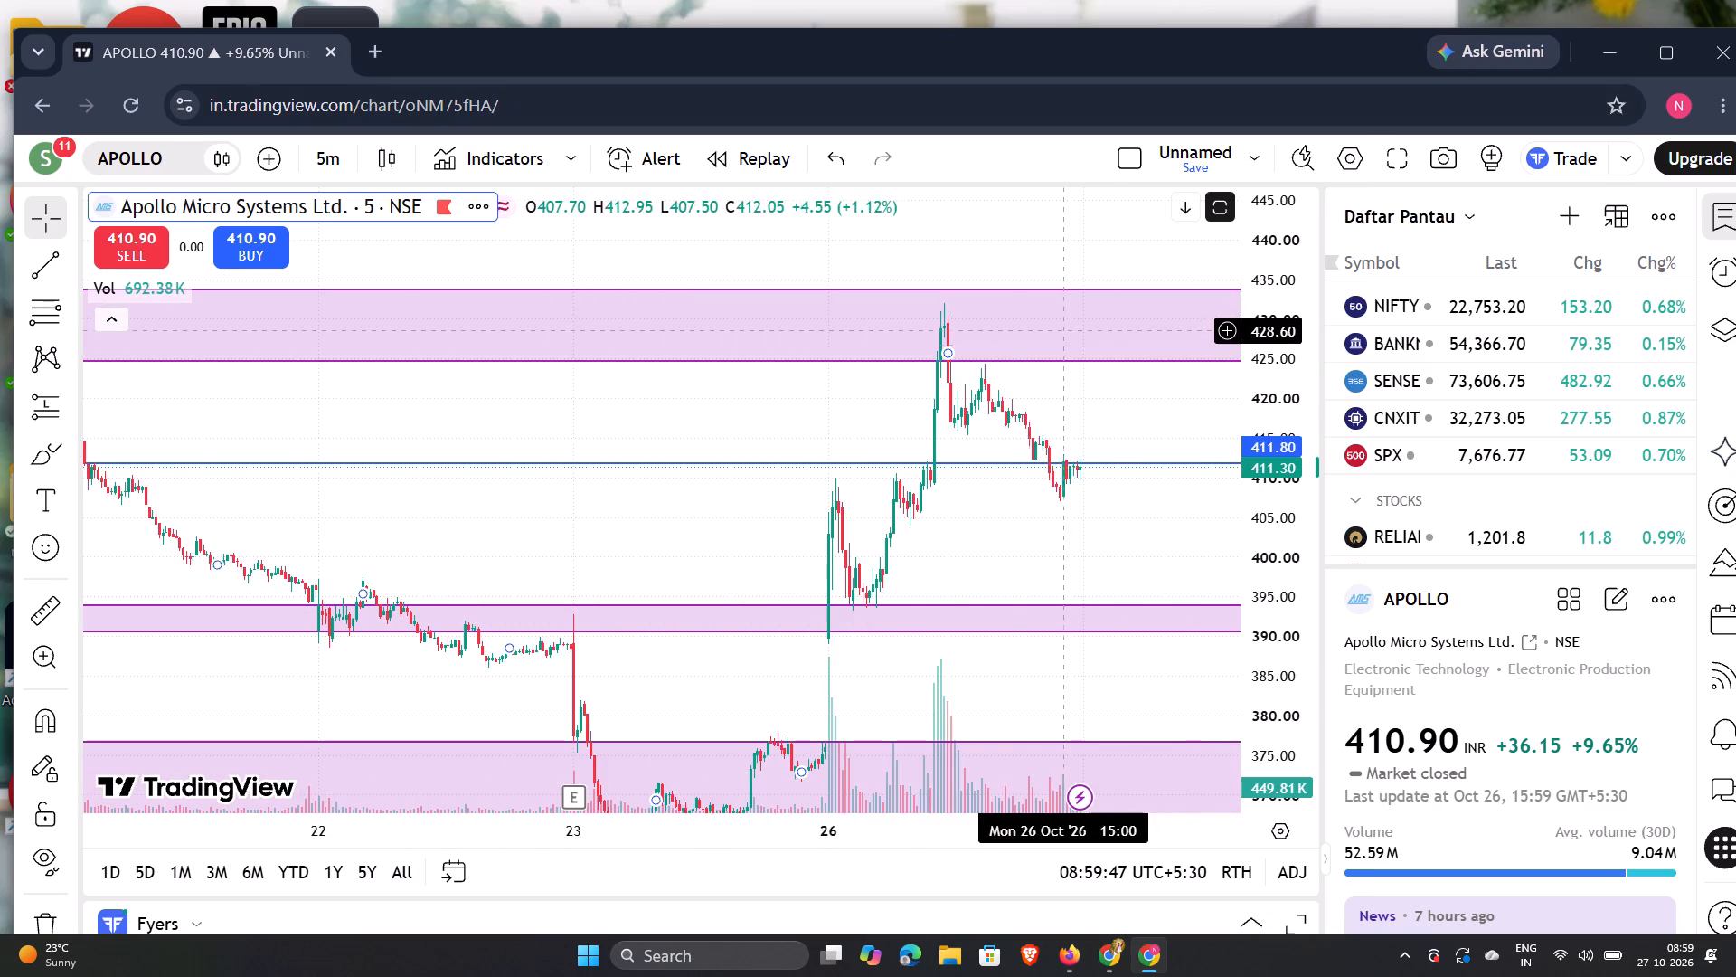
{"action": "scroll", "coordinate": [1013, 347], "scroll_direction": "down", "scroll_amount": 3}
{"action": "scroll", "coordinate": [909, 406], "scroll_direction": "up", "scroll_amount": 6}
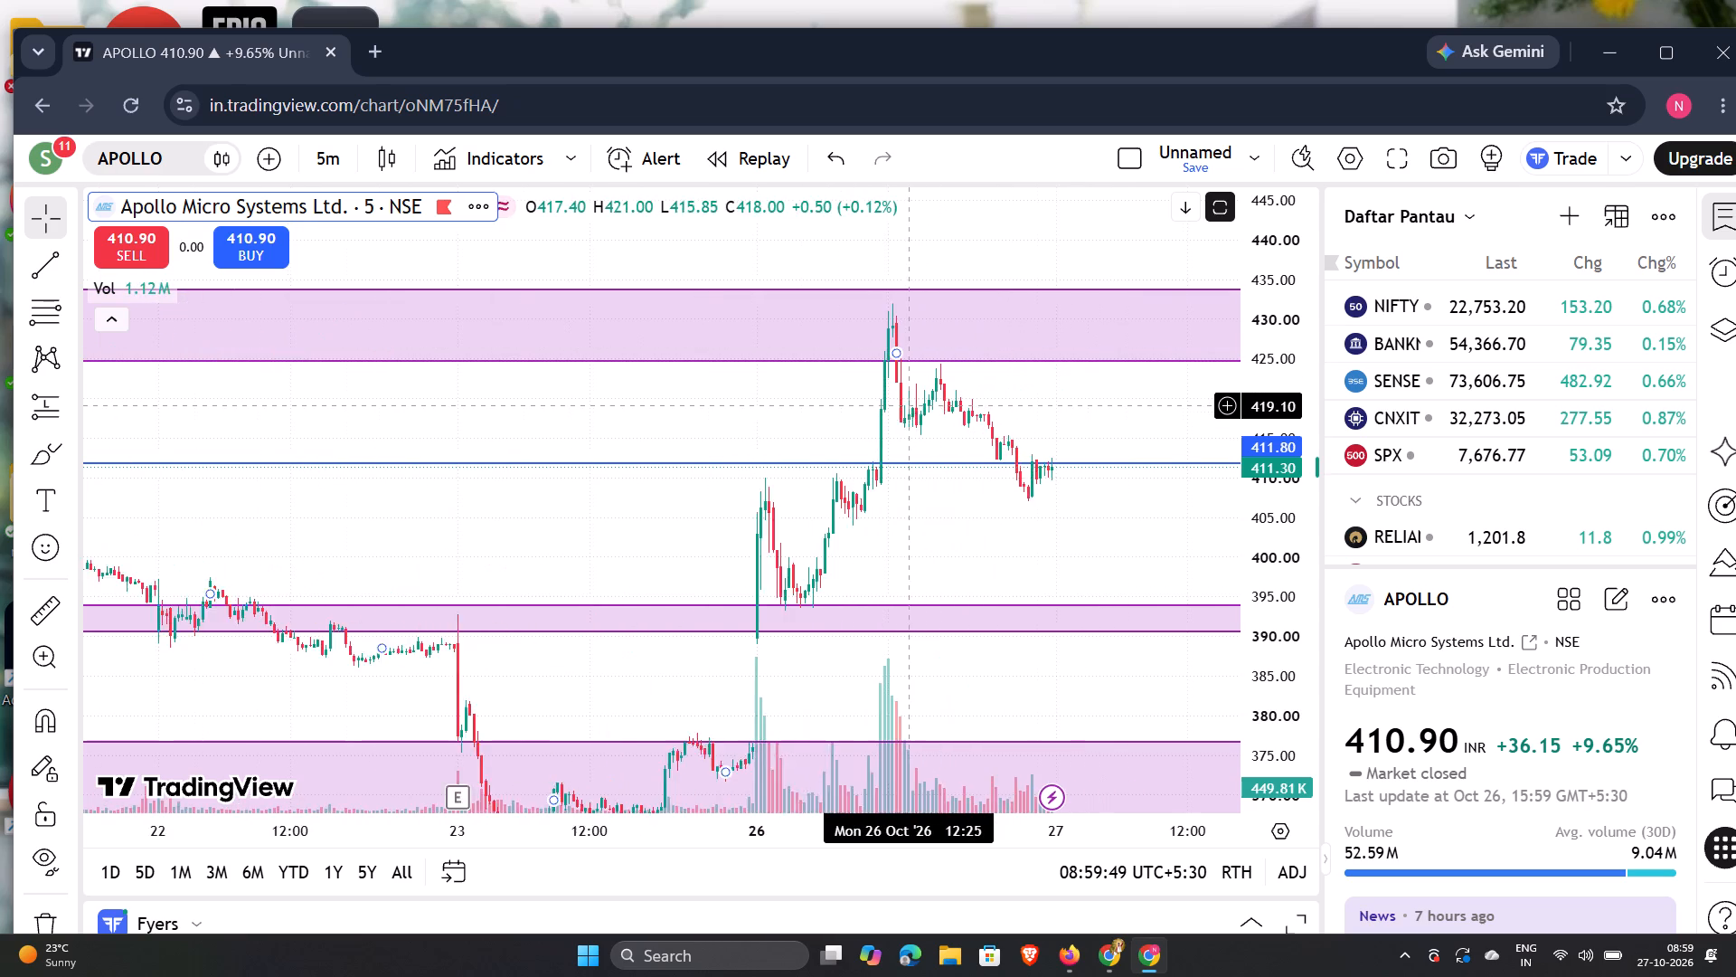
{"action": "scroll", "coordinate": [902, 403], "scroll_direction": "up", "scroll_amount": 2}
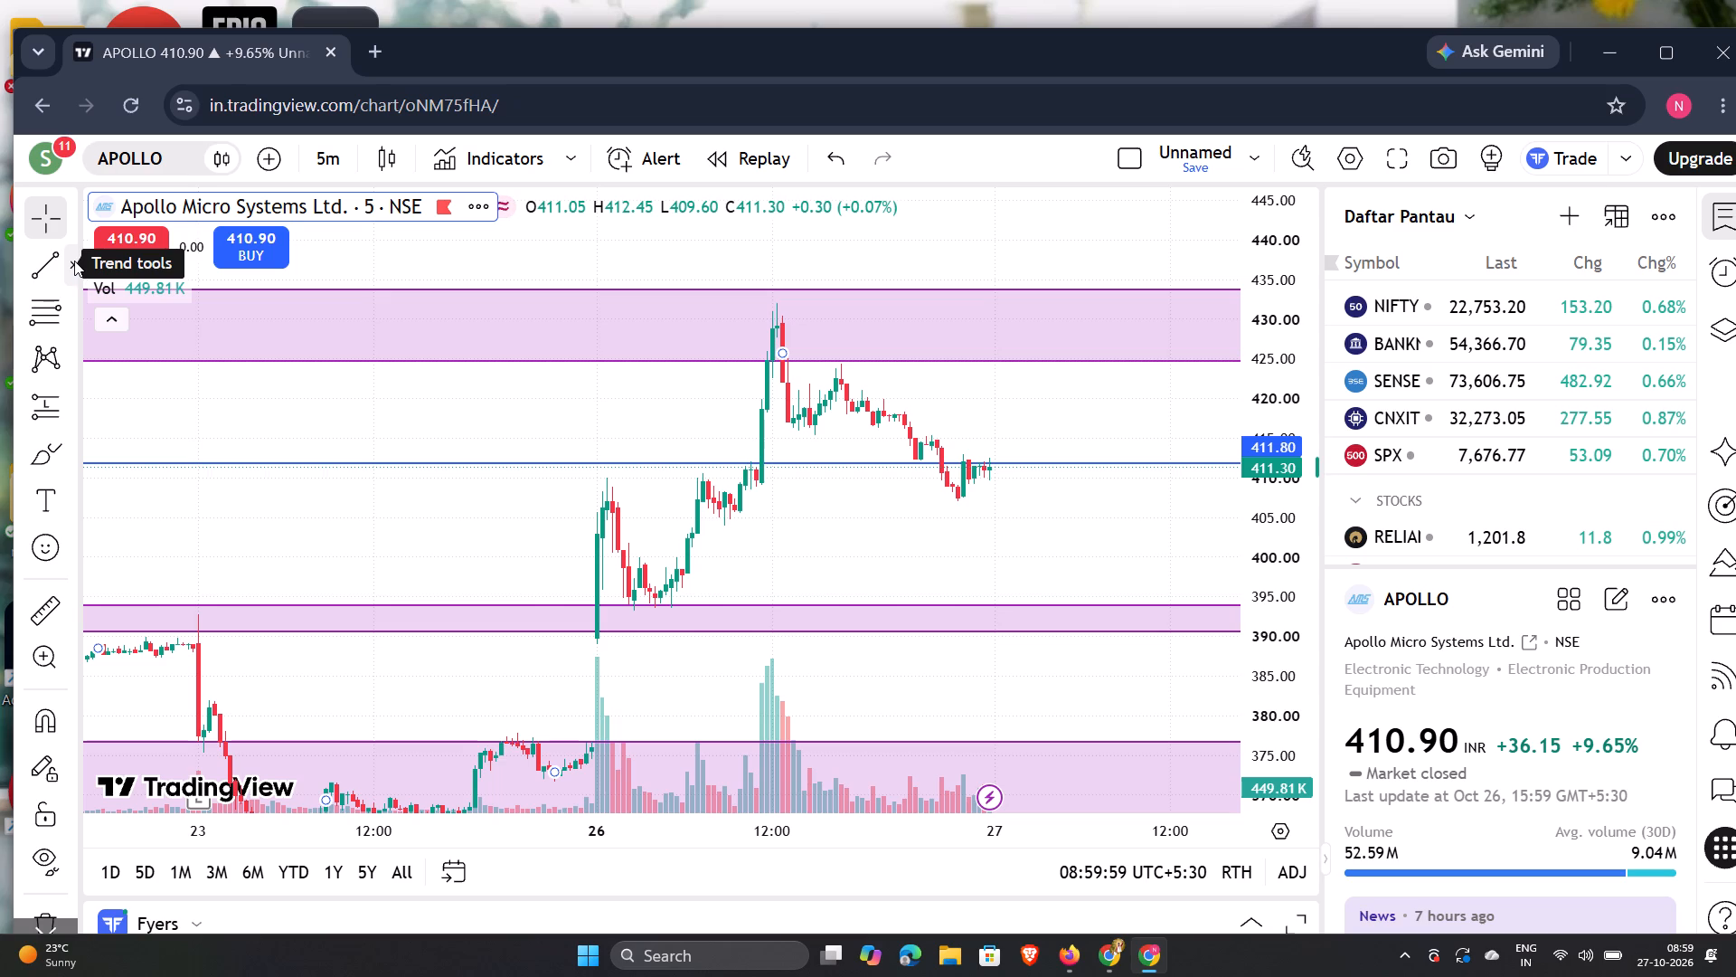
Delete the blue horizontal line at 411.80 from the APOLLO chart.
{"action": "left_click", "coordinate": [71, 274]}
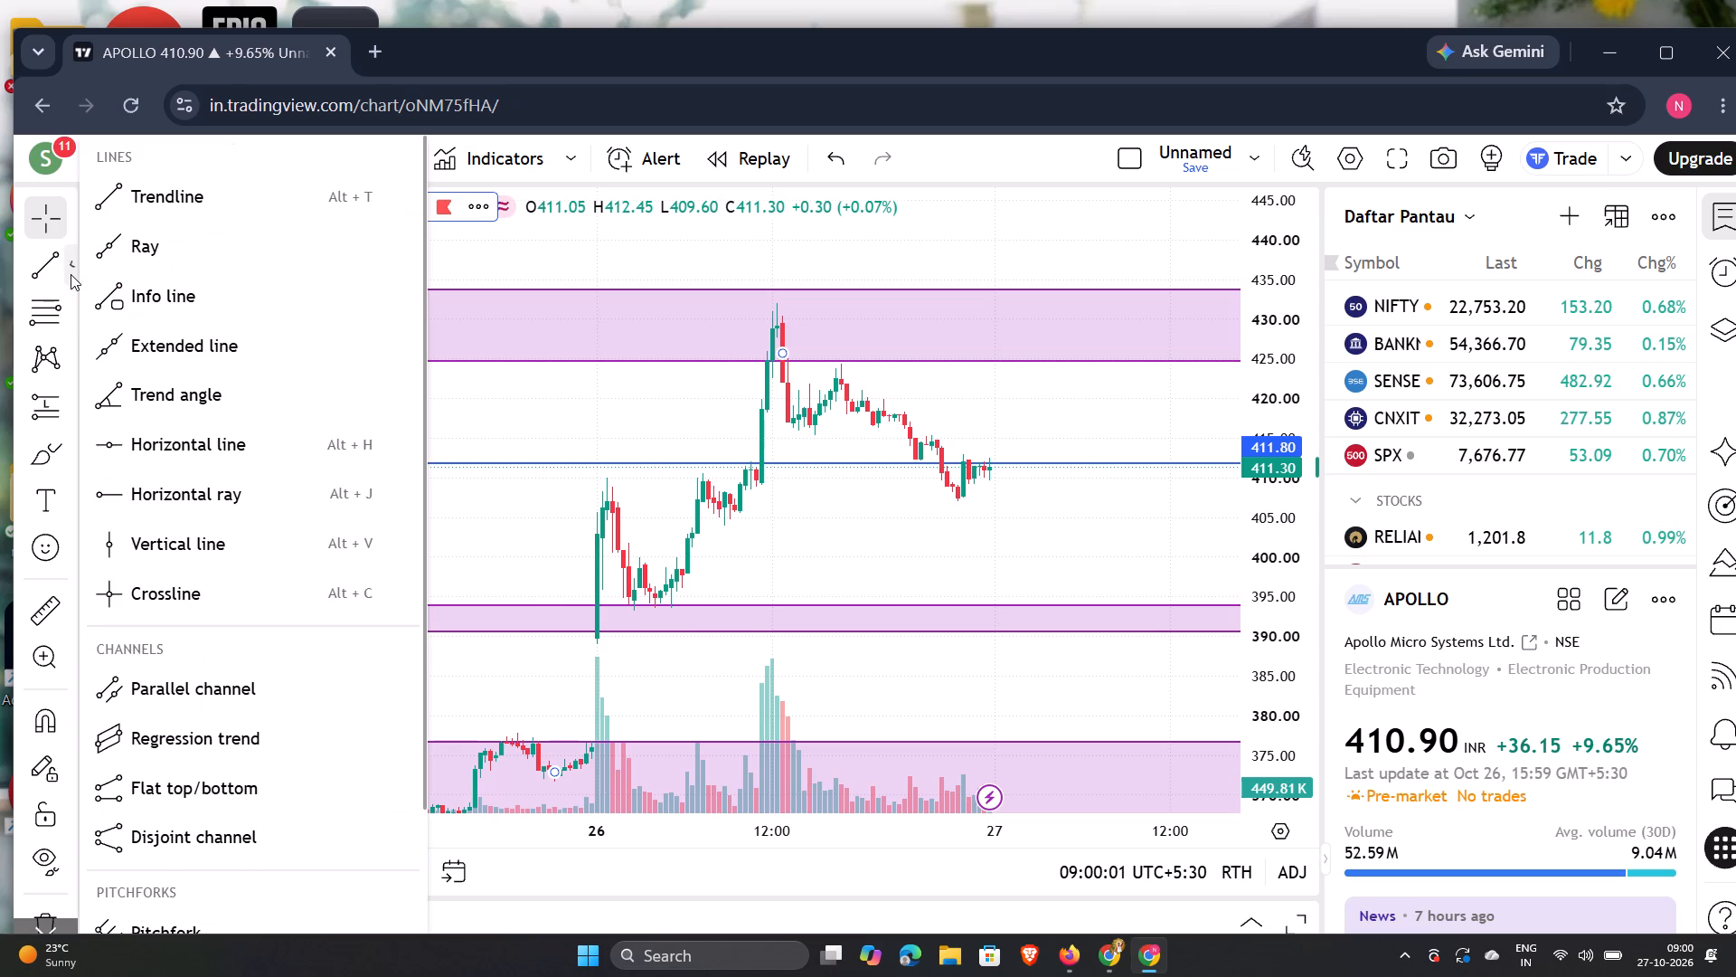
{"action": "left_click", "coordinate": [502, 432]}
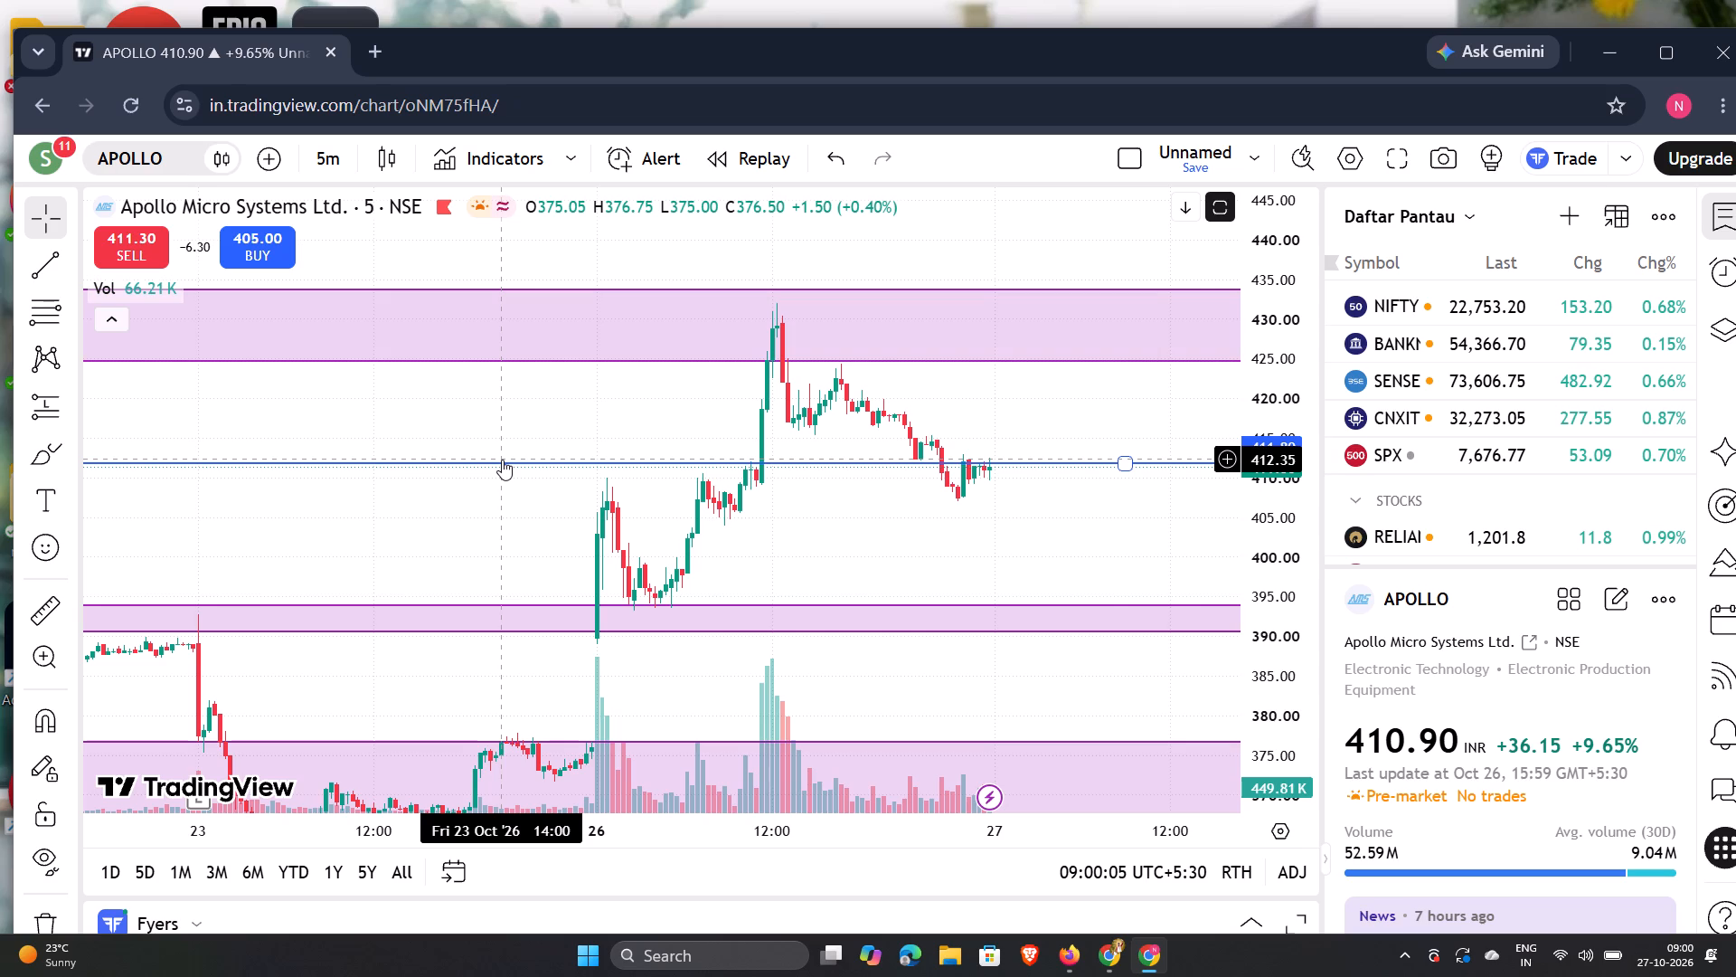
{"action": "left_click", "coordinate": [502, 460]}
{"action": "left_click", "coordinate": [1358, 207]}
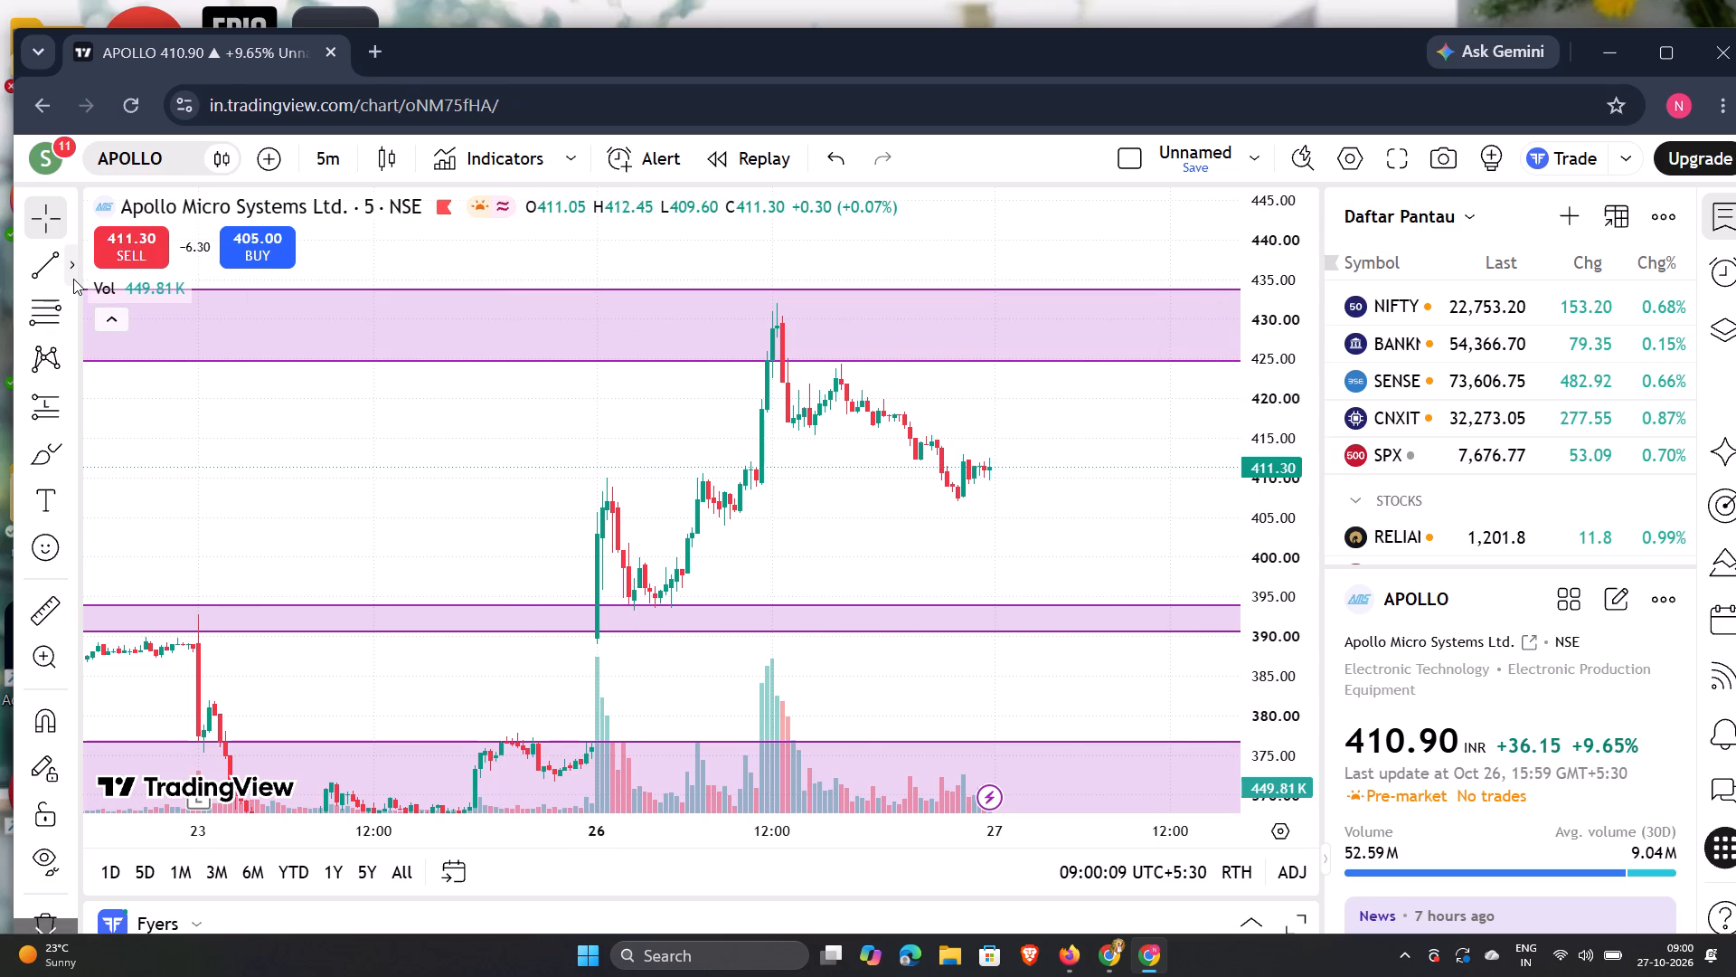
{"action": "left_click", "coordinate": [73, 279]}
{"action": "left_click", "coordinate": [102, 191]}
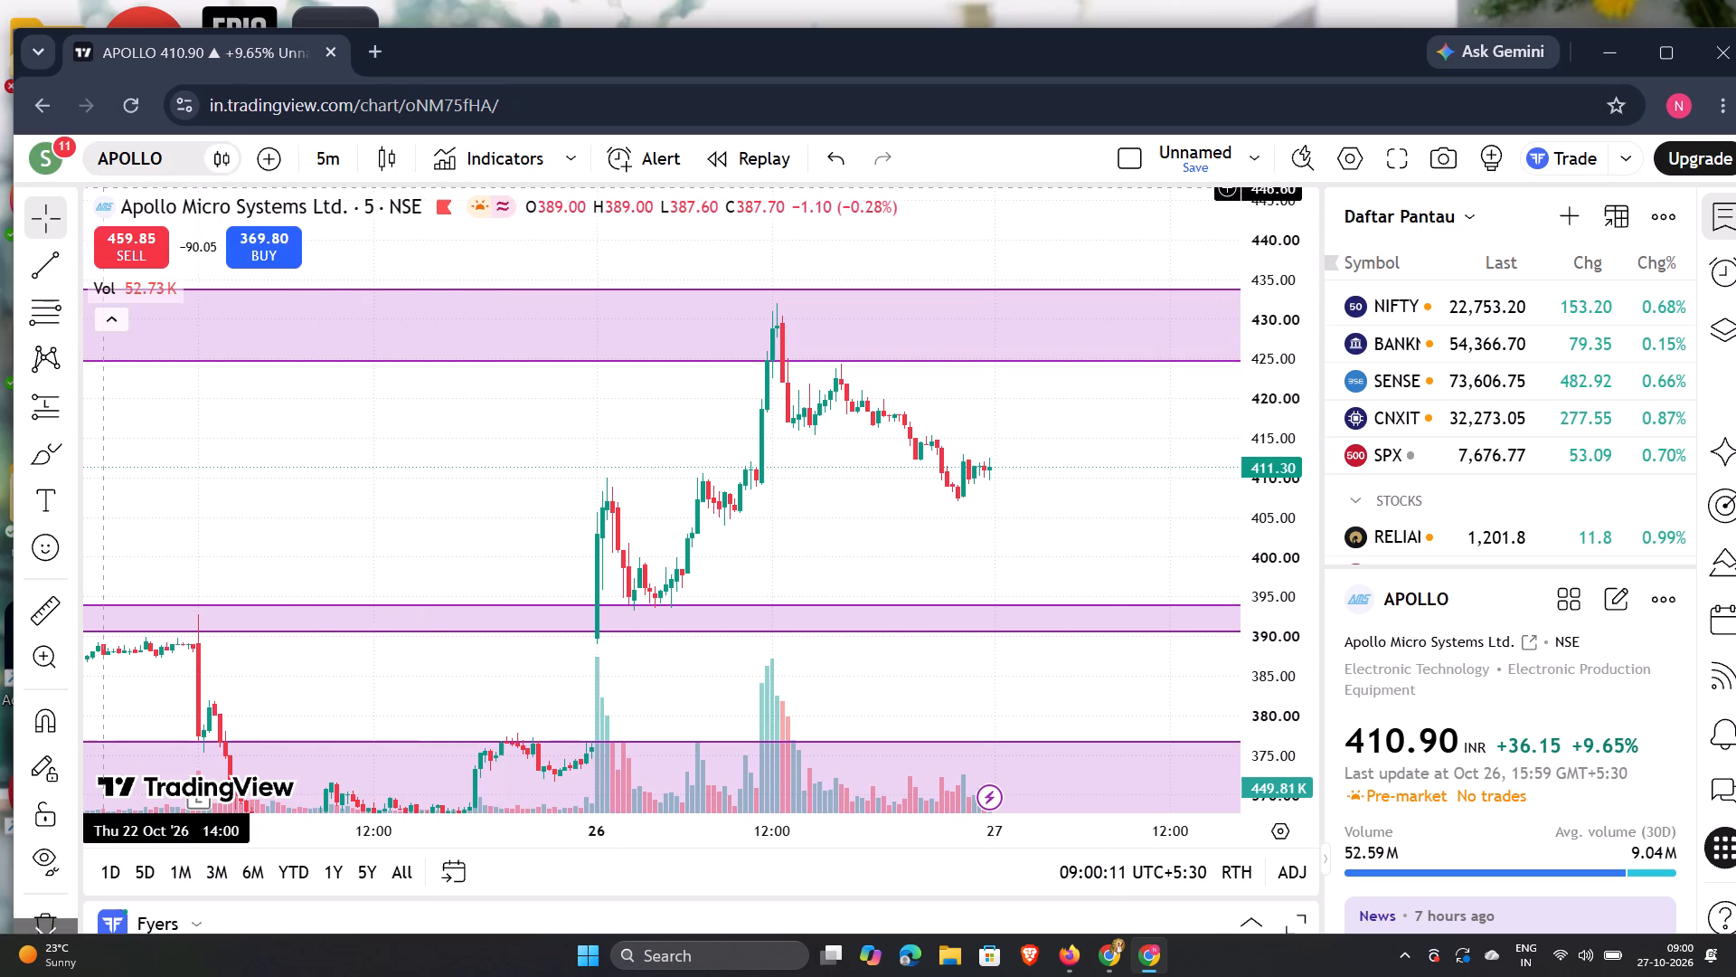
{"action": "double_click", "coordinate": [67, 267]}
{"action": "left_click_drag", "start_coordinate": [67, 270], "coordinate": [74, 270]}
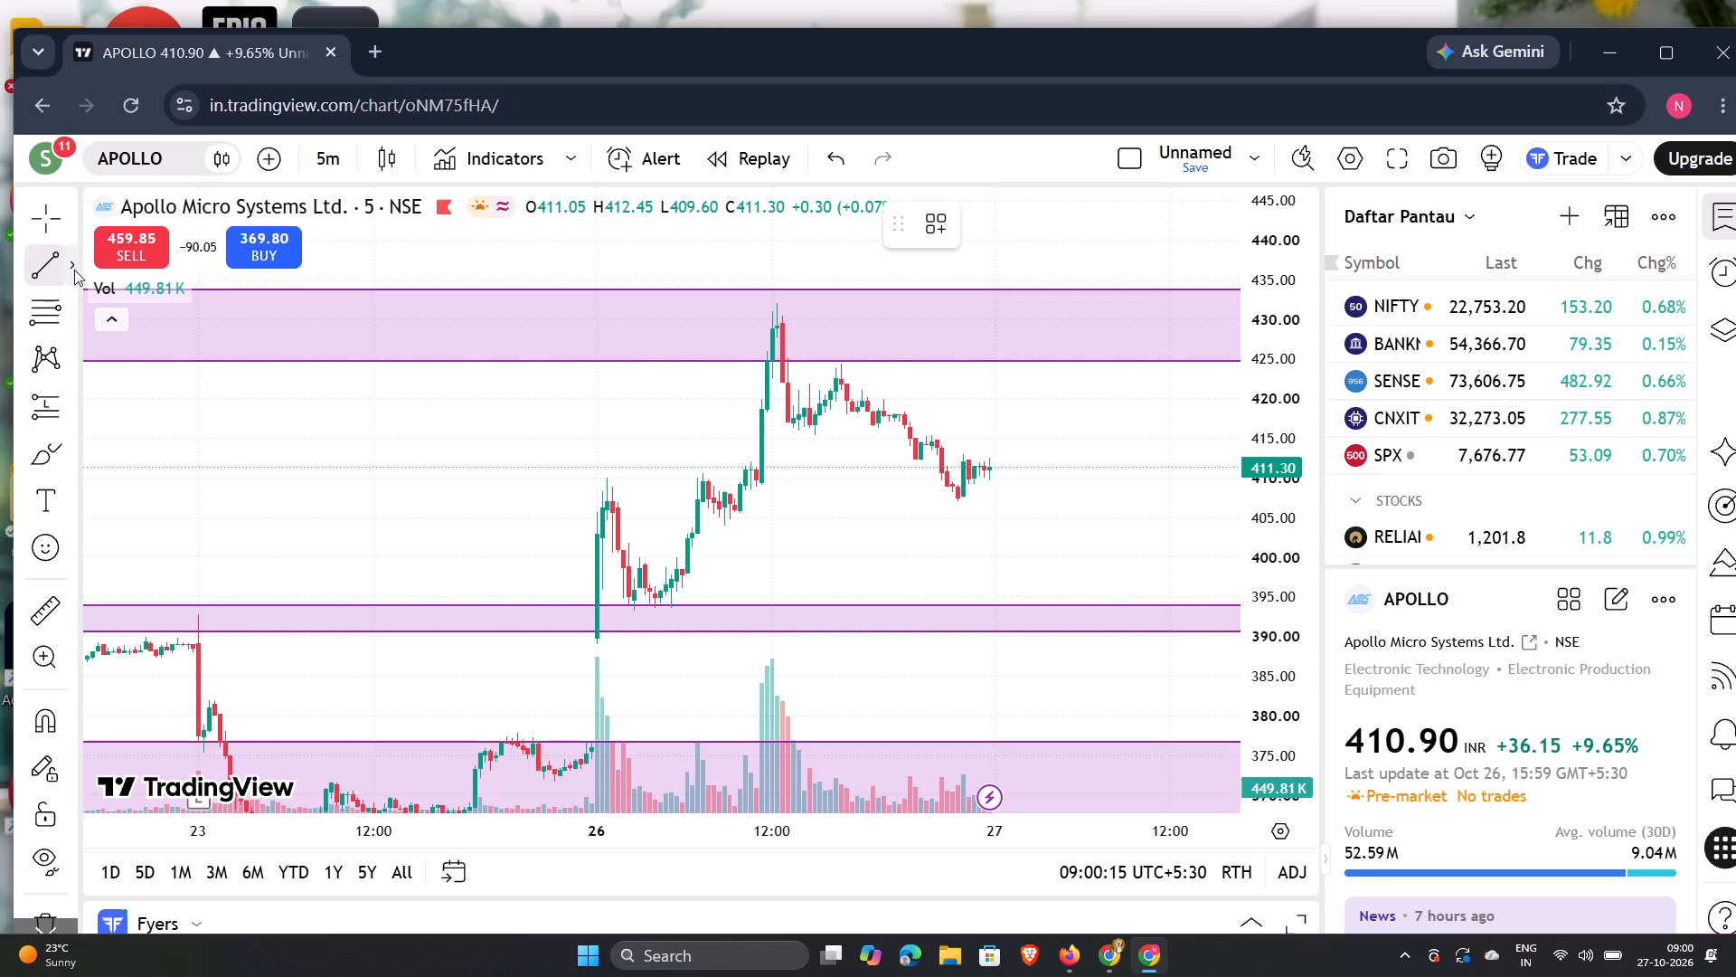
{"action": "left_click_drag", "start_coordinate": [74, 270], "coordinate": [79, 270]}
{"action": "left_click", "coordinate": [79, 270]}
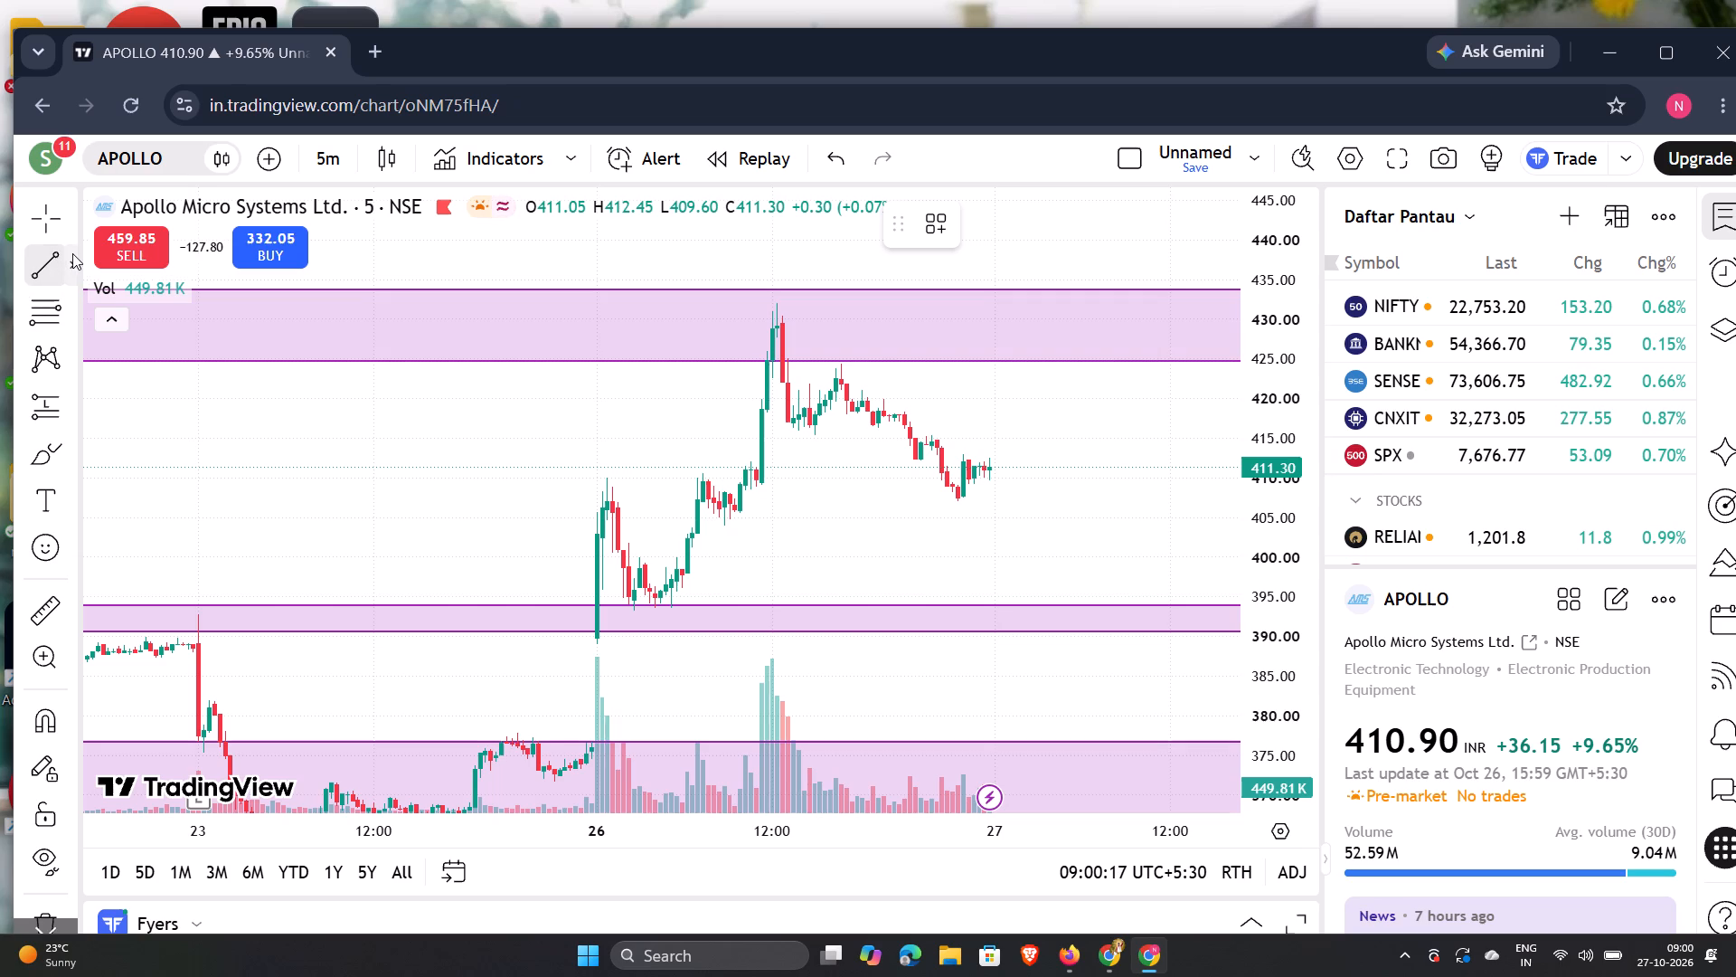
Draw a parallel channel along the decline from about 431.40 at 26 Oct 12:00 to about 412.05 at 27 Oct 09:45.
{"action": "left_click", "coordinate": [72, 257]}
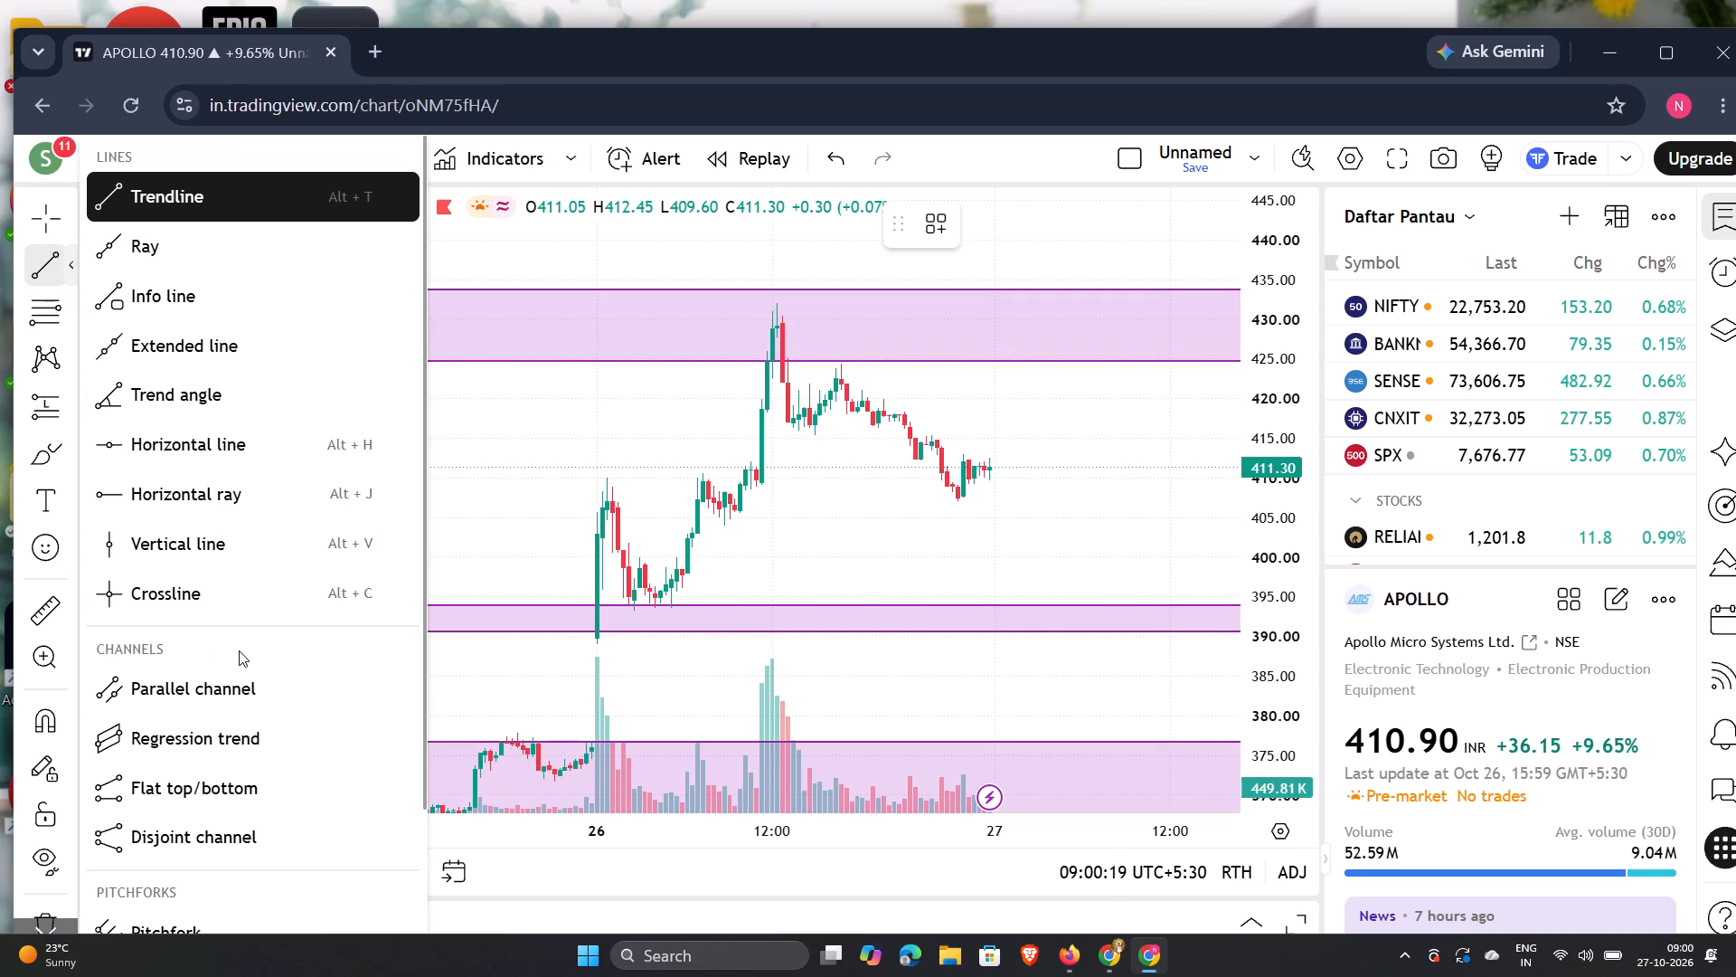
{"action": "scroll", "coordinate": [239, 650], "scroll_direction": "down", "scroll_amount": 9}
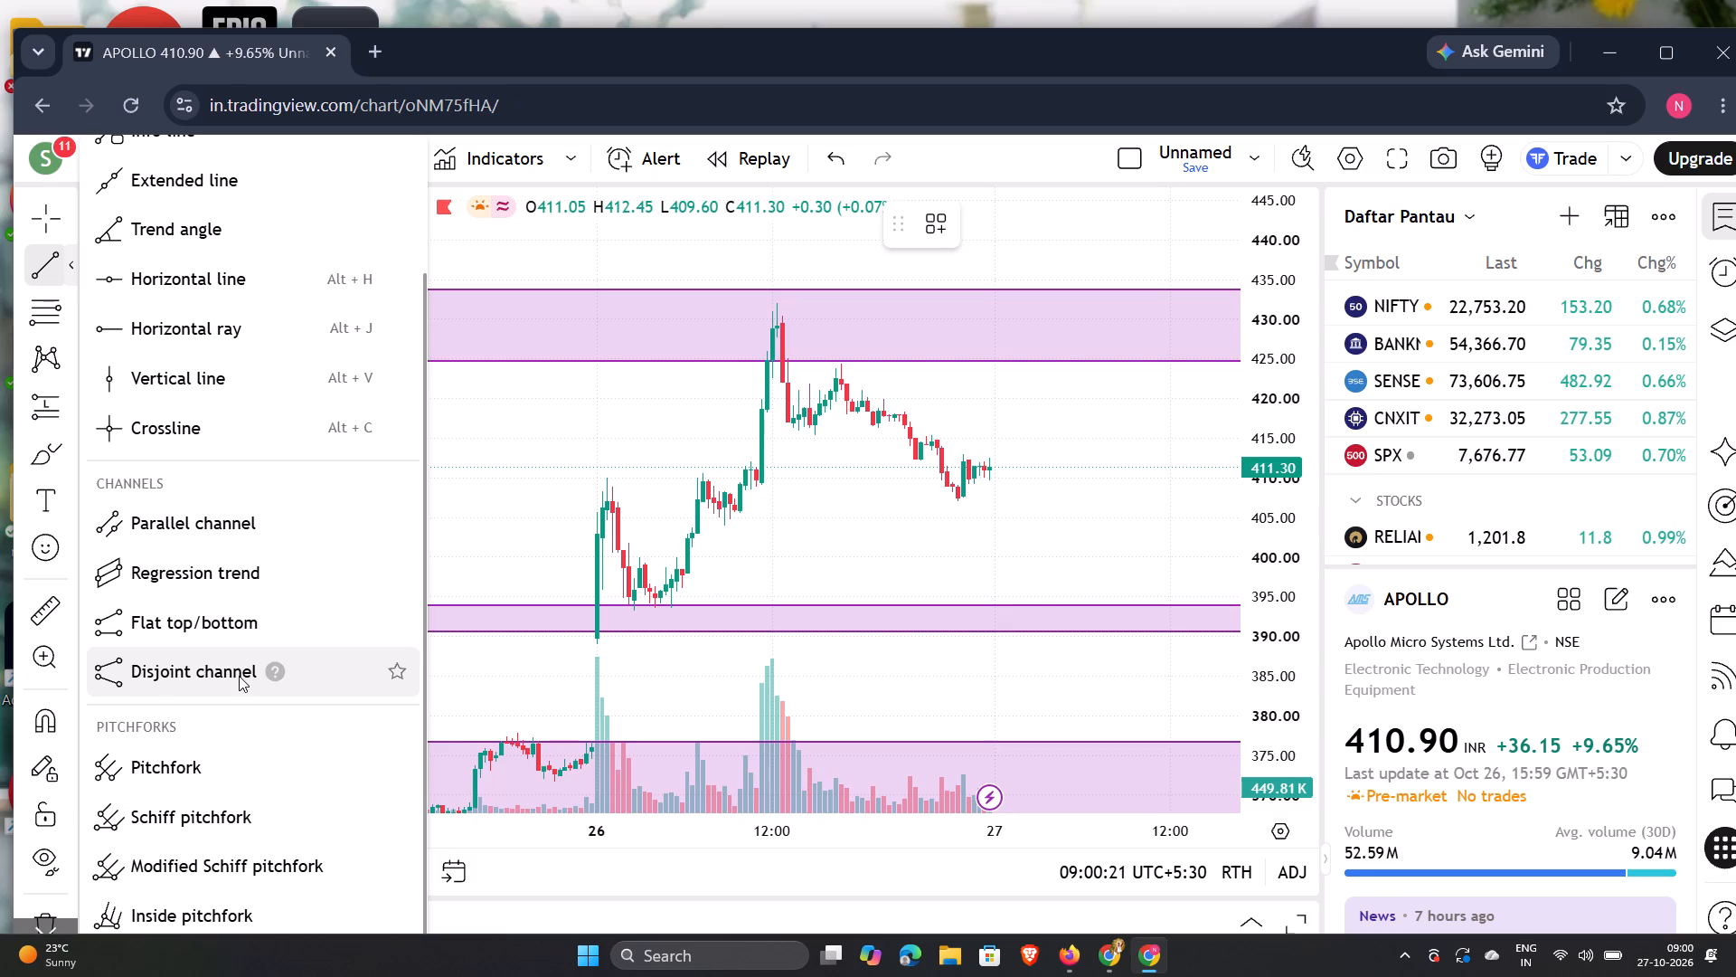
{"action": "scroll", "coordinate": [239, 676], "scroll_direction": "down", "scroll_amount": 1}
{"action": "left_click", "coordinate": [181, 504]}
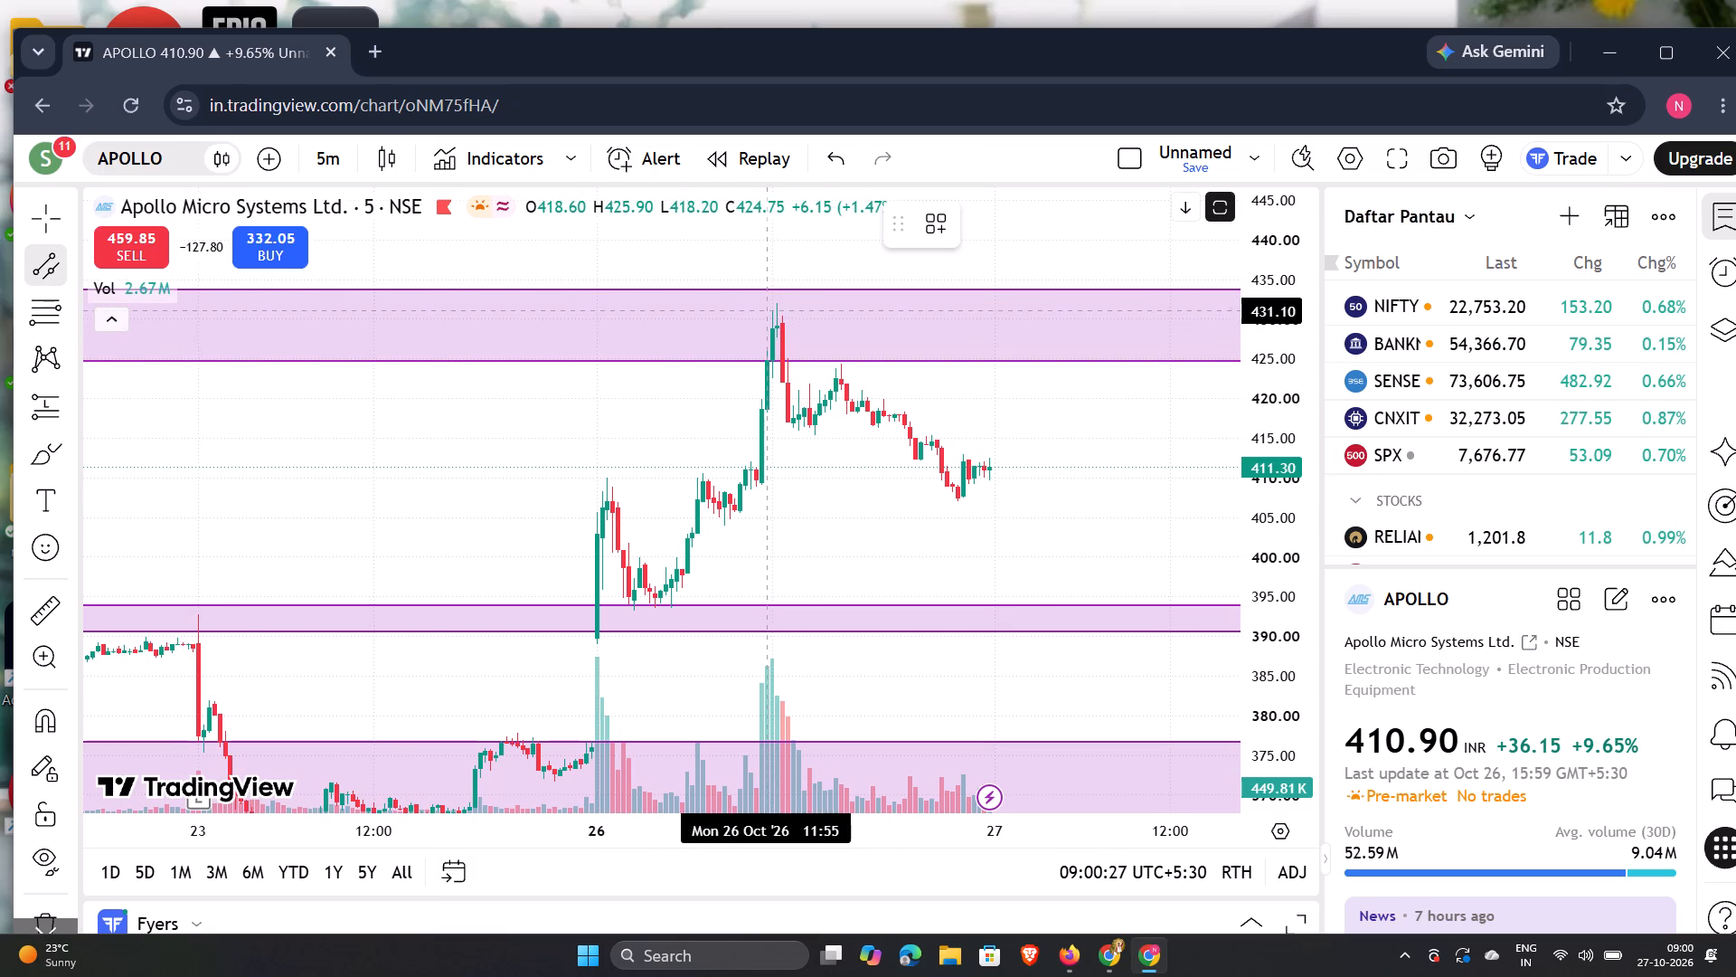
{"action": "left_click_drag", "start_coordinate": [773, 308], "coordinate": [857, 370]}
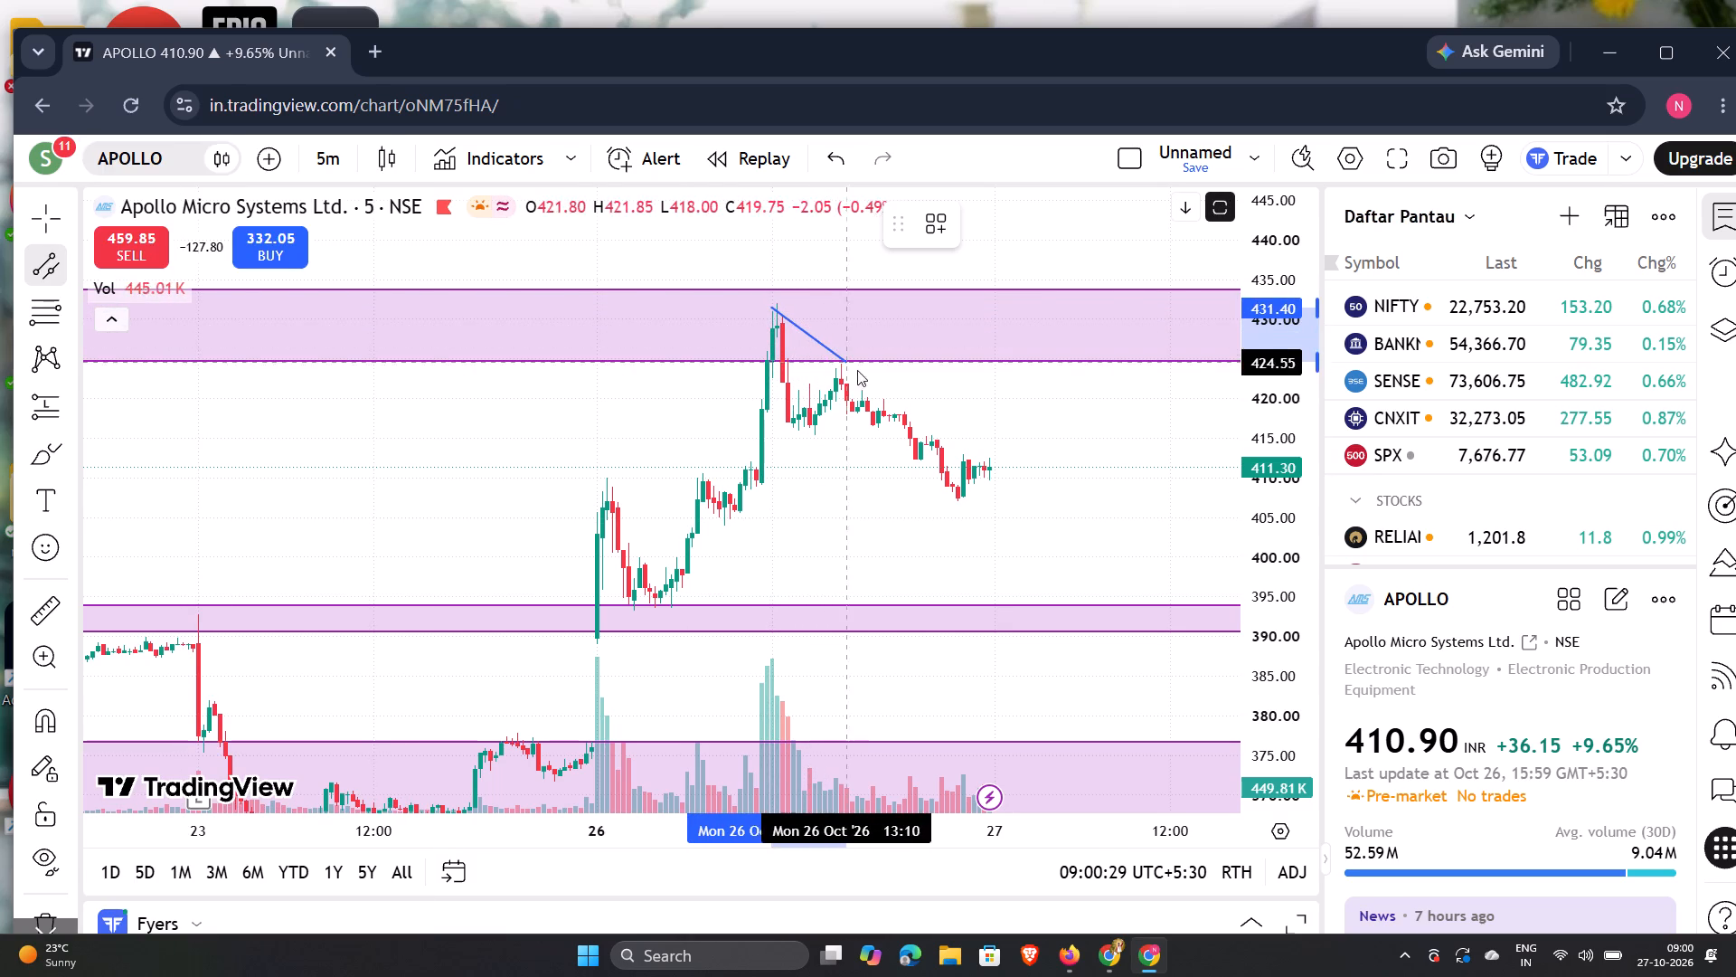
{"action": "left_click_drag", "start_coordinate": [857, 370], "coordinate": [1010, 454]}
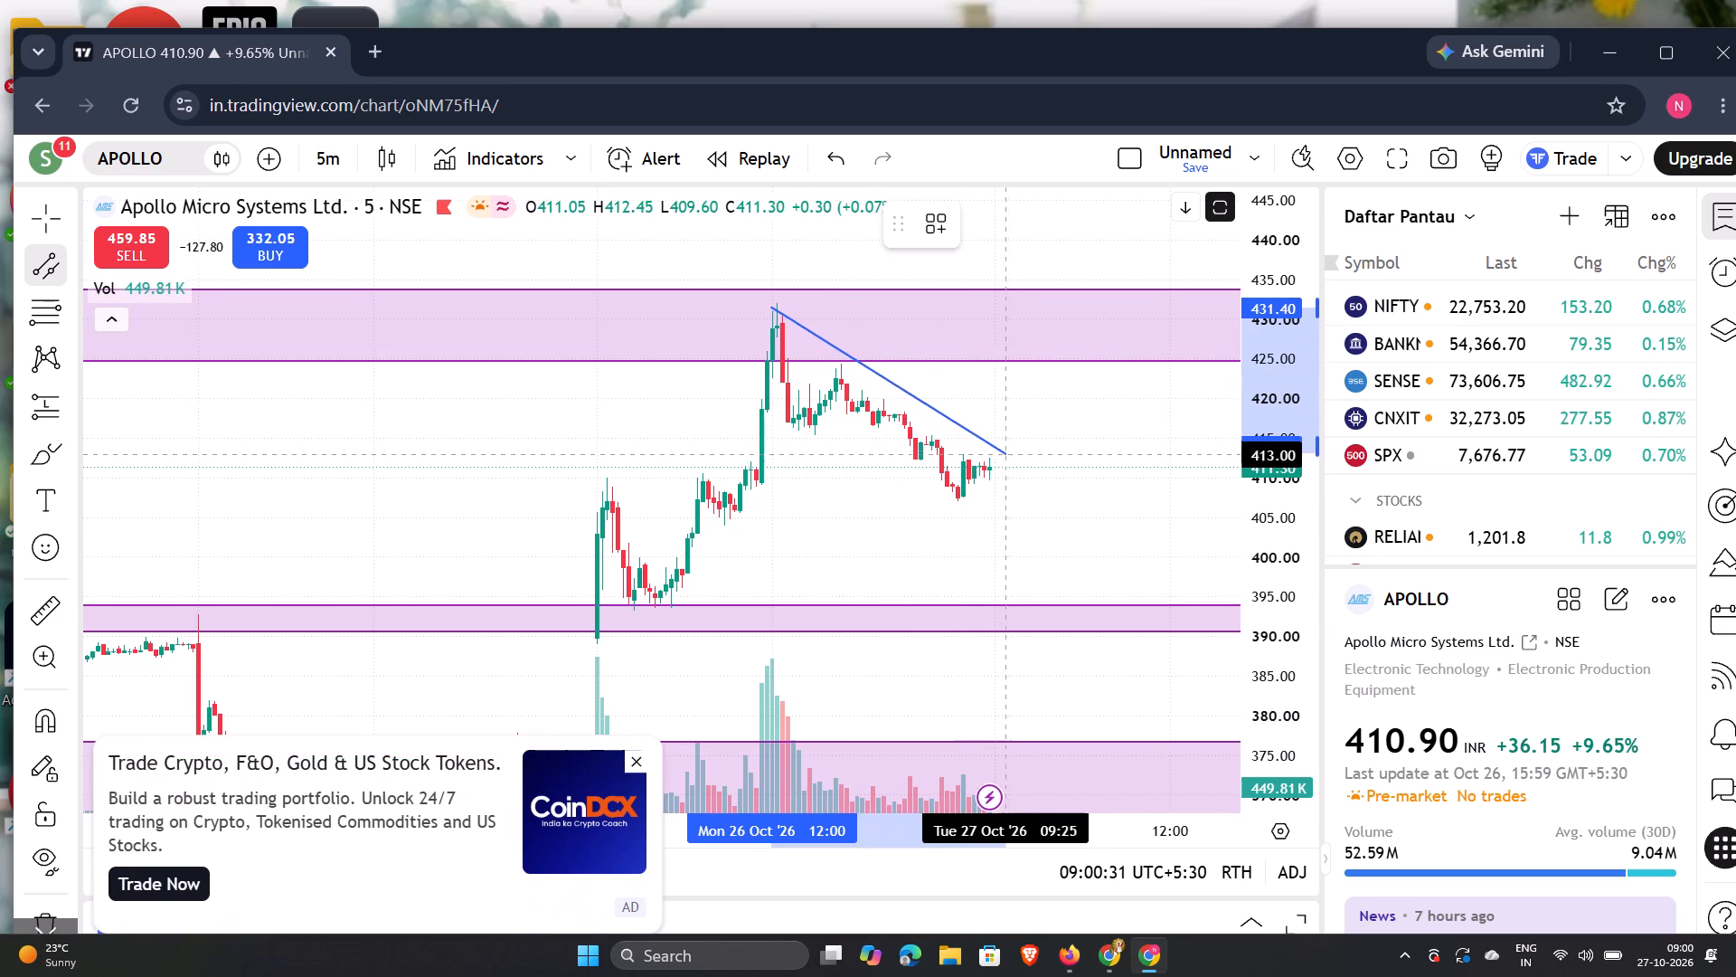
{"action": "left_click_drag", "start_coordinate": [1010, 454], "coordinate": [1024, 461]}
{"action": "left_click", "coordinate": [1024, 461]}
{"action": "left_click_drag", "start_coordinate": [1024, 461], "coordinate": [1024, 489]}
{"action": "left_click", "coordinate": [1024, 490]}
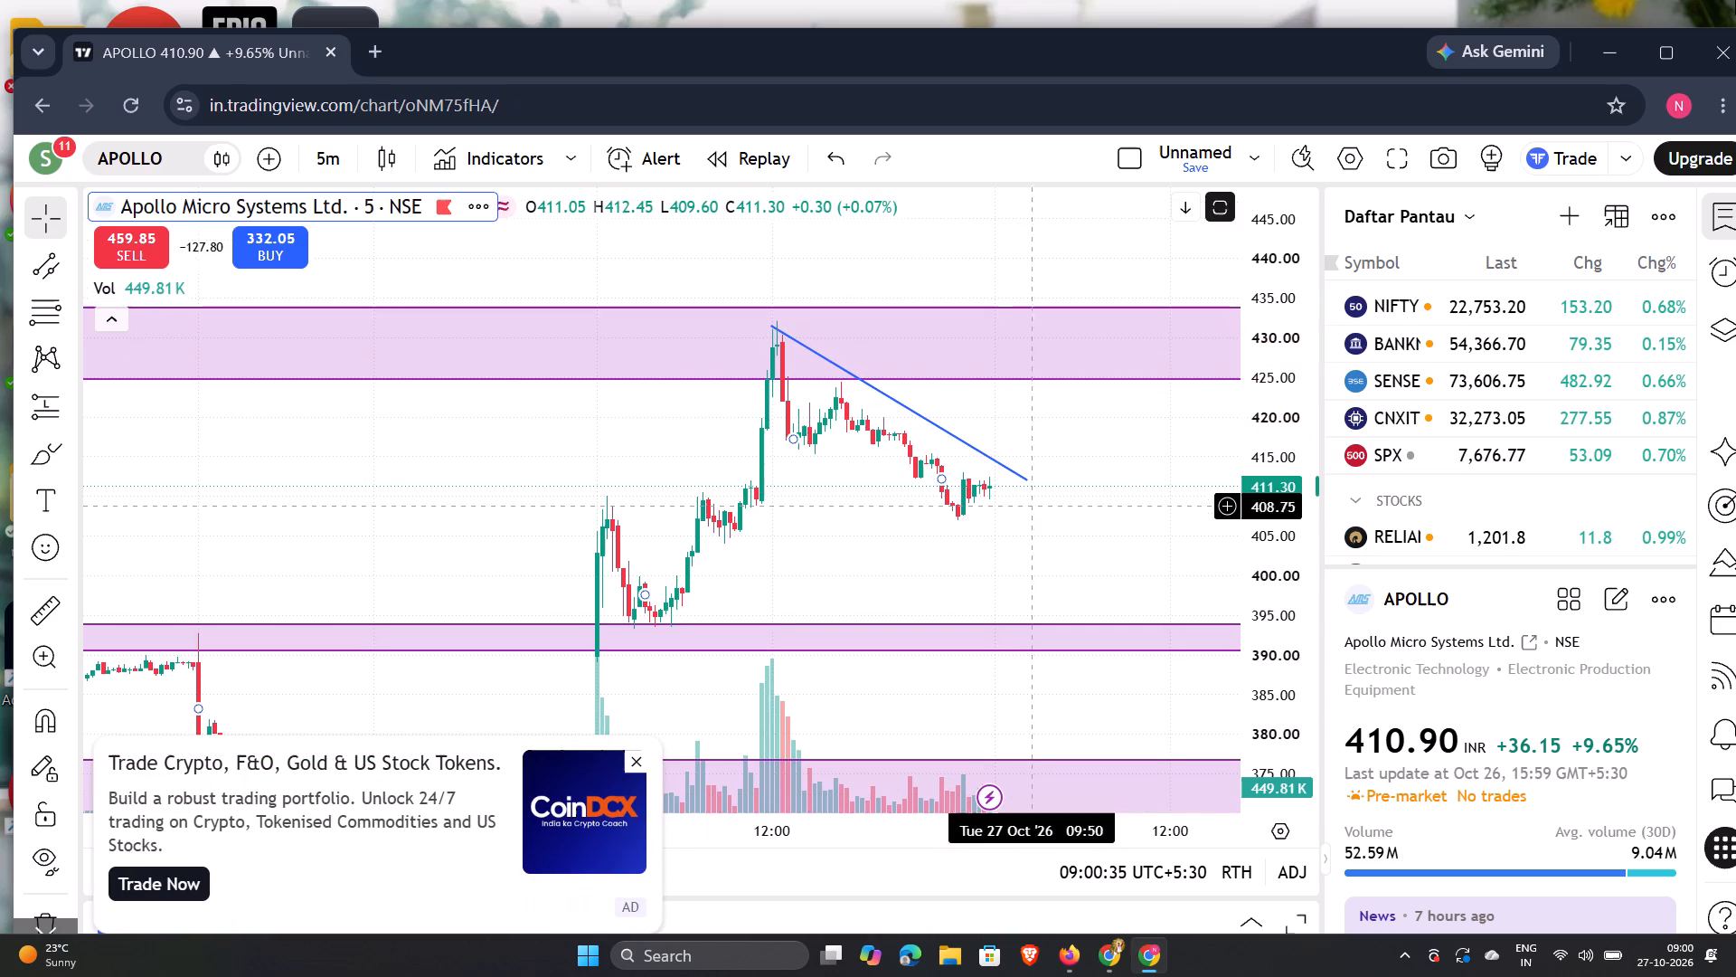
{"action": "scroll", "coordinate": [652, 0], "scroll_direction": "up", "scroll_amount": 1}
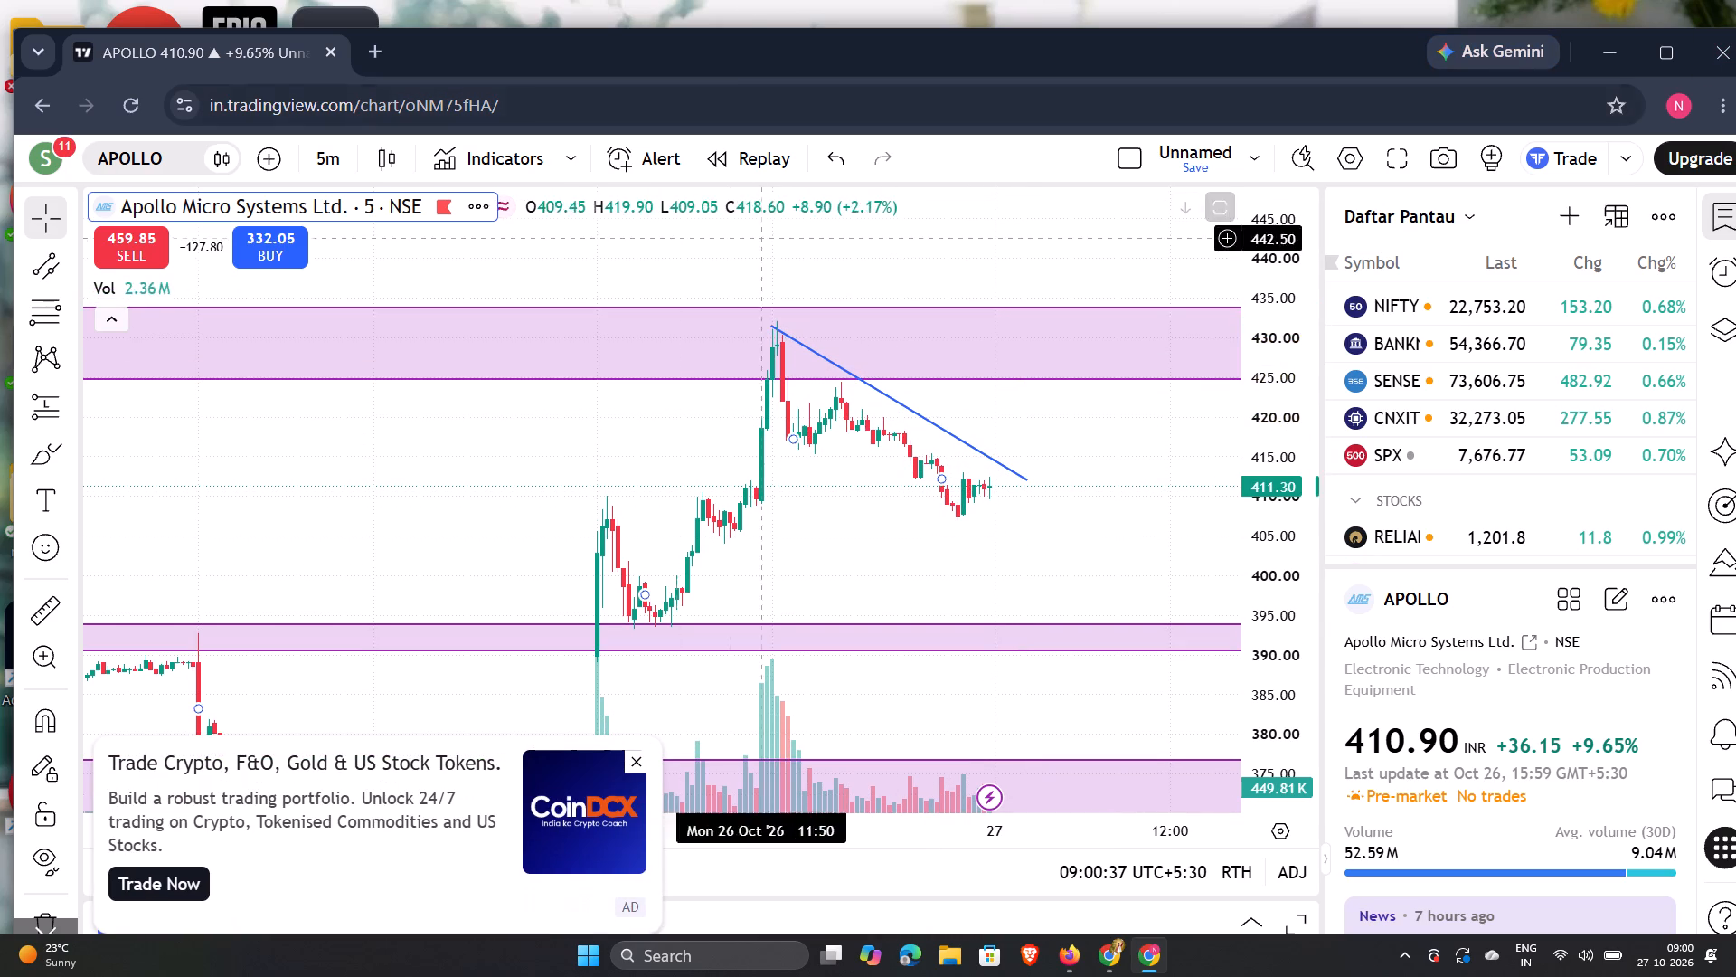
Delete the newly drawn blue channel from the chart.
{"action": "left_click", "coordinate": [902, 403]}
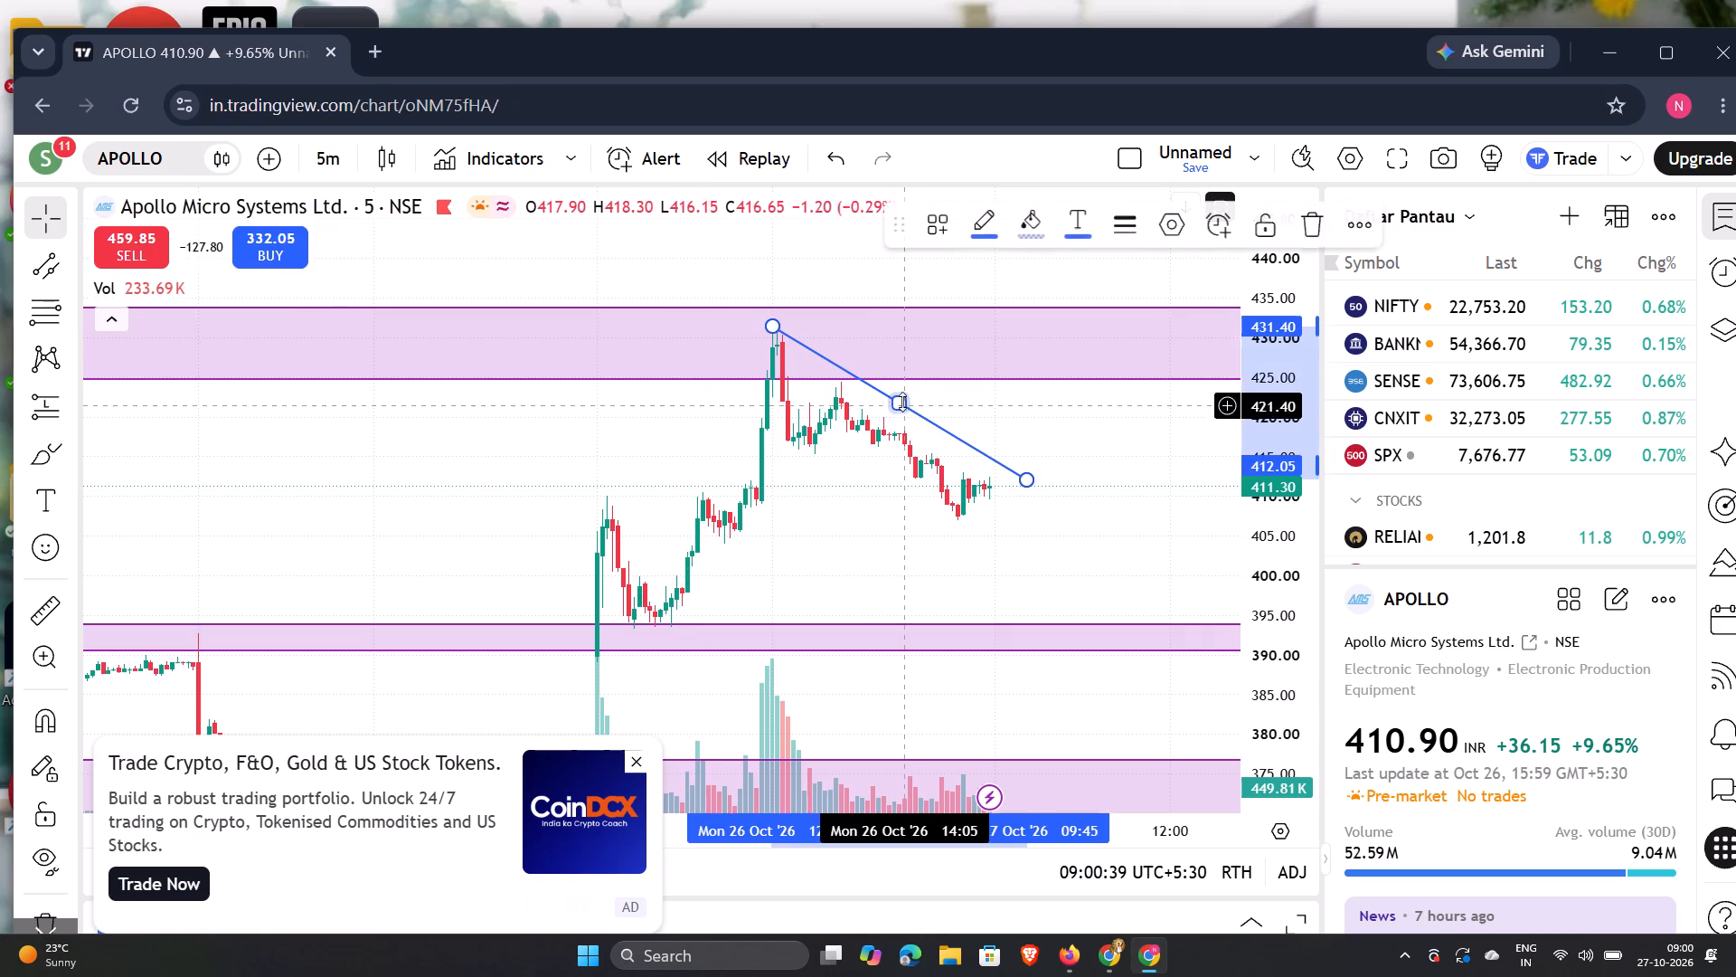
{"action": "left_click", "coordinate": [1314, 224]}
Draw a narrow parallel channel along the decline from about 432.35 at 26 Oct 11:55 to about 410.95 at 27 Oct 09:50.
{"action": "left_click", "coordinate": [37, 267]}
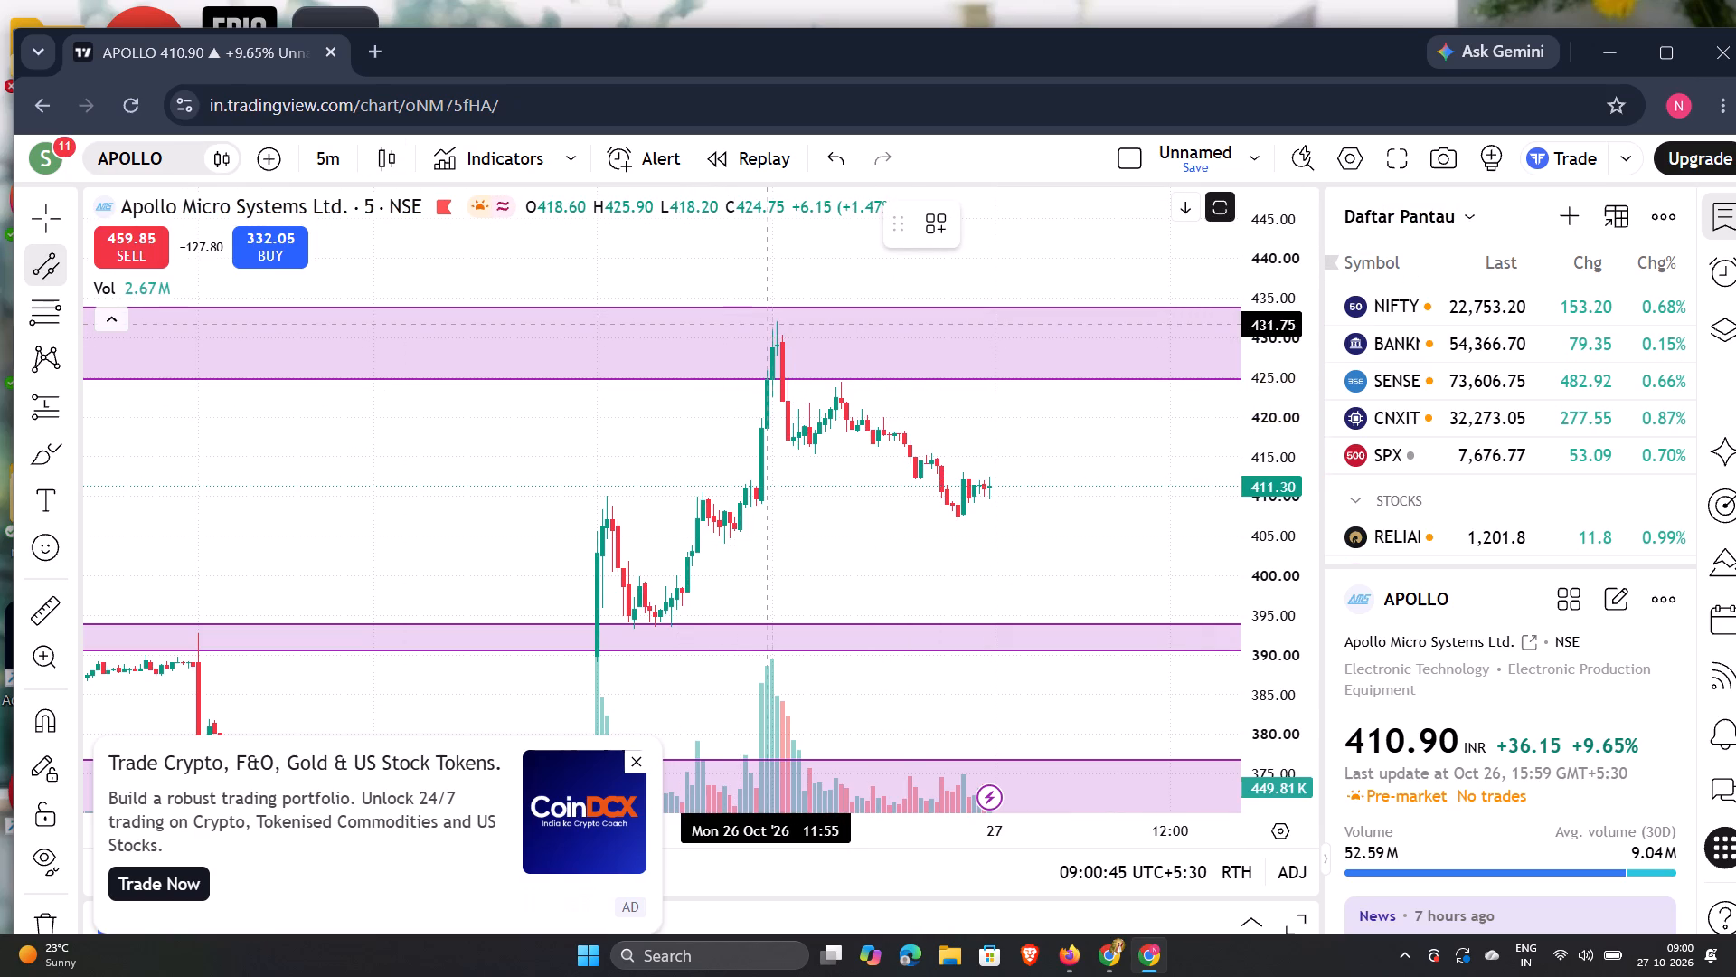
{"action": "left_click_drag", "start_coordinate": [777, 326], "coordinate": [943, 440]}
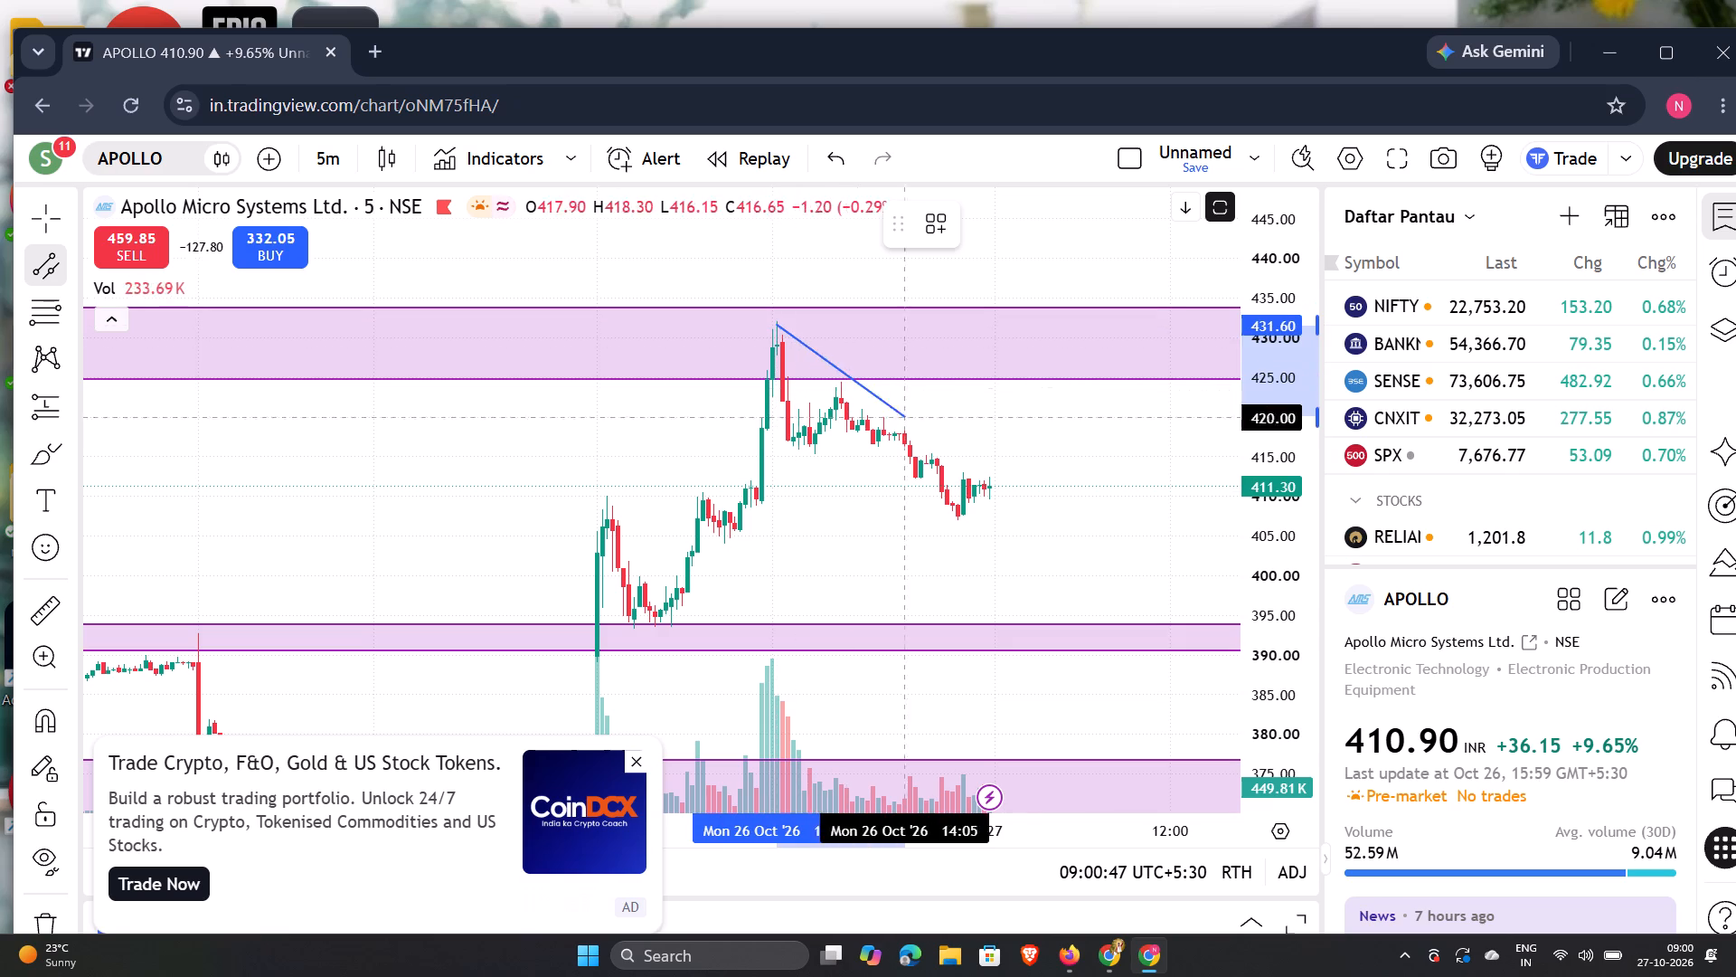
{"action": "left_click_drag", "start_coordinate": [943, 440], "coordinate": [1033, 489]}
{"action": "left_click_drag", "start_coordinate": [1033, 489], "coordinate": [996, 489]}
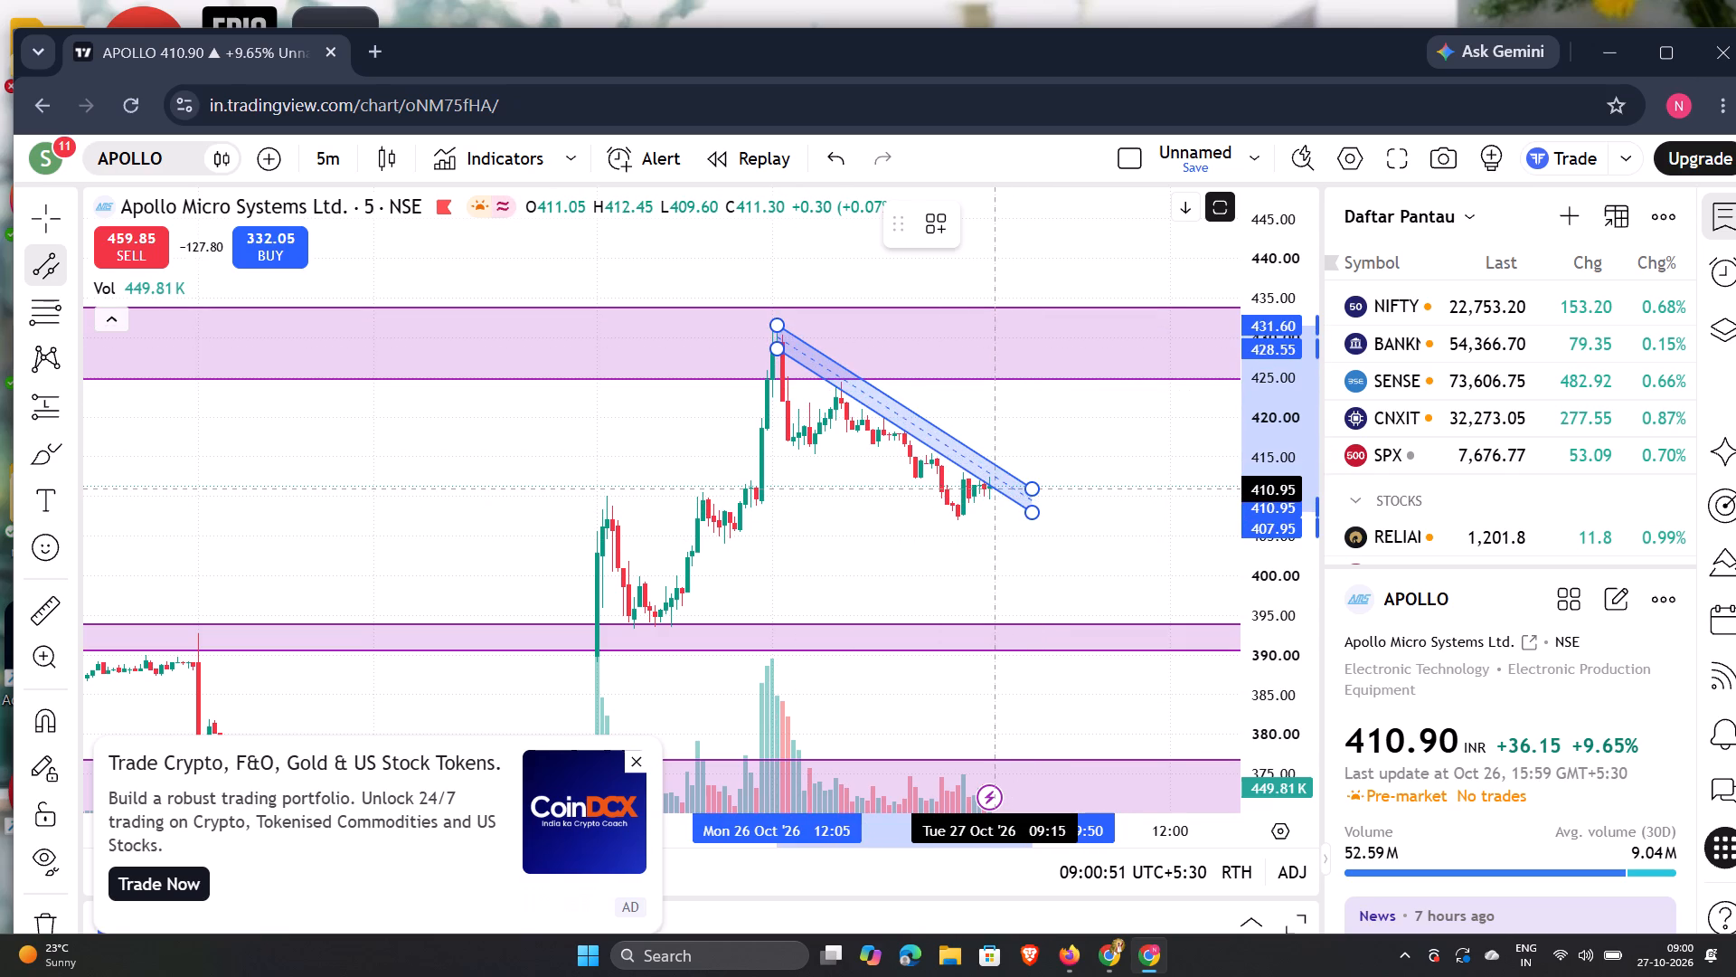
{"action": "left_click_drag", "start_coordinate": [996, 489], "coordinate": [996, 491]}
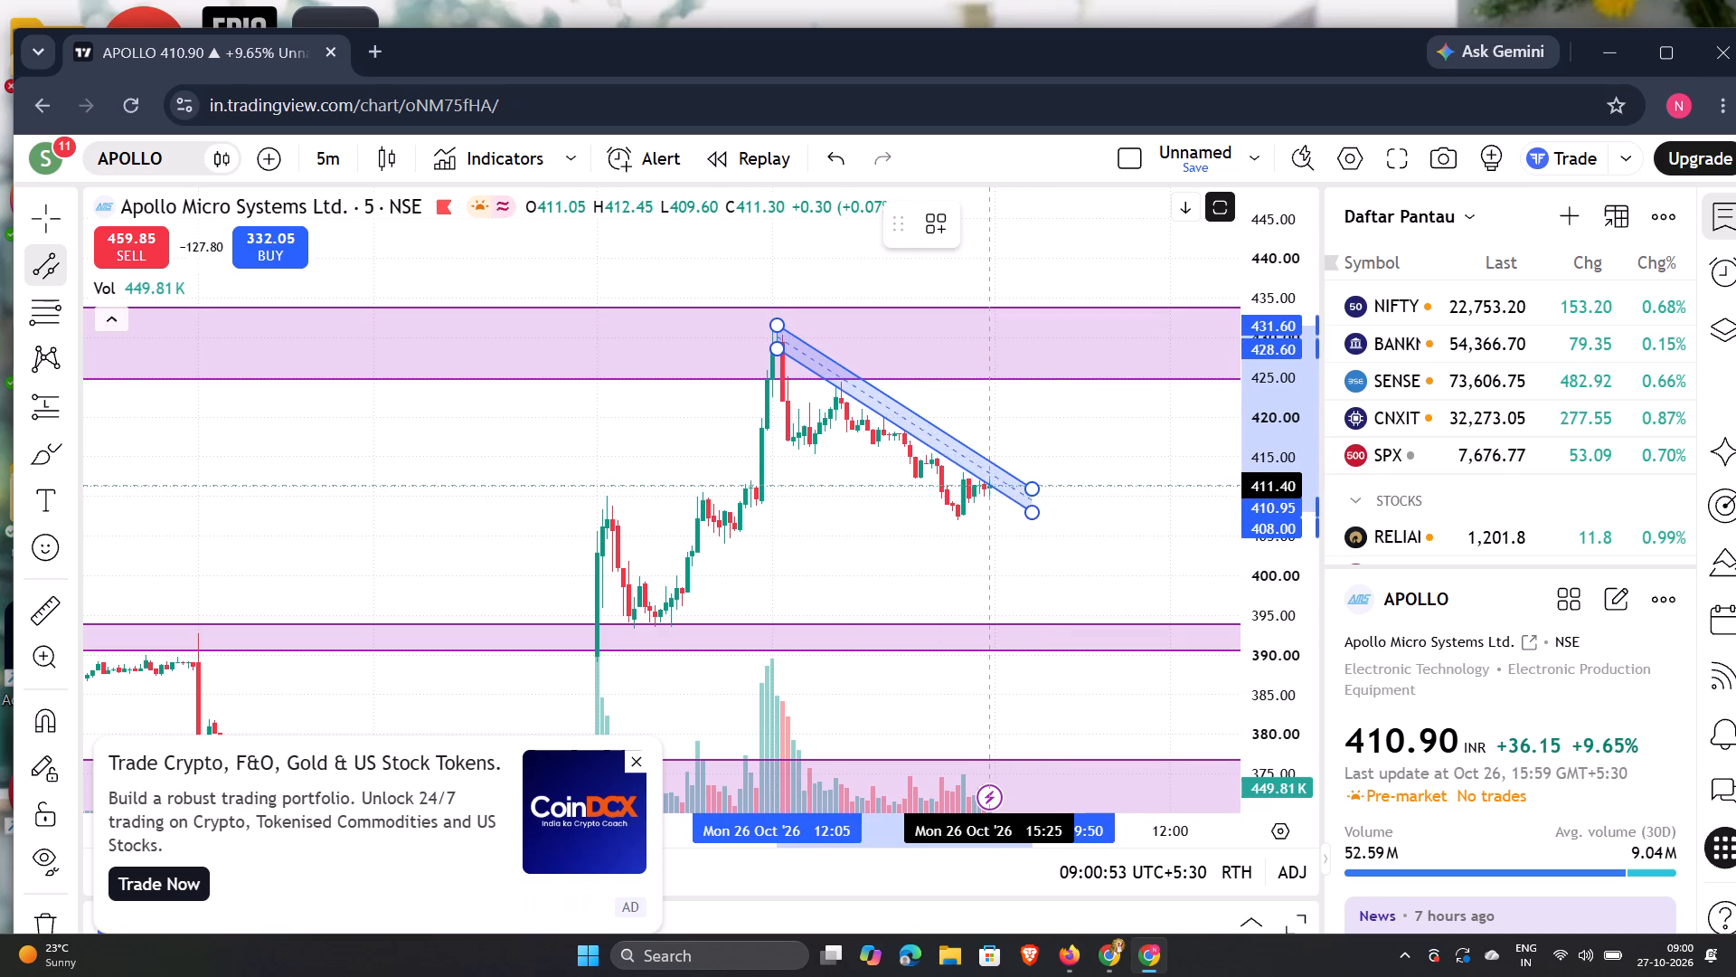
{"action": "left_click", "coordinate": [992, 479]}
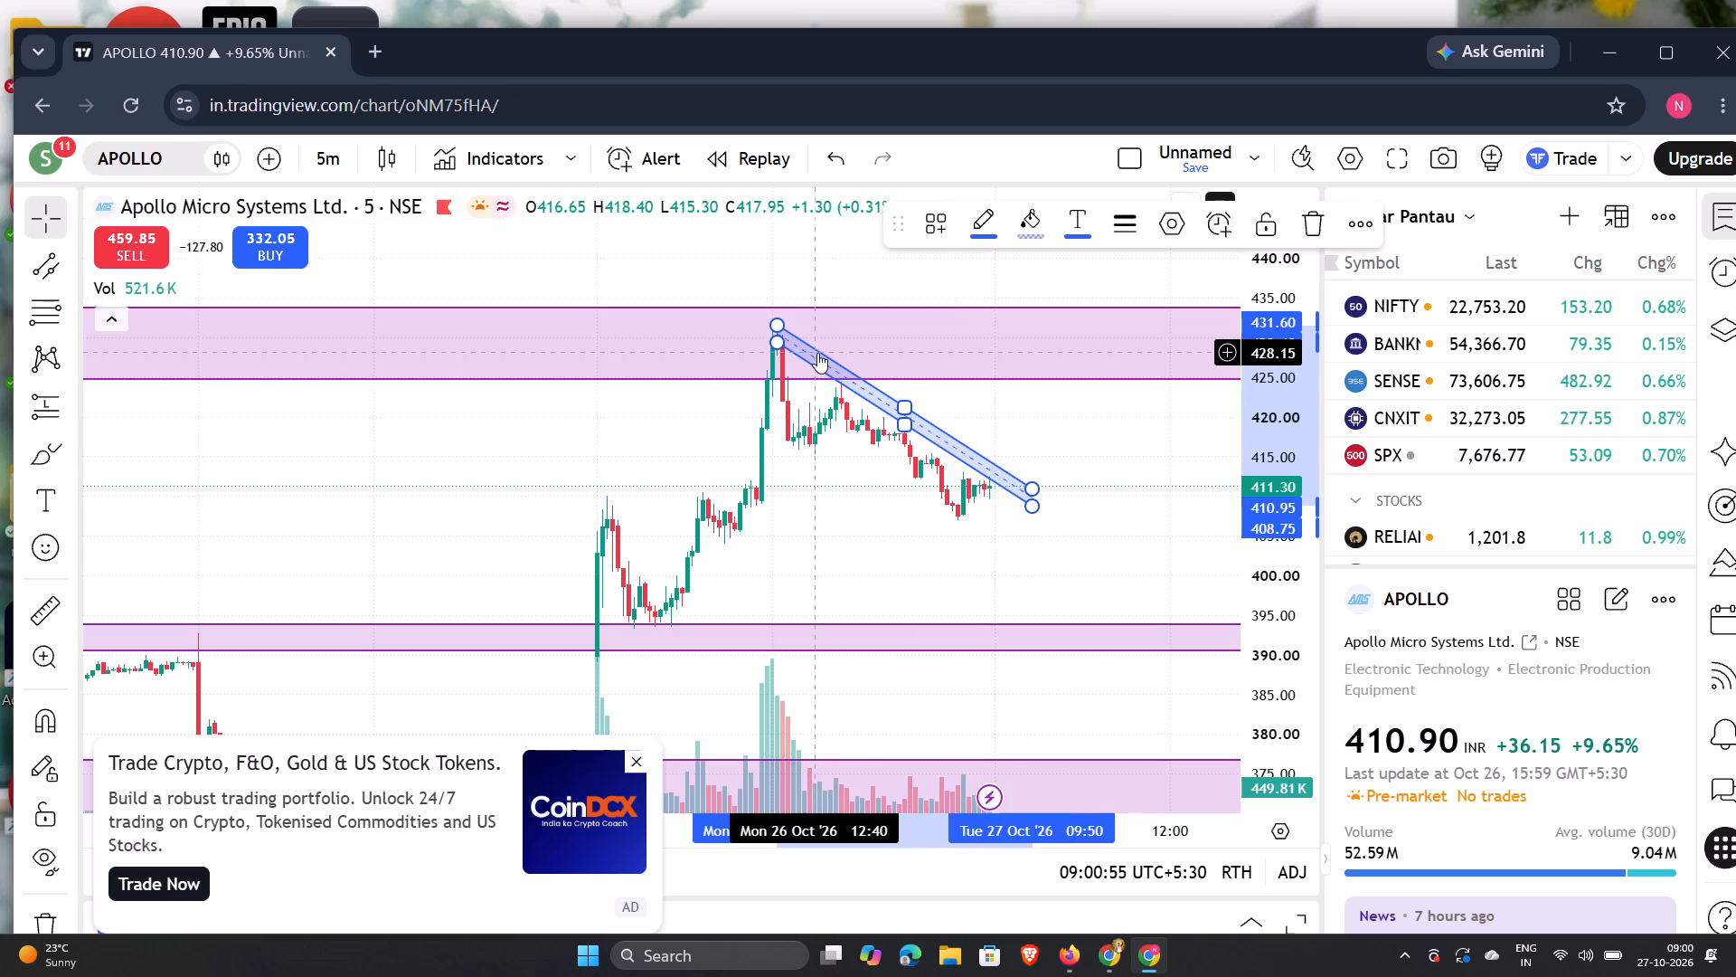
{"action": "left_click_drag", "start_coordinate": [778, 327], "coordinate": [767, 319]}
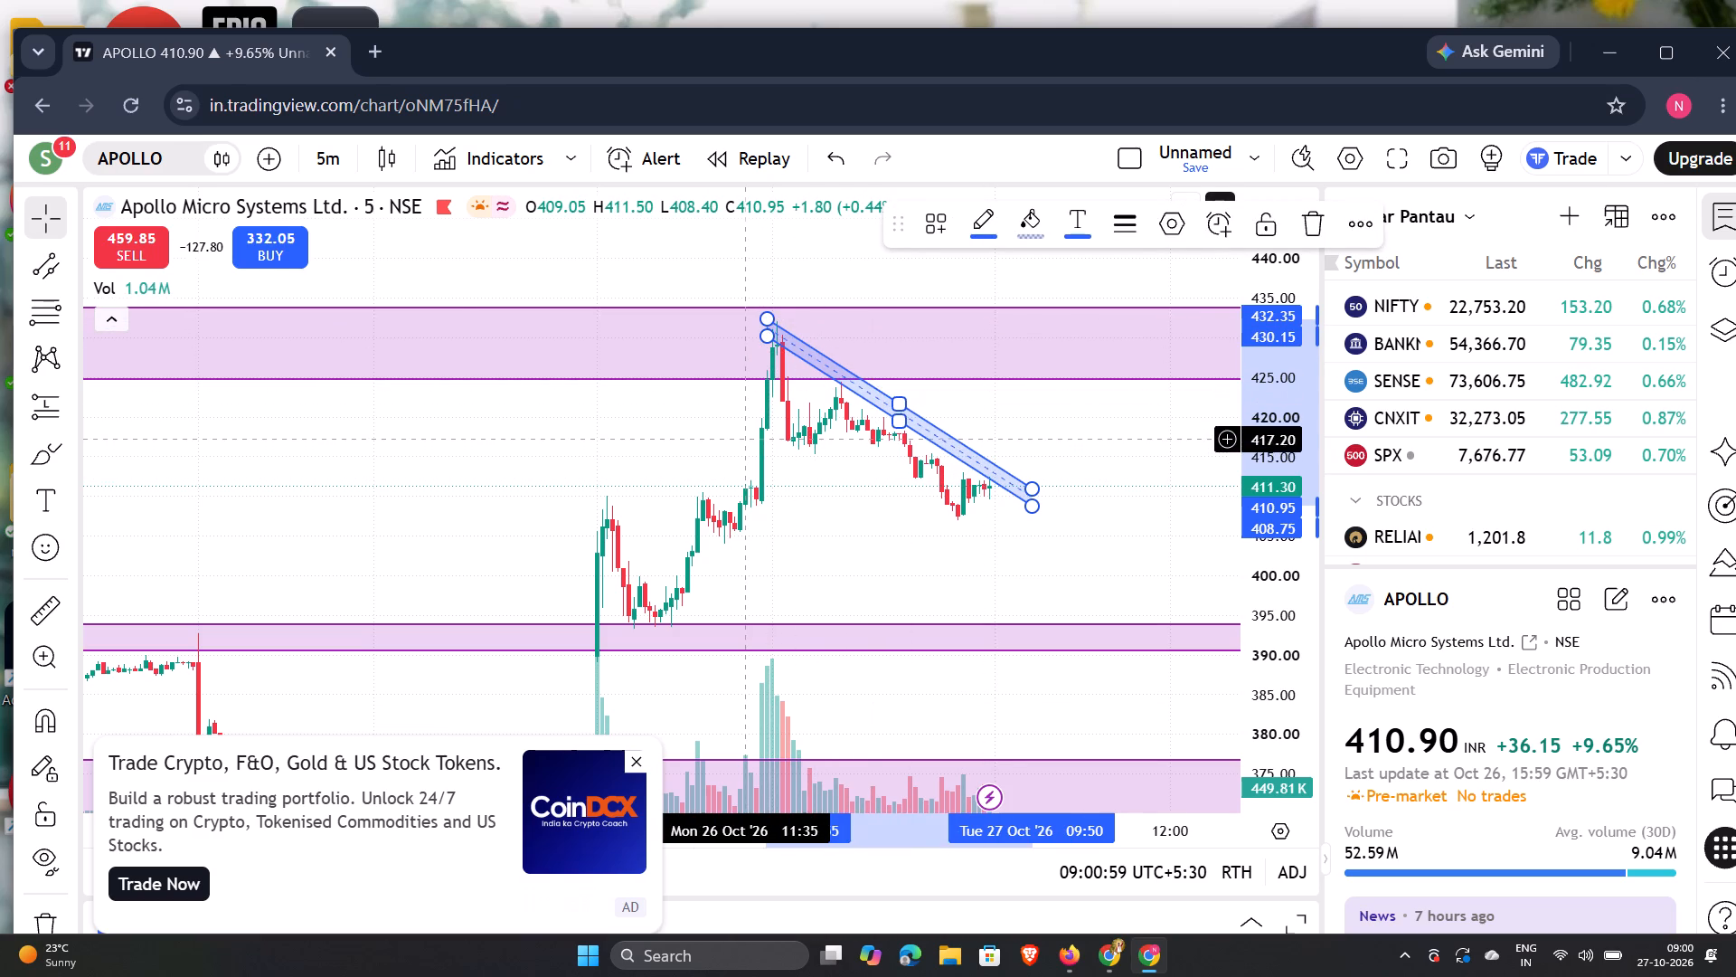
Draw a rectangle zone between about 410.00 and 407.50, from 23 Oct 14:55 to 27 Oct 09:55.
{"action": "scroll", "coordinate": [743, 436], "scroll_direction": "up", "scroll_amount": 4}
{"action": "scroll", "coordinate": [743, 436], "scroll_direction": "down", "scroll_amount": 3}
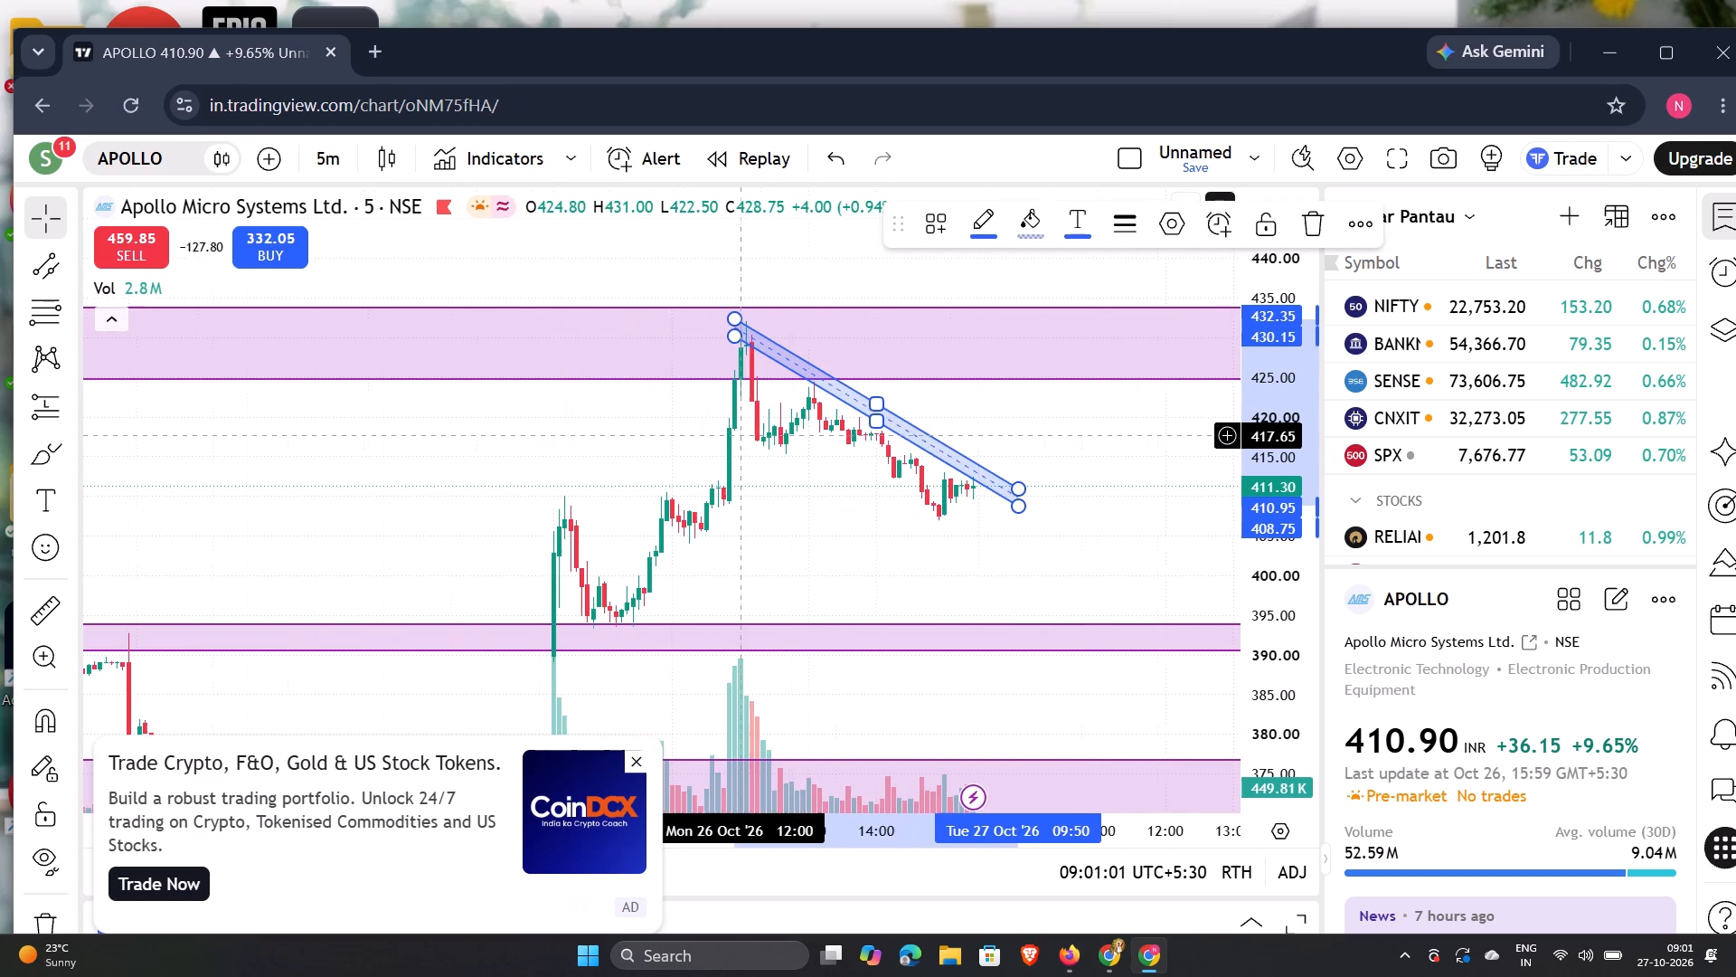
{"action": "scroll", "coordinate": [739, 429], "scroll_direction": "down", "scroll_amount": 2}
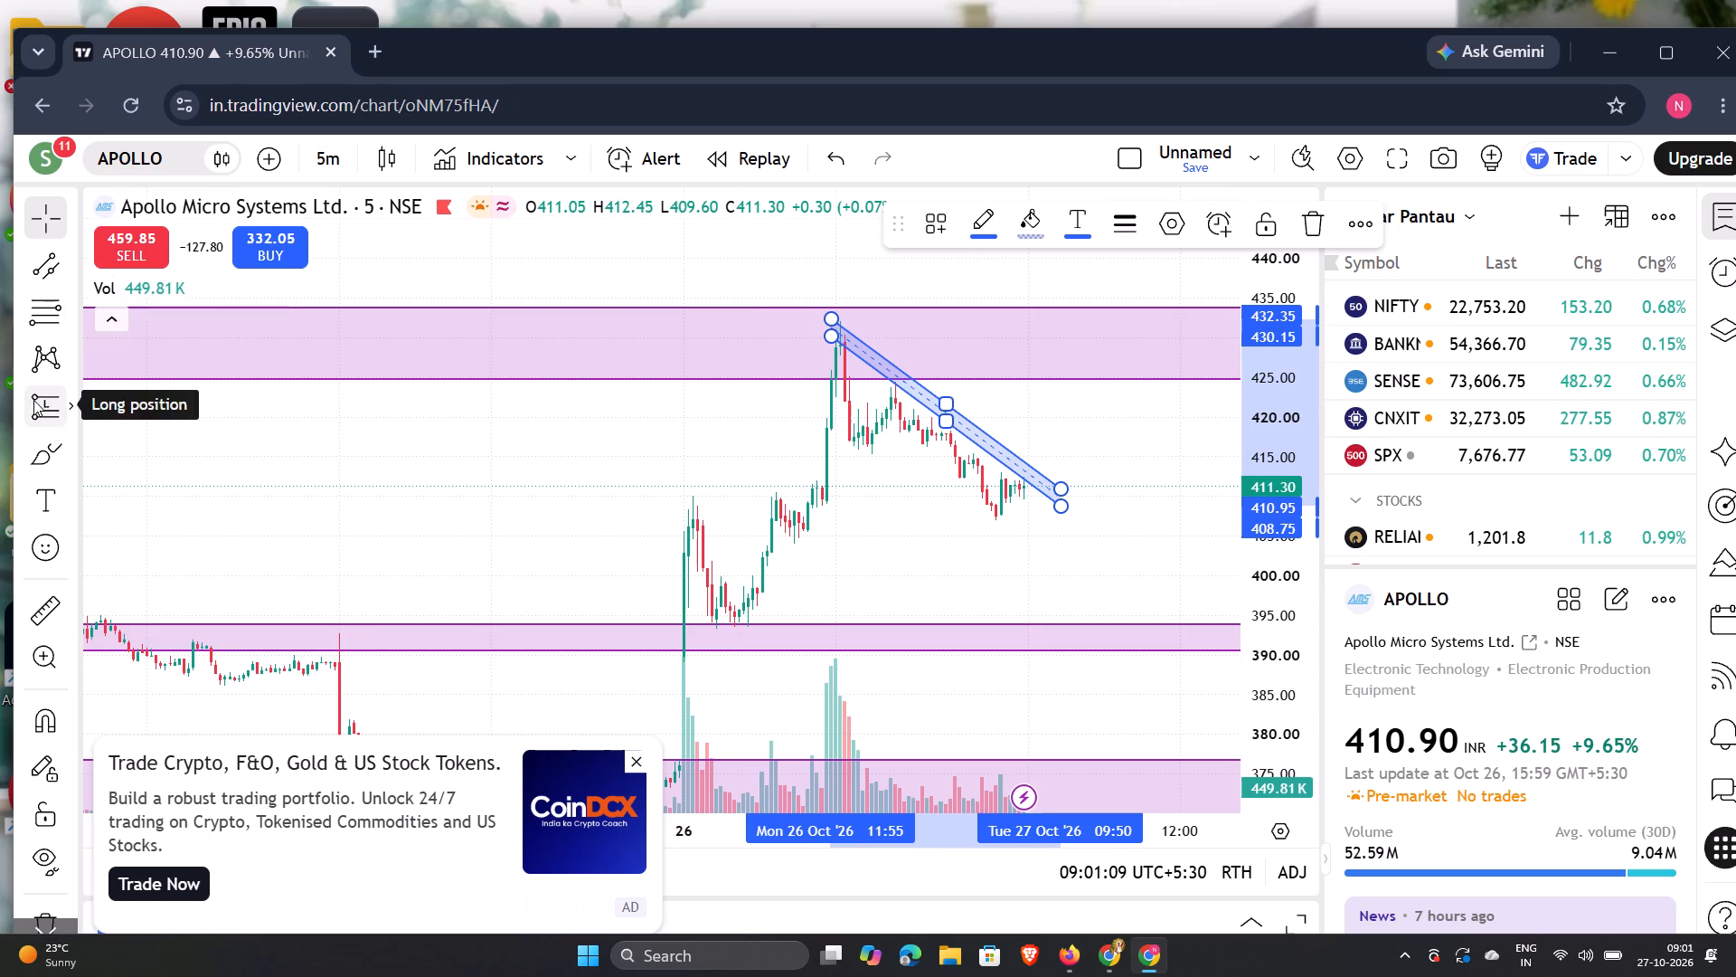
{"action": "left_click", "coordinate": [69, 444]}
{"action": "left_click", "coordinate": [107, 567]}
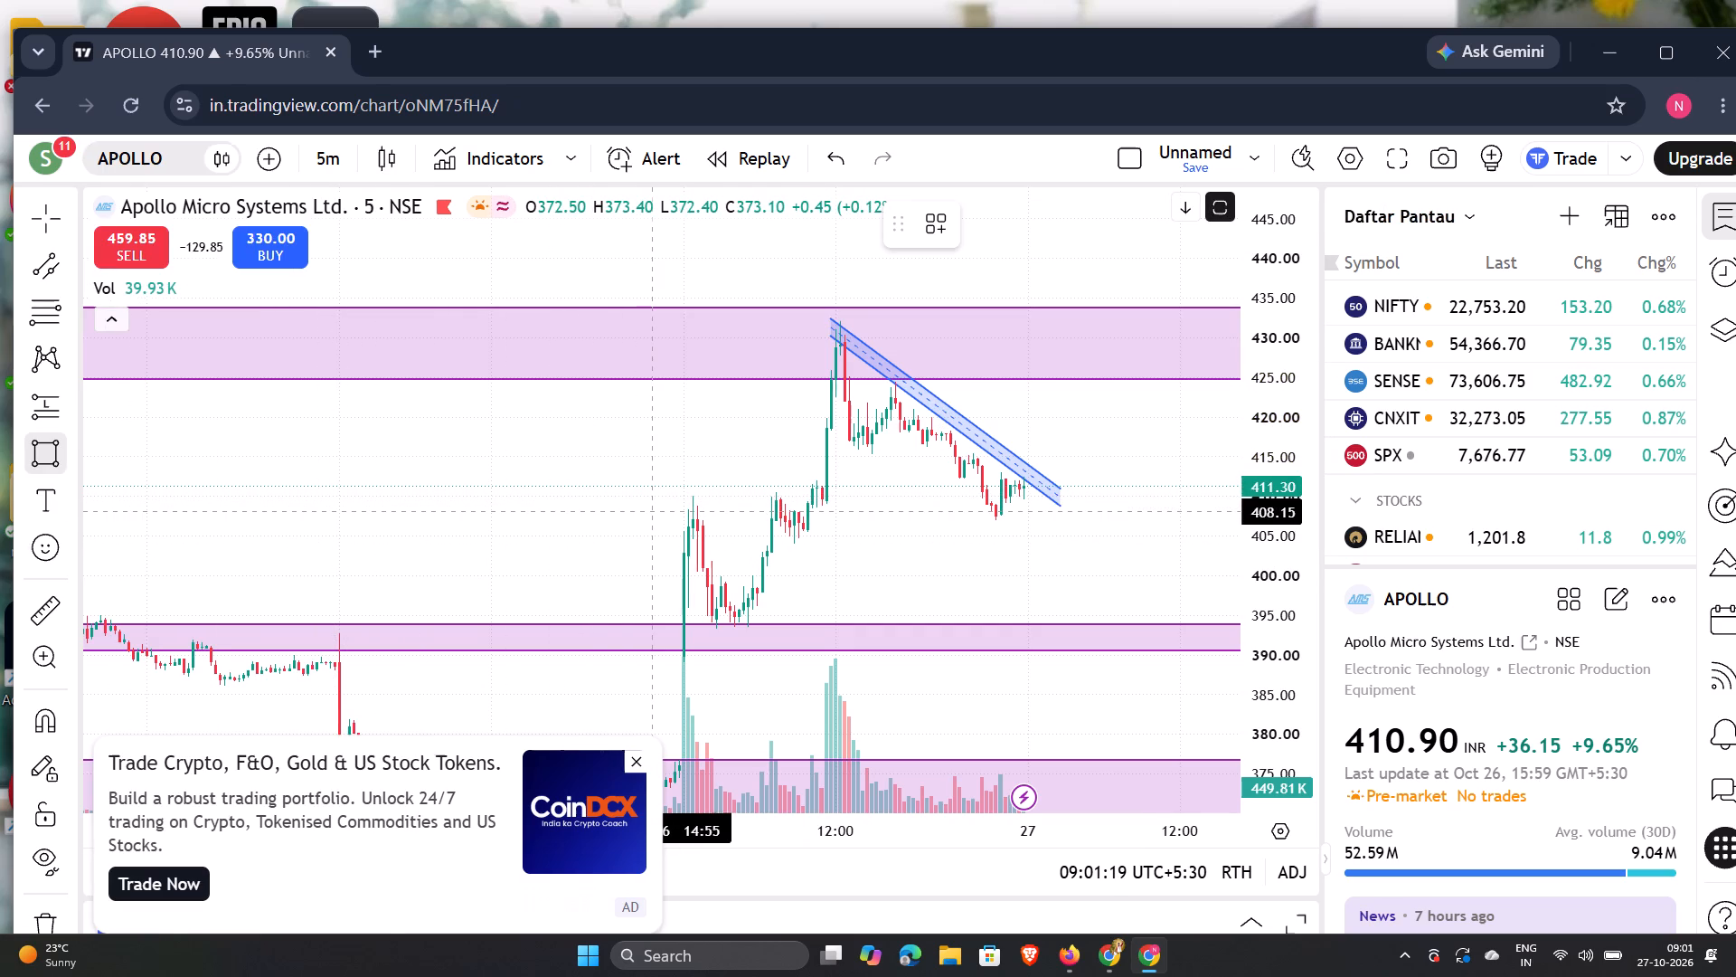
{"action": "left_click_drag", "start_coordinate": [653, 497], "coordinate": [817, 519]}
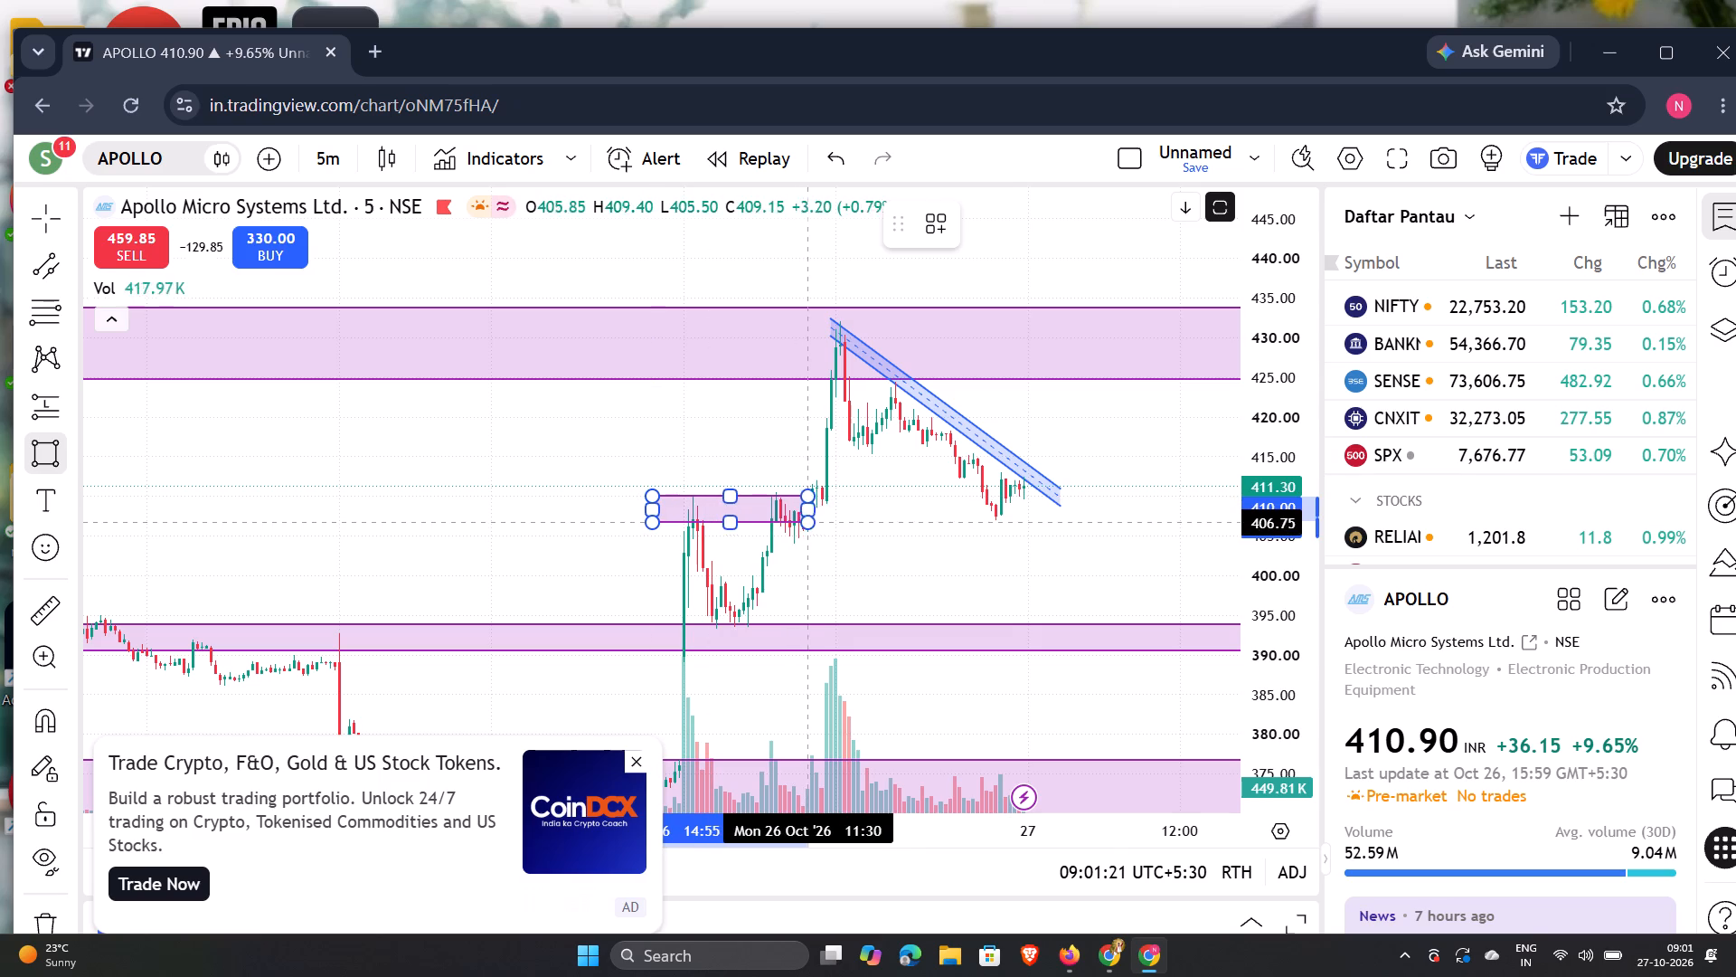
{"action": "left_click_drag", "start_coordinate": [817, 519], "coordinate": [946, 528]}
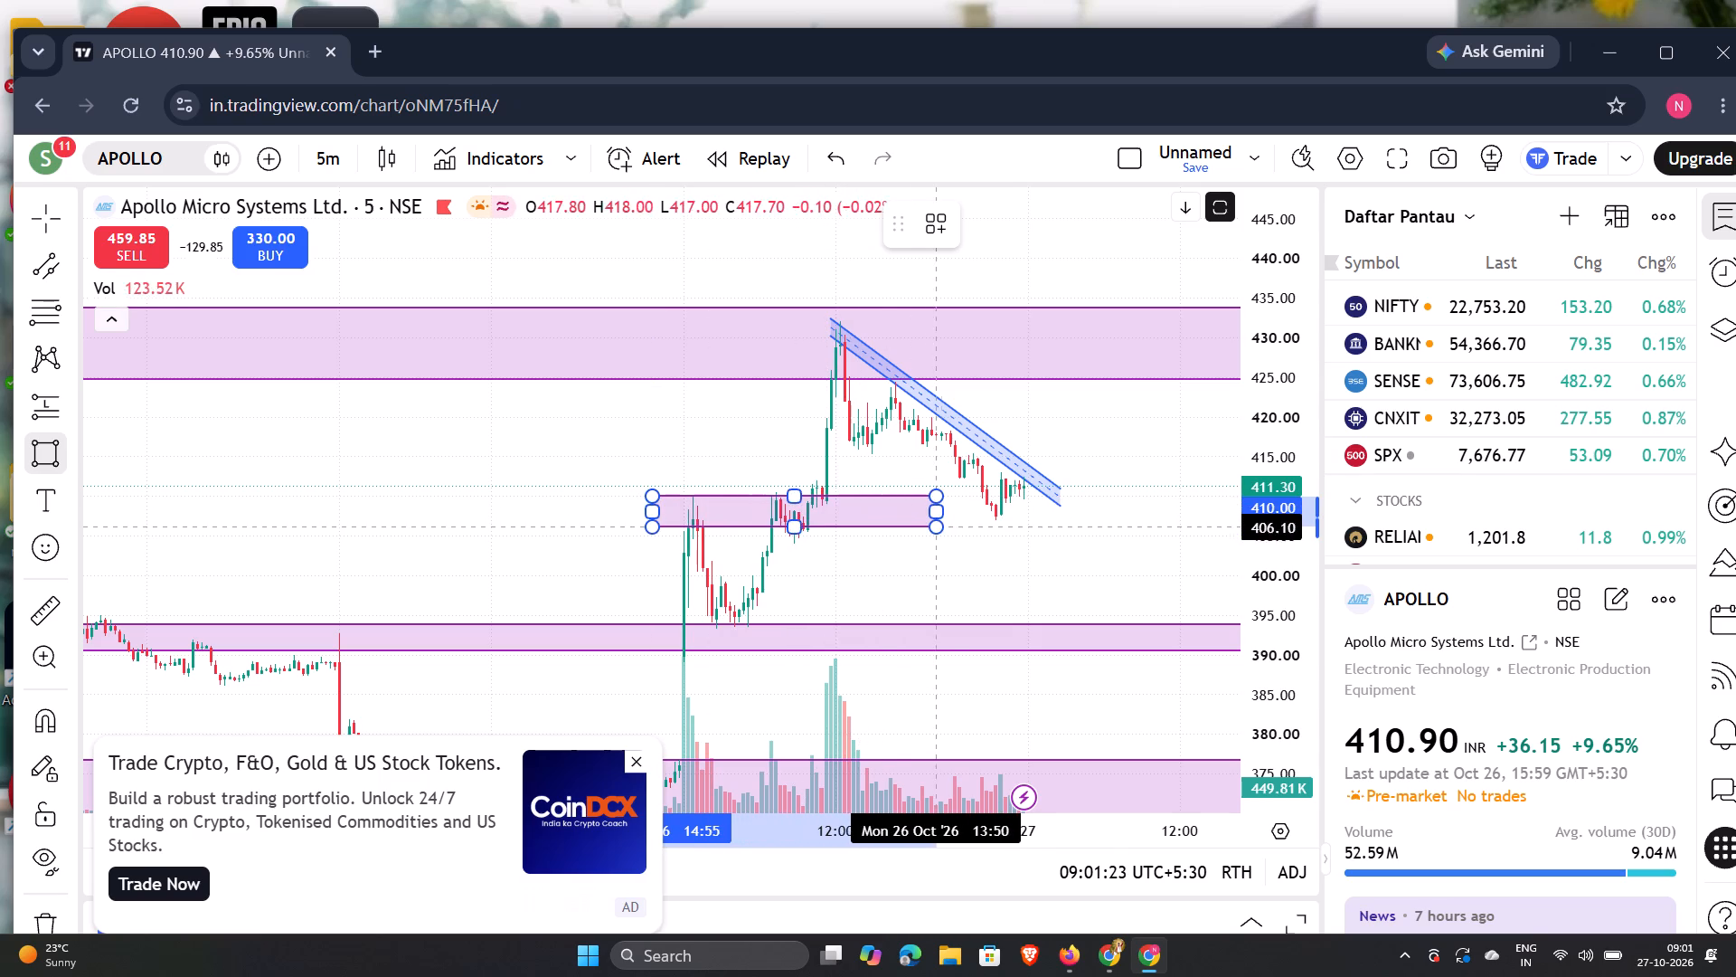
{"action": "left_click_drag", "start_coordinate": [946, 528], "coordinate": [1011, 514]}
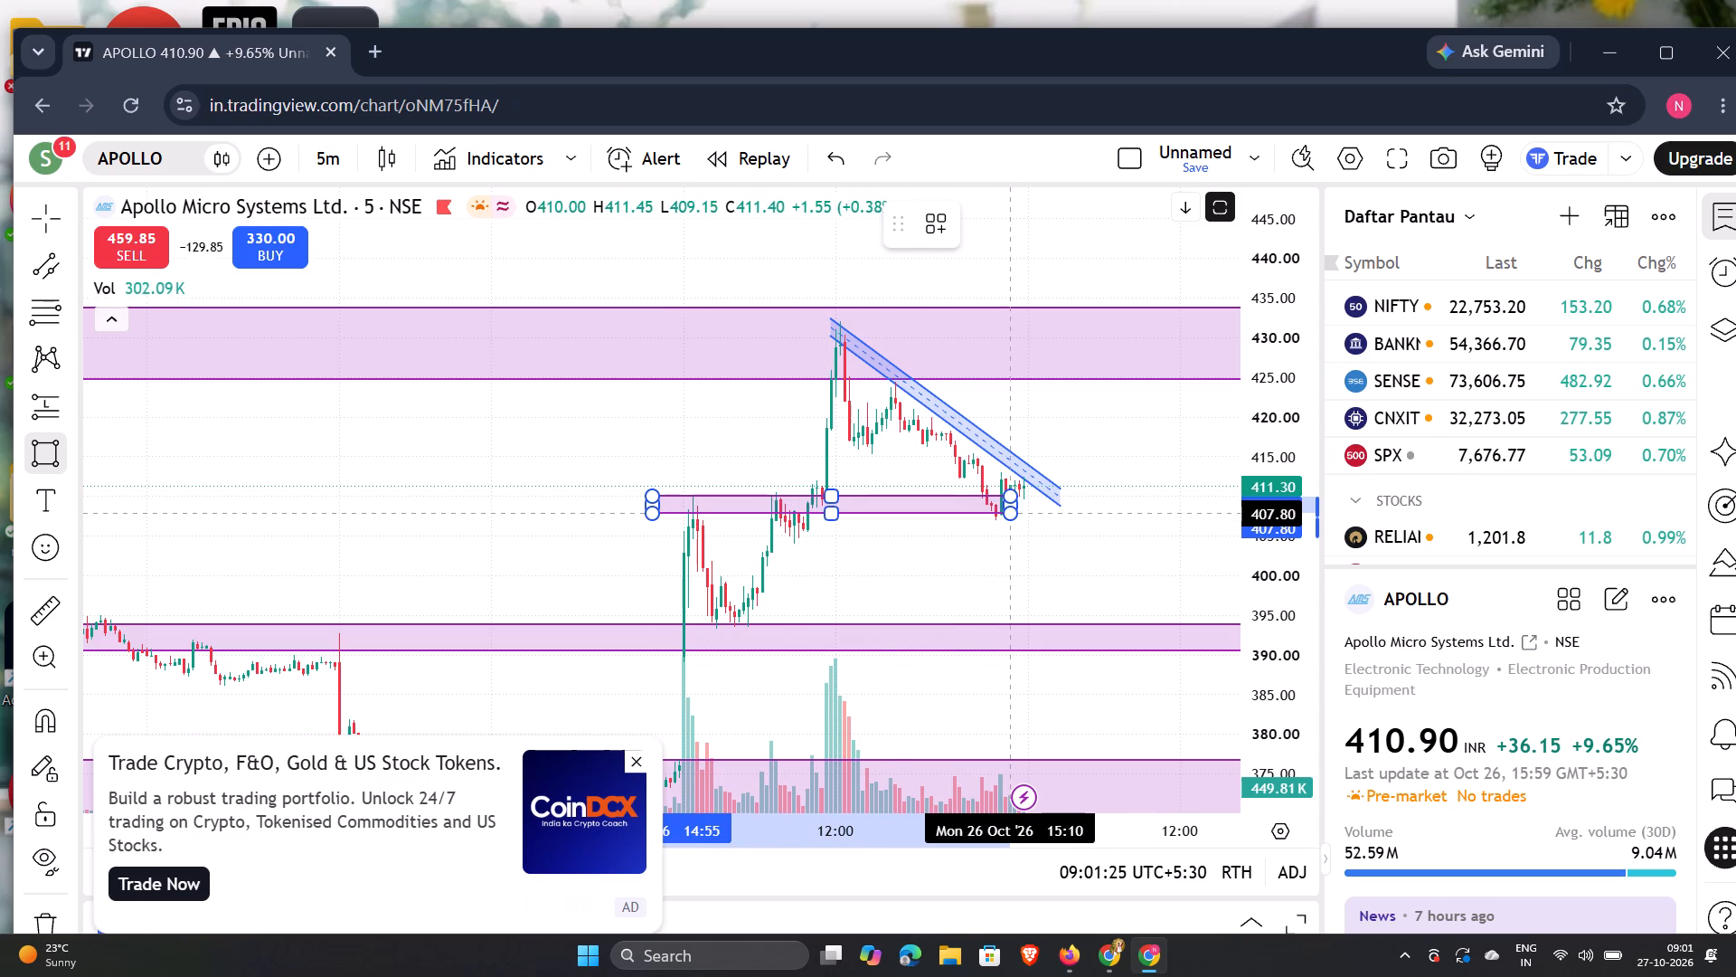
{"action": "left_click_drag", "start_coordinate": [1011, 514], "coordinate": [1063, 515]}
{"action": "double_click", "coordinate": [1063, 516]}
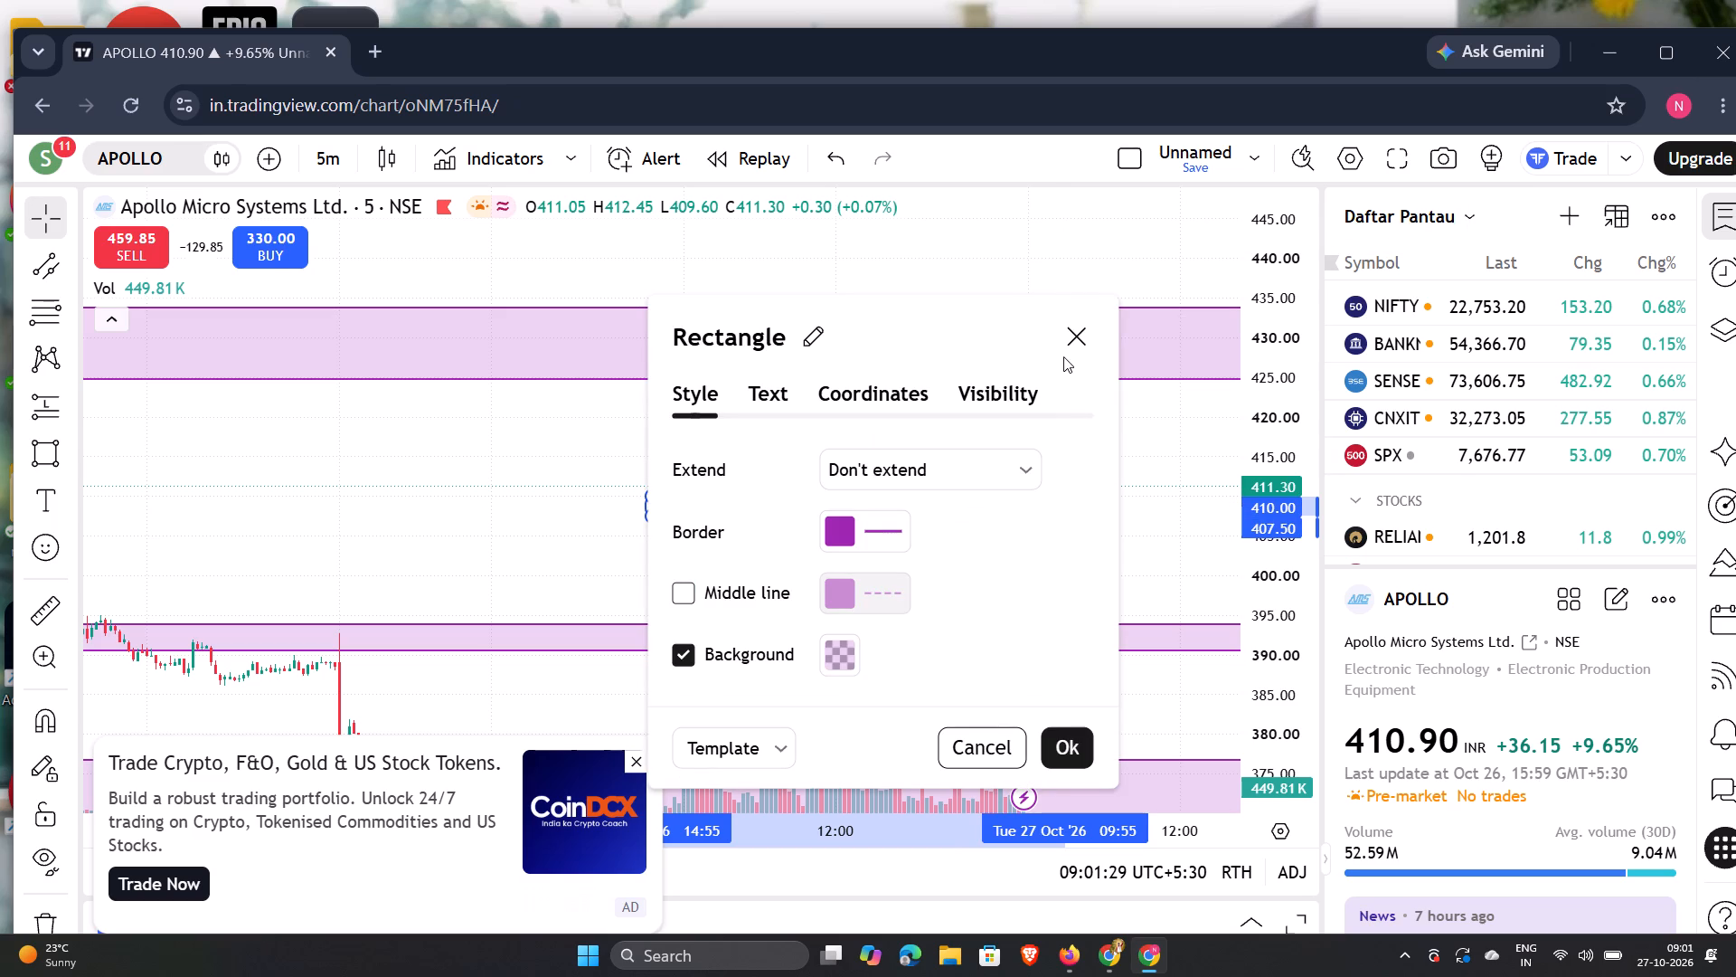
{"action": "left_click", "coordinate": [1063, 356]}
Close the advertisement covering the chart and maximize the browser window, staying on the chart page.
{"action": "scroll", "coordinate": [805, 411], "scroll_direction": "up", "scroll_amount": 4}
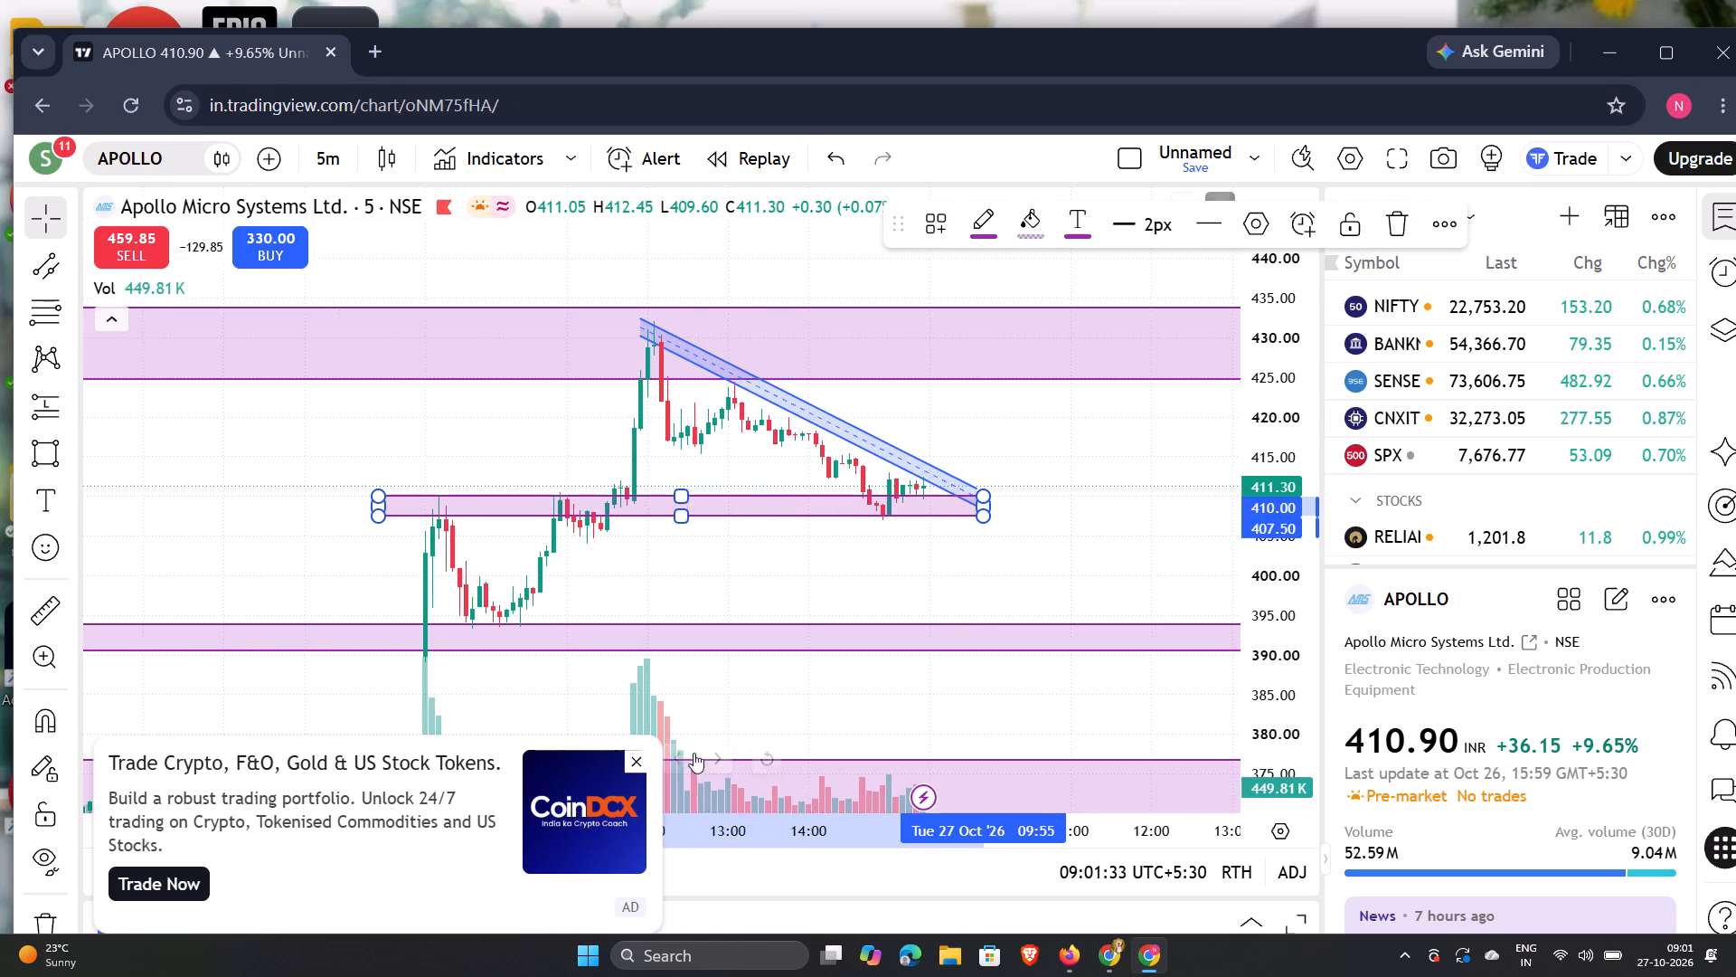
{"action": "scroll", "coordinate": [368, 456], "scroll_direction": "down", "scroll_amount": 4}
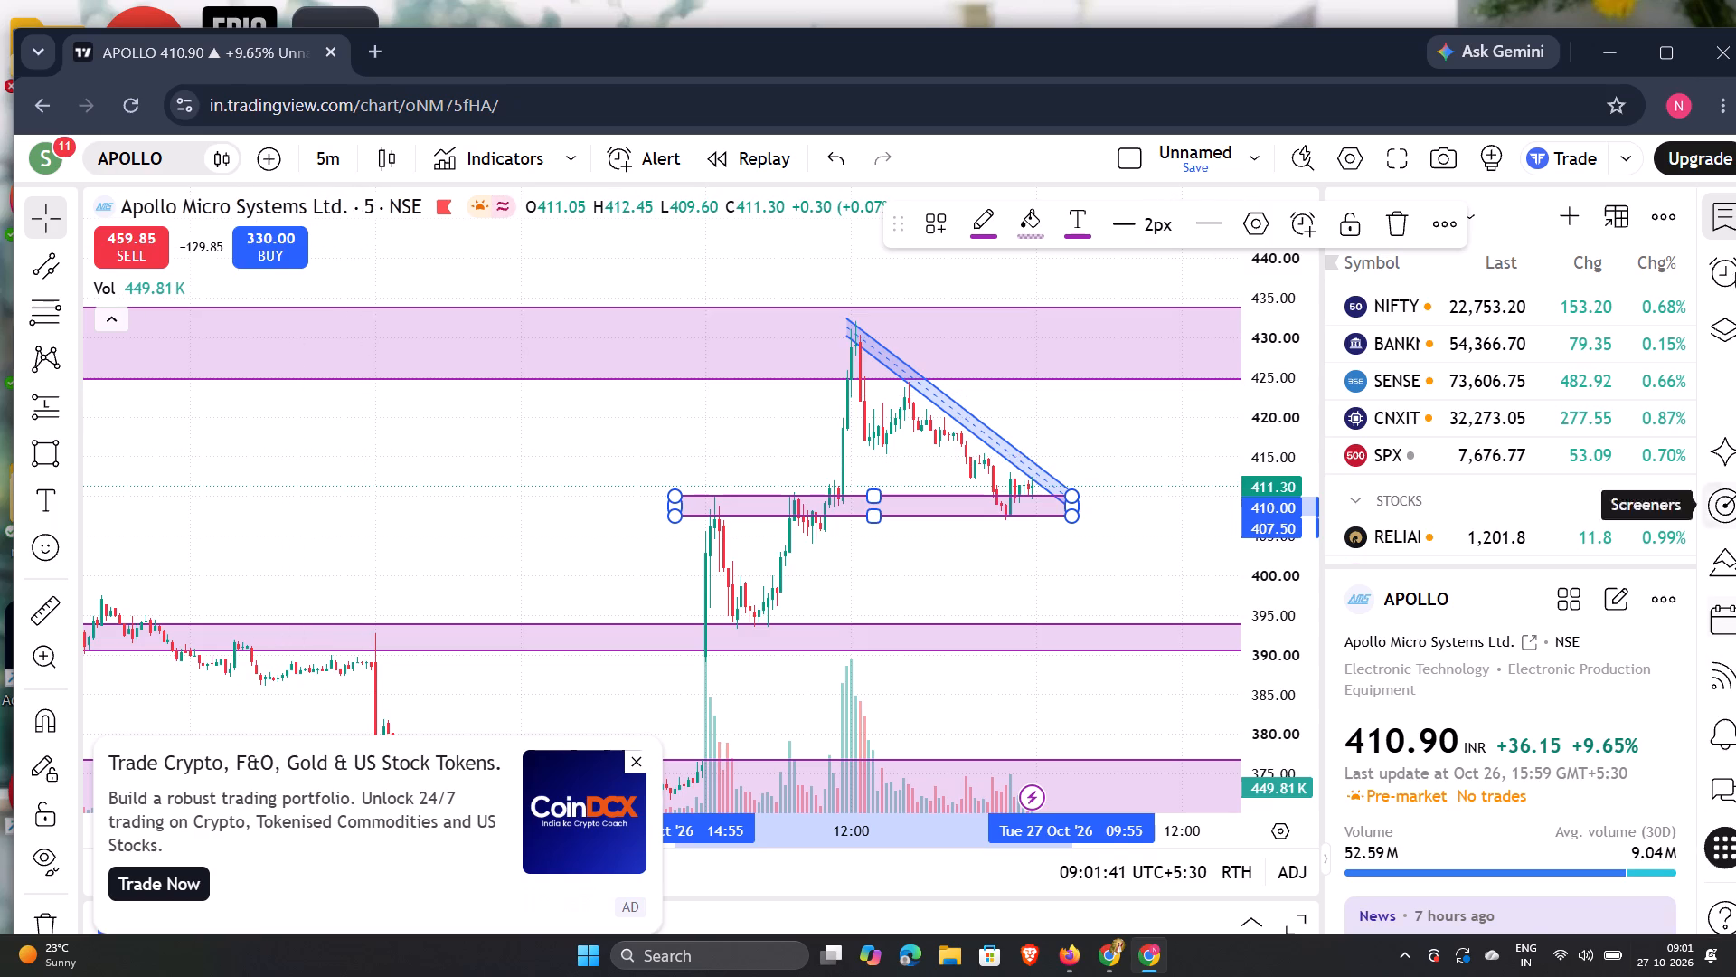
{"action": "double_click", "coordinate": [1679, 38]}
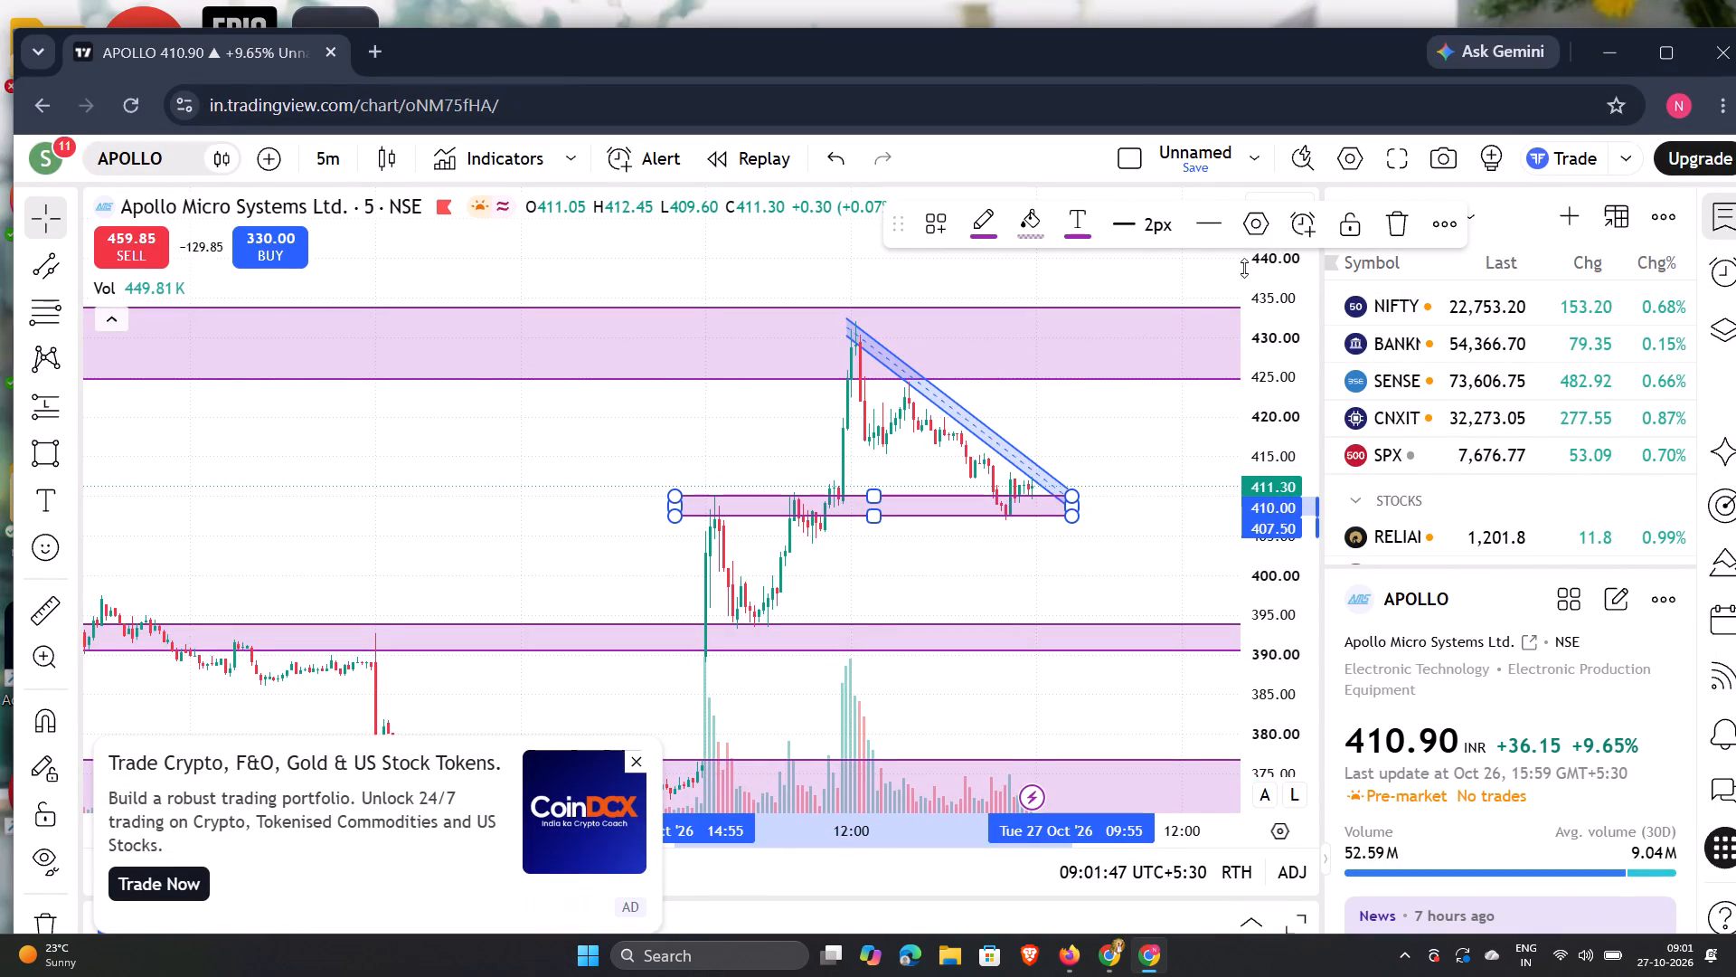
{"action": "left_click", "coordinate": [628, 753]}
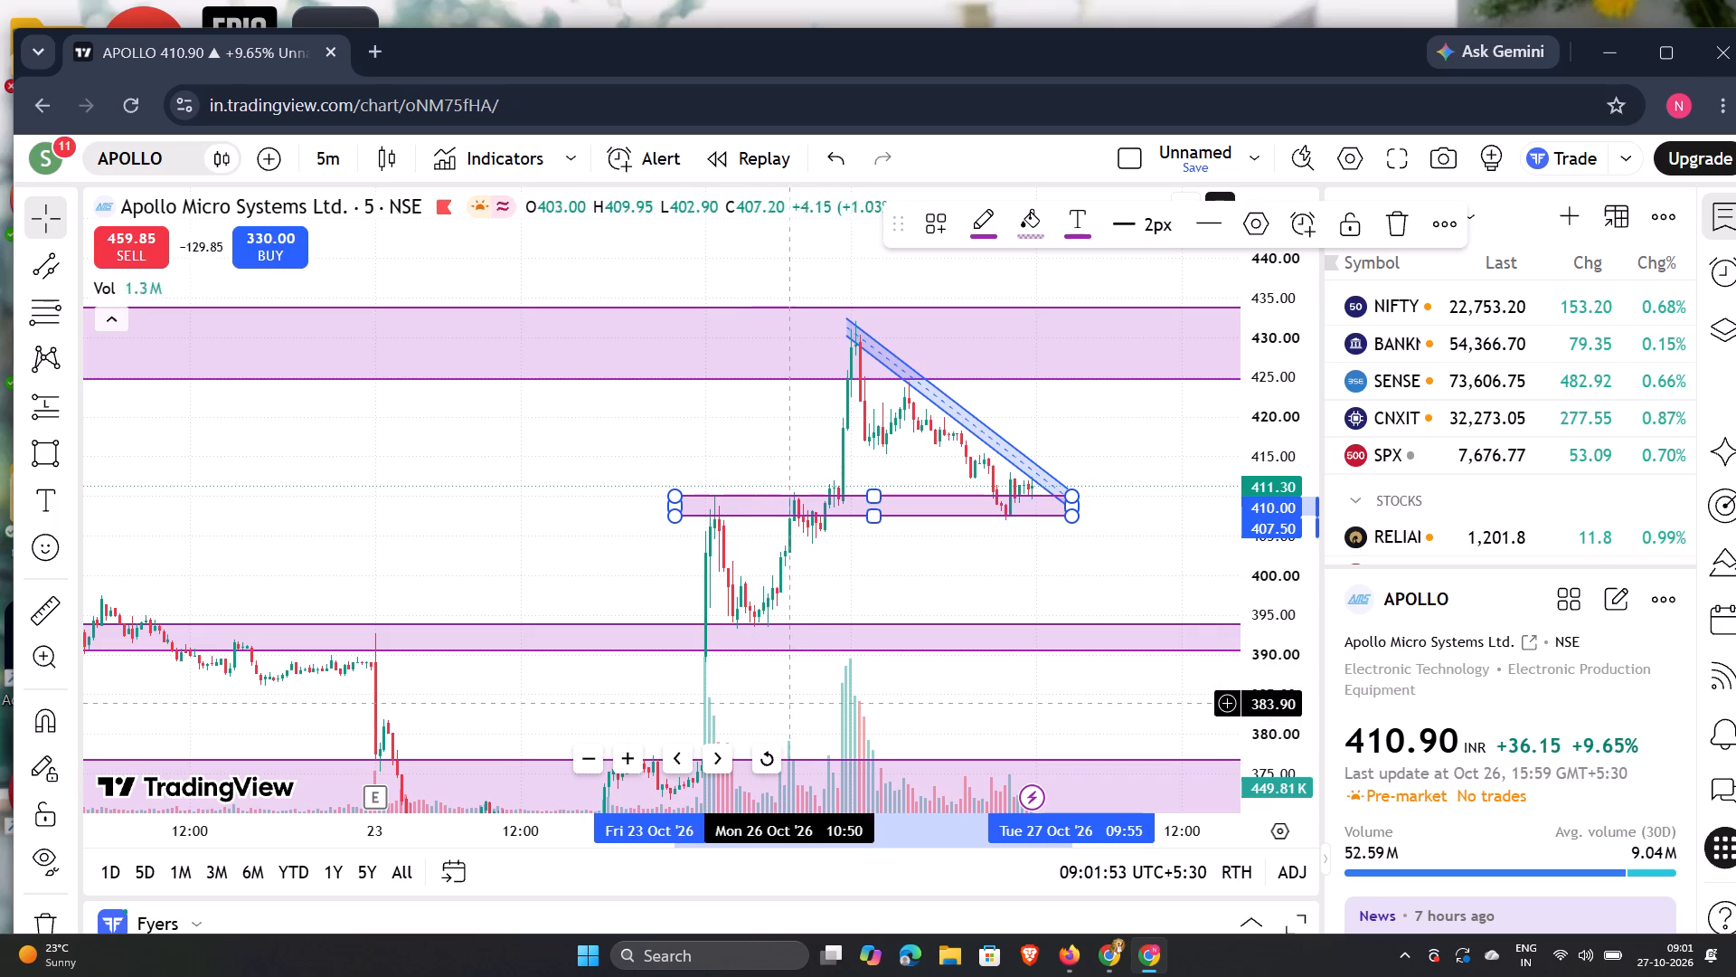
{"action": "double_click", "coordinate": [1691, 34]}
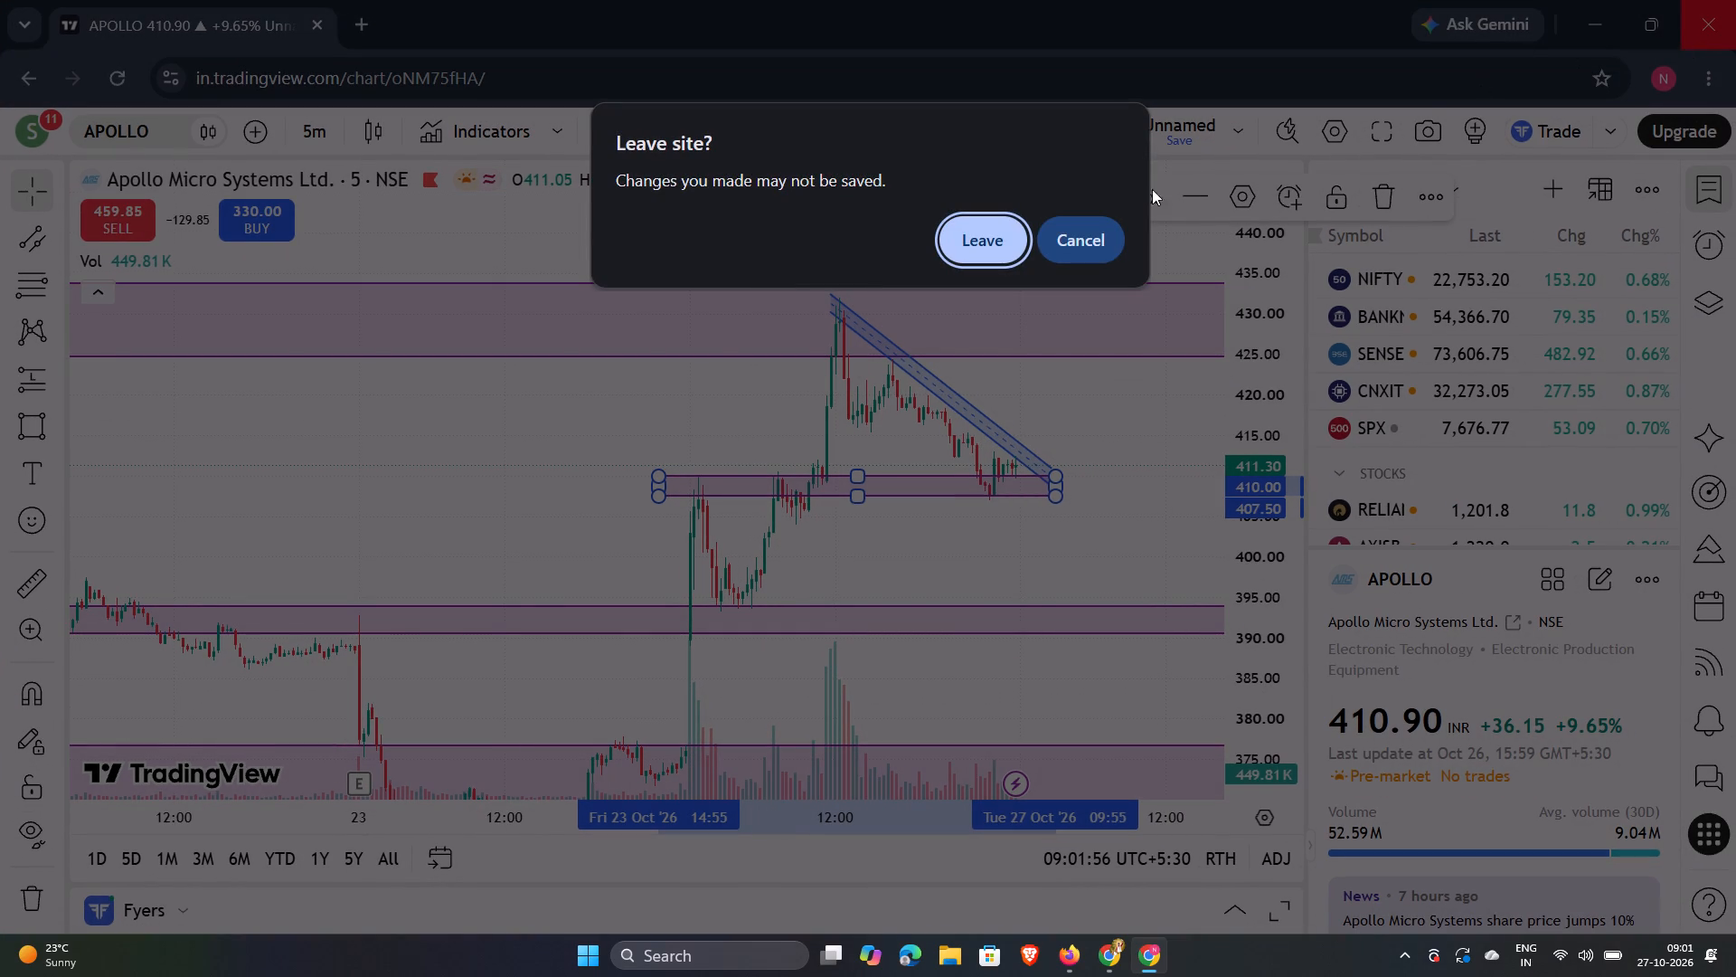
{"action": "left_click", "coordinate": [1059, 244]}
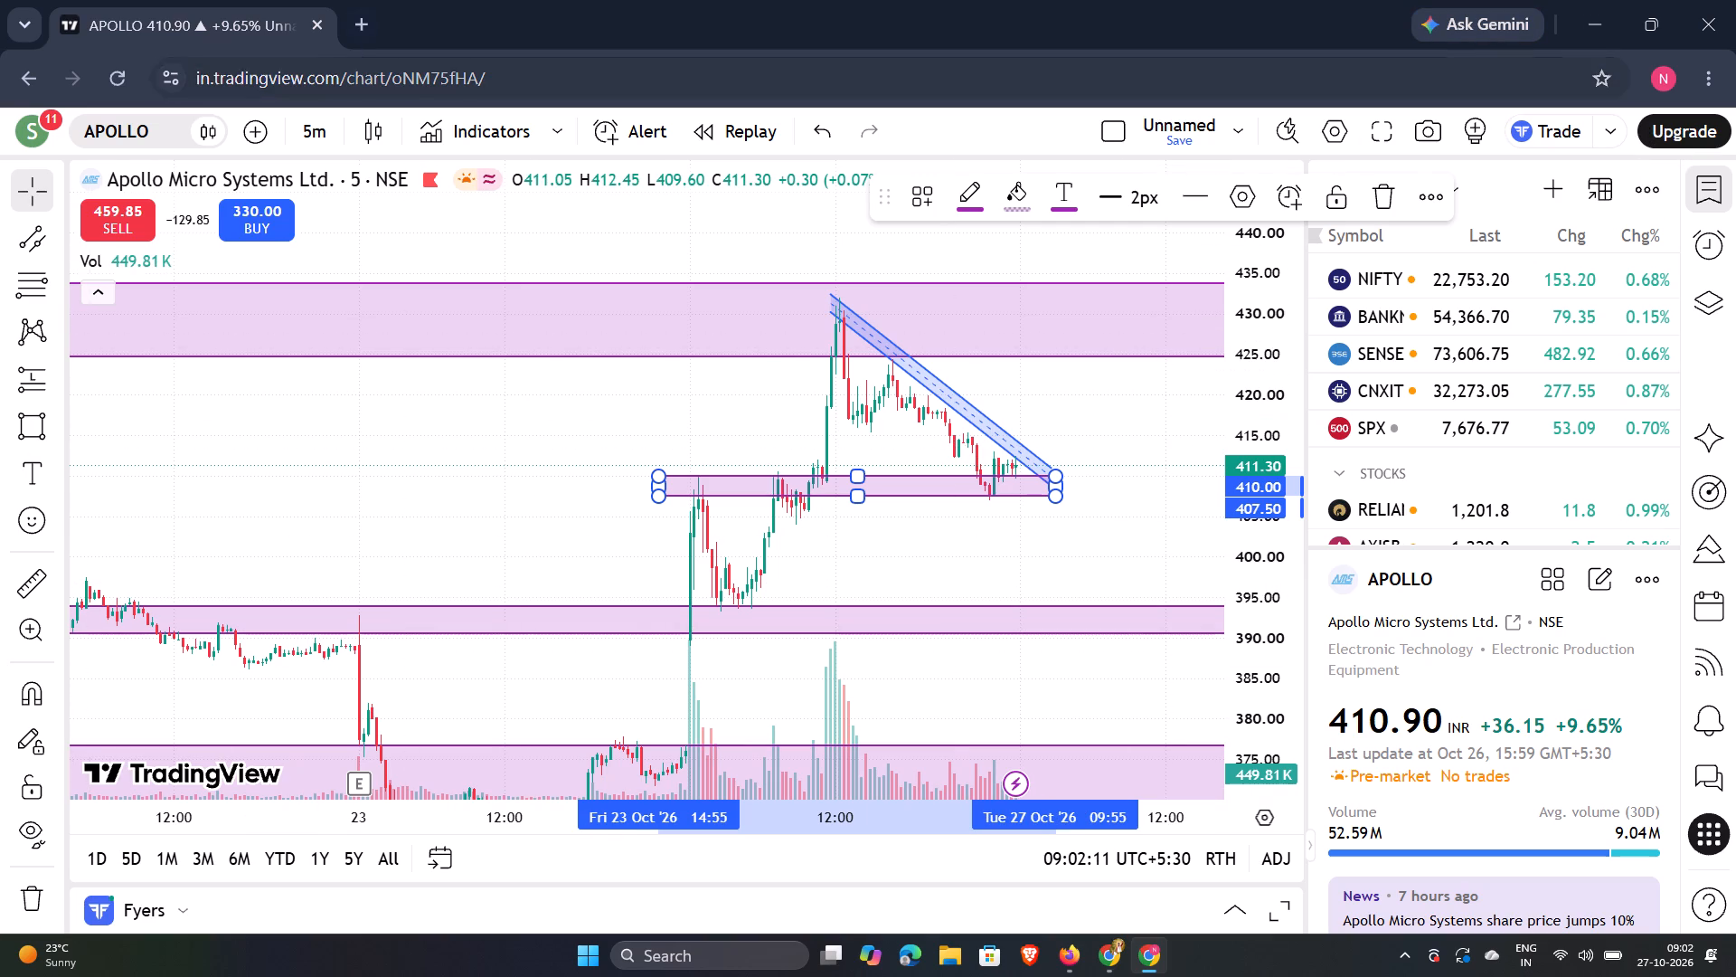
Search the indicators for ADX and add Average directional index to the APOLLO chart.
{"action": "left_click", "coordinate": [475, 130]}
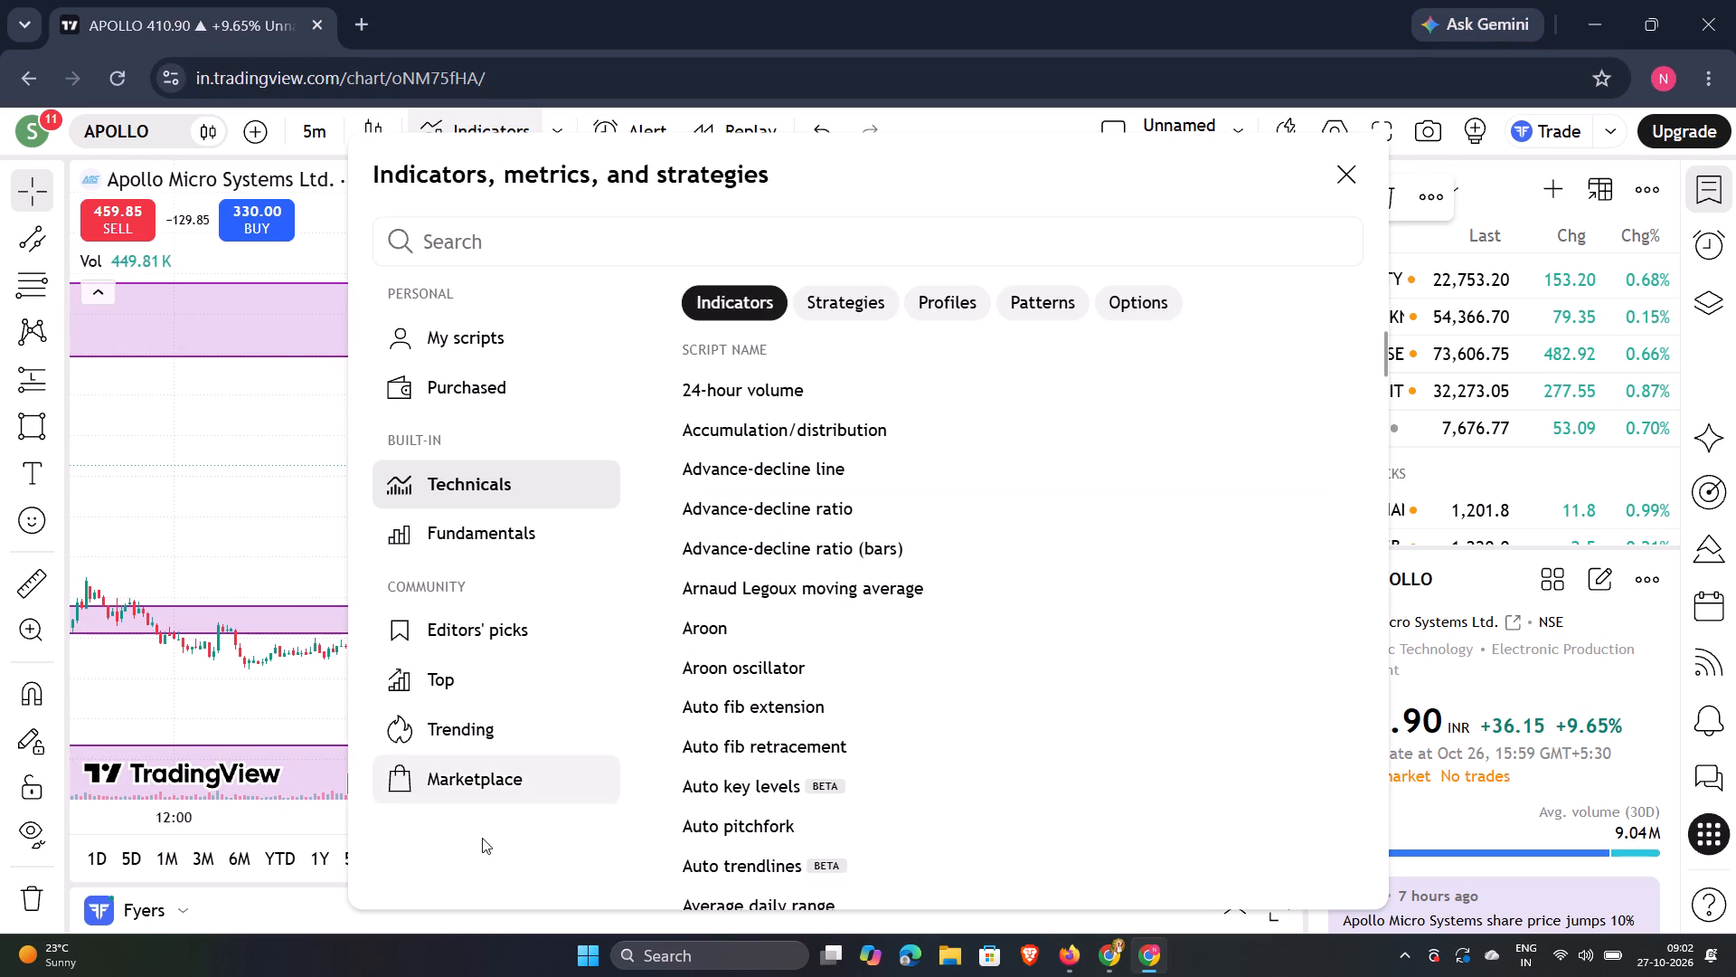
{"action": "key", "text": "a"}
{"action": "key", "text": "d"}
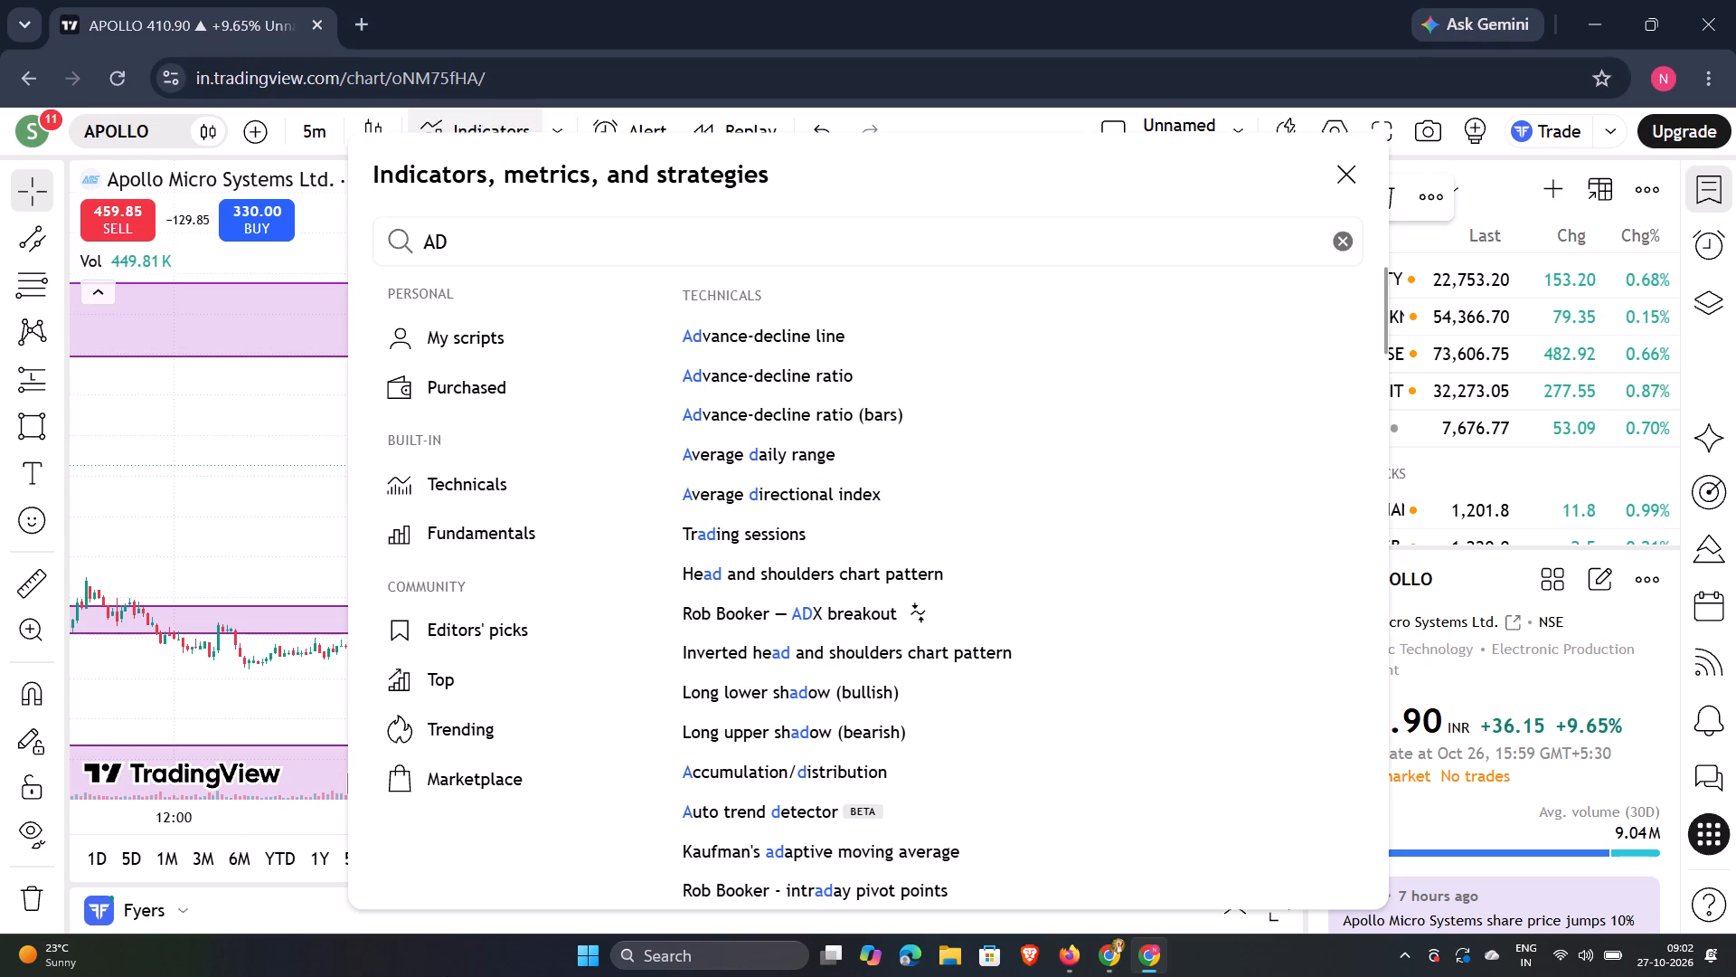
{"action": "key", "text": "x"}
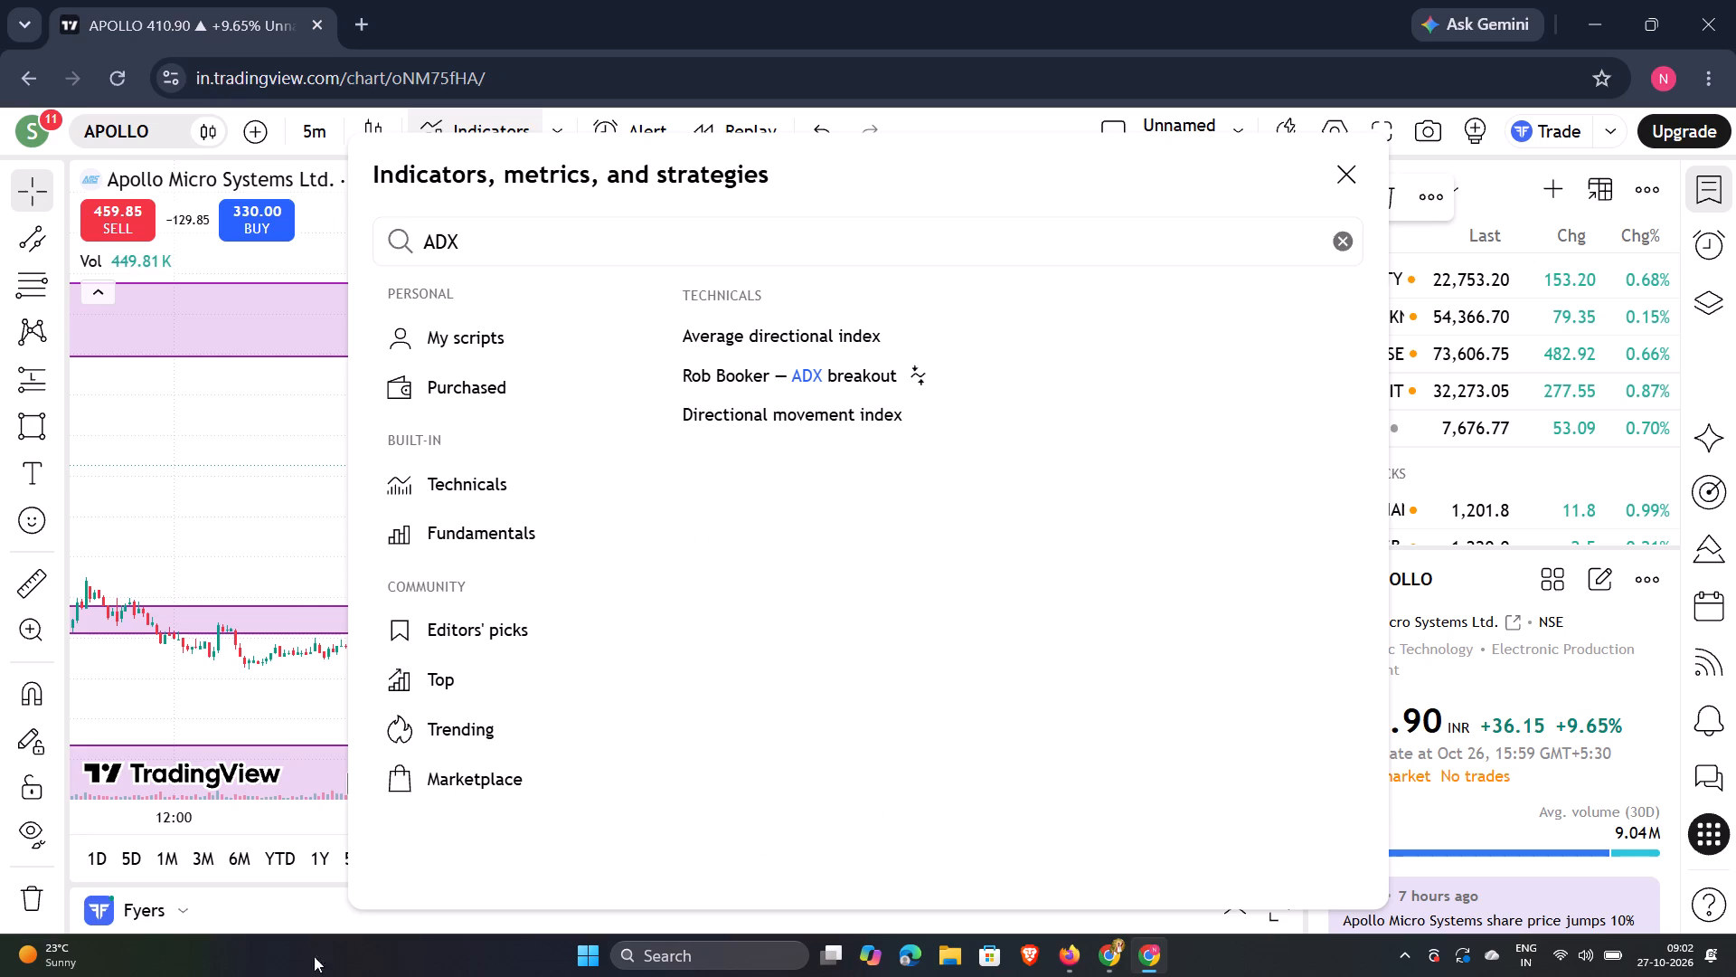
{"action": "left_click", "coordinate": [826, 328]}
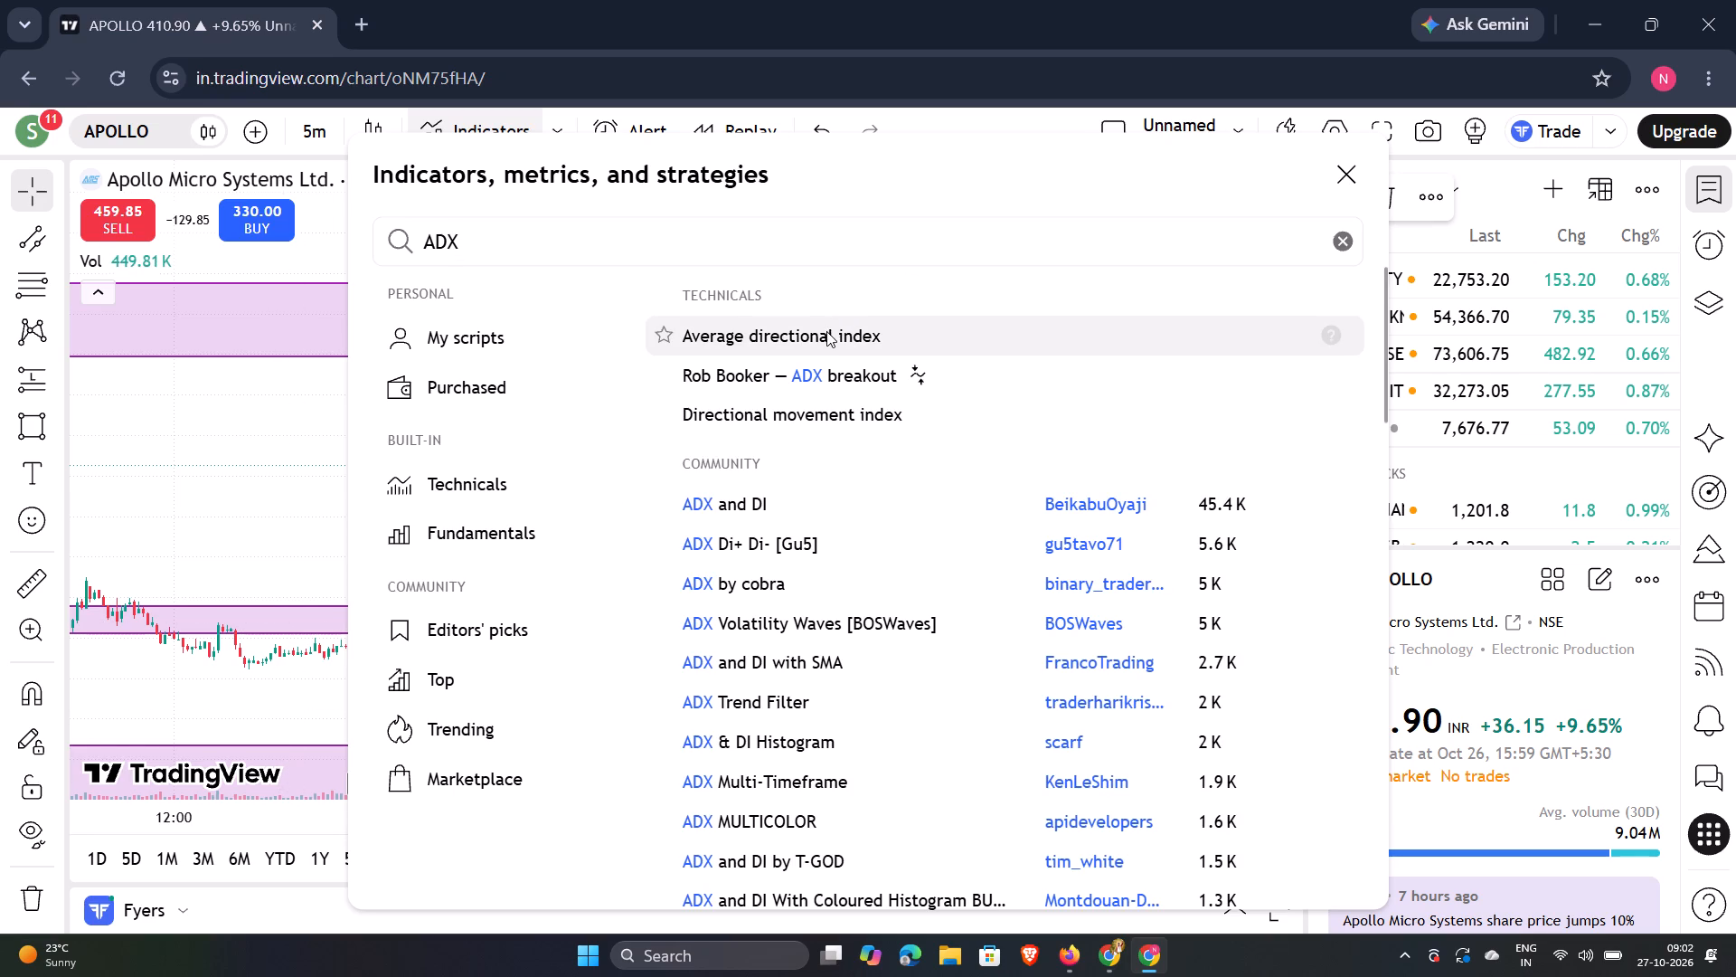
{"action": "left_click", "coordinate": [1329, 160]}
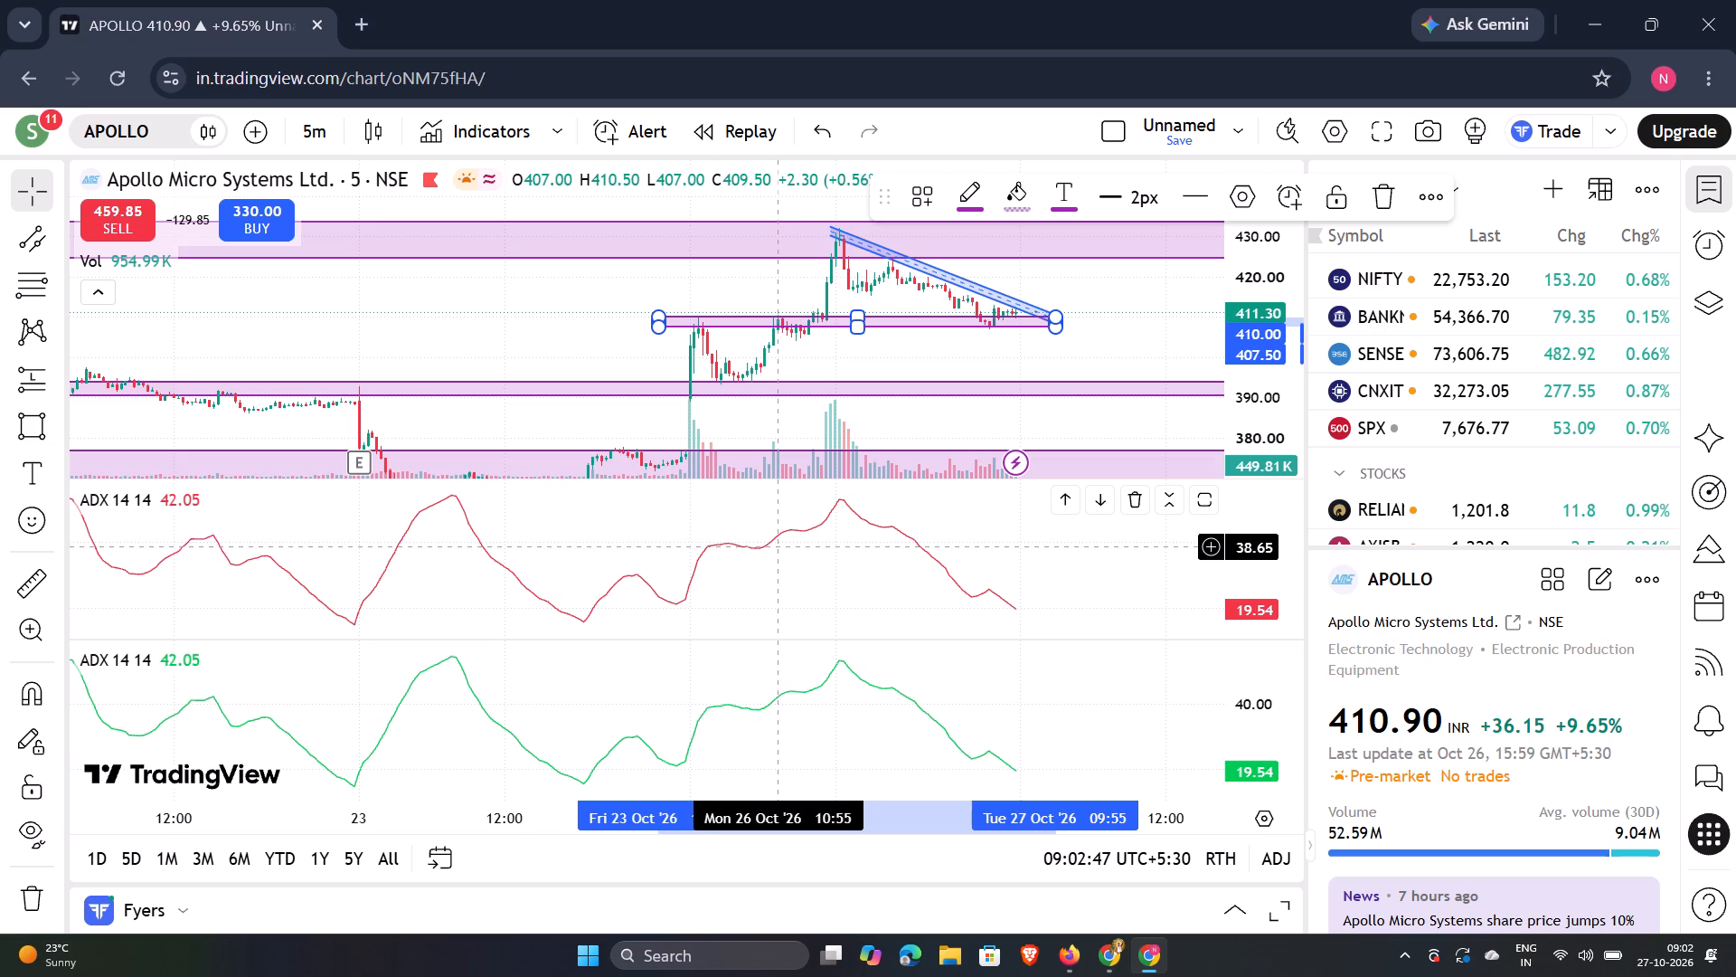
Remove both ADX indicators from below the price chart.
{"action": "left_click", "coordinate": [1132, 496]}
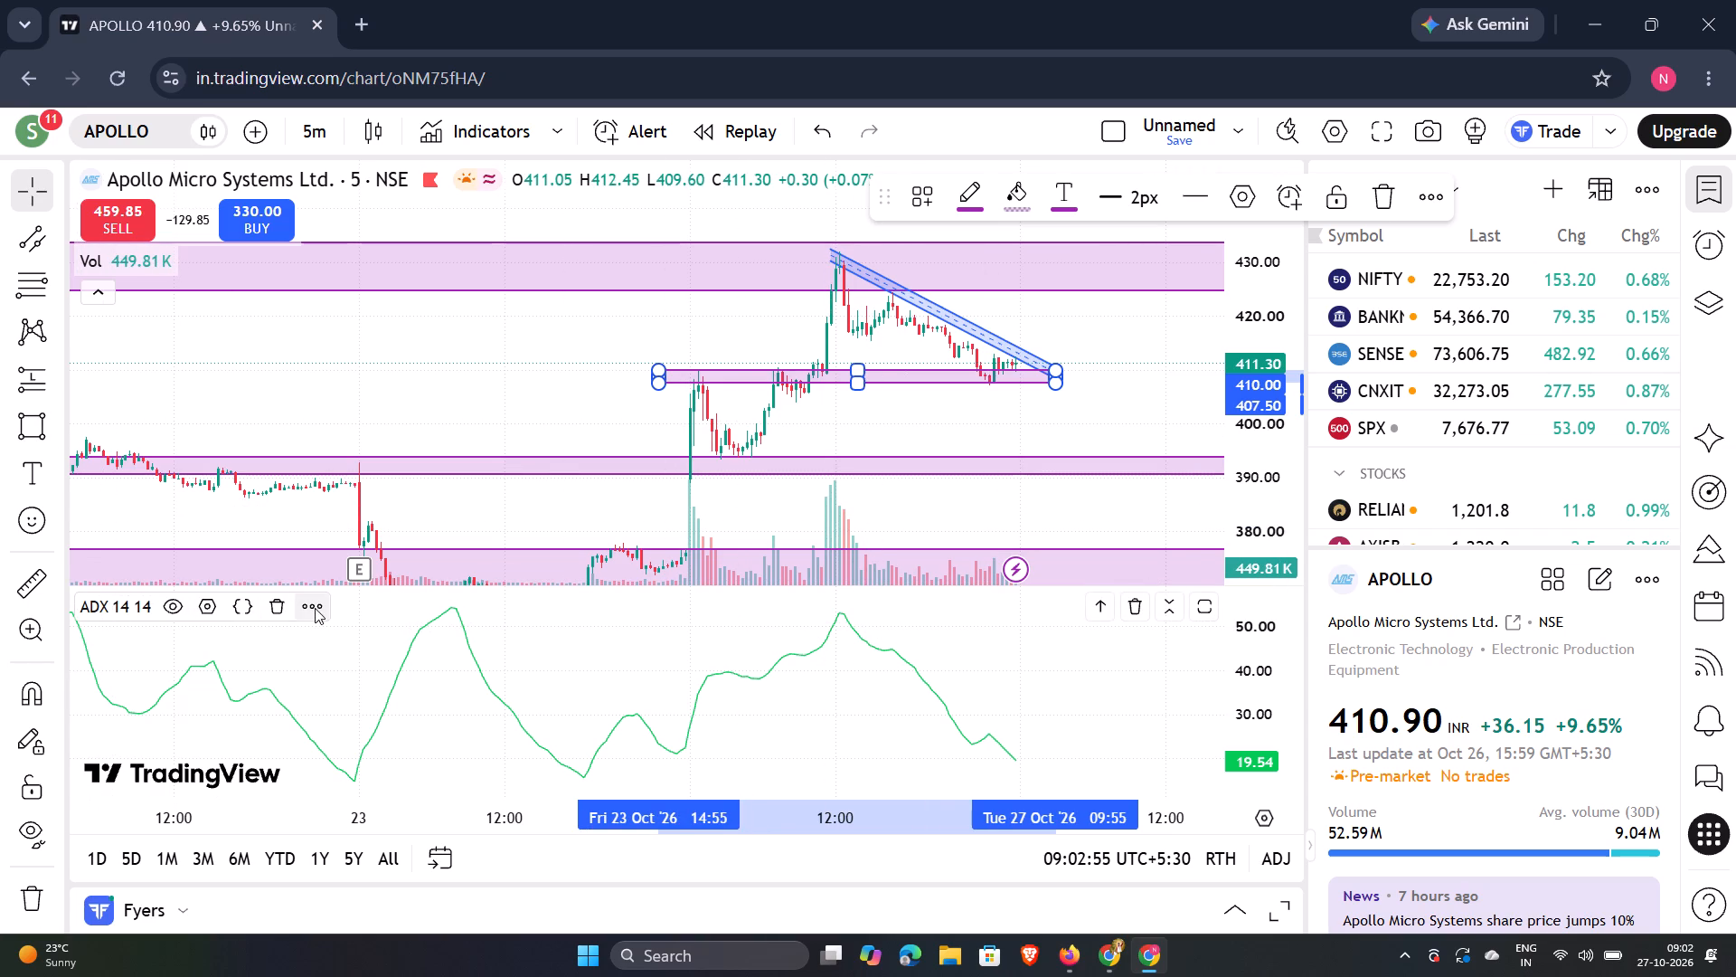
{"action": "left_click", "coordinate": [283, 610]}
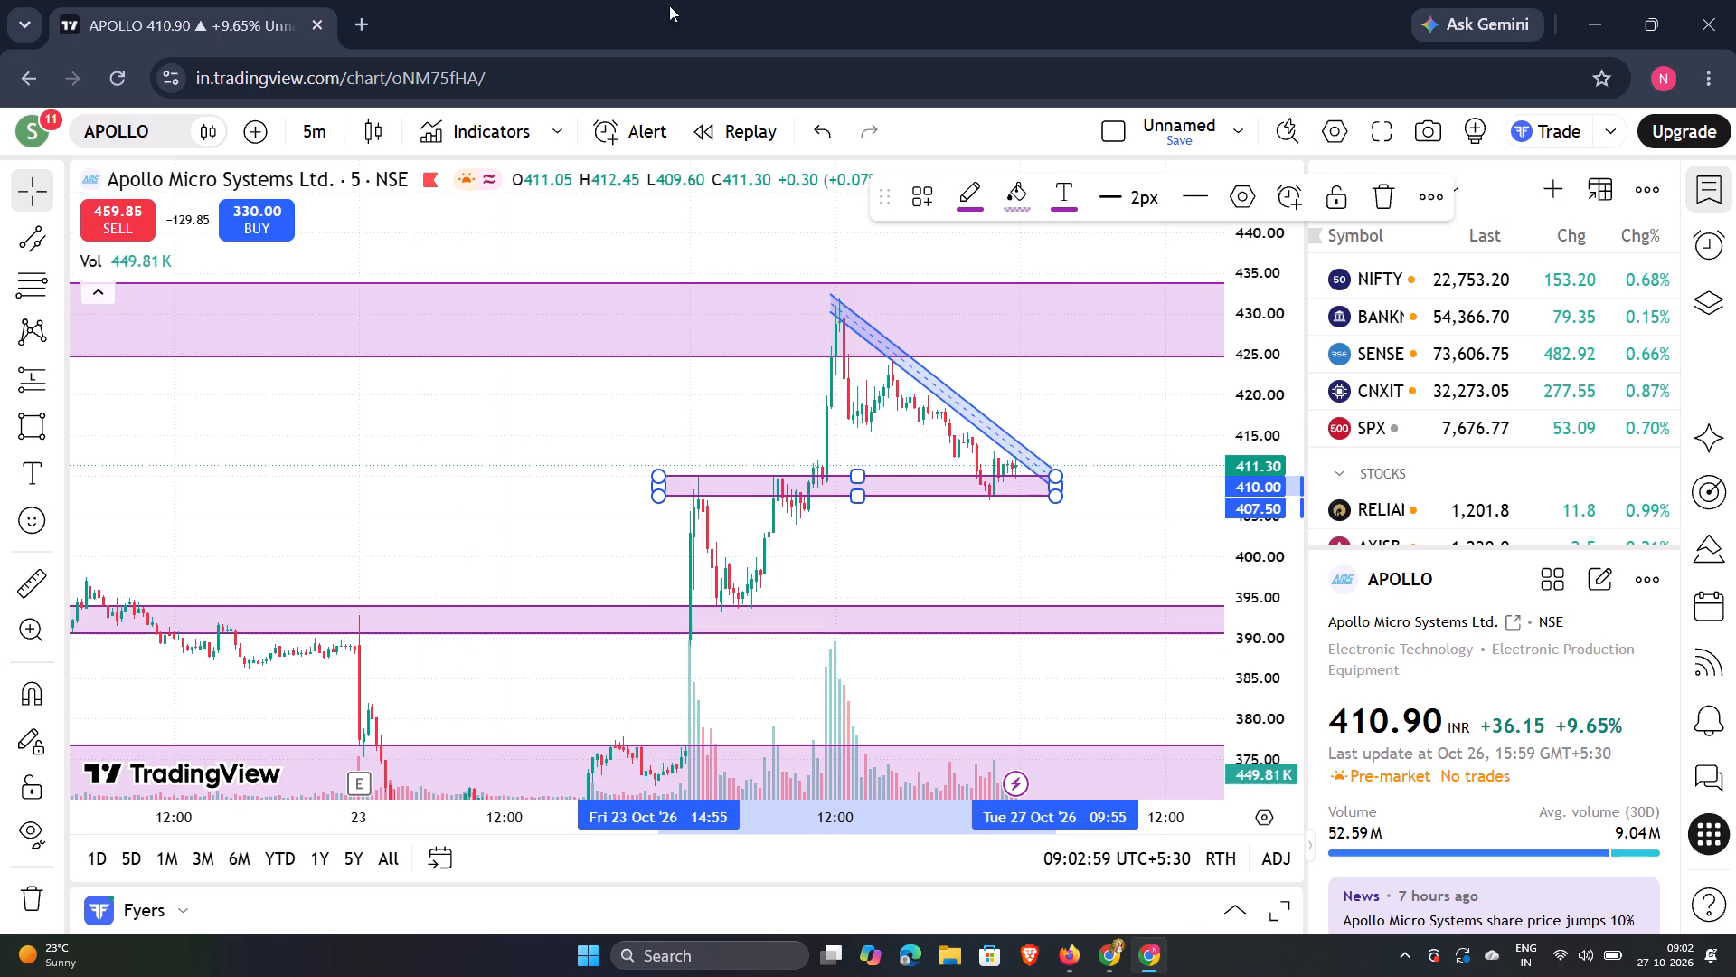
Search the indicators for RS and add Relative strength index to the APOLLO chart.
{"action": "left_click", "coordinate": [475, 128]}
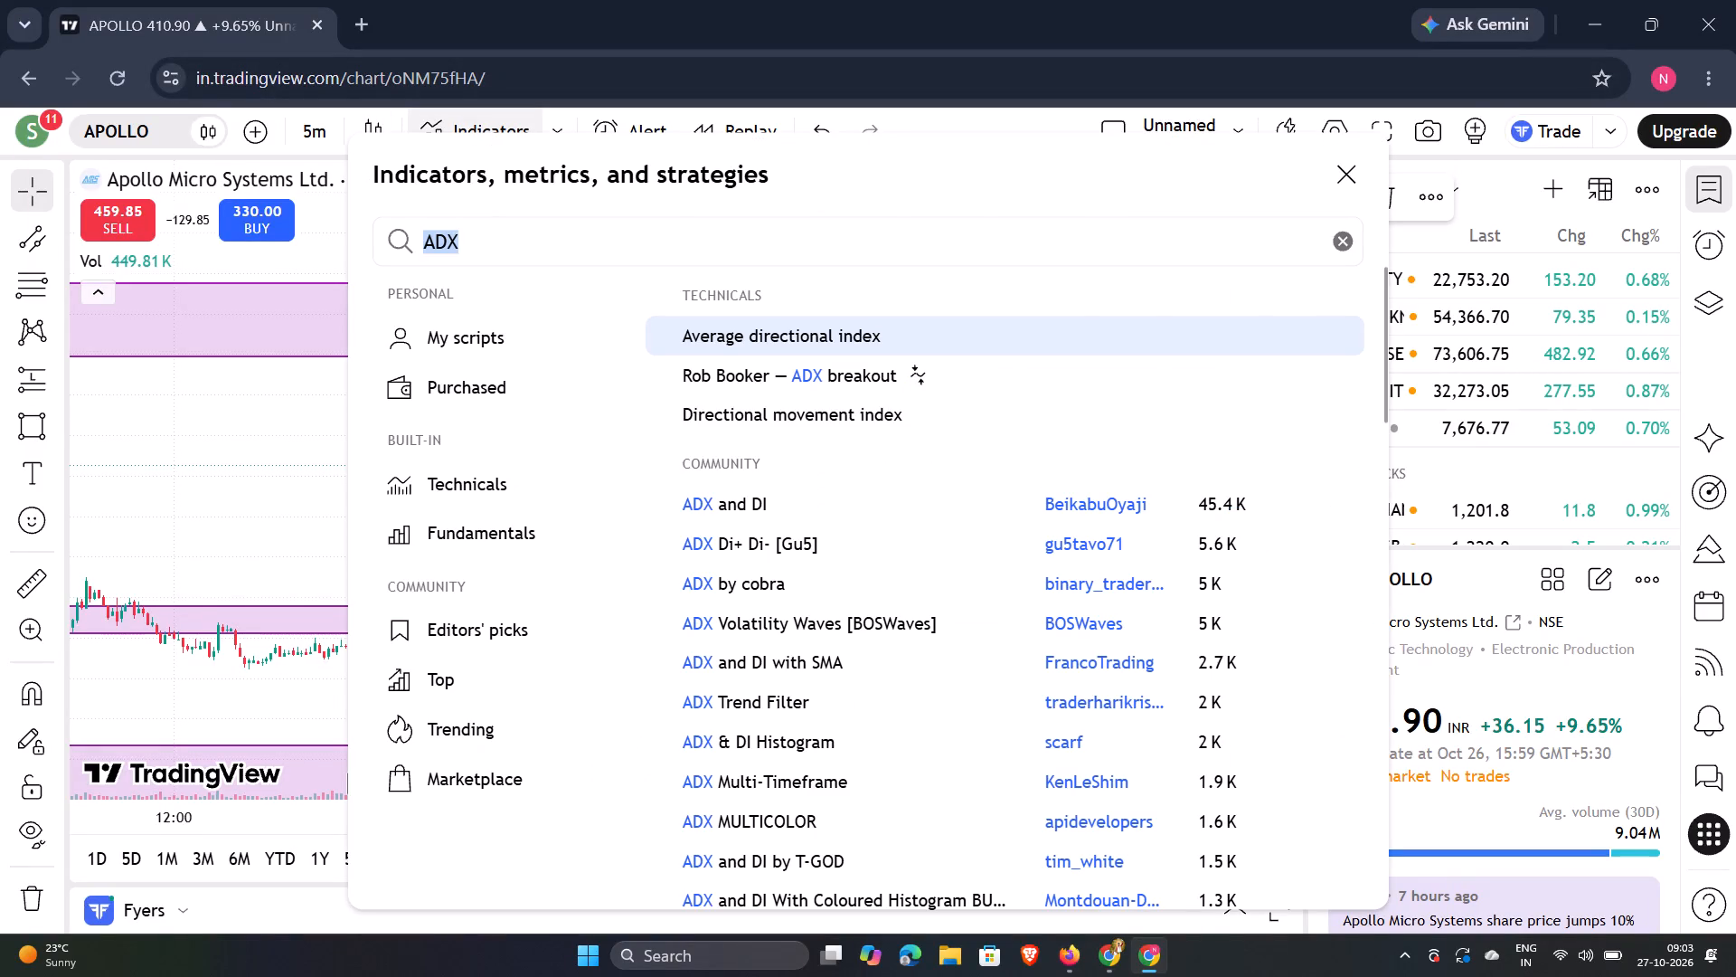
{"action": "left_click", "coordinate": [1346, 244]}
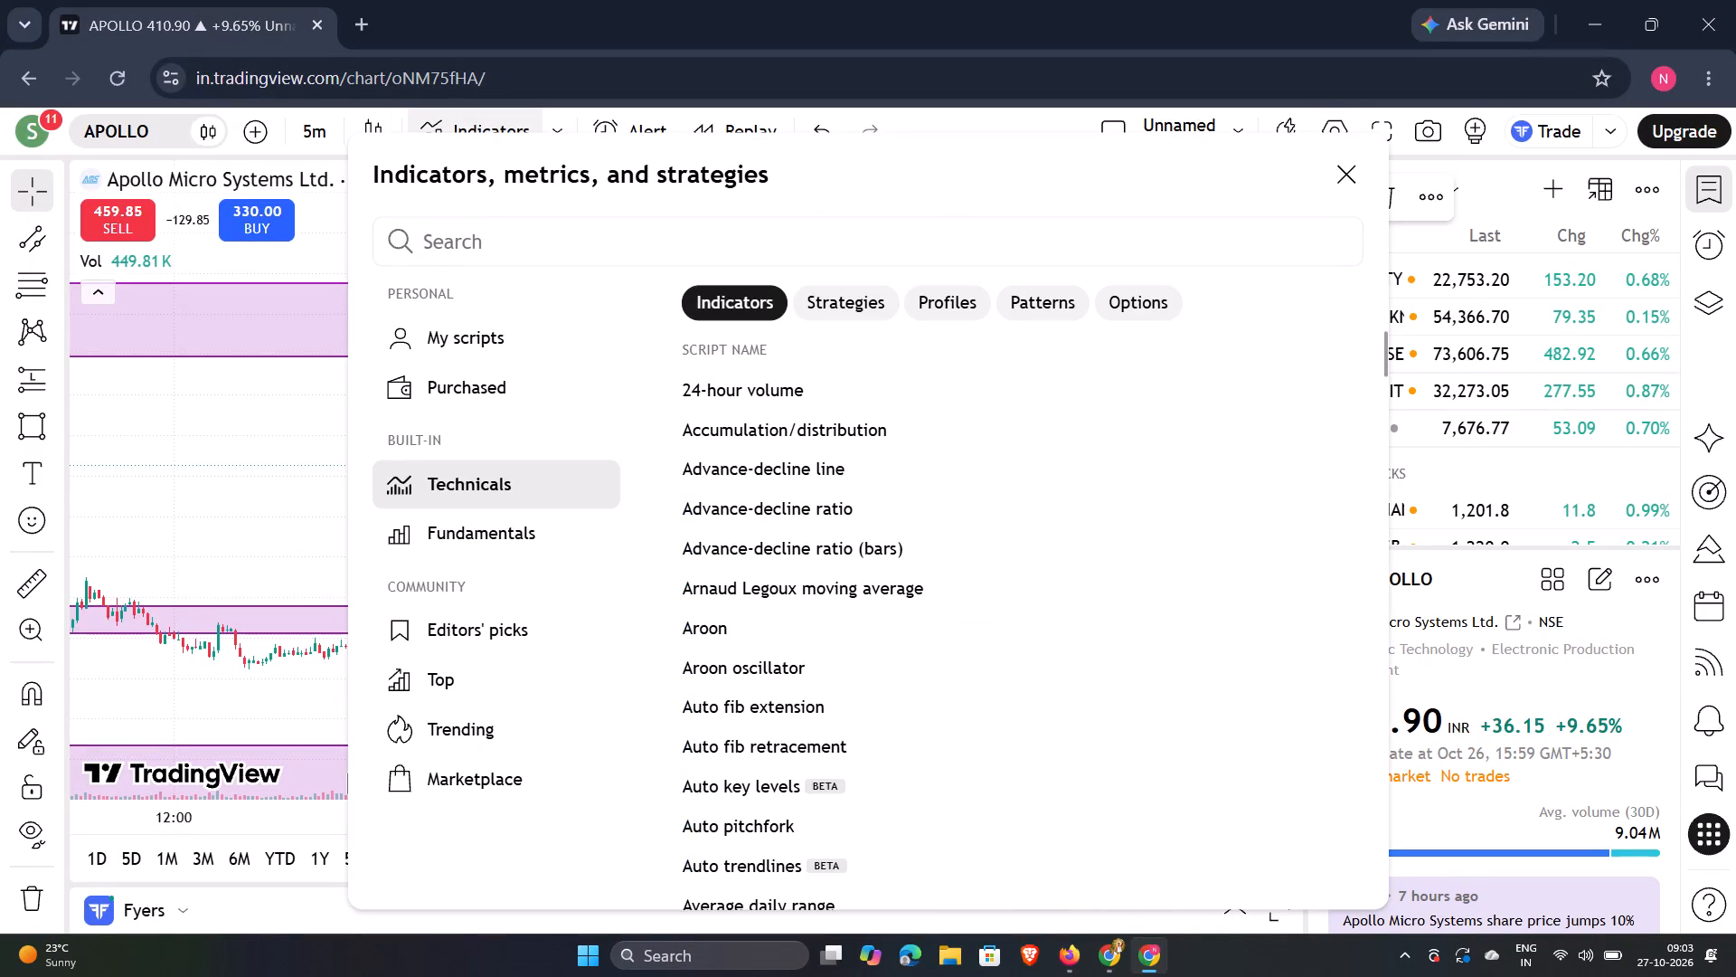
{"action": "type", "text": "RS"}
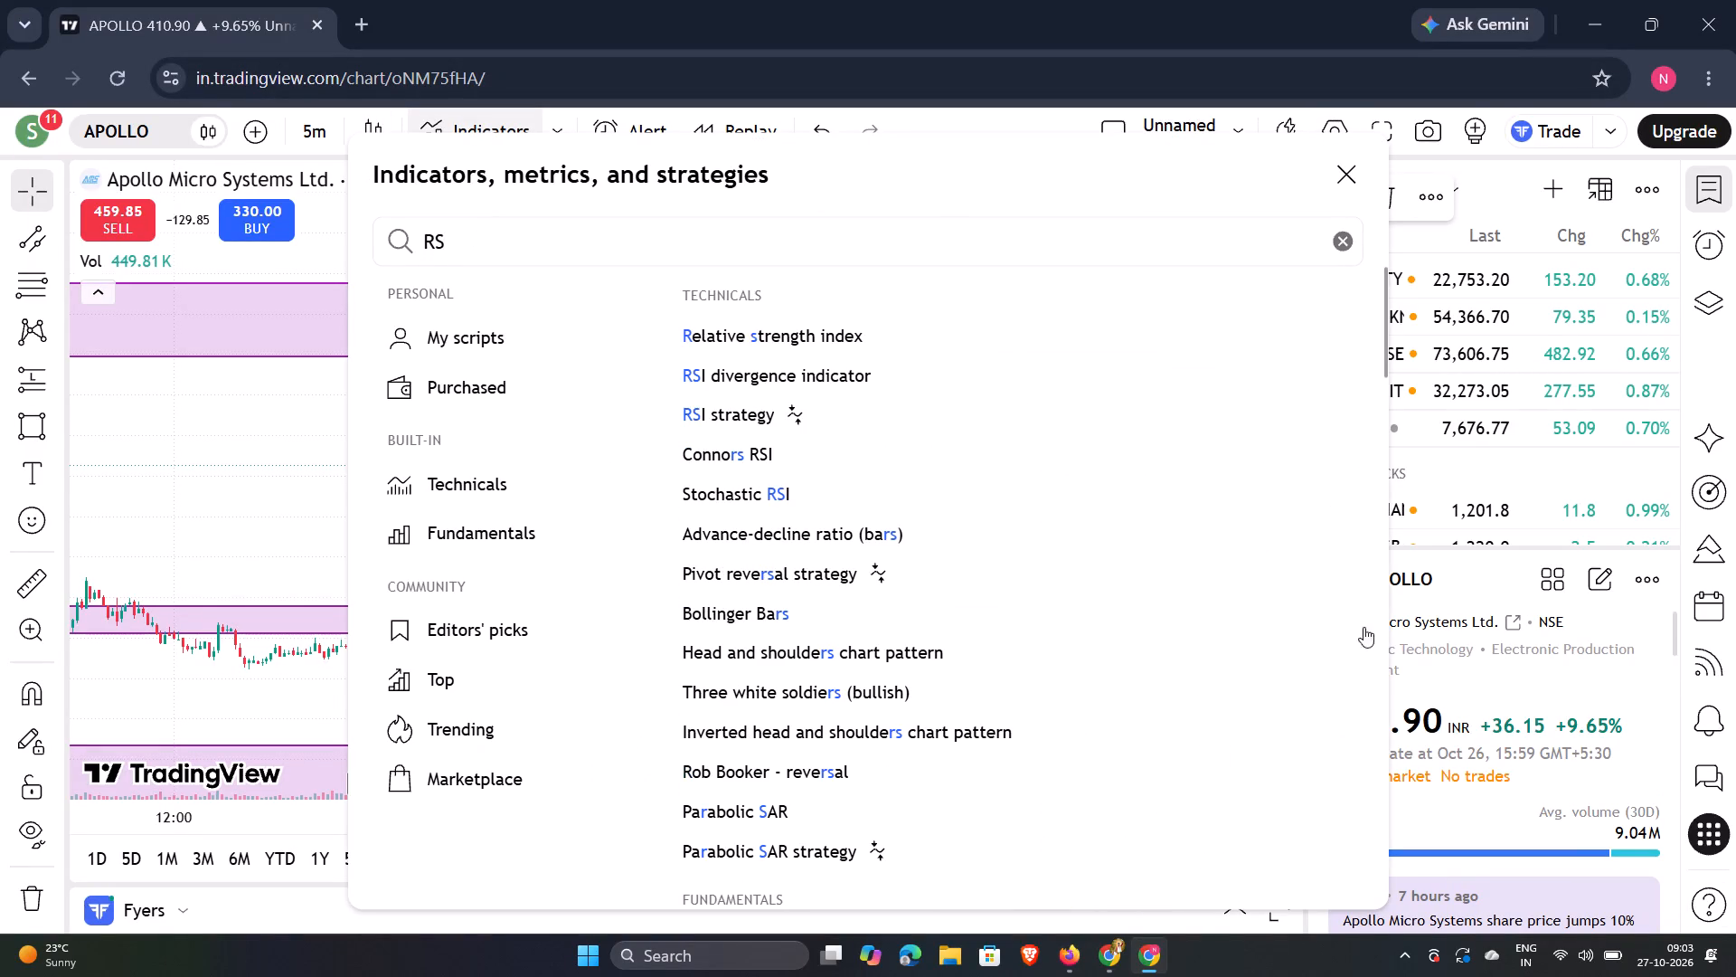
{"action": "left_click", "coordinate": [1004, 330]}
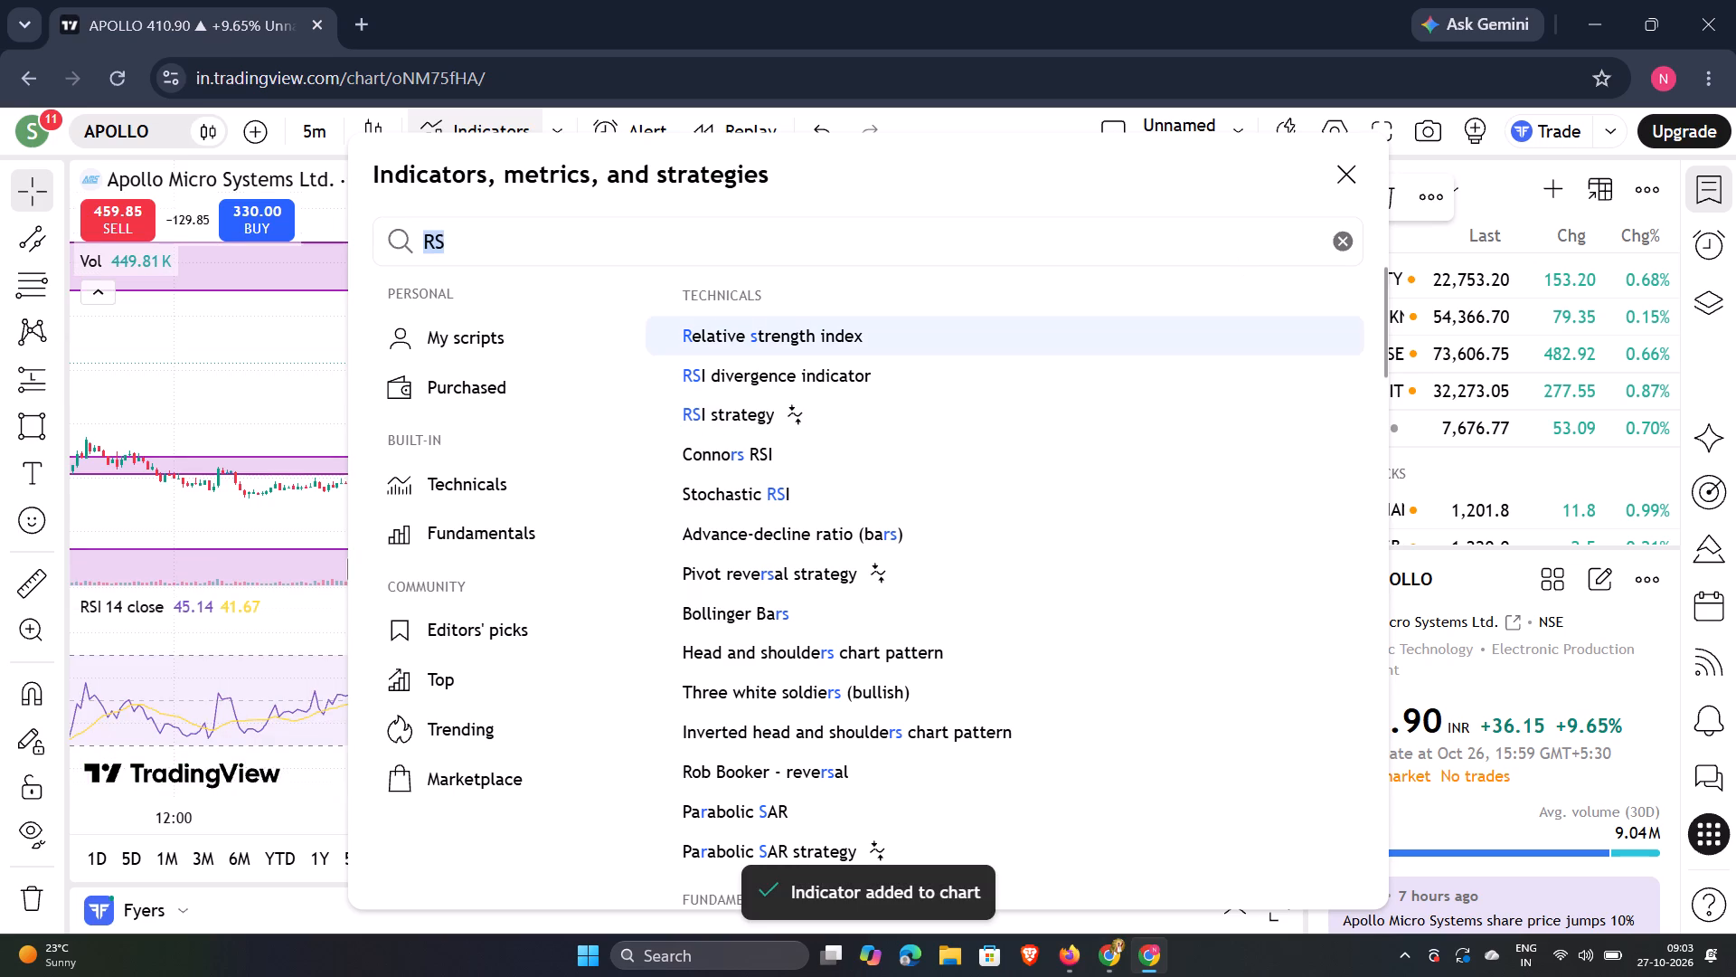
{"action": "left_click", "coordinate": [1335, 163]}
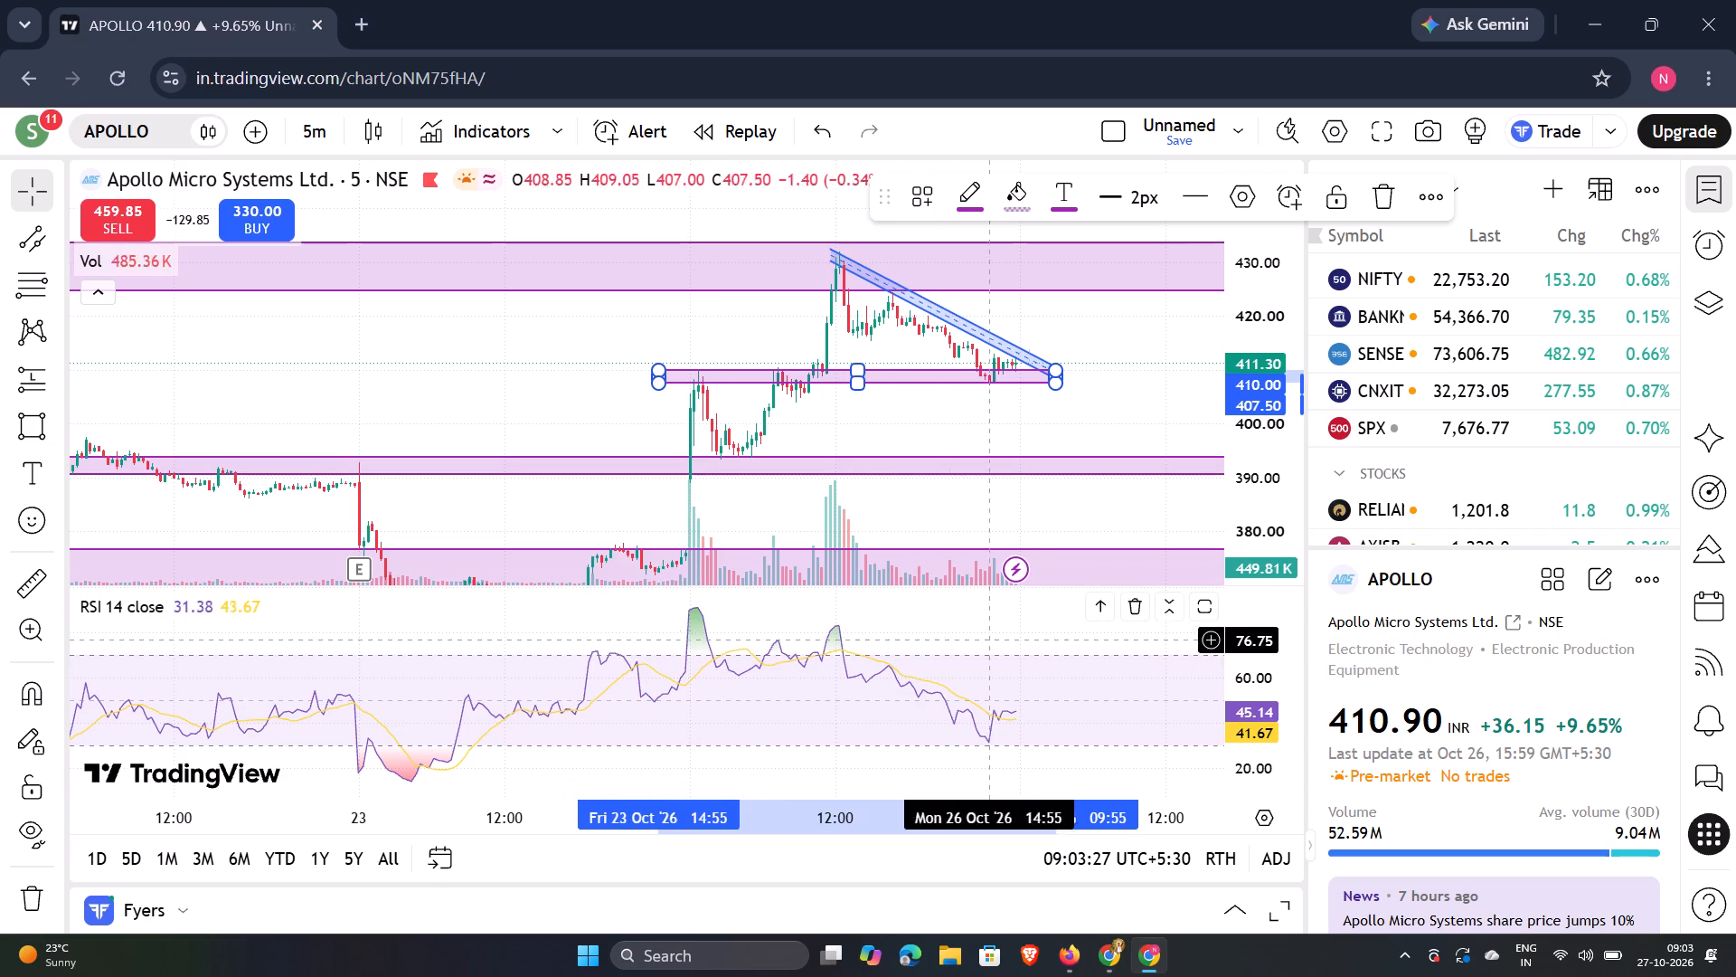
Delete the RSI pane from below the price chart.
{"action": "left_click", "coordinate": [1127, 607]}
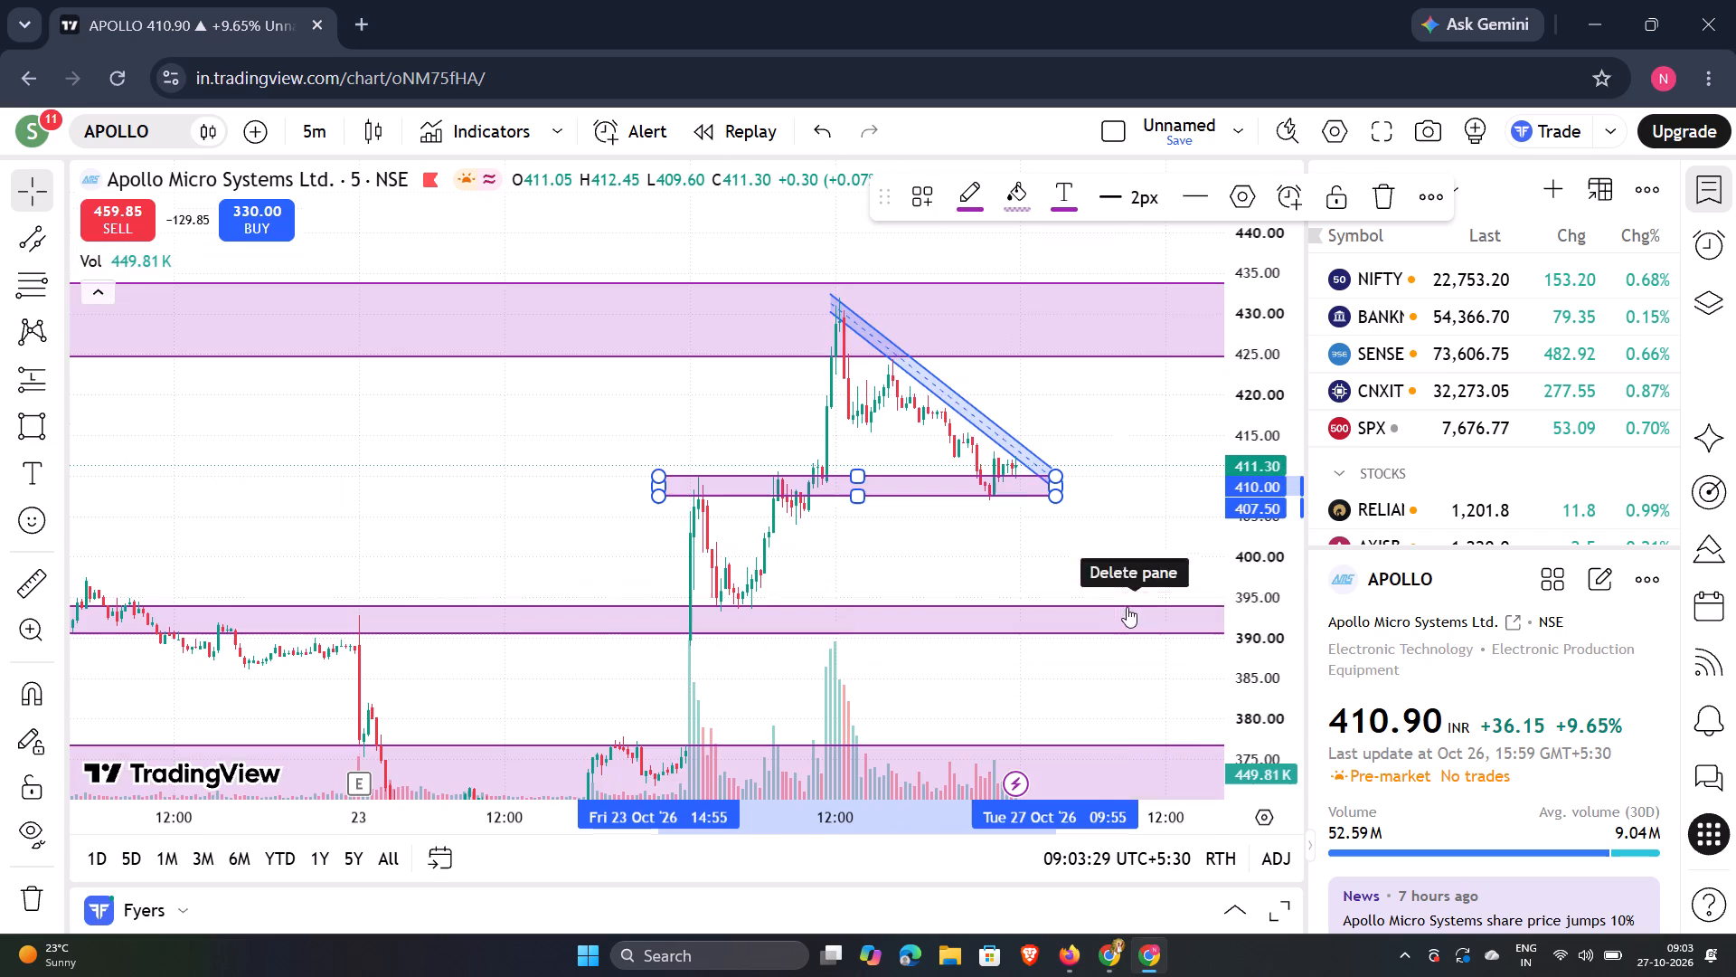
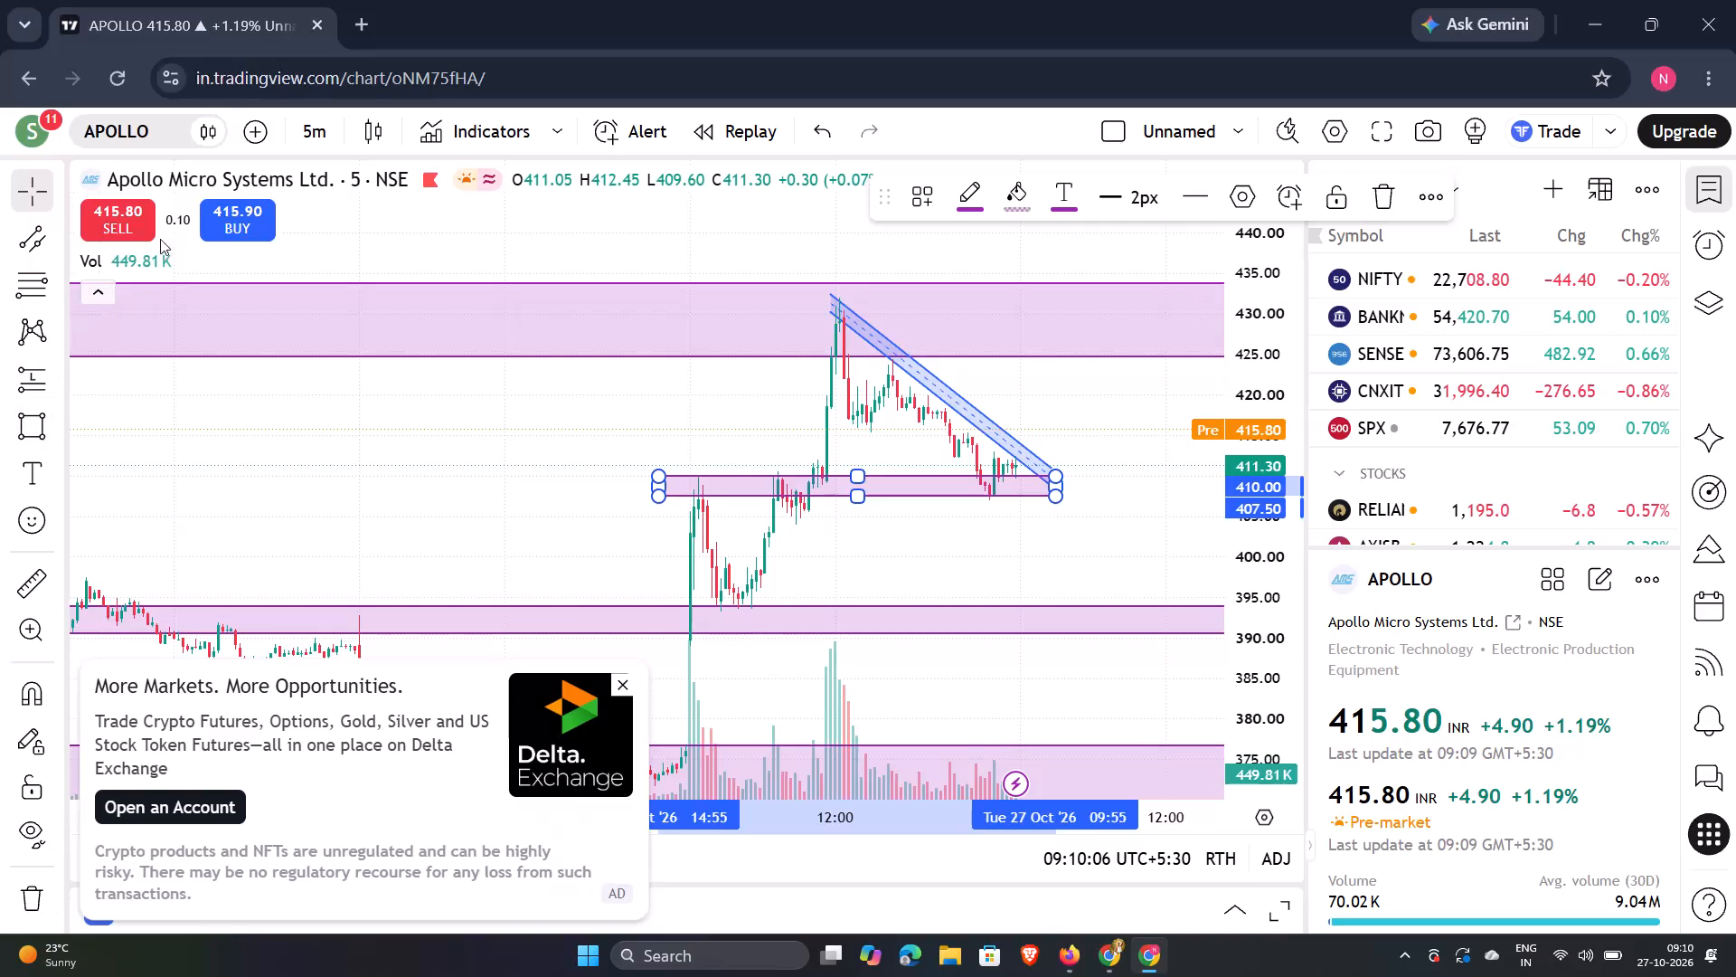
Search the symbols for TTM and open the NSE chart of TTML, Tata Teleservices (Maharashtra) Limited.
{"action": "left_click", "coordinate": [159, 120]}
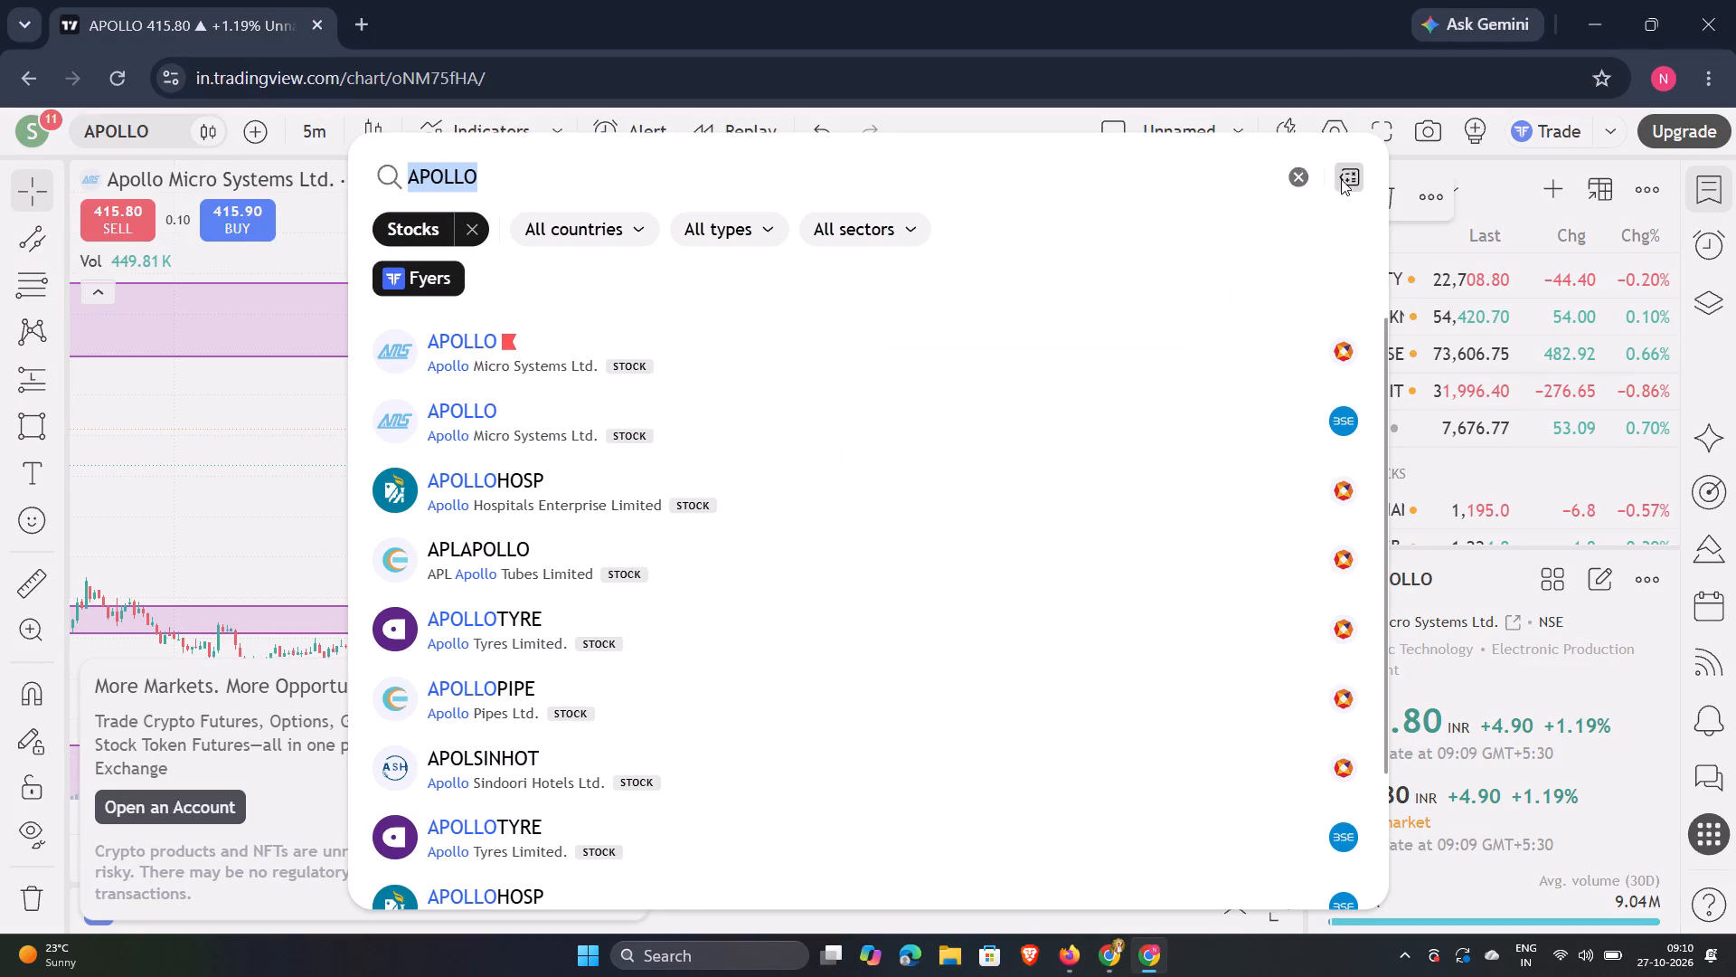
{"action": "left_click", "coordinate": [1292, 170]}
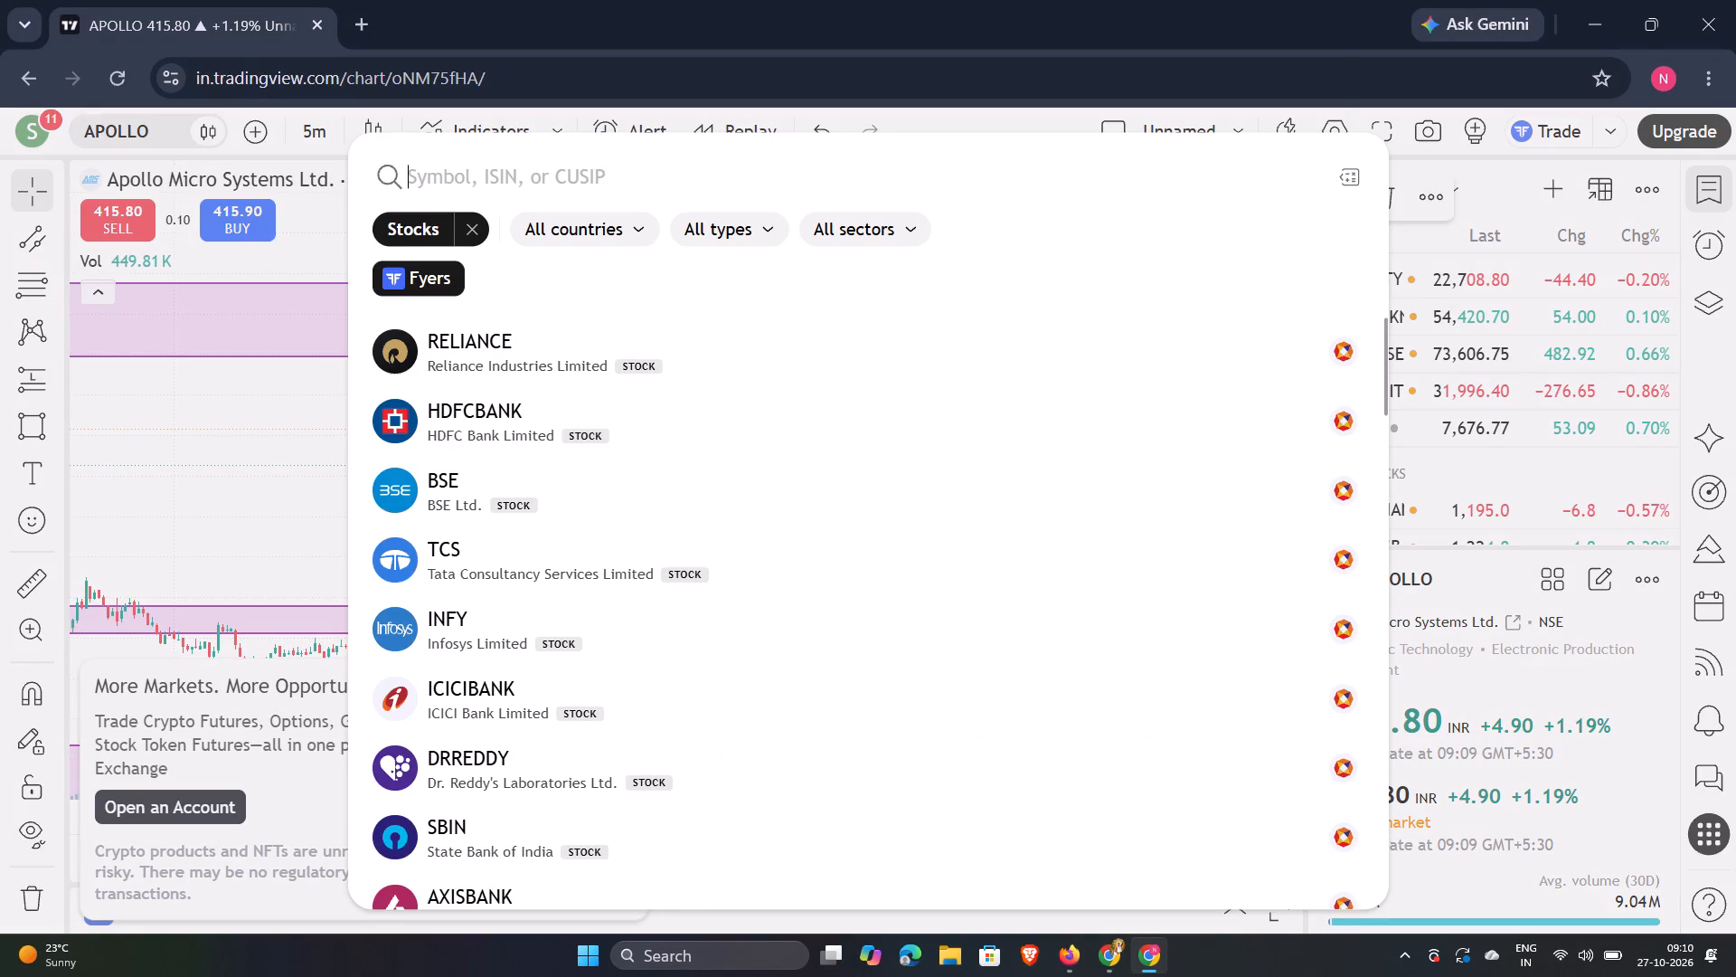
{"action": "key", "text": "t"}
{"action": "key", "text": "t"}
{"action": "key", "text": "m"}
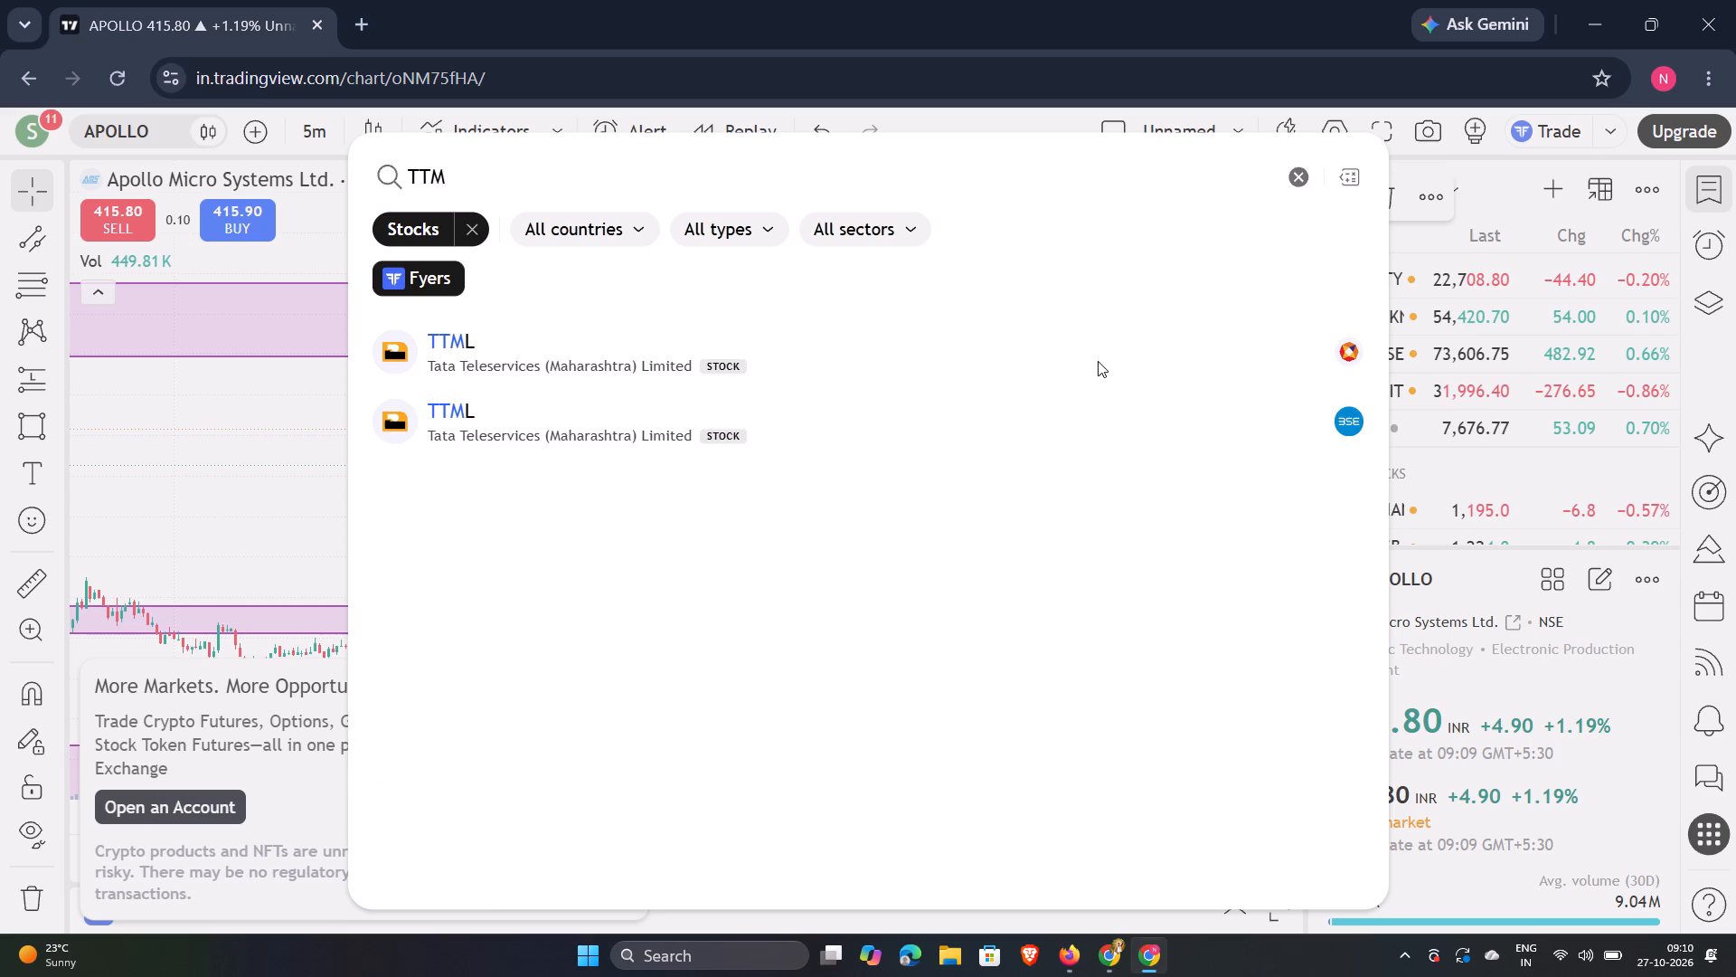
{"action": "left_click", "coordinate": [999, 384]}
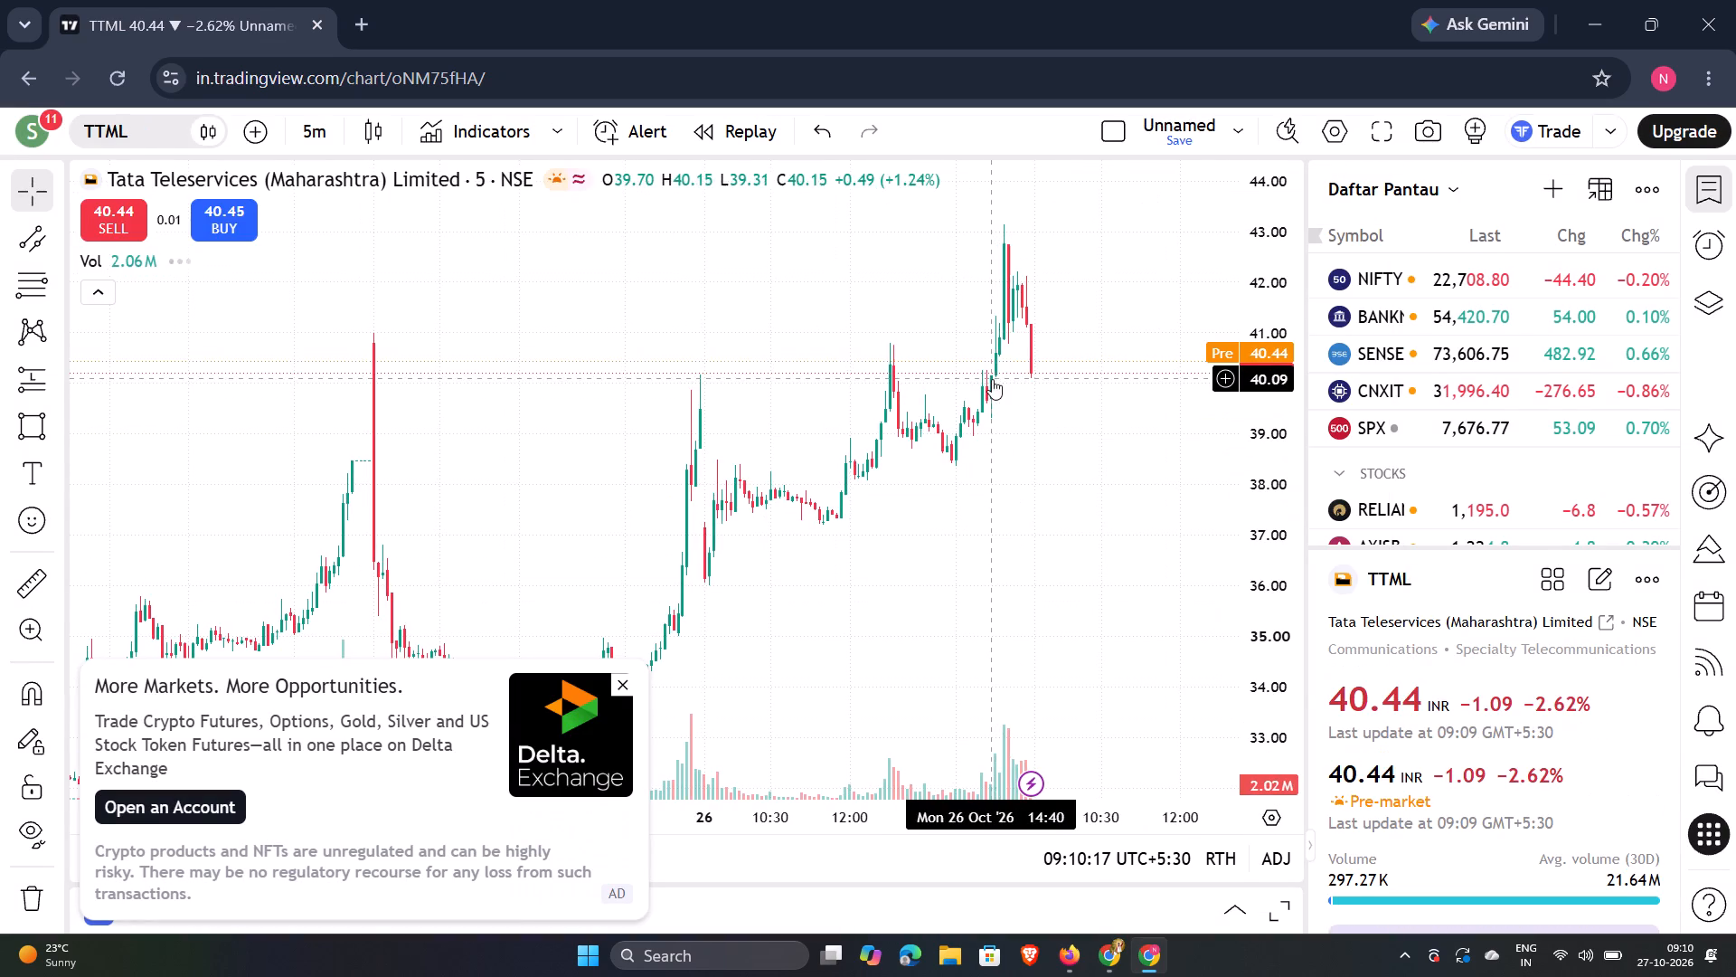
Extend the upper zone rectangle forward to about 27 Oct 11:00 and lower its top edge to about 40.80.
{"action": "scroll", "coordinate": [992, 379], "scroll_direction": "down", "scroll_amount": 5}
{"action": "scroll", "coordinate": [942, 426], "scroll_direction": "up", "scroll_amount": 4}
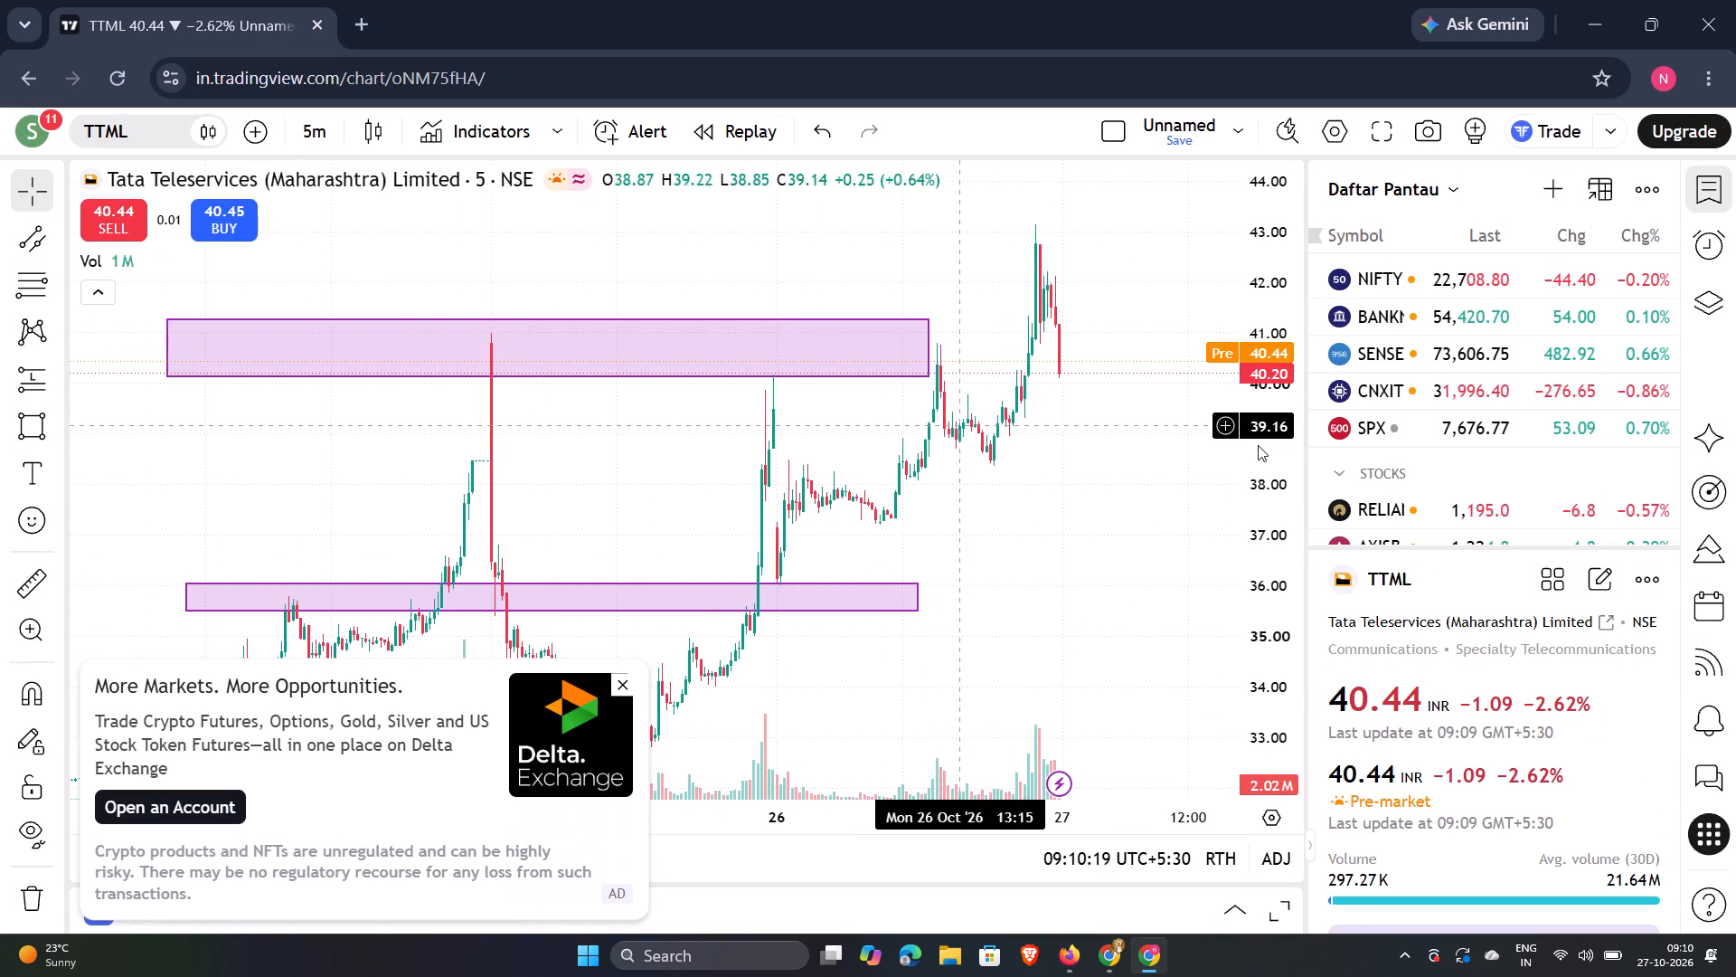
{"action": "scroll", "coordinate": [1246, 420], "scroll_direction": "down", "scroll_amount": 2}
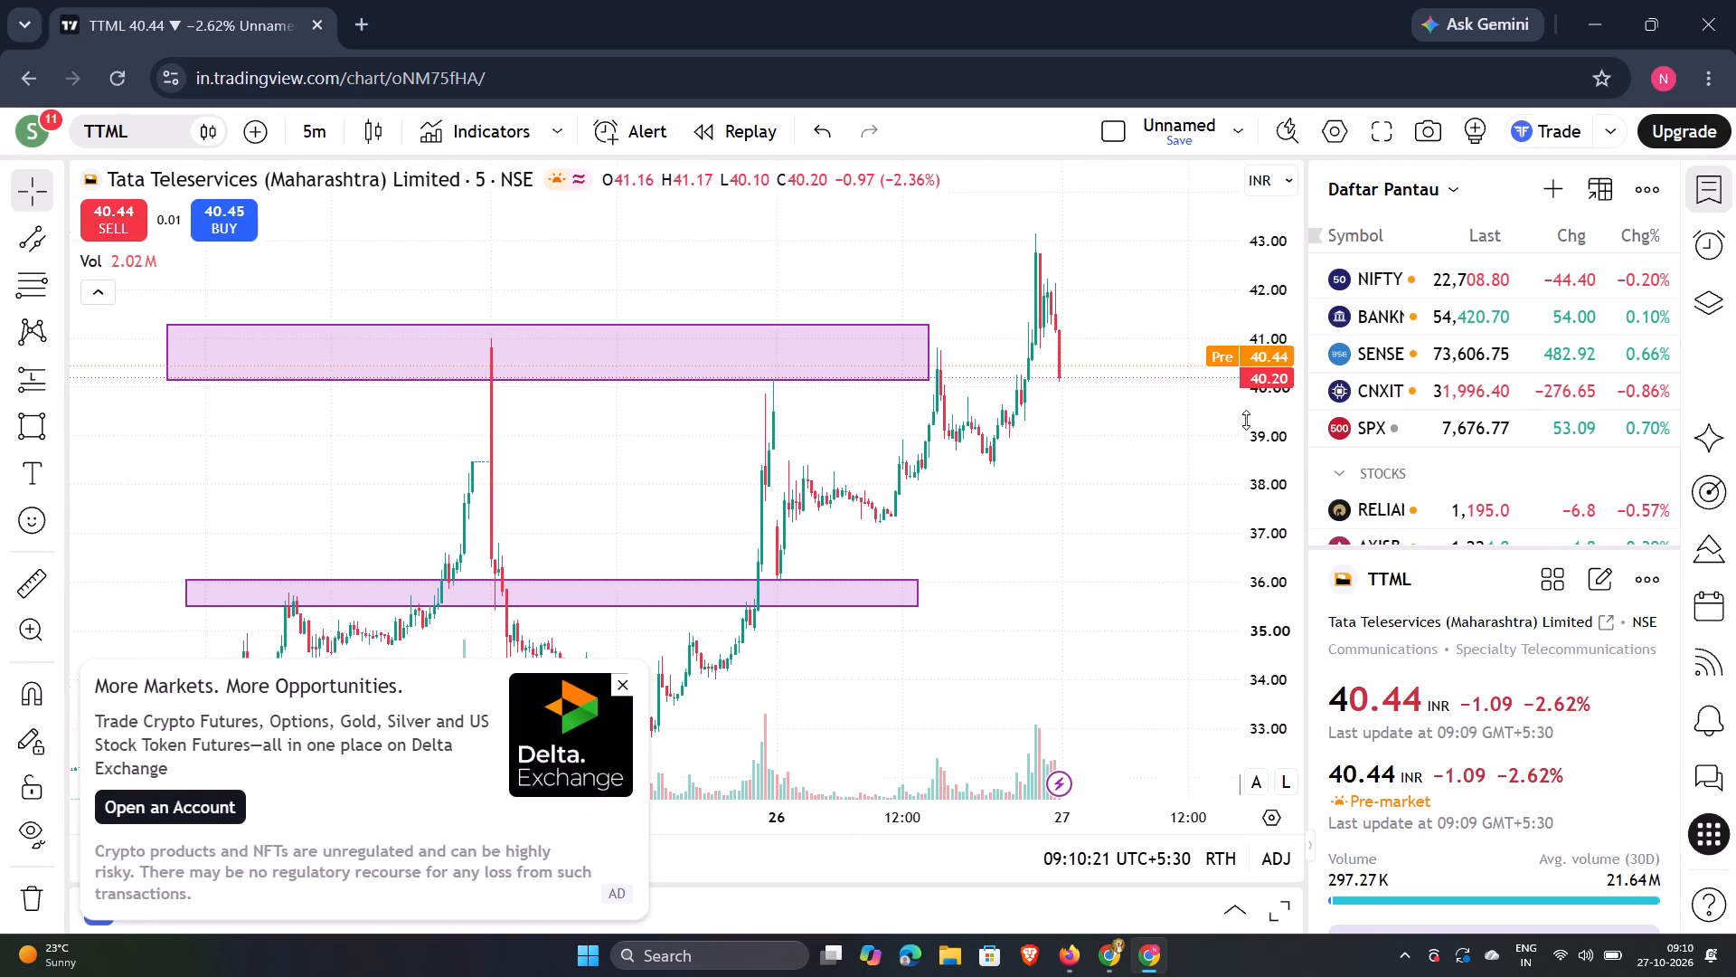
{"action": "scroll", "coordinate": [1246, 420], "scroll_direction": "down", "scroll_amount": 8}
{"action": "left_click_drag", "start_coordinate": [988, 505], "coordinate": [945, 433]}
{"action": "left_click_drag", "start_coordinate": [892, 306], "coordinate": [942, 305]}
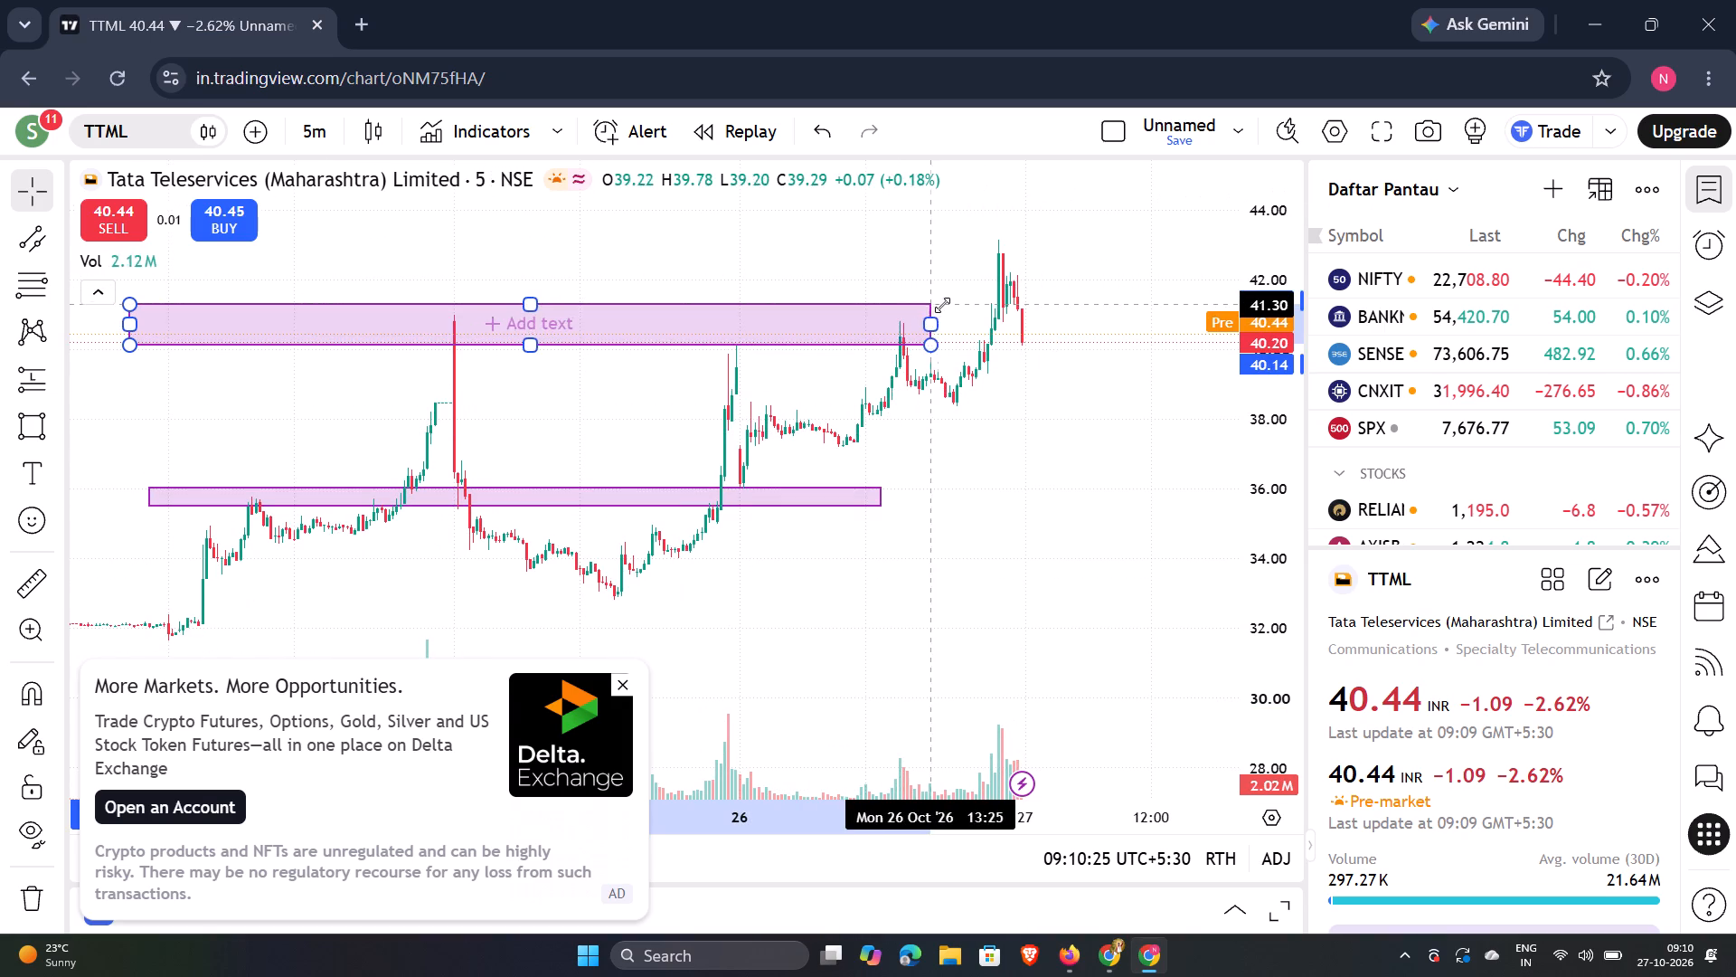
{"action": "left_click_drag", "start_coordinate": [942, 305], "coordinate": [1080, 308]}
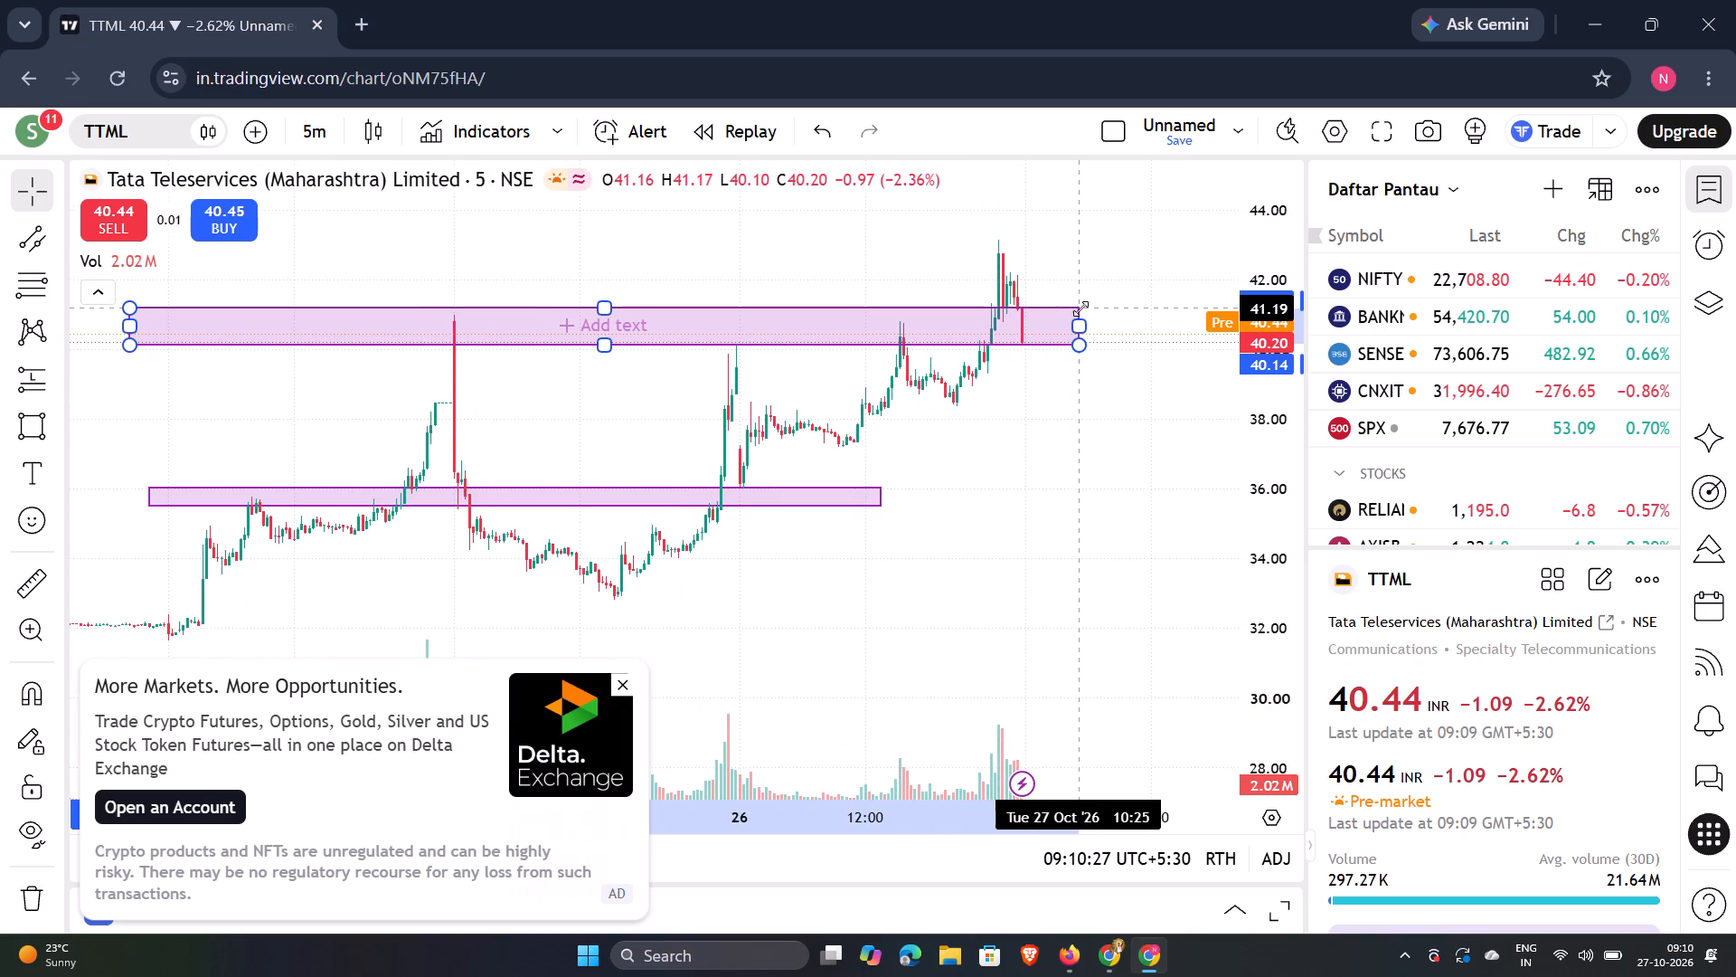
{"action": "left_click_drag", "start_coordinate": [1080, 308], "coordinate": [1106, 322]}
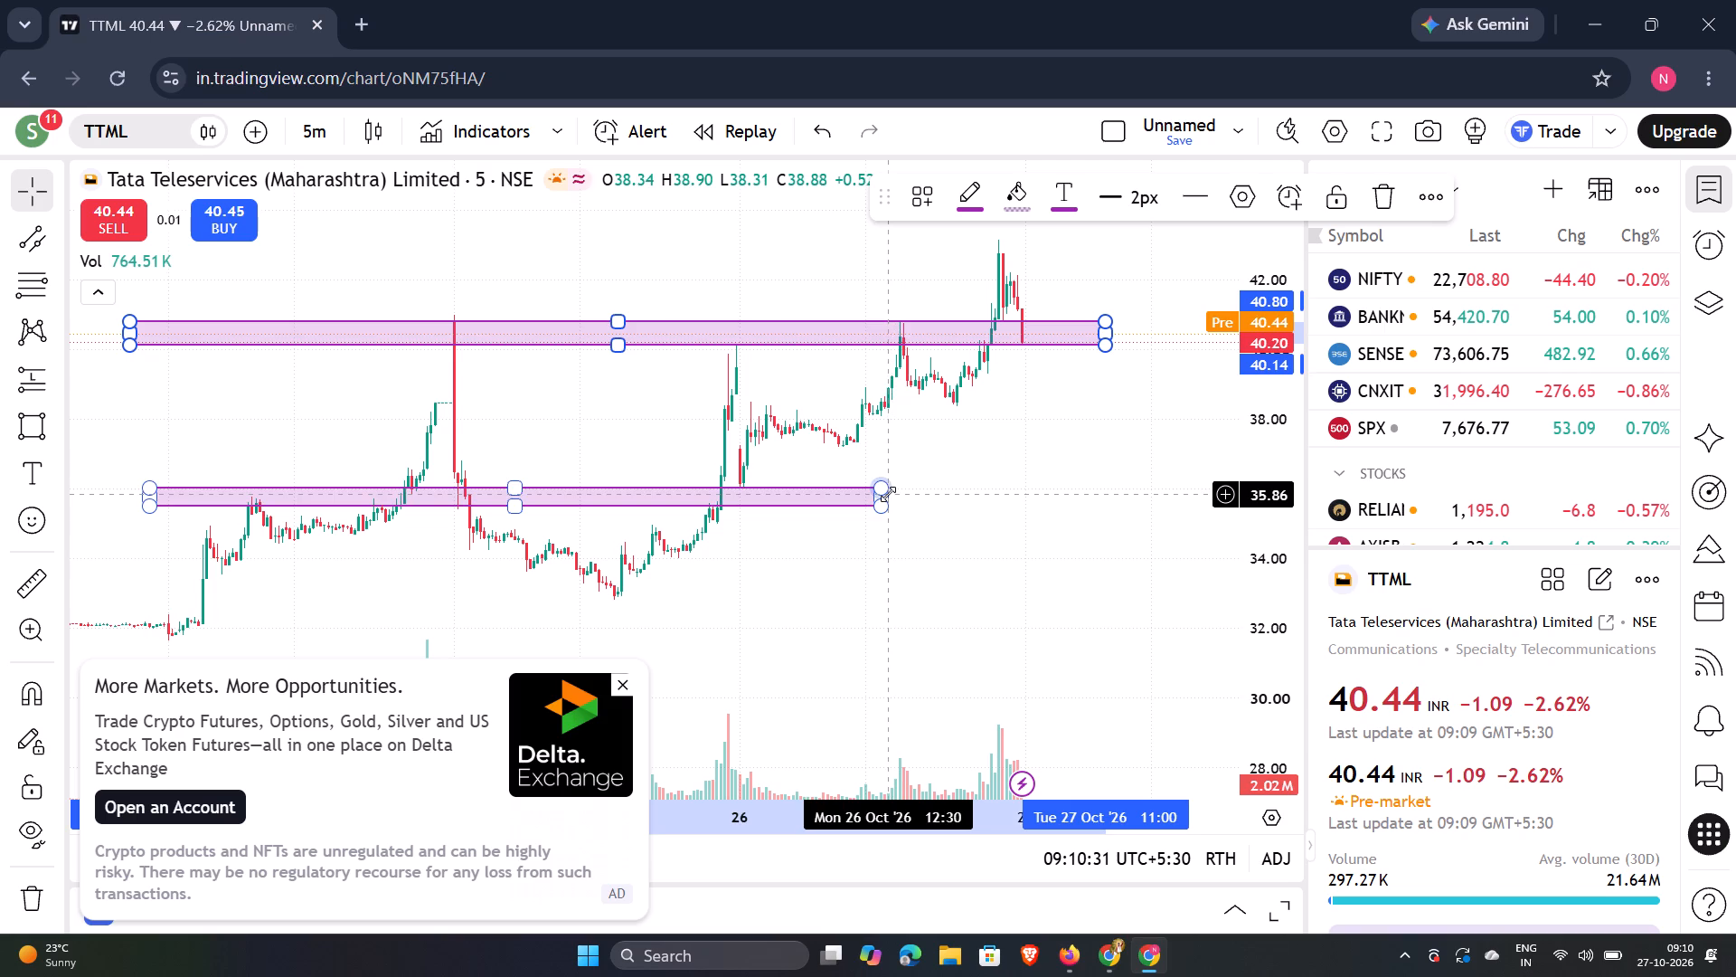
Extend the lower zone rectangle forward to about 27 Oct 10:40, with its top edge at about 35.90.
{"action": "left_click_drag", "start_coordinate": [888, 494], "coordinate": [1092, 492]}
Examine TTML's recent candles in relation to the two extended zones.
{"action": "scroll", "coordinate": [851, 435], "scroll_direction": "up", "scroll_amount": 4}
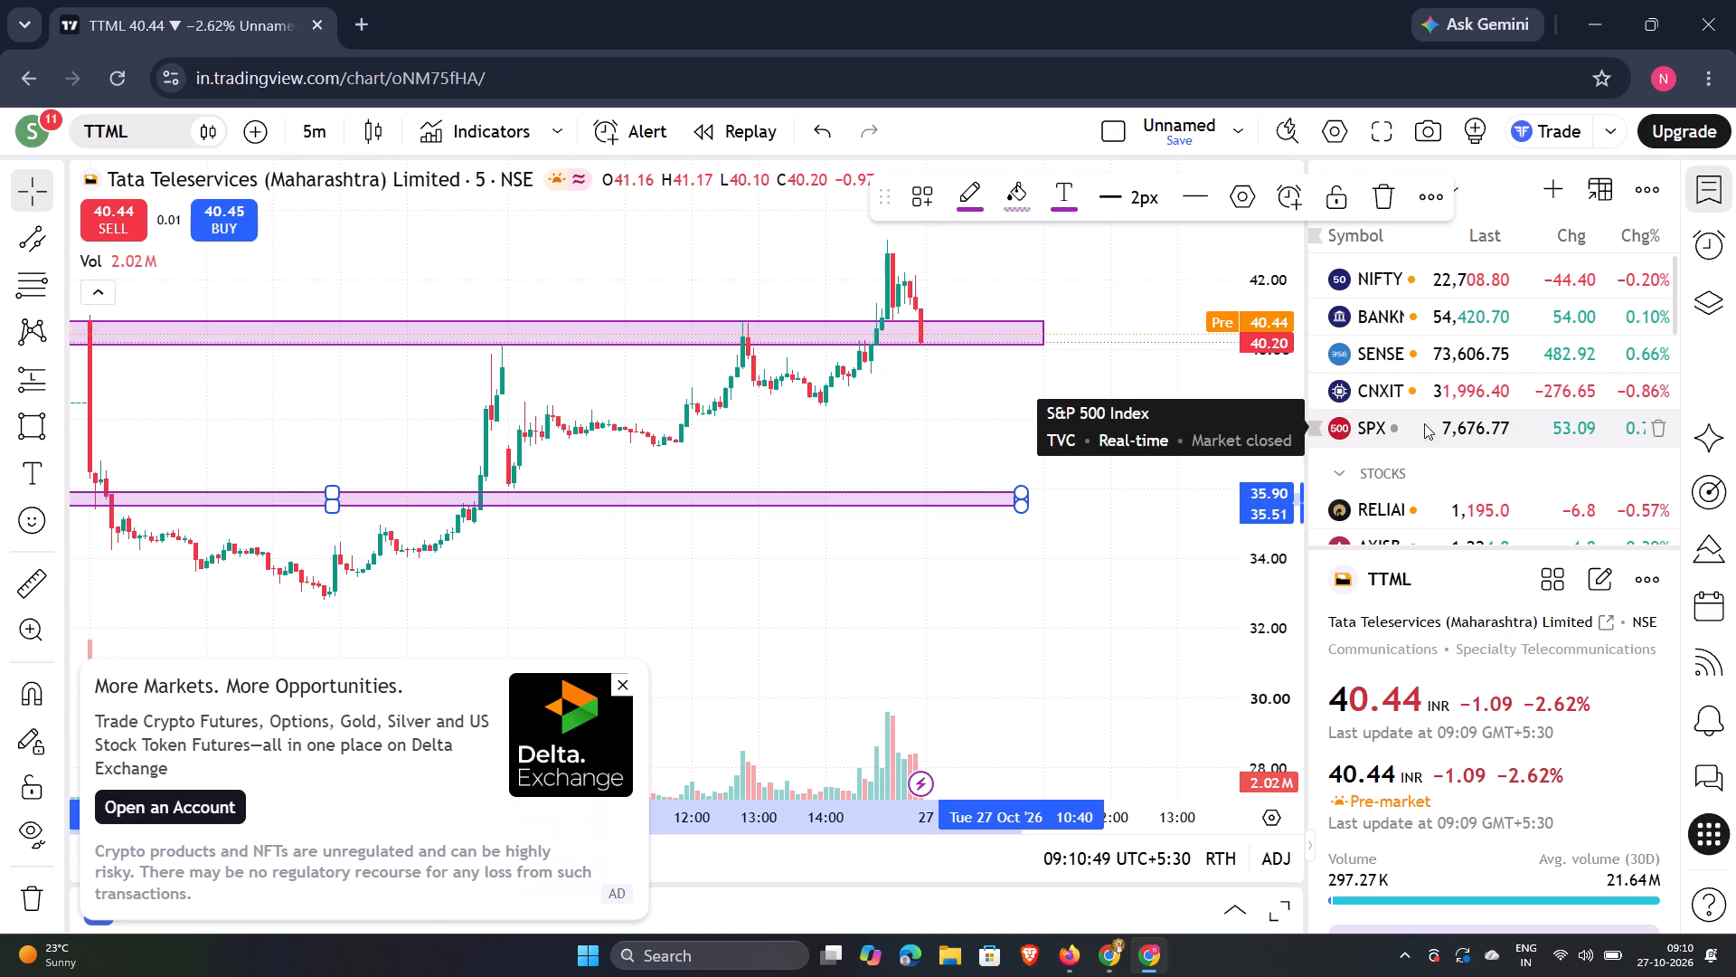
{"action": "scroll", "coordinate": [995, 399], "scroll_direction": "down", "scroll_amount": 4}
{"action": "scroll", "coordinate": [995, 399], "scroll_direction": "up", "scroll_amount": 2}
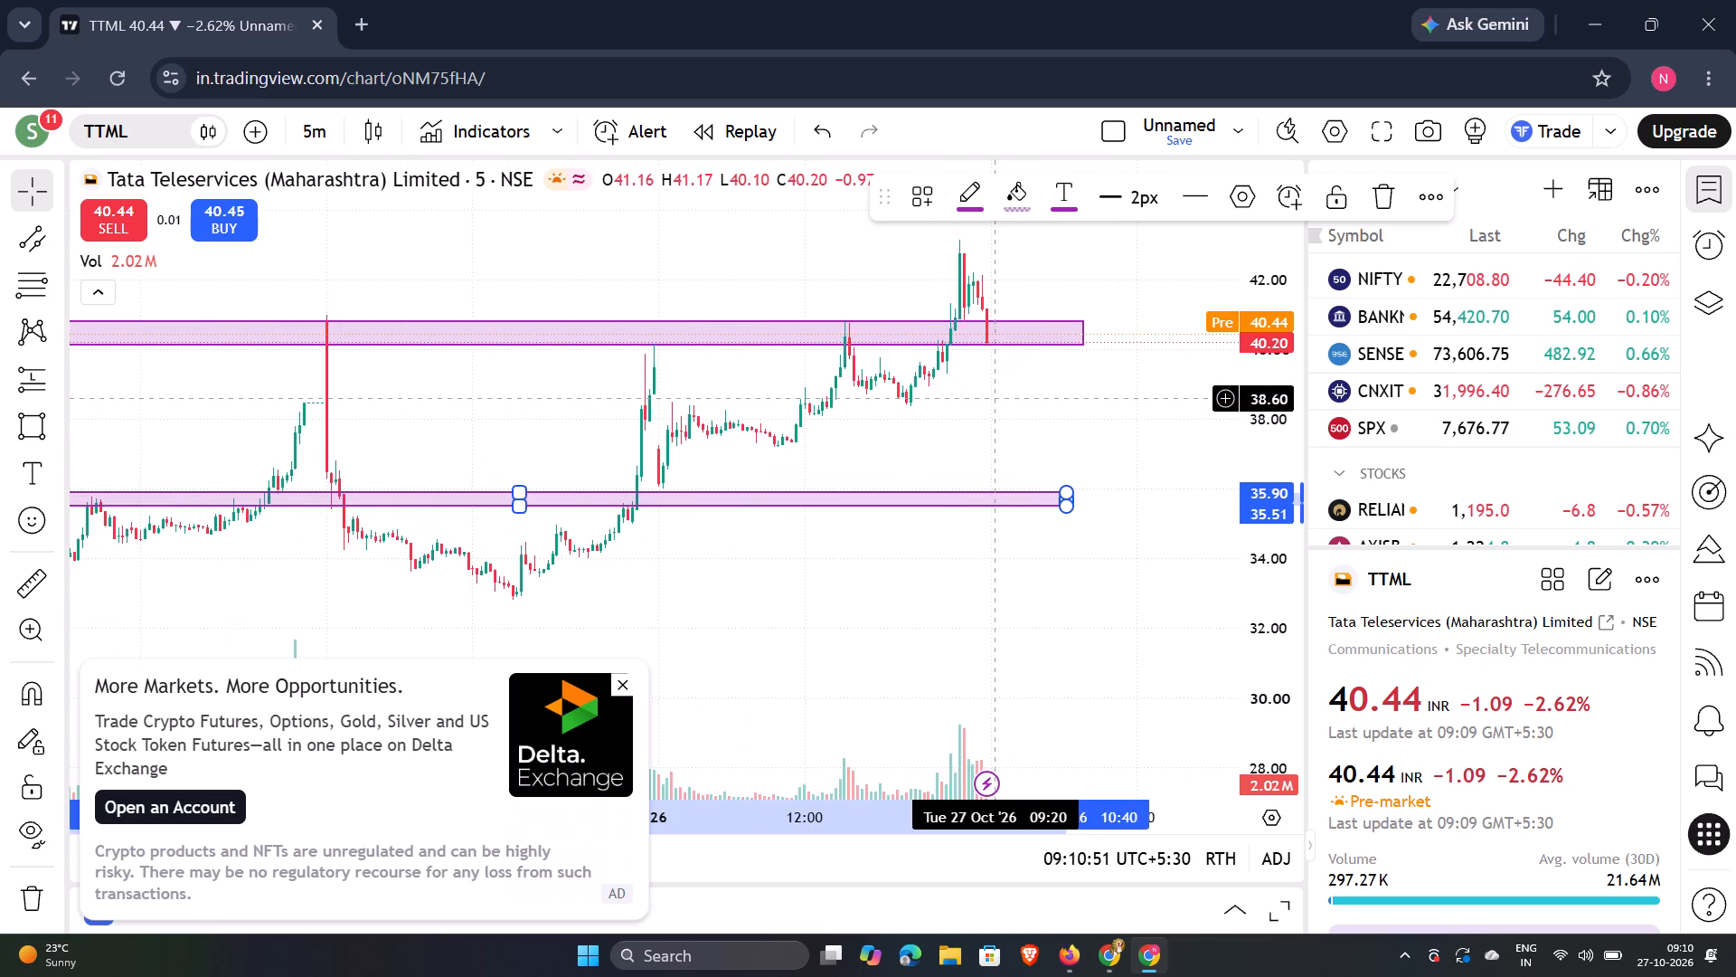
{"action": "scroll", "coordinate": [995, 399], "scroll_direction": "up", "scroll_amount": 8}
{"action": "left_click_drag", "start_coordinate": [995, 399], "coordinate": [996, 442]}
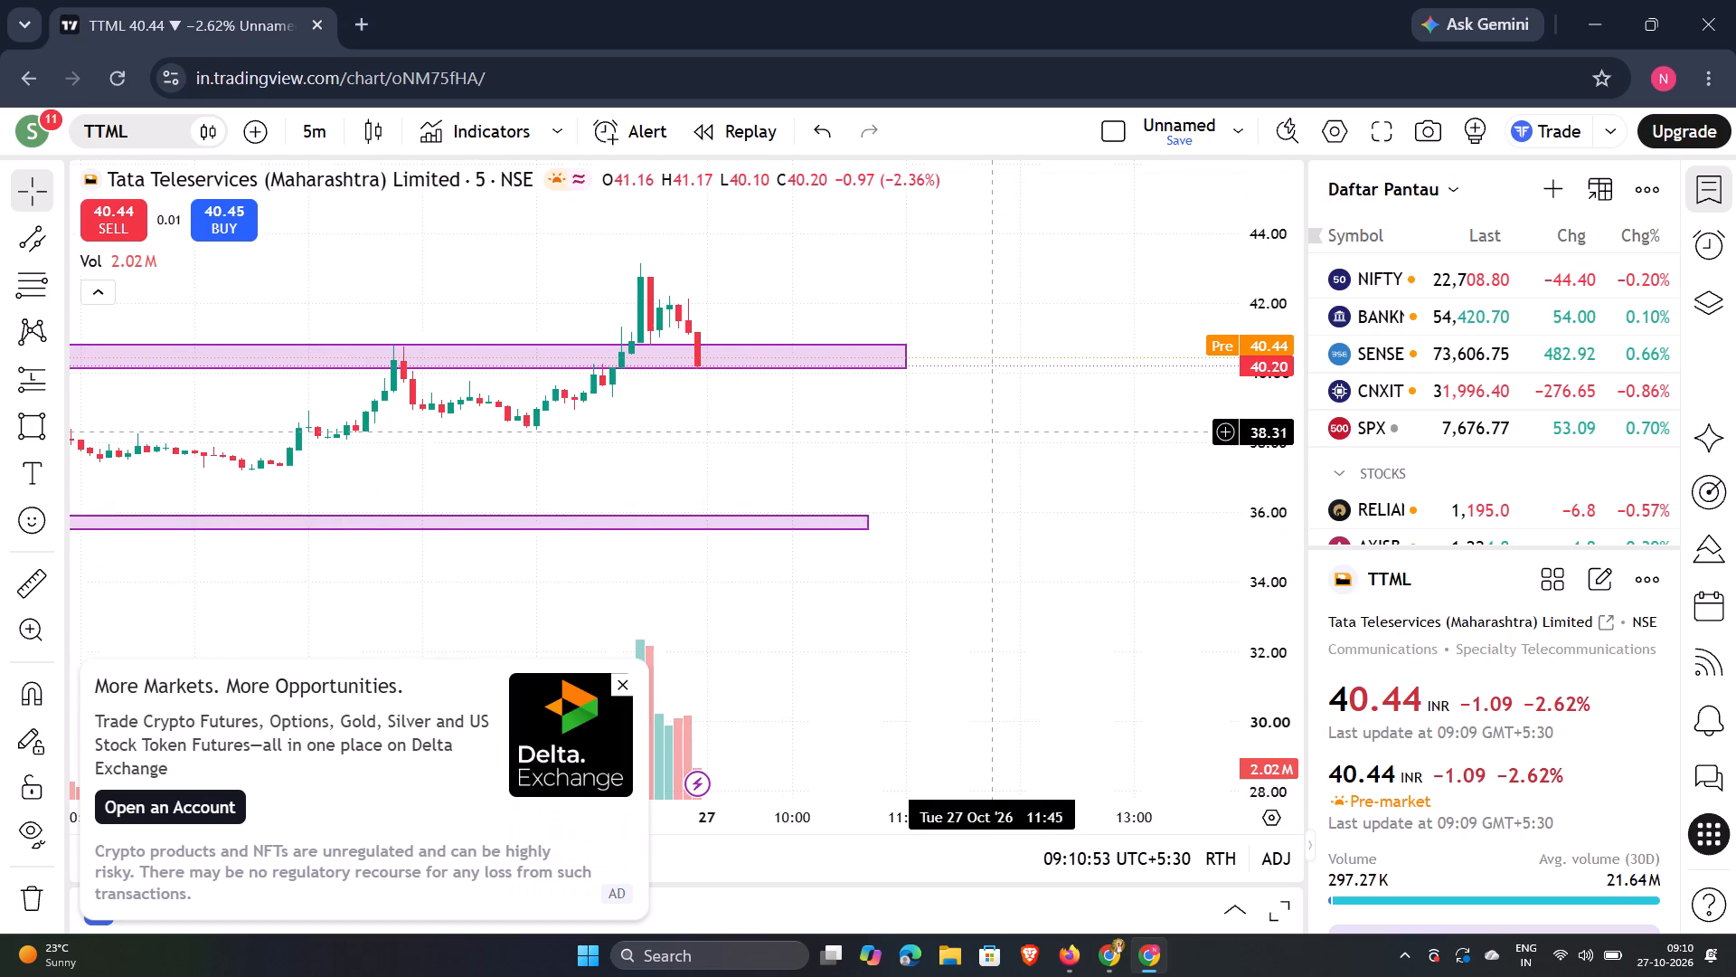
{"action": "left_click_drag", "start_coordinate": [996, 442], "coordinate": [999, 453]}
{"action": "scroll", "coordinate": [999, 453], "scroll_direction": "down", "scroll_amount": 4}
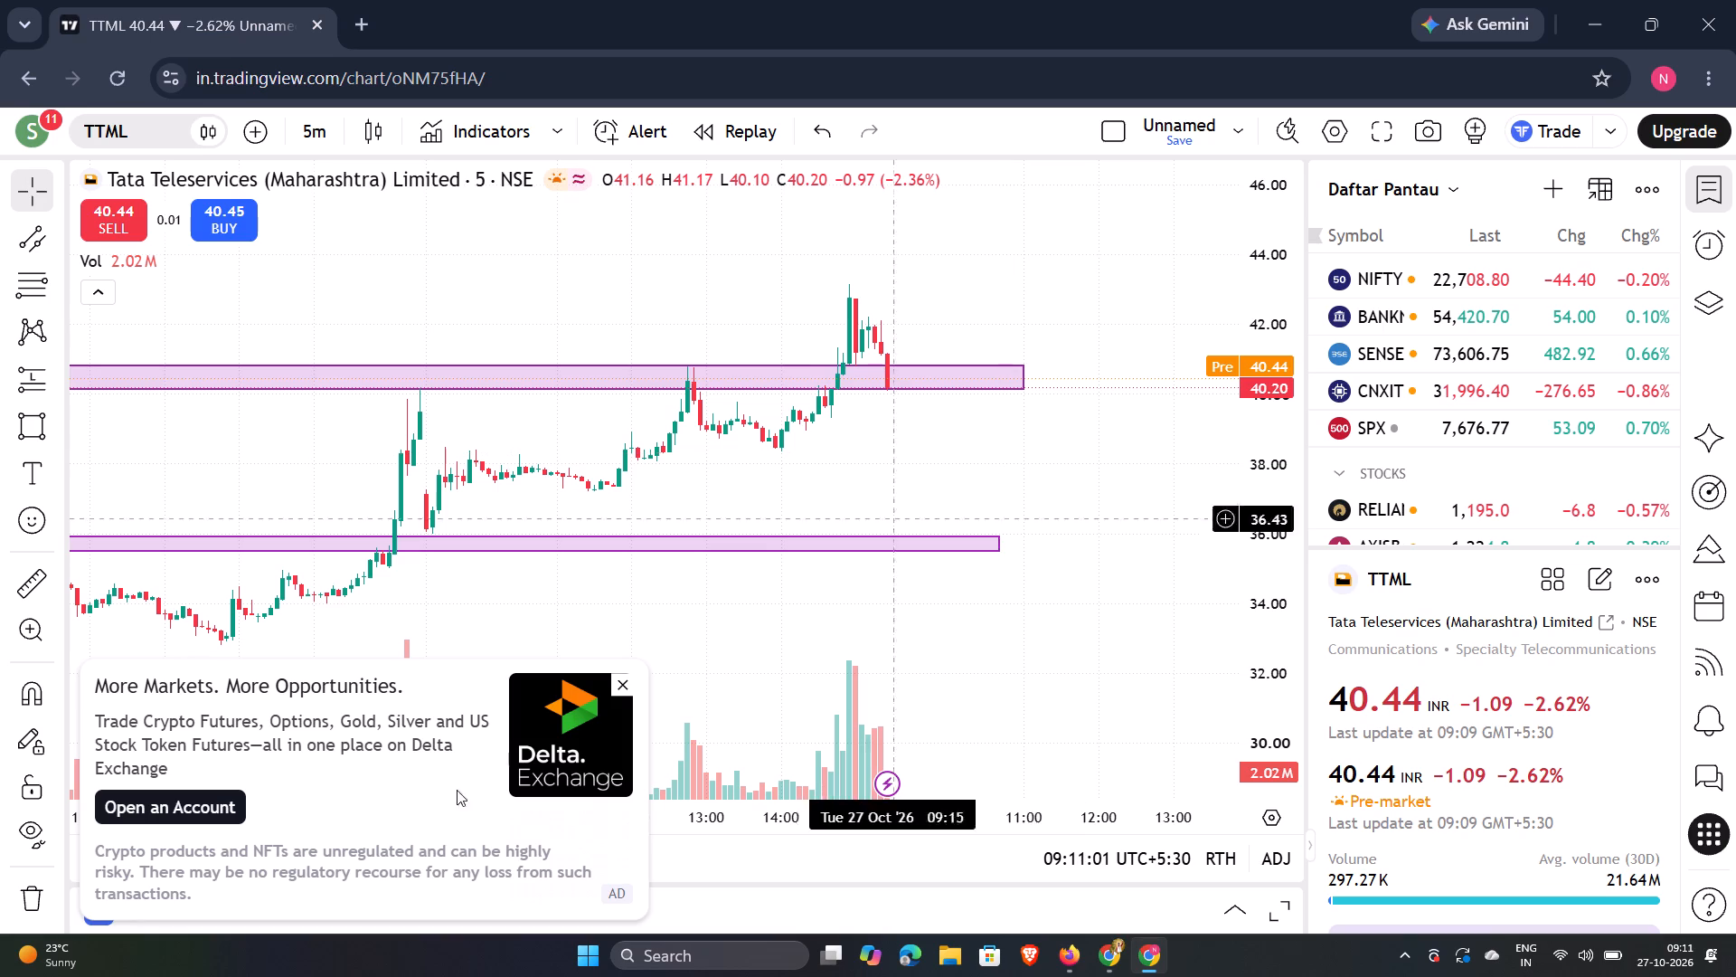
Dismiss the Delta Exchange advertisement covering the chart.
{"action": "left_click", "coordinate": [618, 675]}
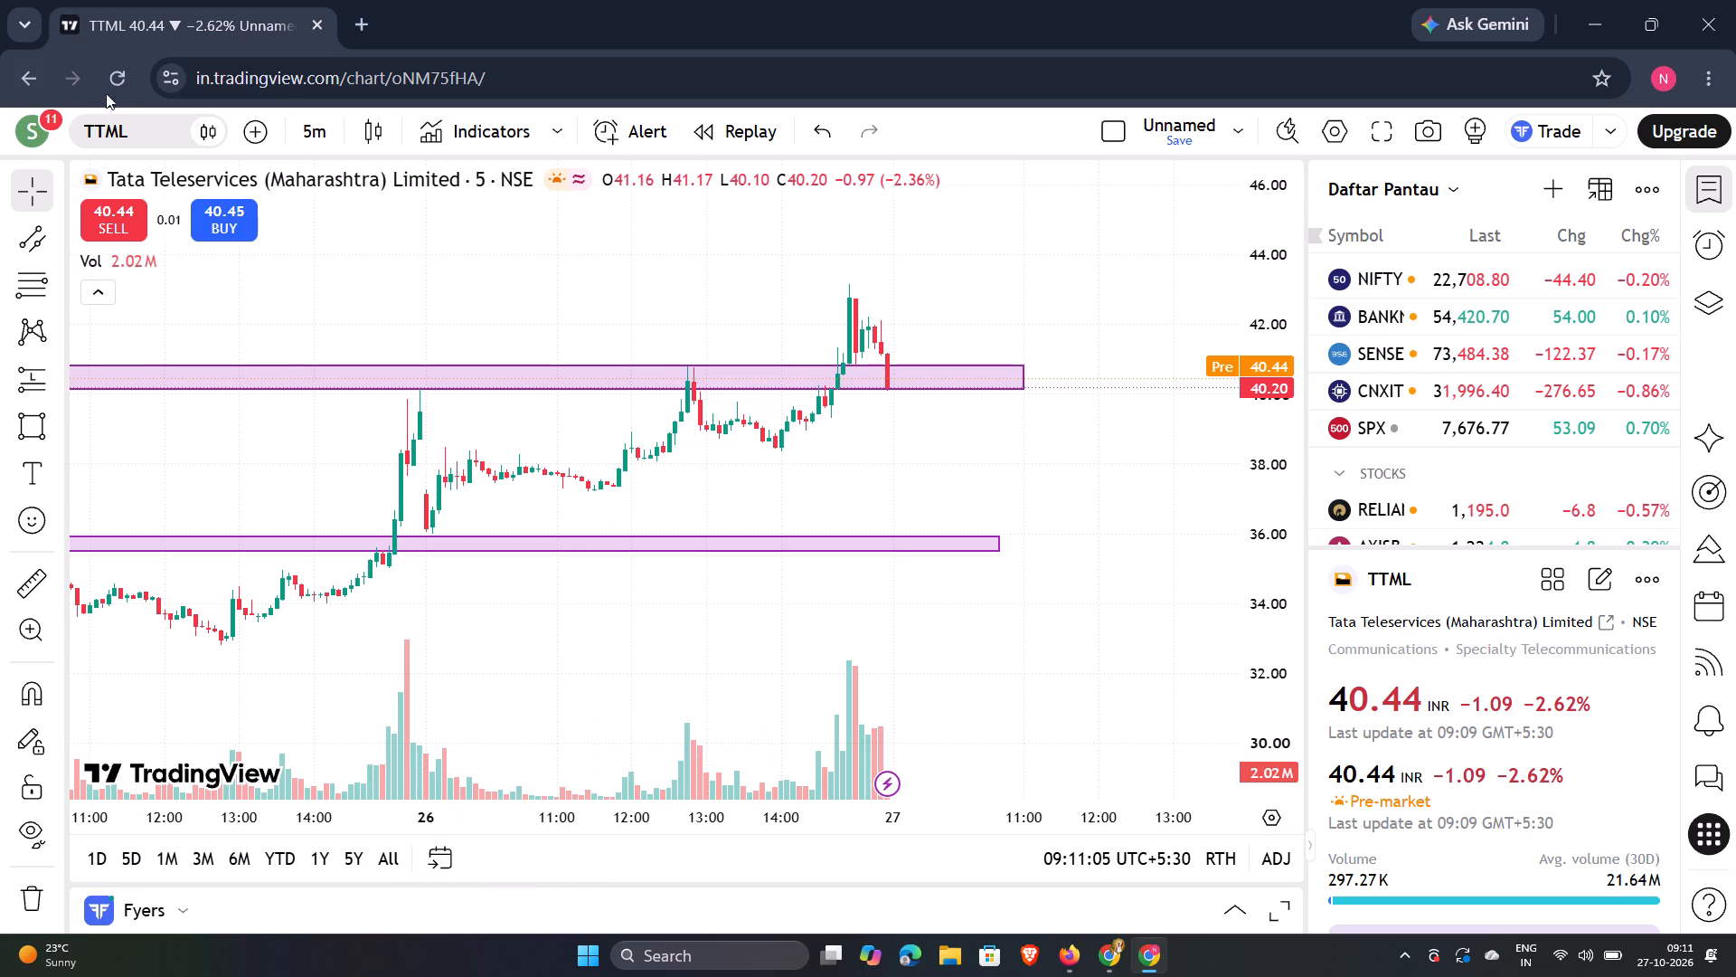
Search the symbols for A and choose APOLLO, Apollo Micro Systems Ltd., on NSE.
{"action": "left_click", "coordinate": [159, 123]}
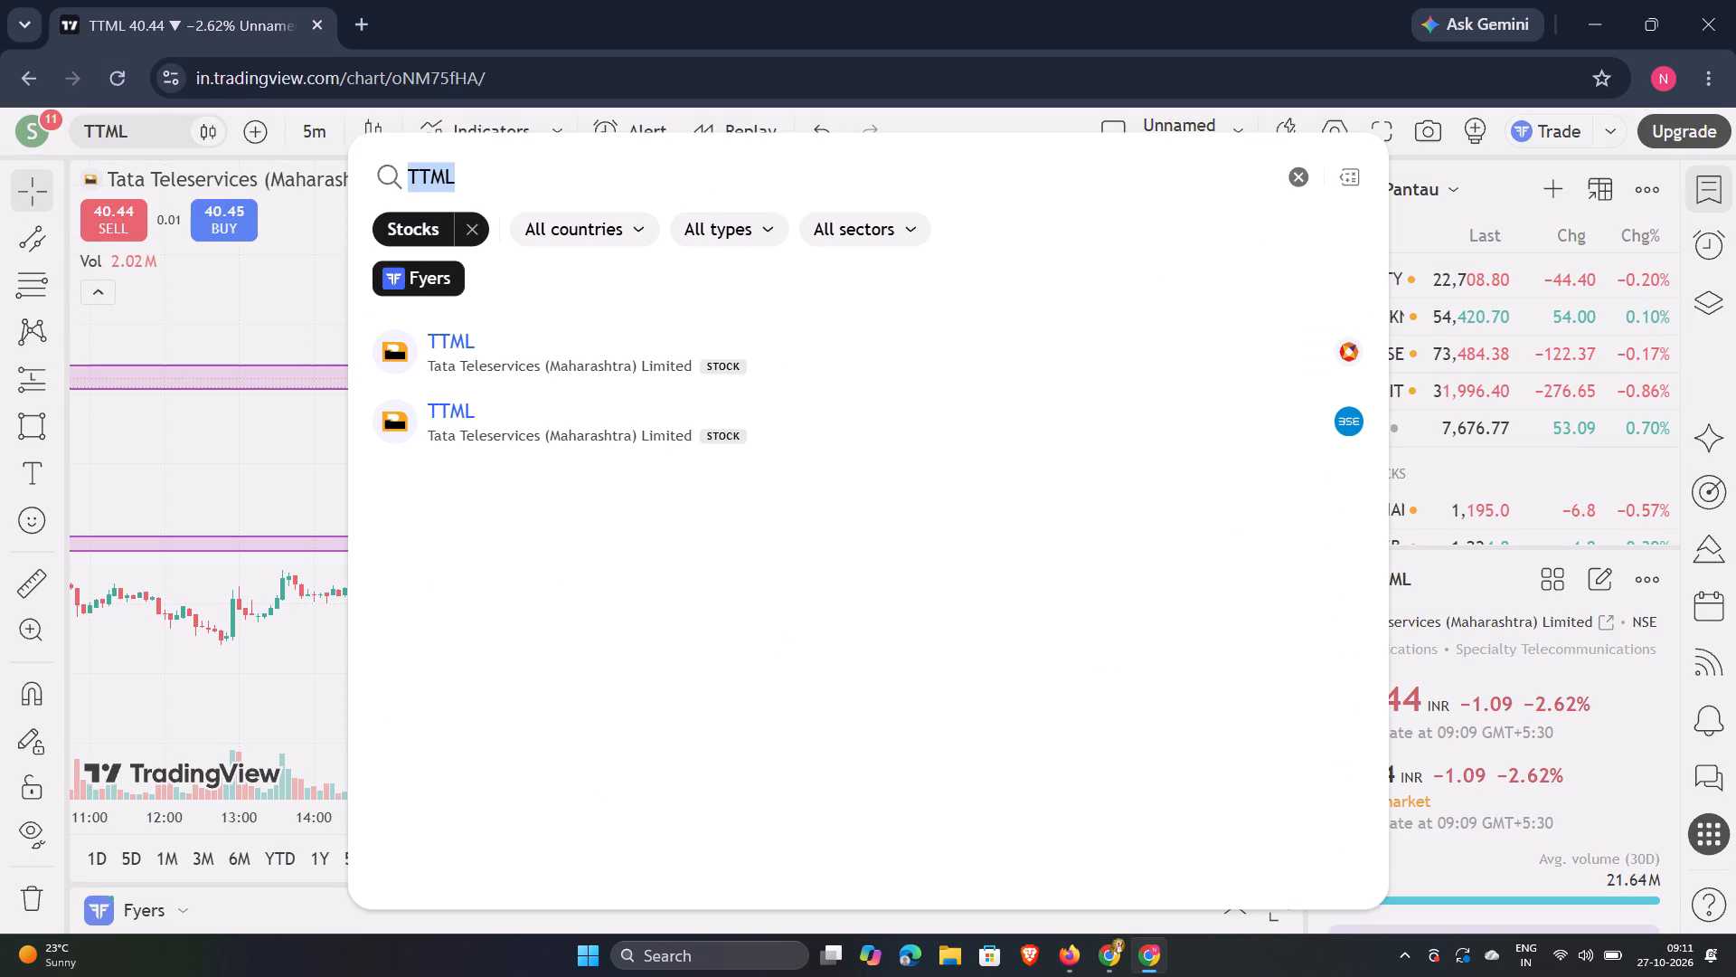
{"action": "left_click", "coordinate": [1286, 172]}
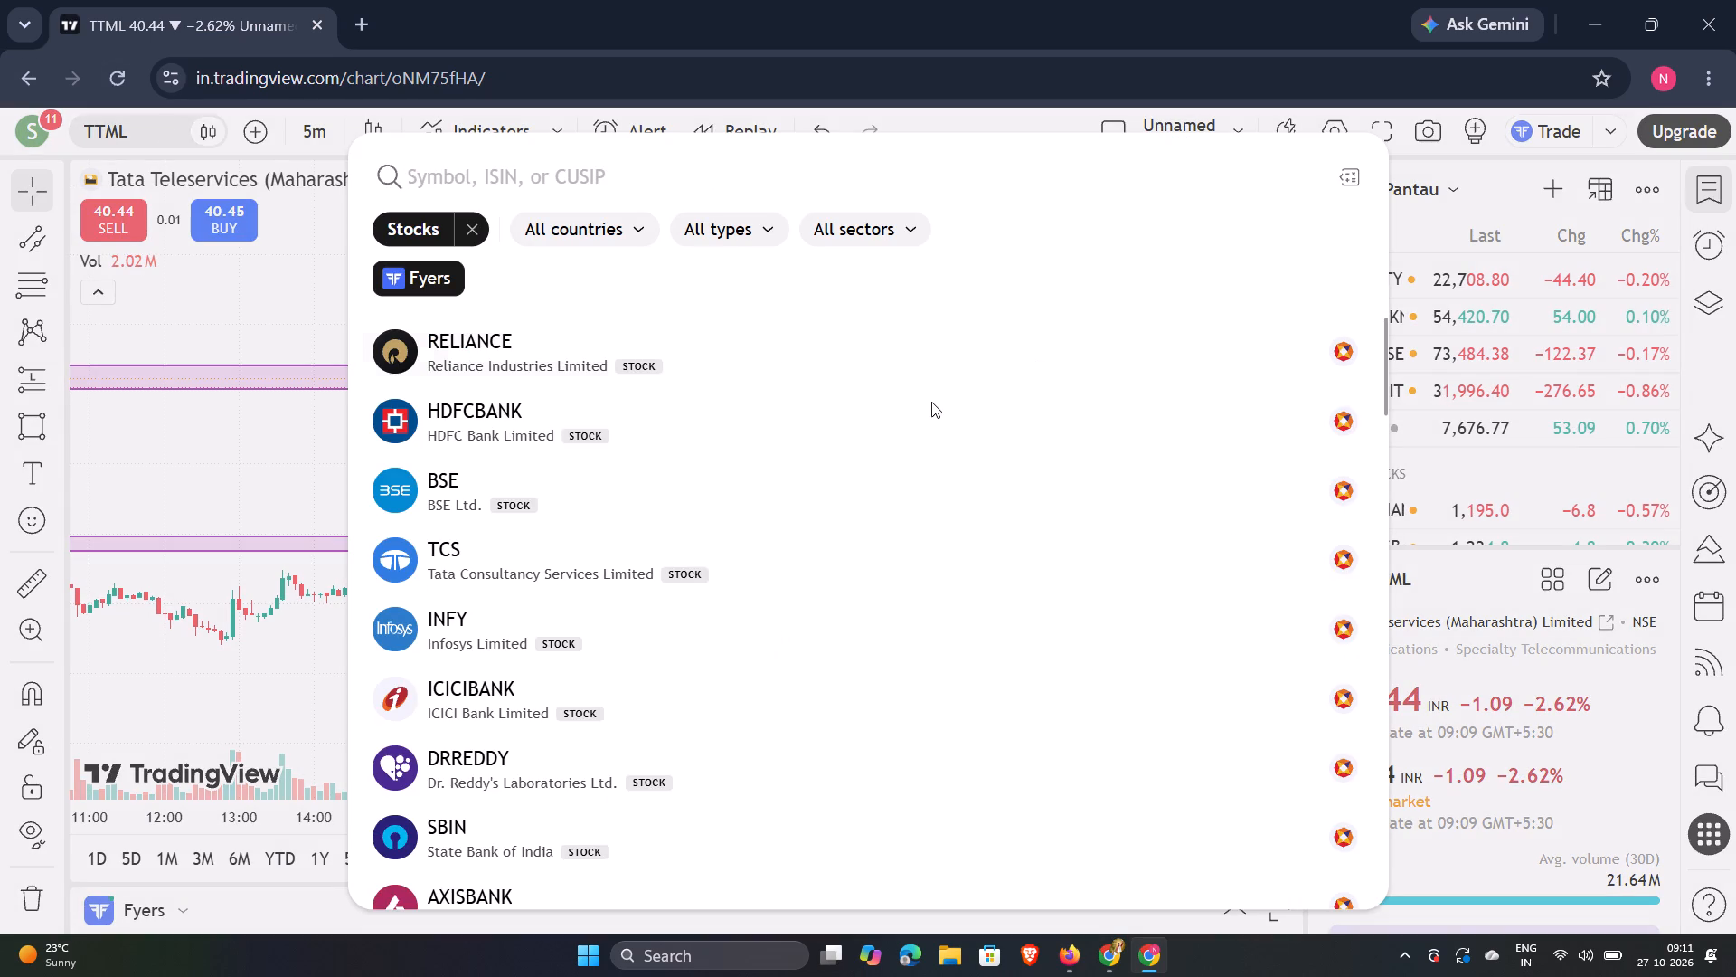
{"action": "key", "text": "a"}
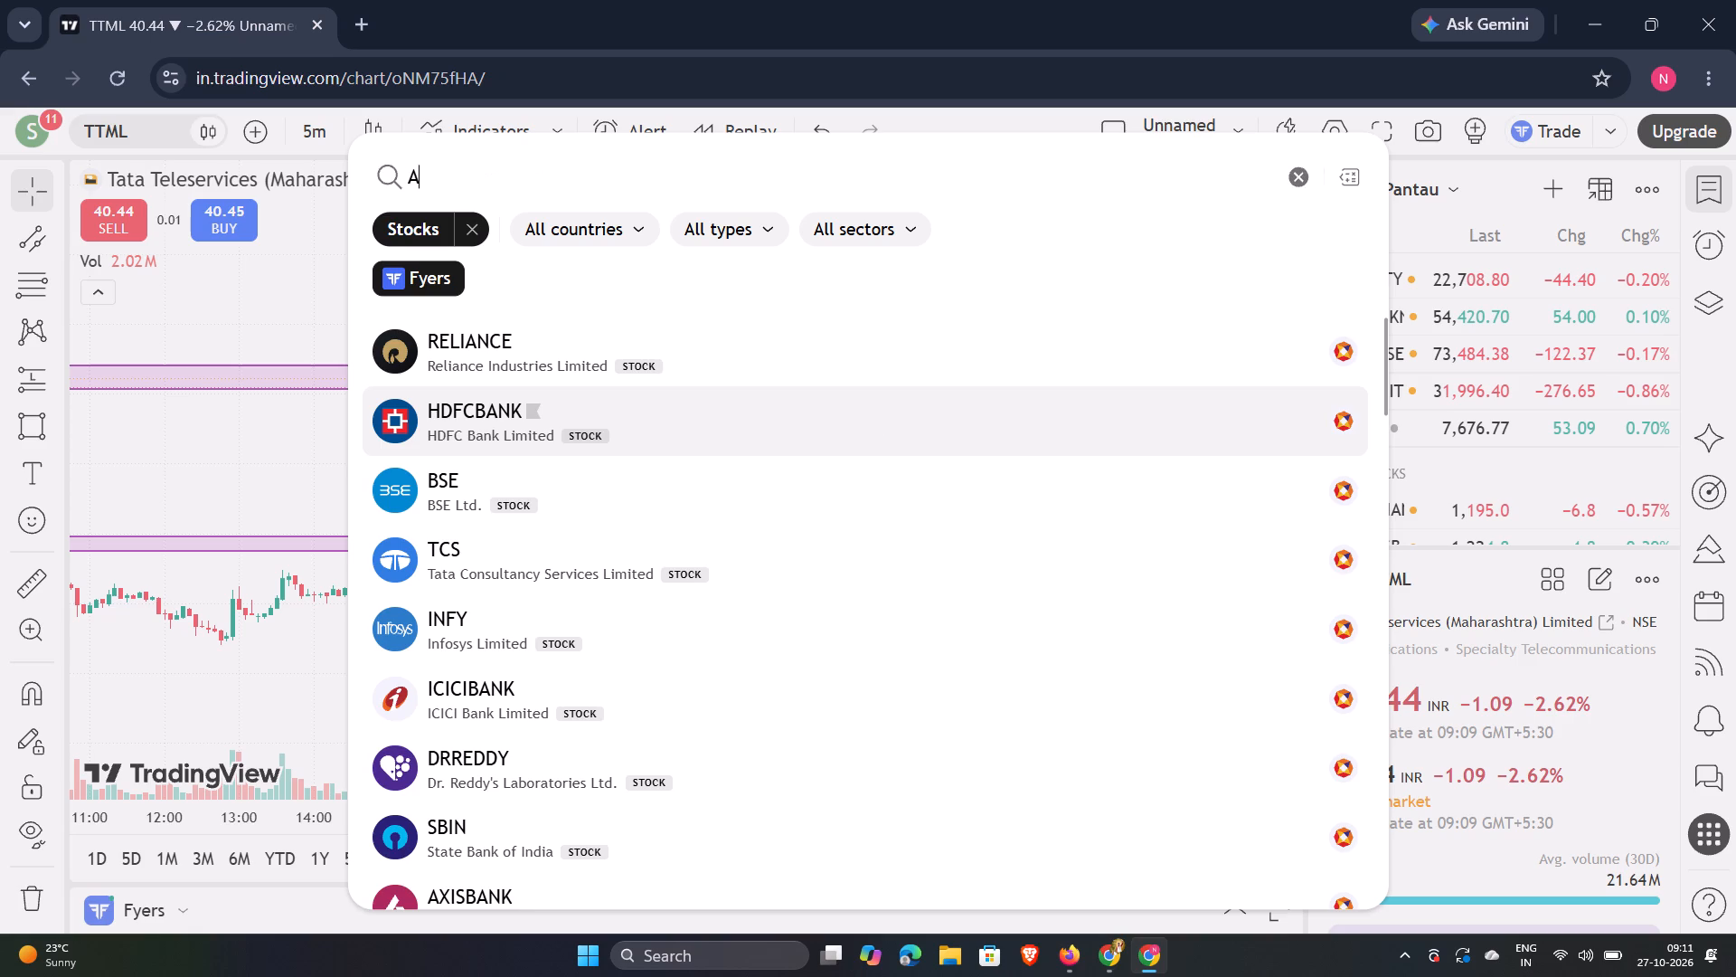
{"action": "left_click", "coordinate": [662, 589]}
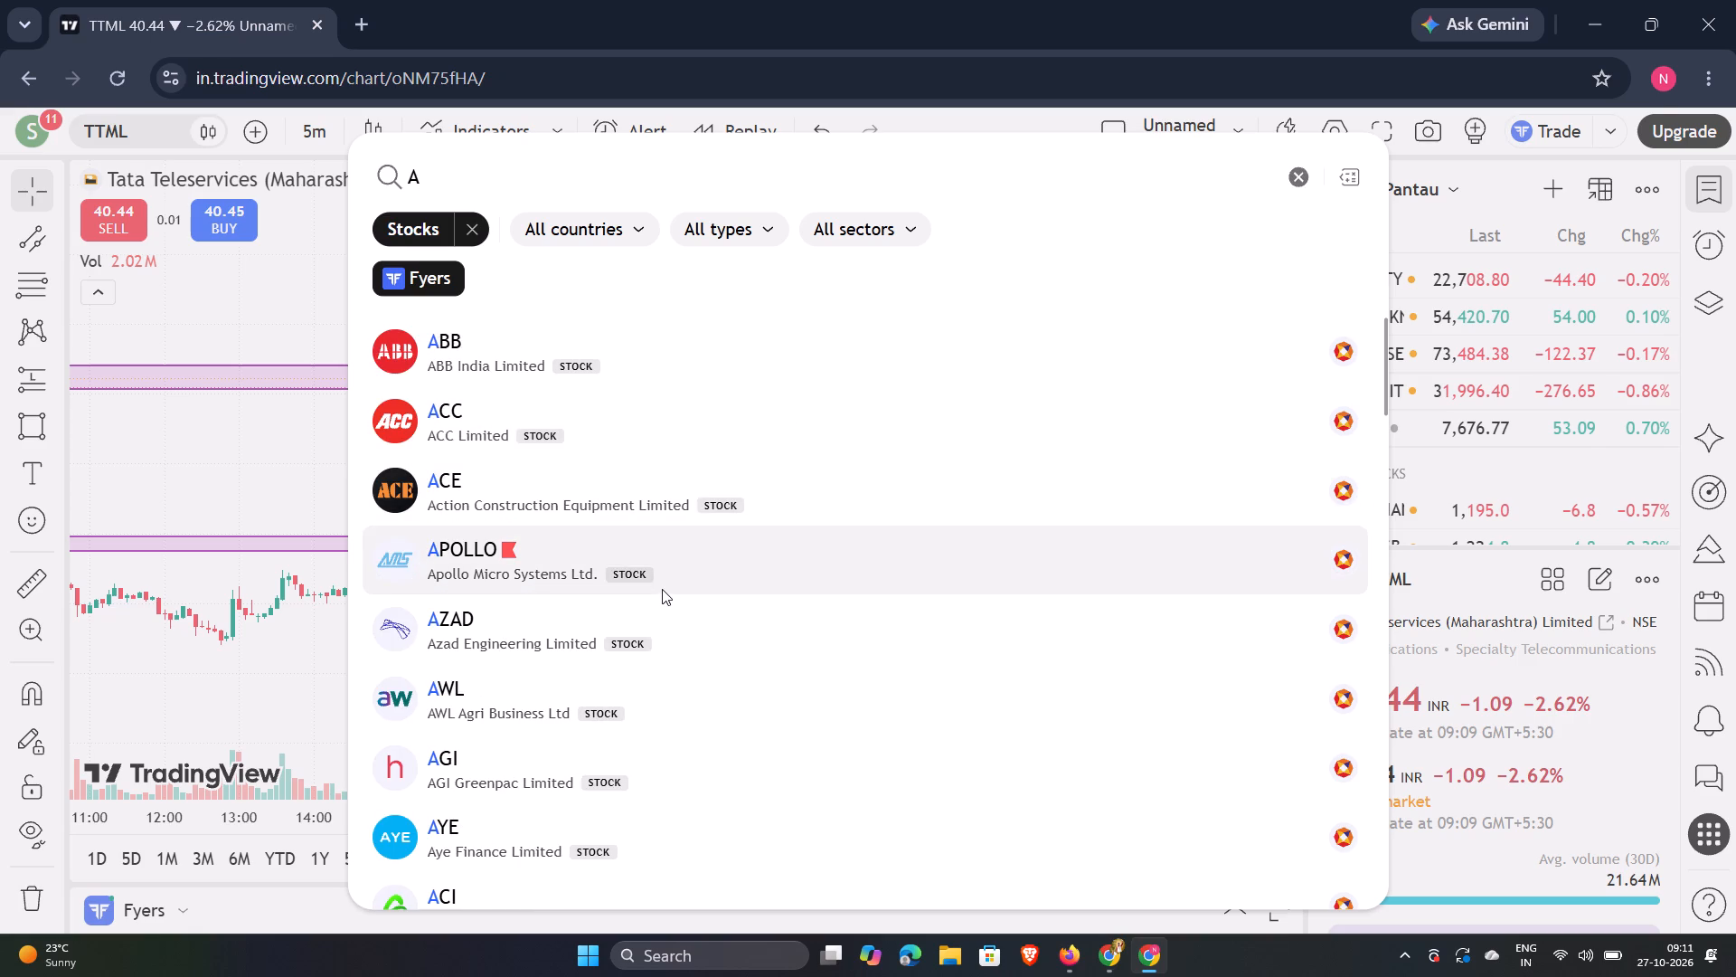
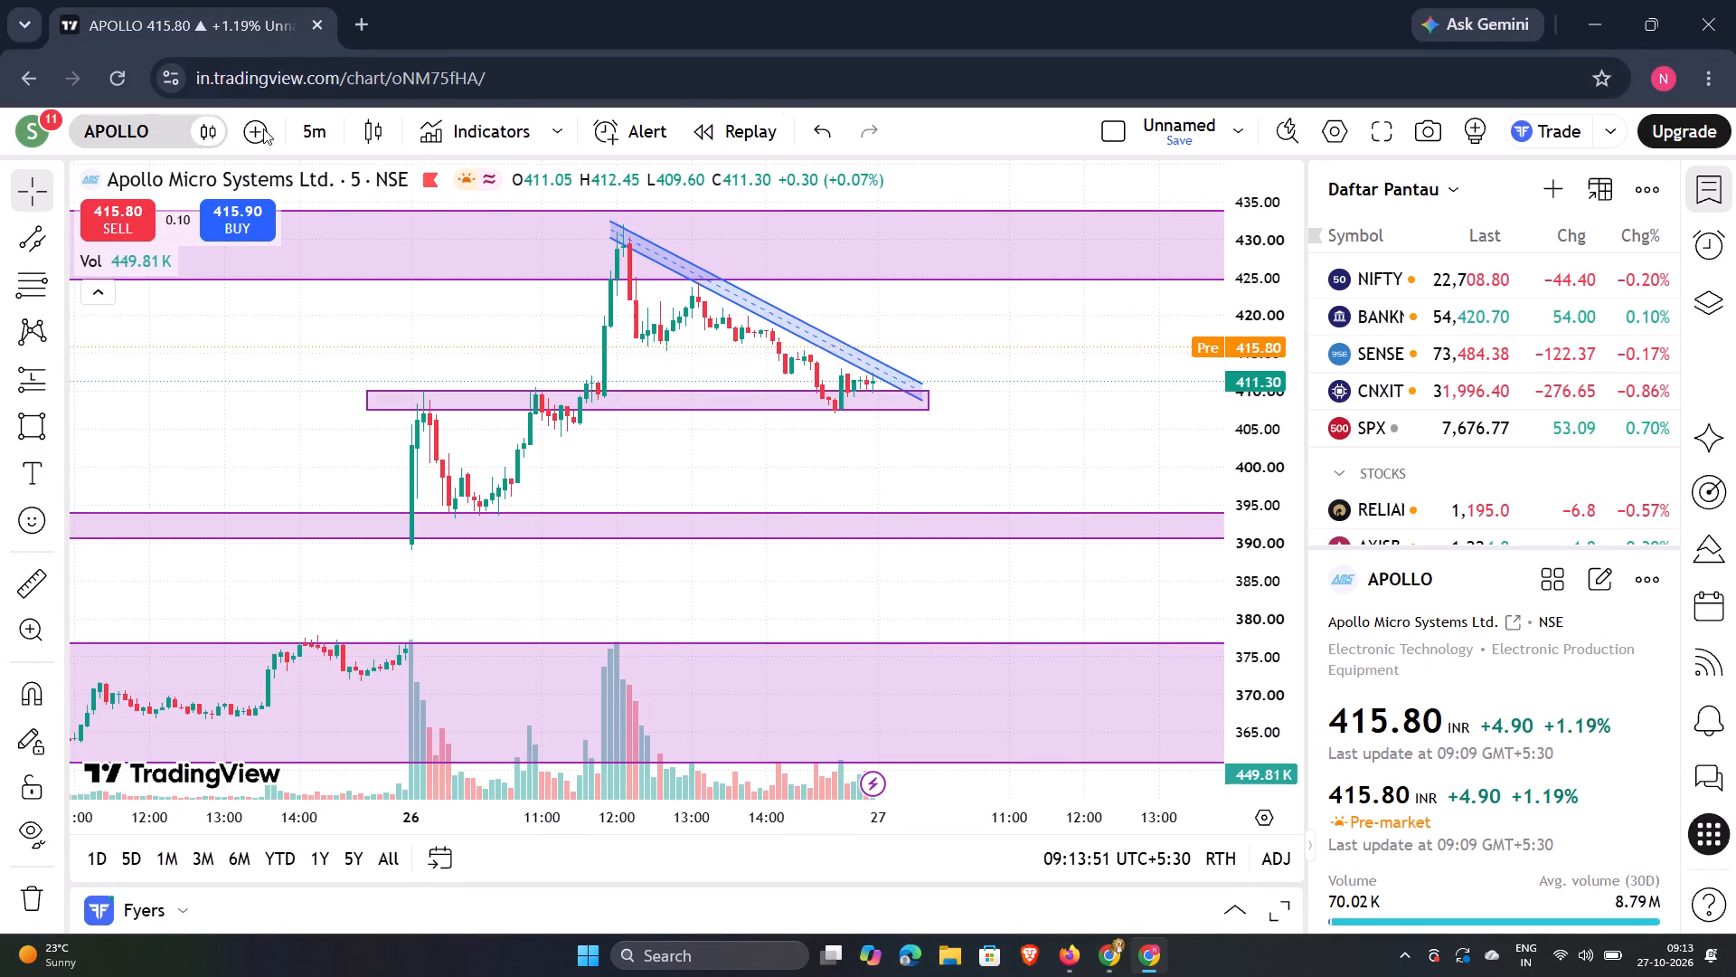
Switch the APOLLO chart to the 1 day interval and reset the chart view.
{"action": "left_click", "coordinate": [315, 133]}
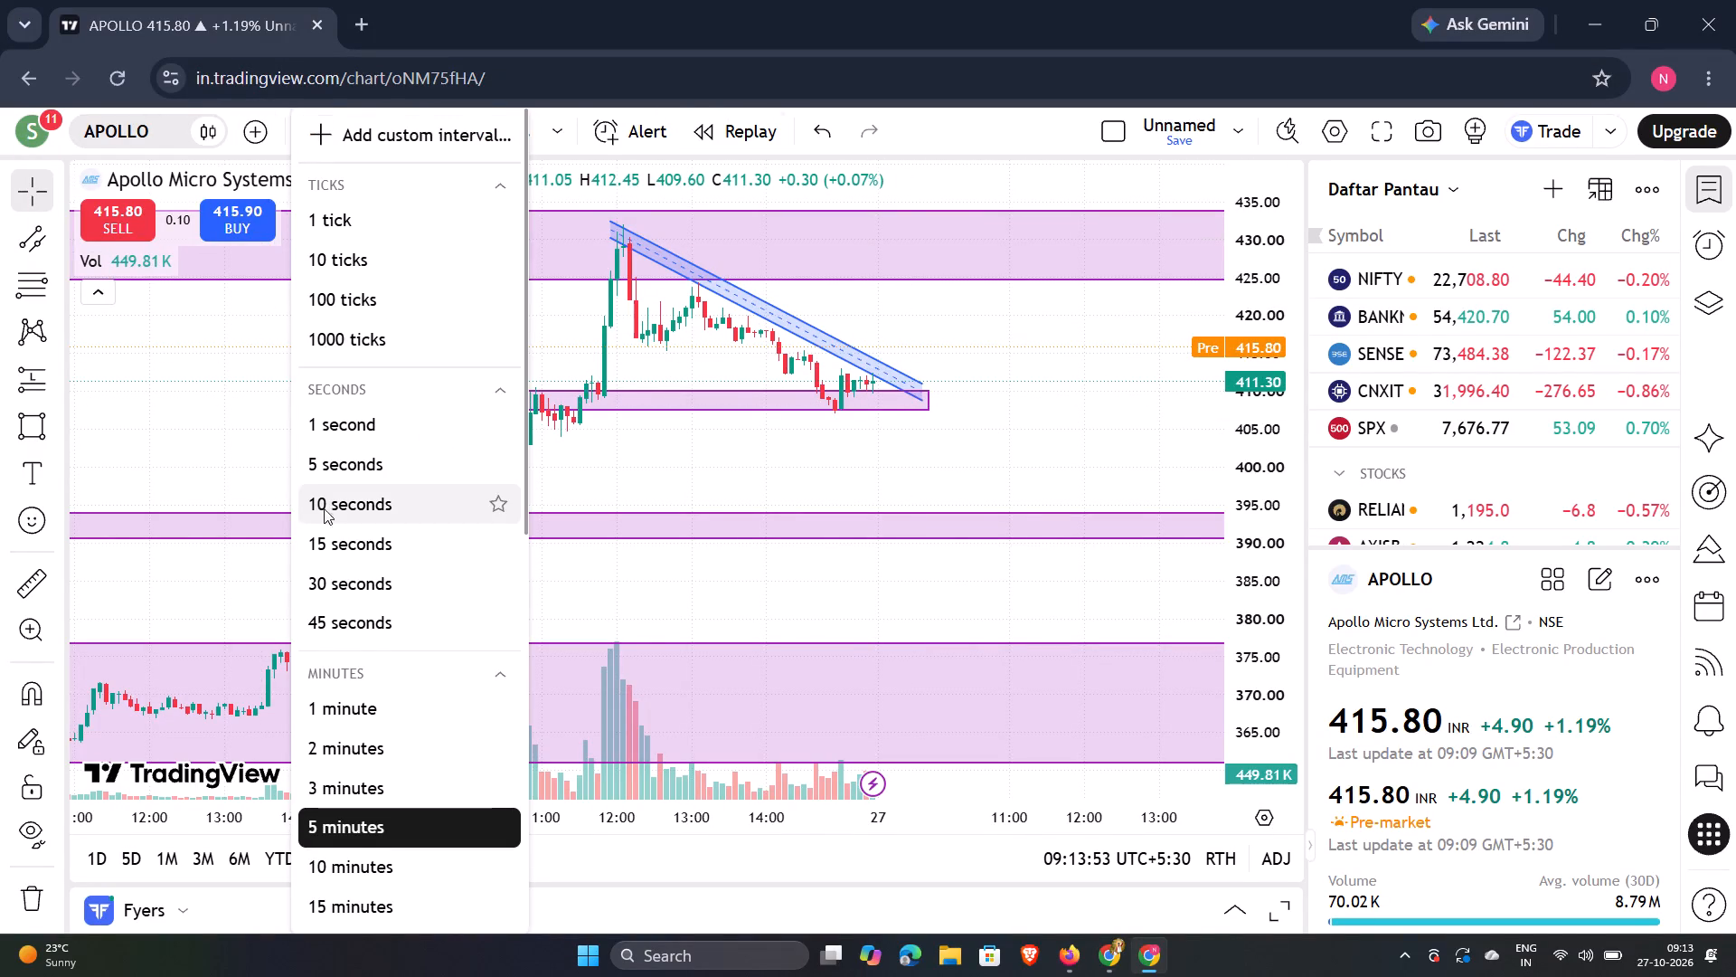
{"action": "scroll", "coordinate": [346, 508], "scroll_direction": "down", "scroll_amount": 4}
{"action": "scroll", "coordinate": [386, 609], "scroll_direction": "down", "scroll_amount": 4}
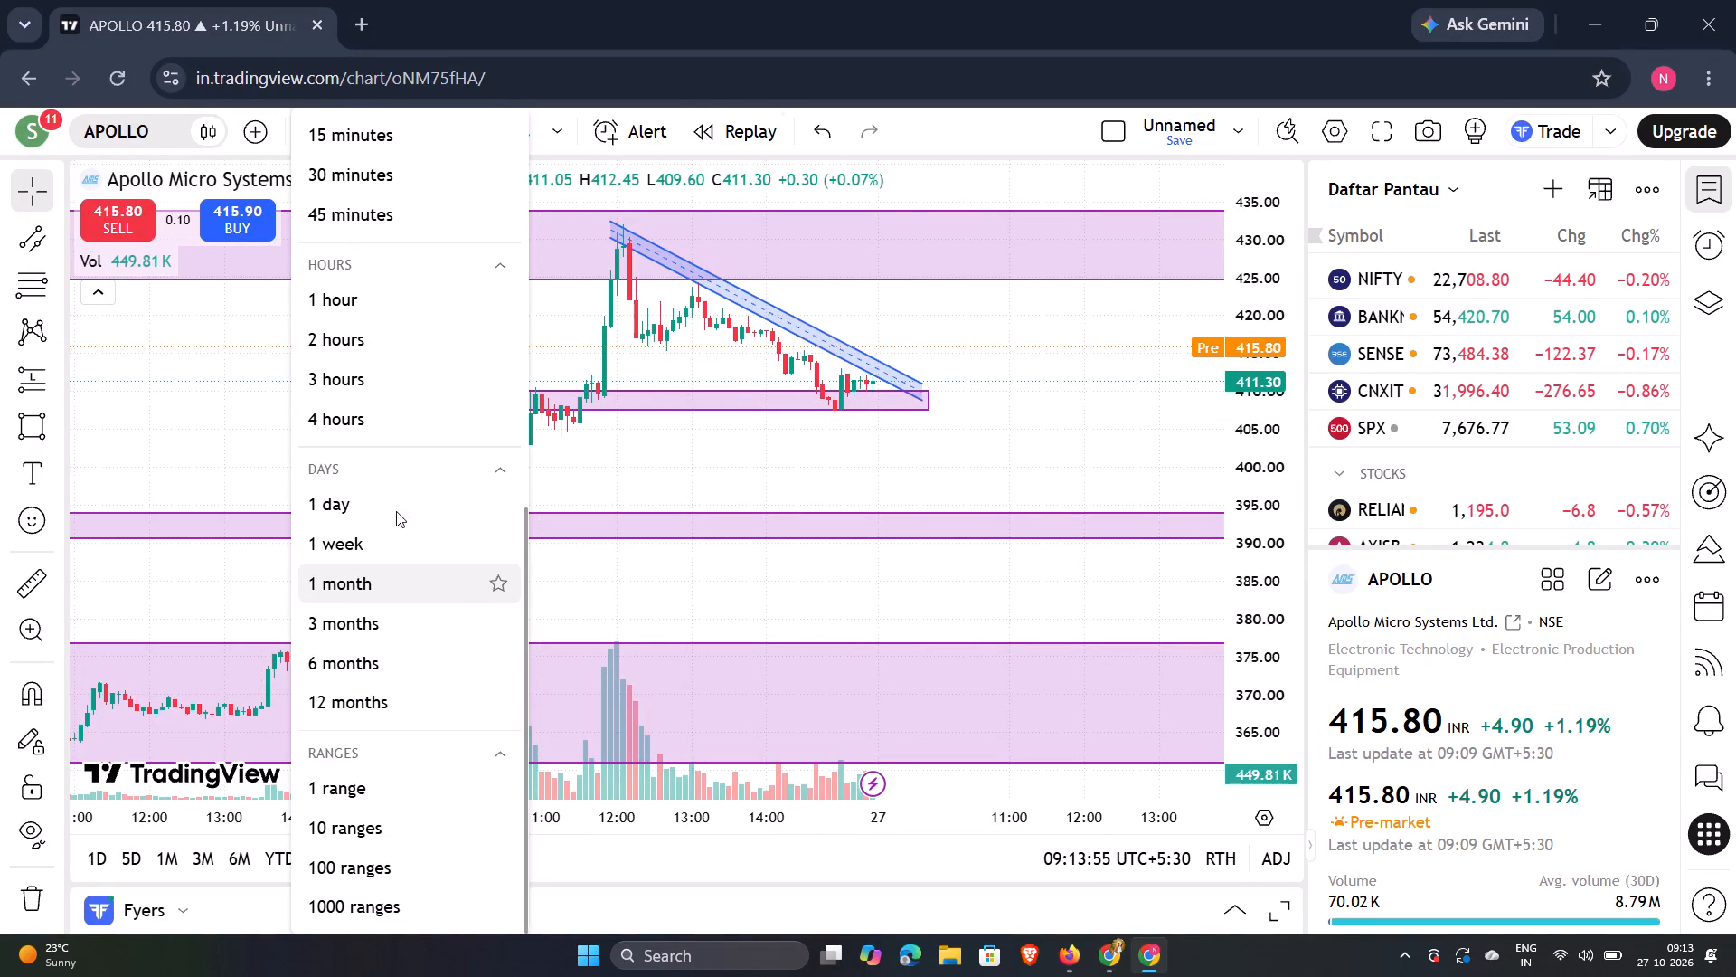
{"action": "left_click_drag", "start_coordinate": [396, 518], "coordinate": [400, 527]}
{"action": "left_click", "coordinate": [401, 494]}
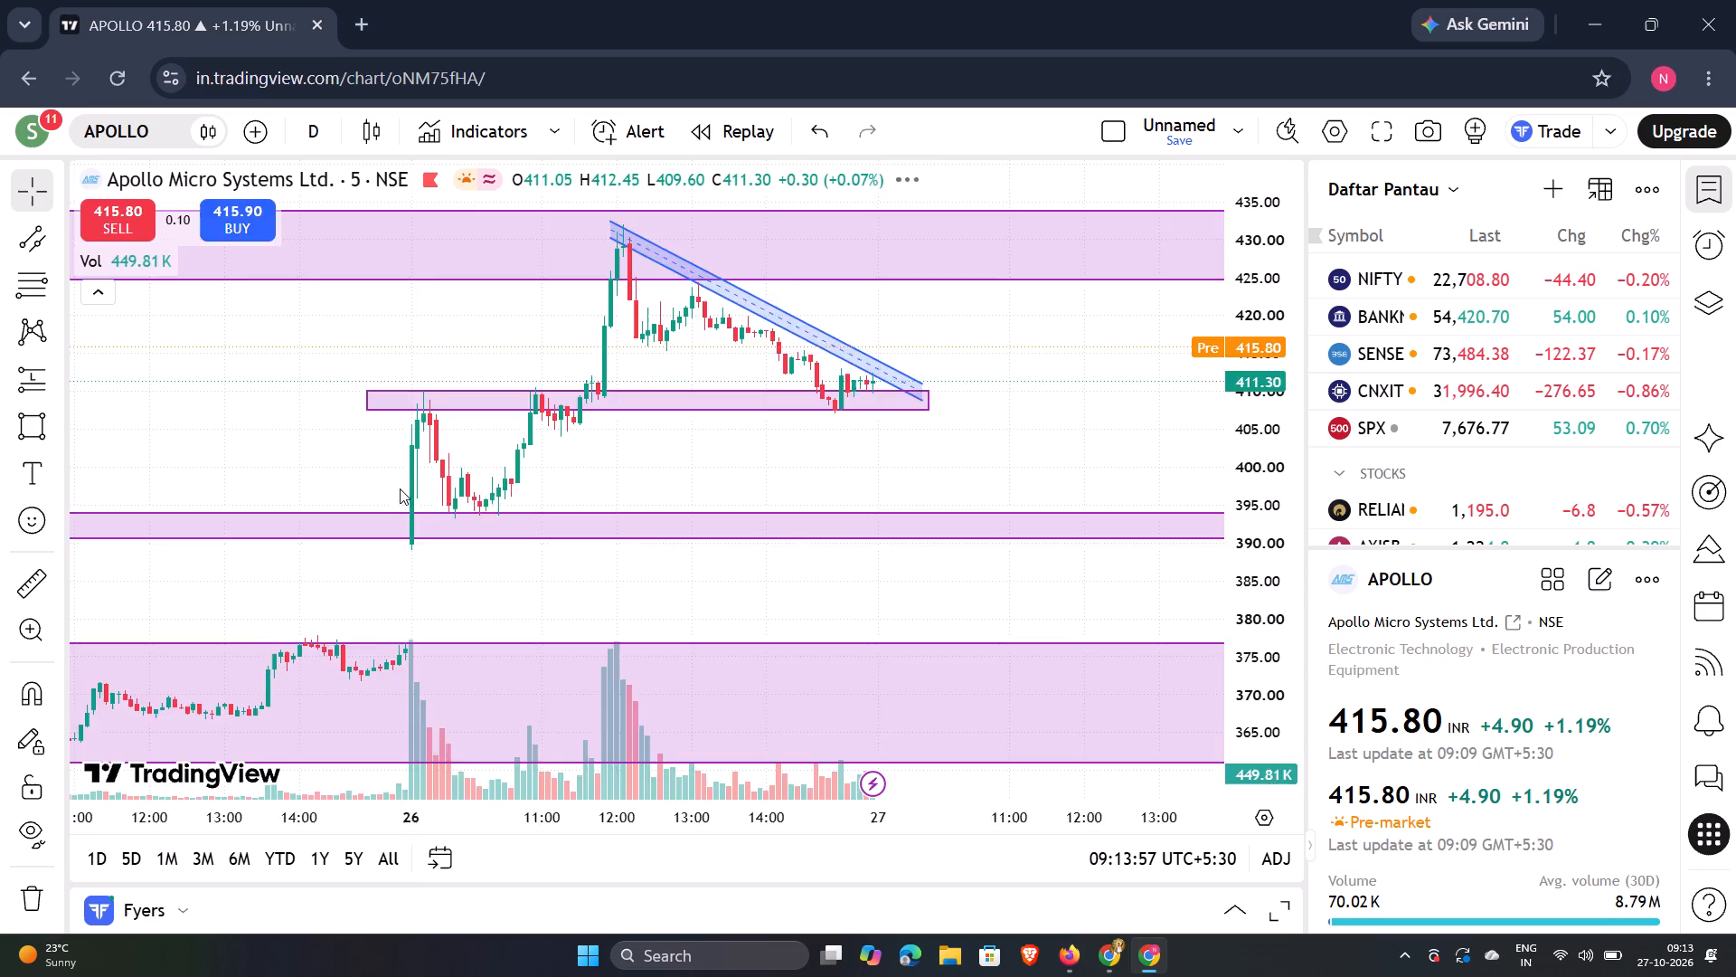
{"action": "right_click", "coordinate": [1090, 343]}
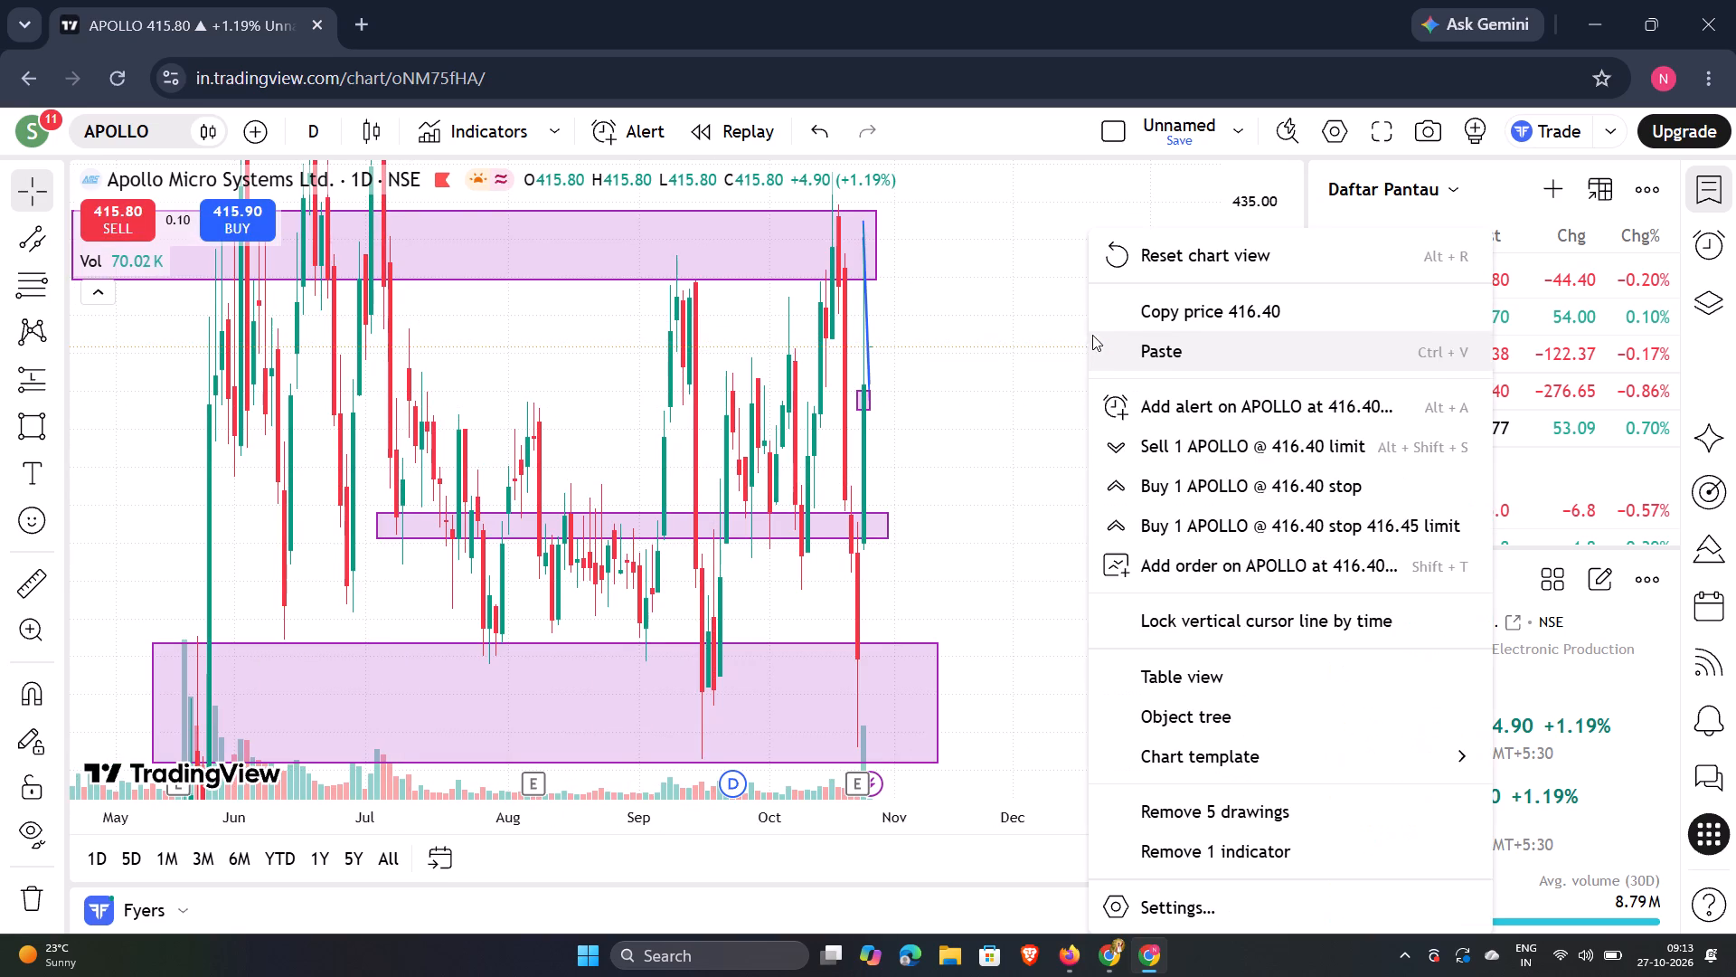
{"action": "left_click", "coordinate": [1181, 268]}
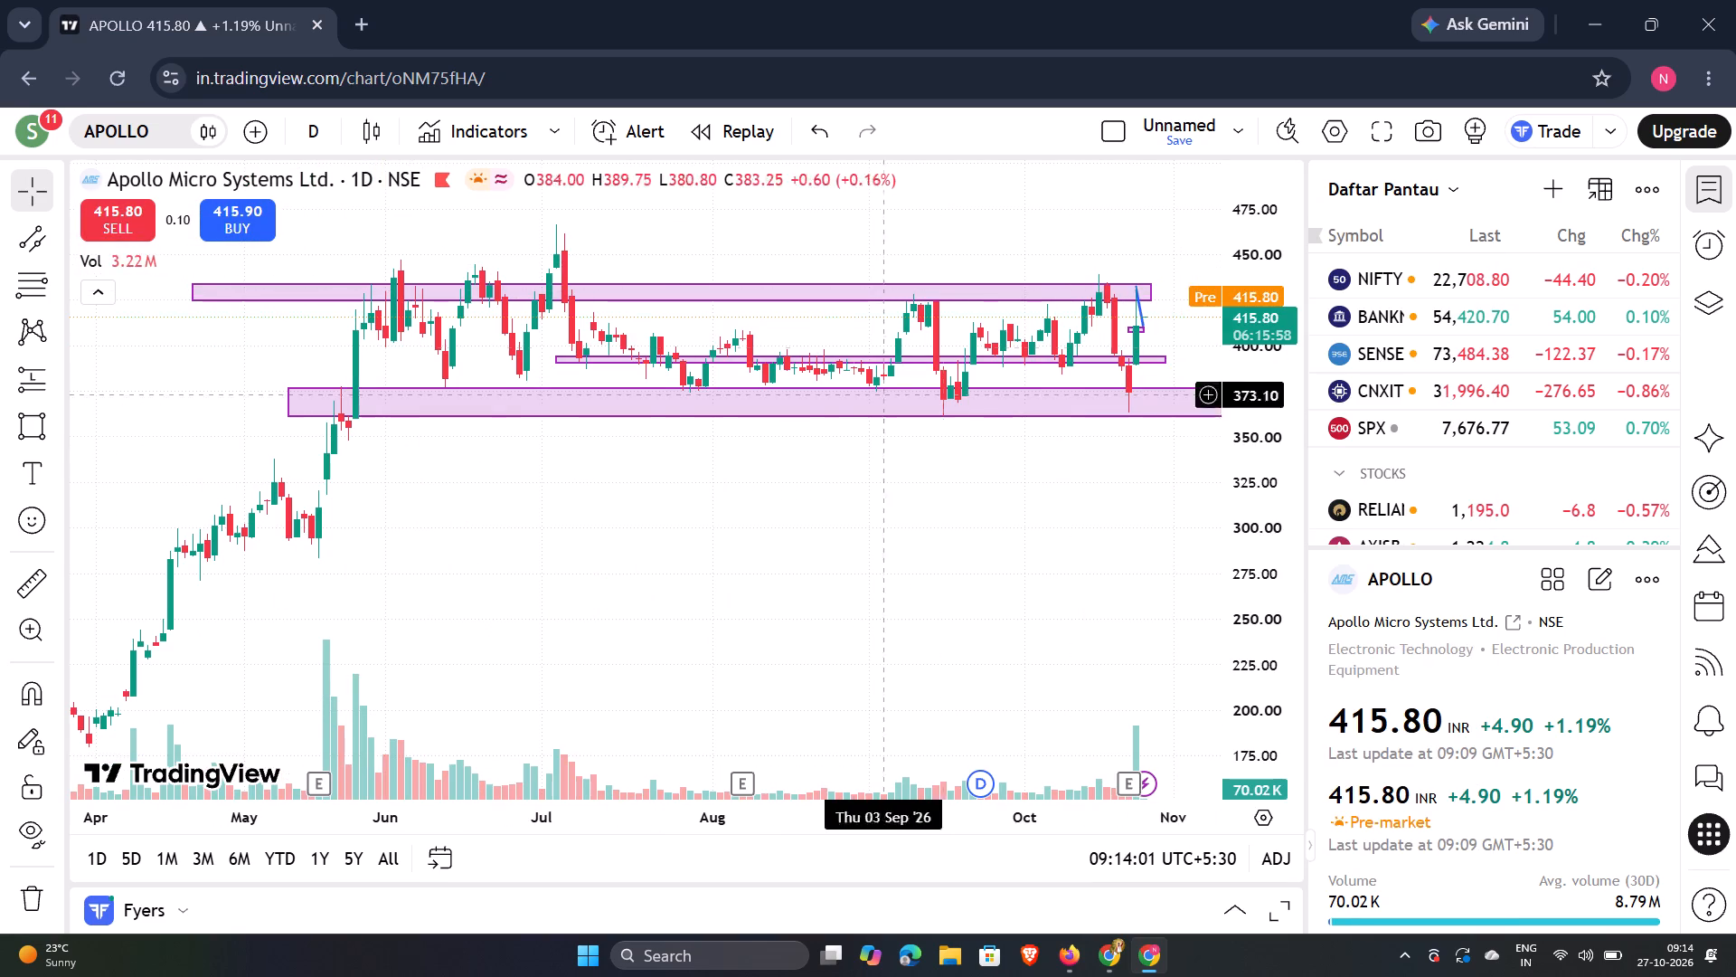
Examine APOLLO's daily candles in relation to the three horizontal zones, including the earlier price history back to the previous September.
{"action": "left_click_drag", "start_coordinate": [876, 532], "coordinate": [711, 455]}
{"action": "scroll", "coordinate": [1084, 371], "scroll_direction": "down", "scroll_amount": 3}
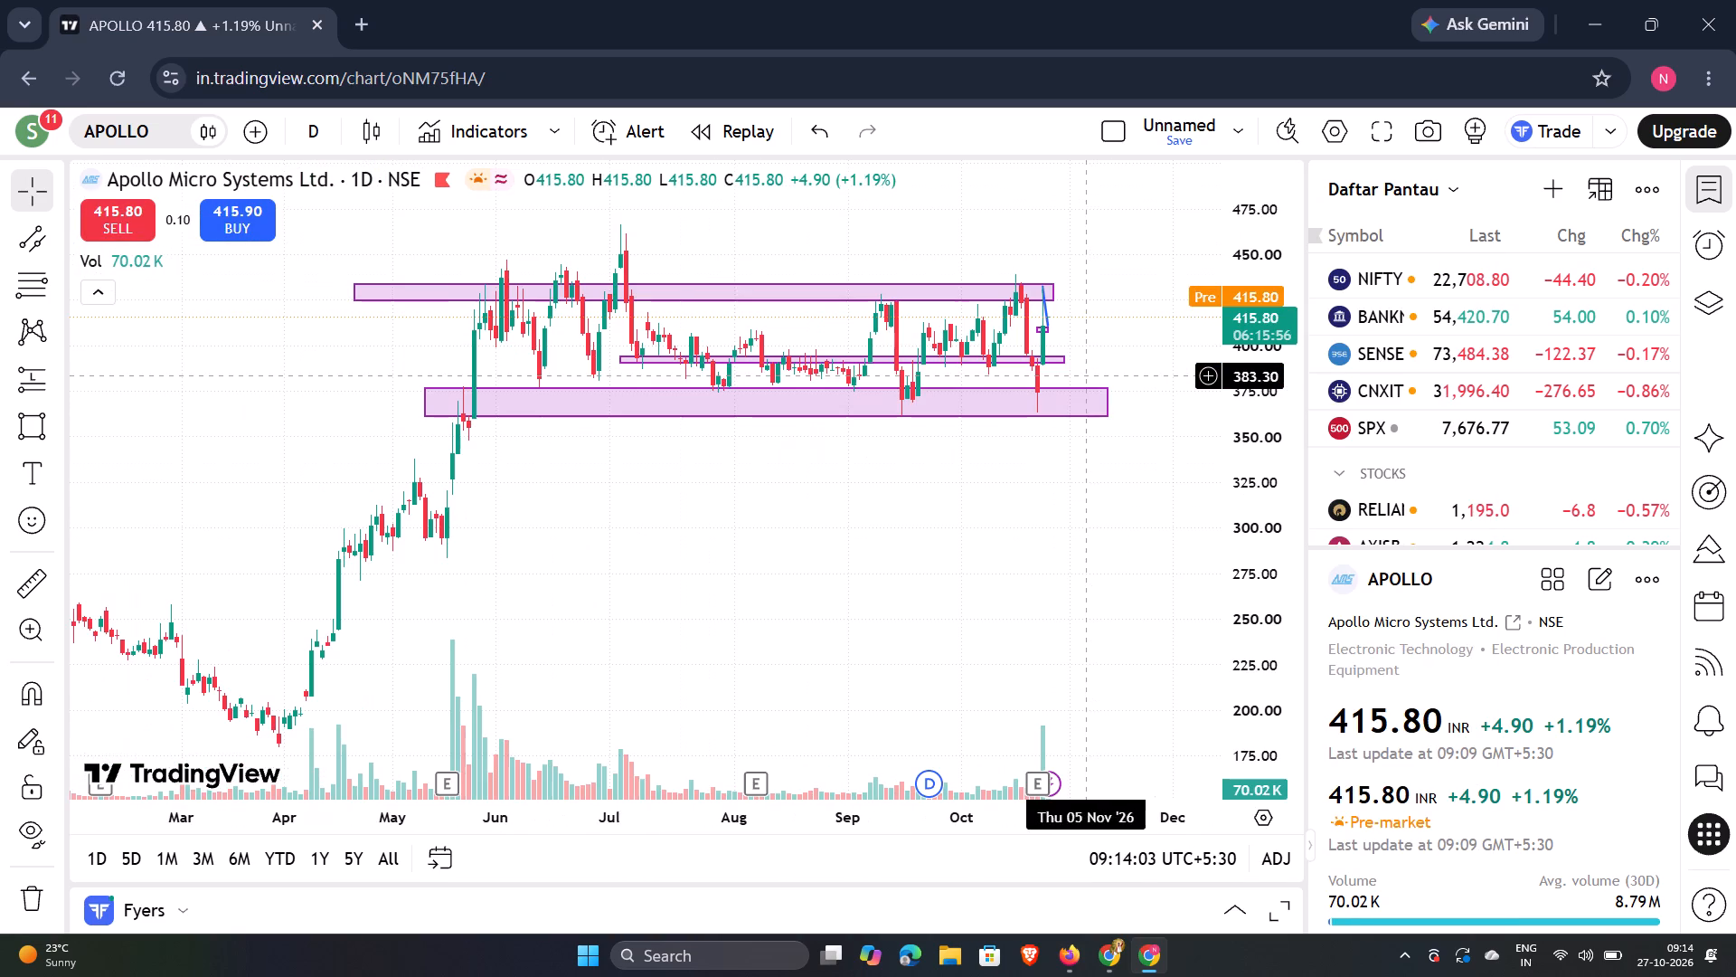
{"action": "scroll", "coordinate": [1072, 369], "scroll_direction": "up", "scroll_amount": 6}
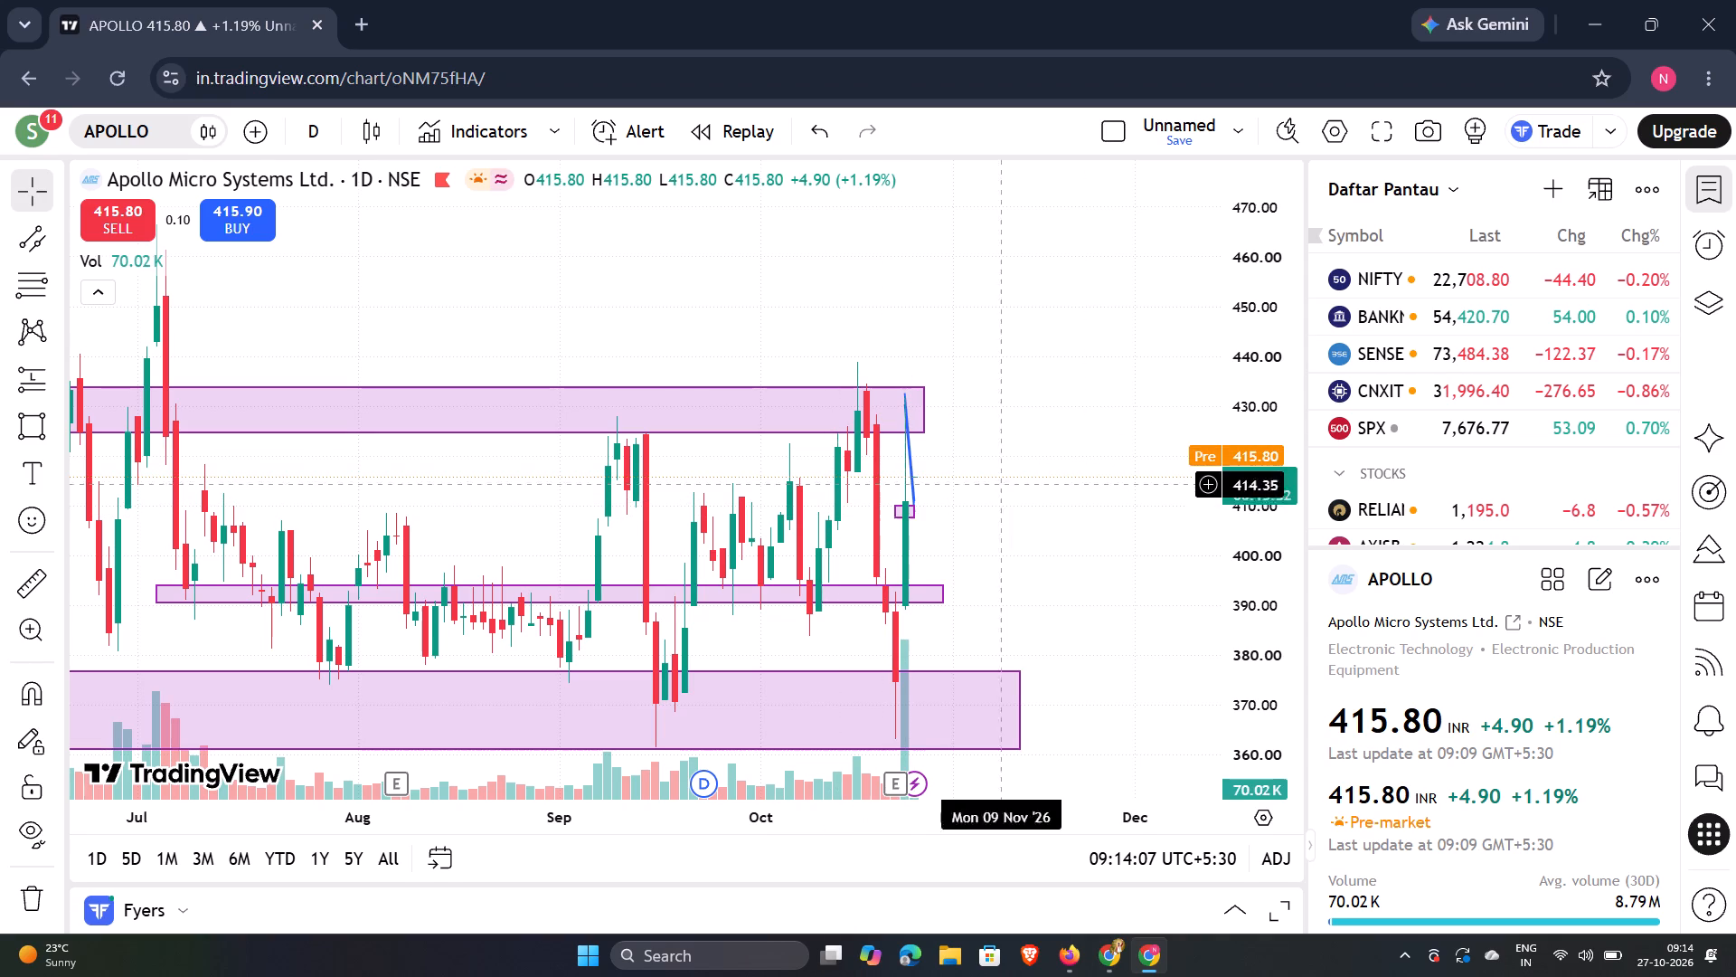
{"action": "scroll", "coordinate": [1269, 365], "scroll_direction": "down", "scroll_amount": 13}
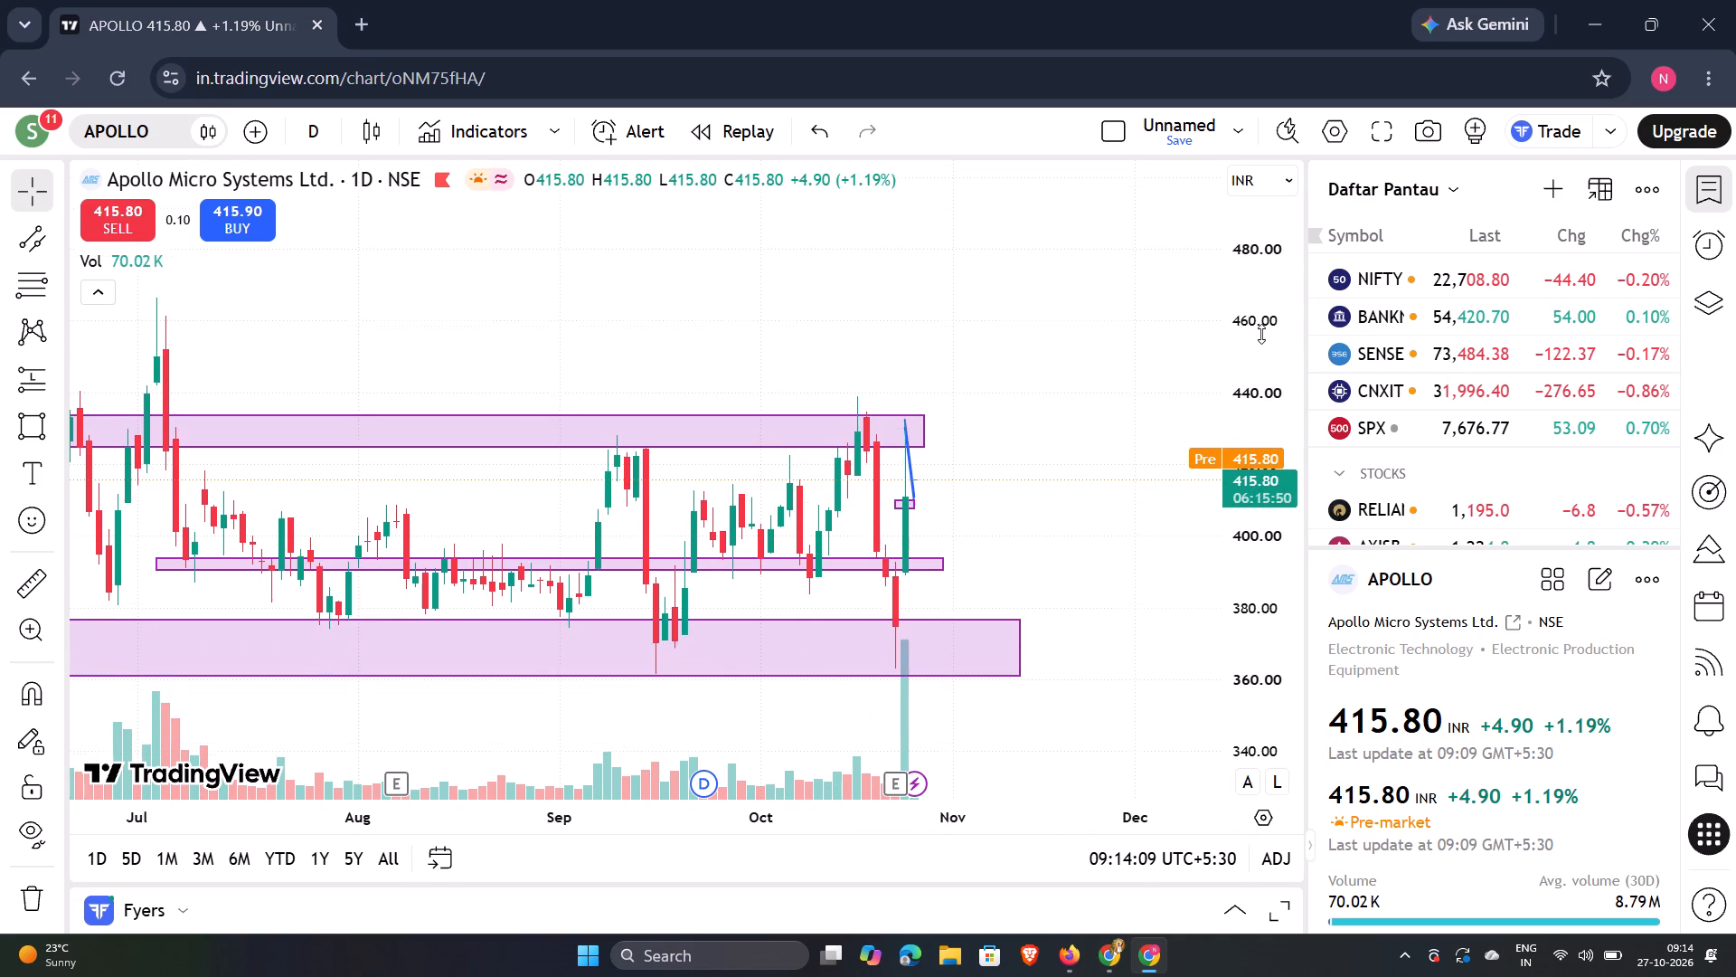
{"action": "scroll", "coordinate": [1261, 334], "scroll_direction": "down", "scroll_amount": 20}
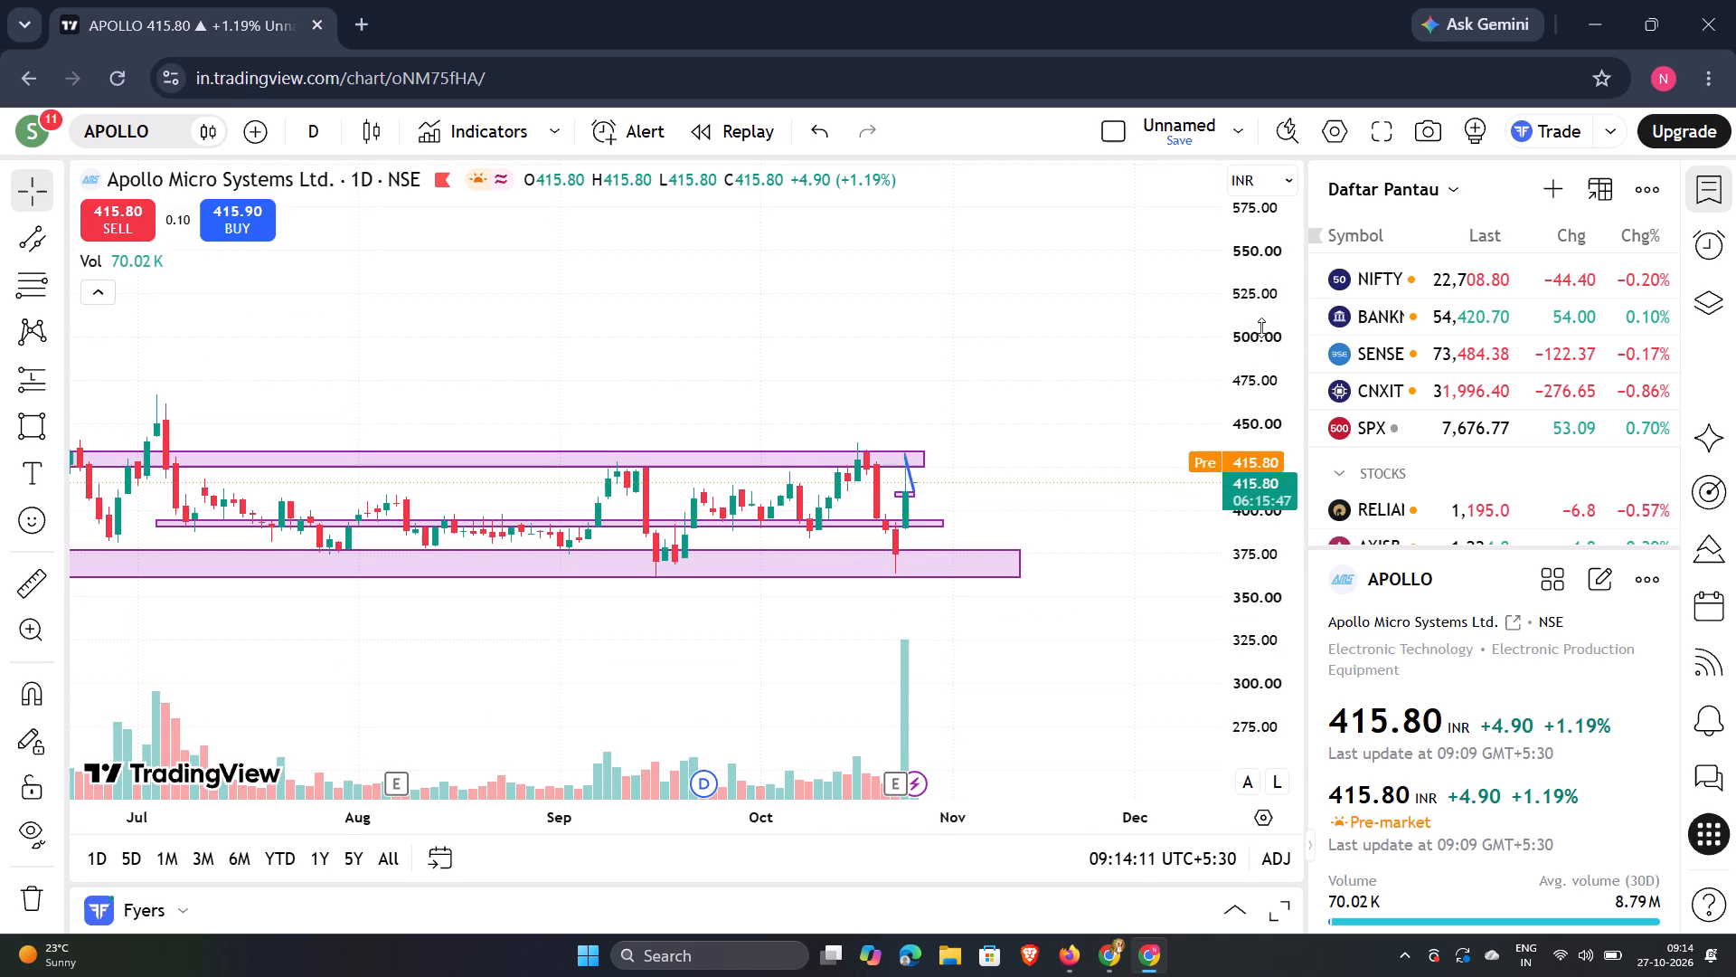
{"action": "scroll", "coordinate": [944, 446], "scroll_direction": "up", "scroll_amount": 2}
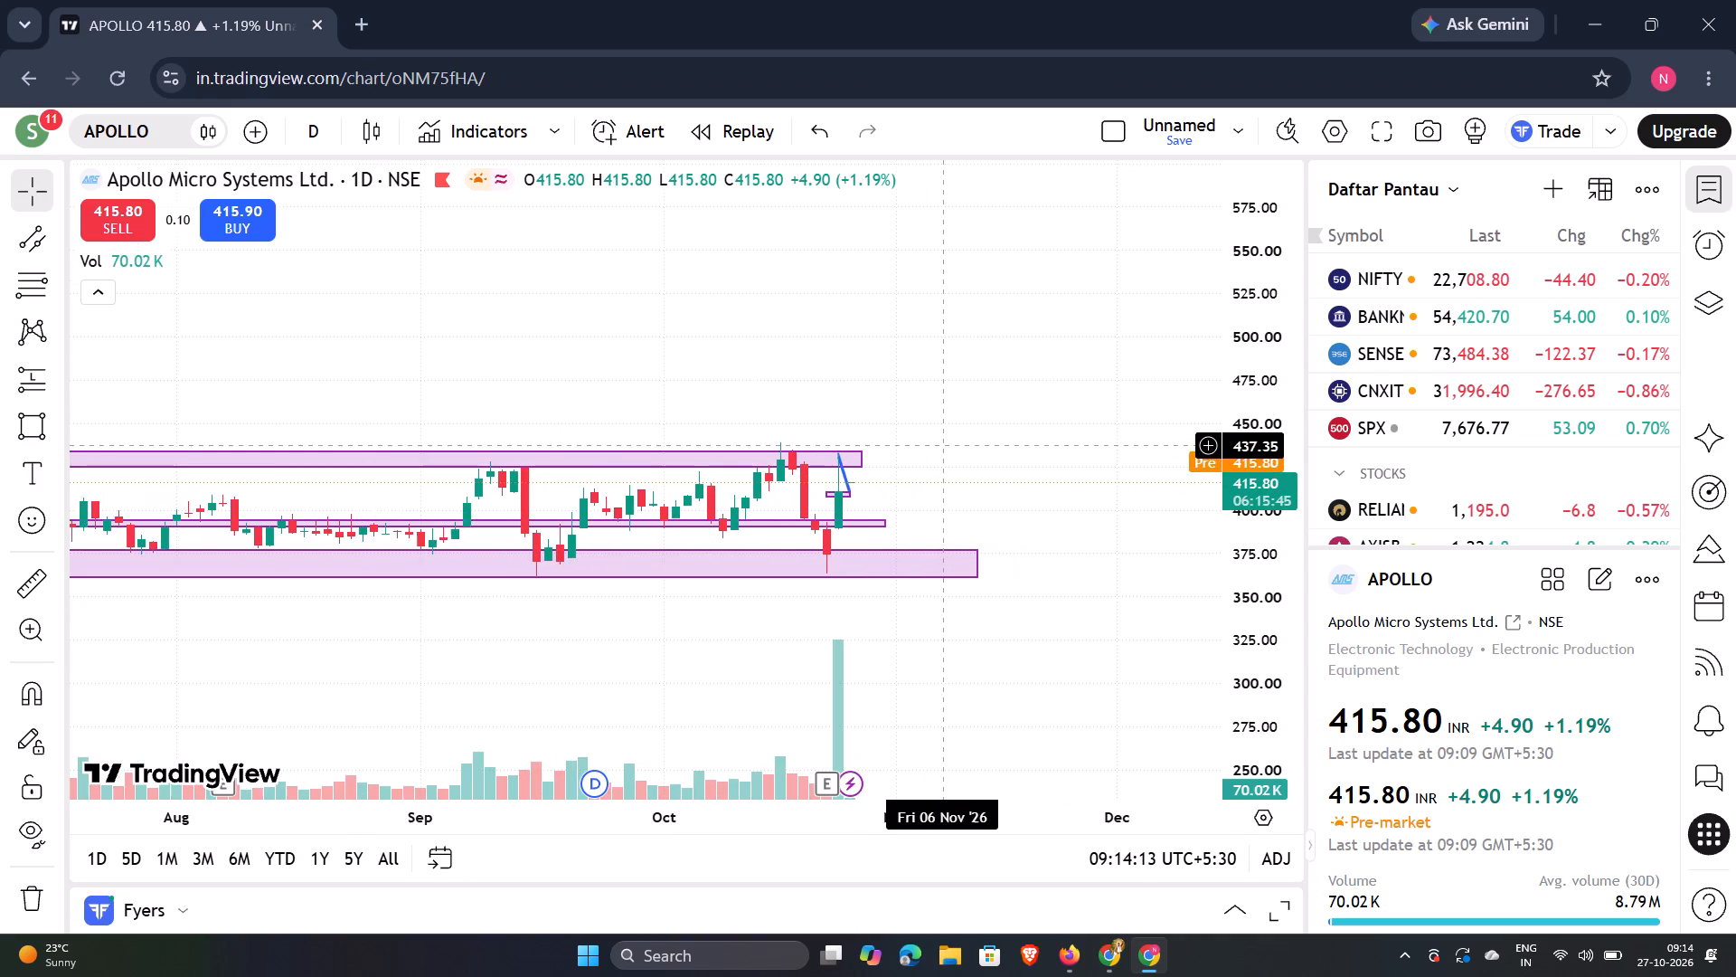
{"action": "scroll", "coordinate": [944, 455], "scroll_direction": "down", "scroll_amount": 2}
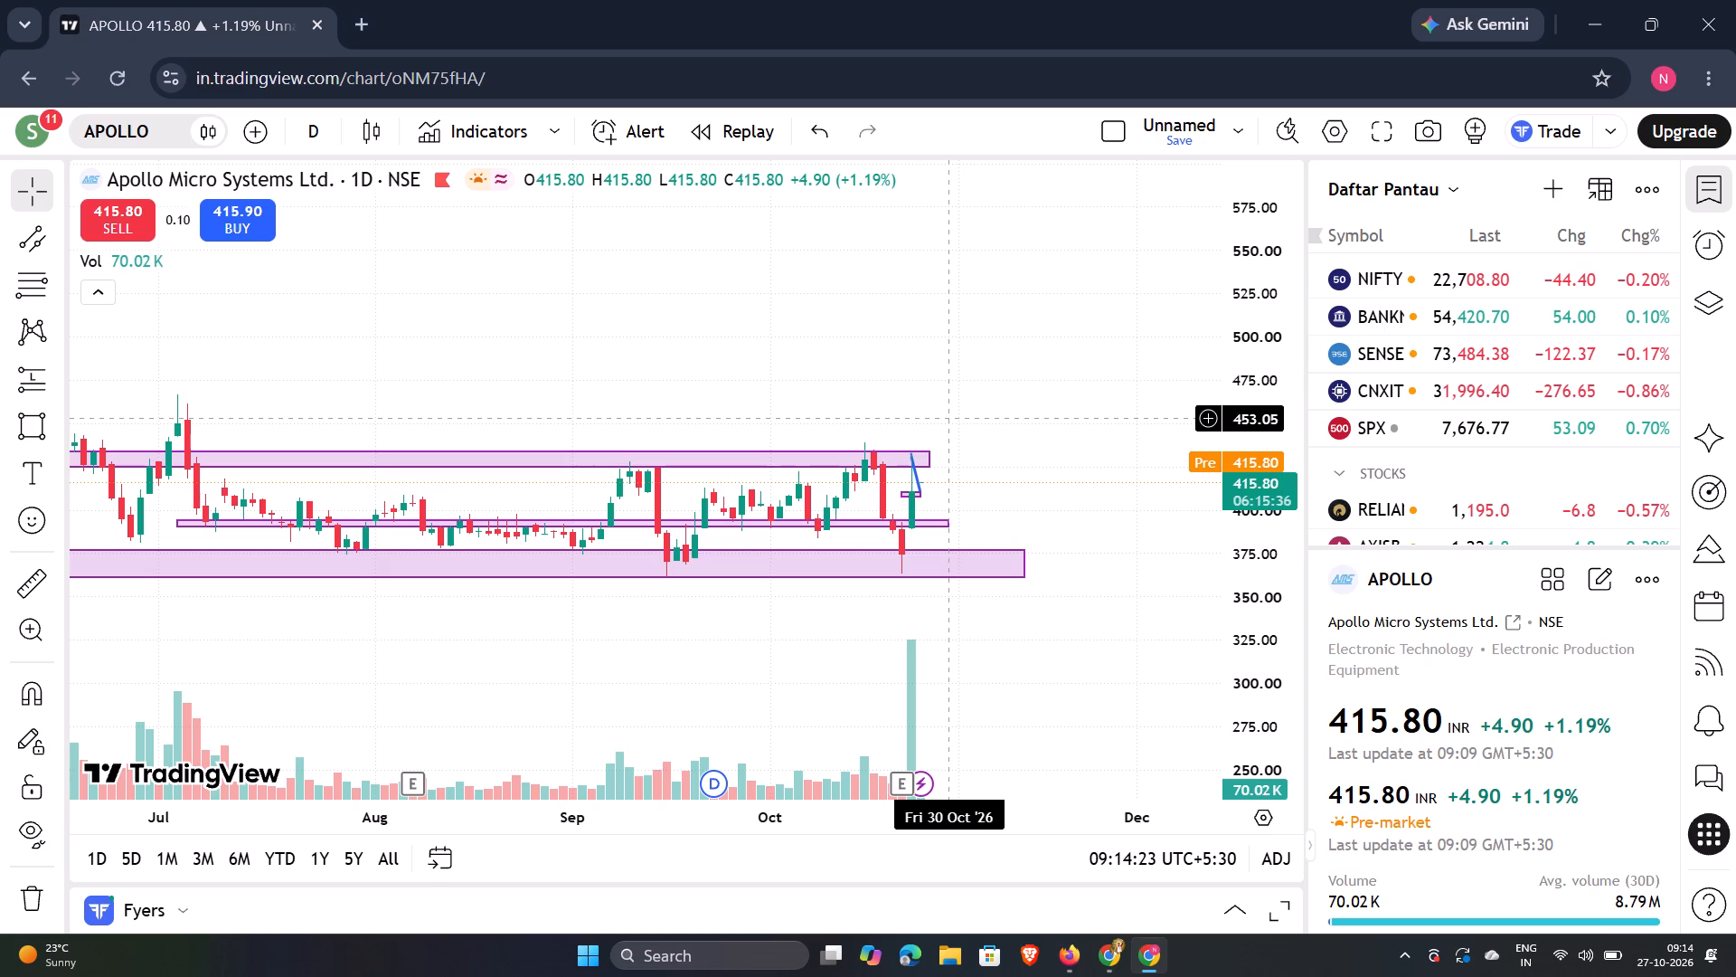
{"action": "scroll", "coordinate": [794, 405], "scroll_direction": "down", "scroll_amount": 6}
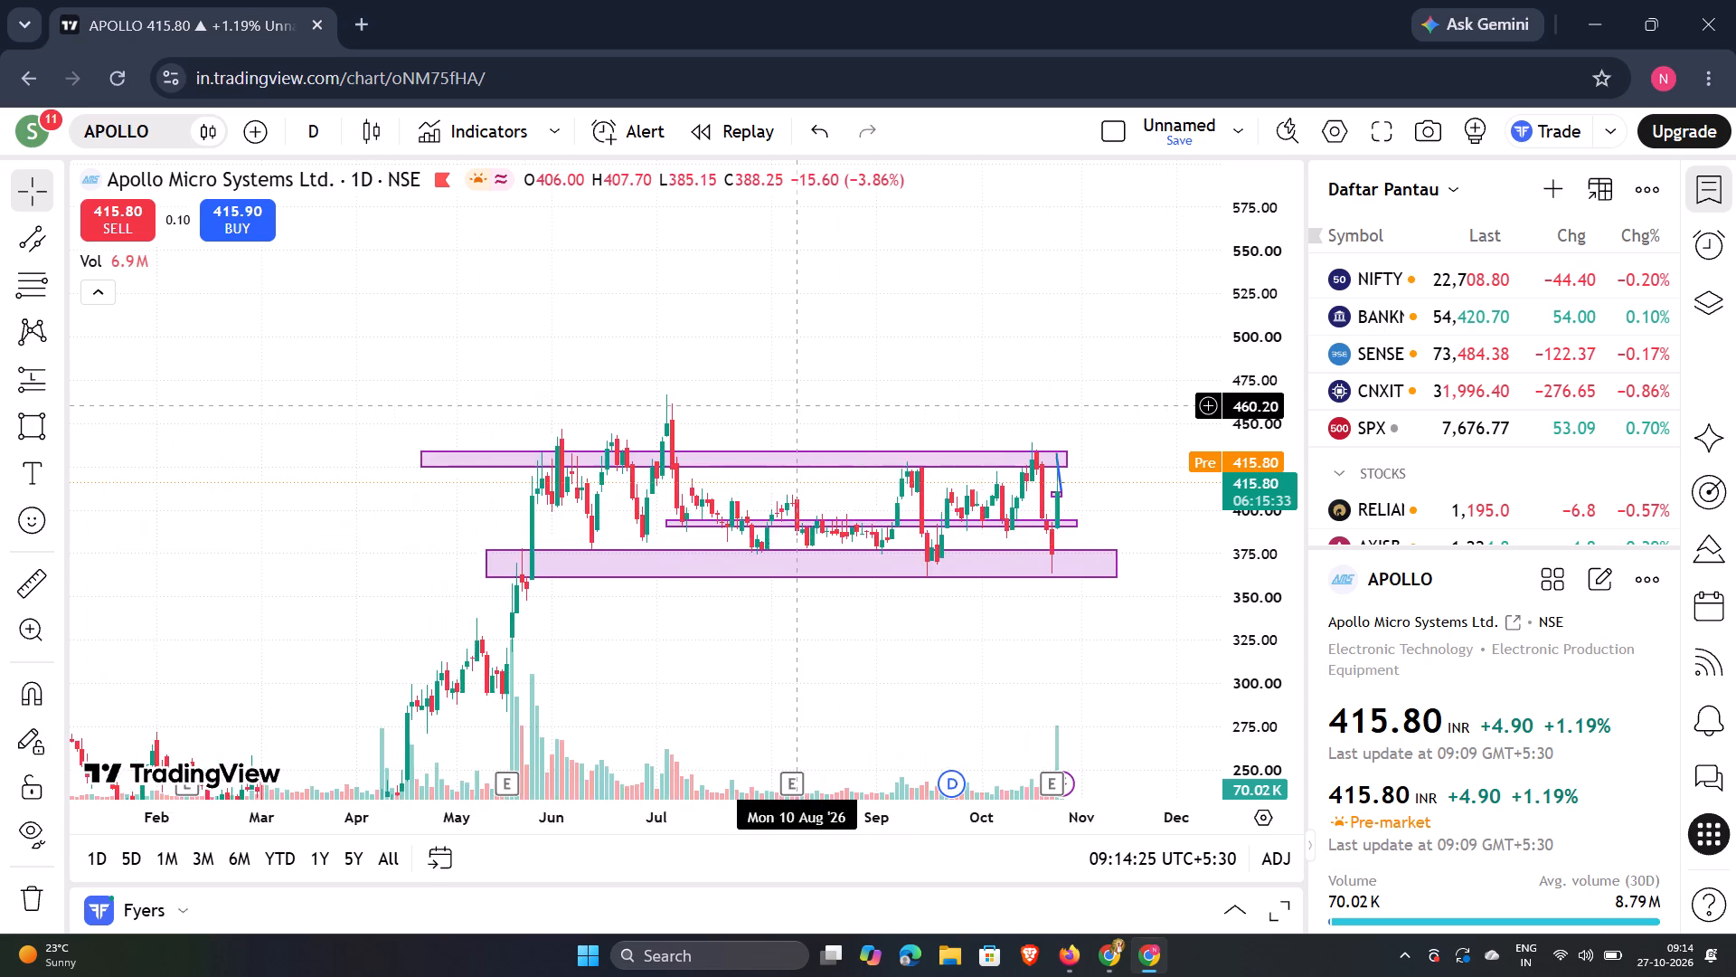
{"action": "scroll", "coordinate": [795, 405], "scroll_direction": "down", "scroll_amount": 4}
{"action": "left_click_drag", "start_coordinate": [564, 493], "coordinate": [545, 288]}
{"action": "left_click_drag", "start_coordinate": [550, 304], "coordinate": [455, 368]}
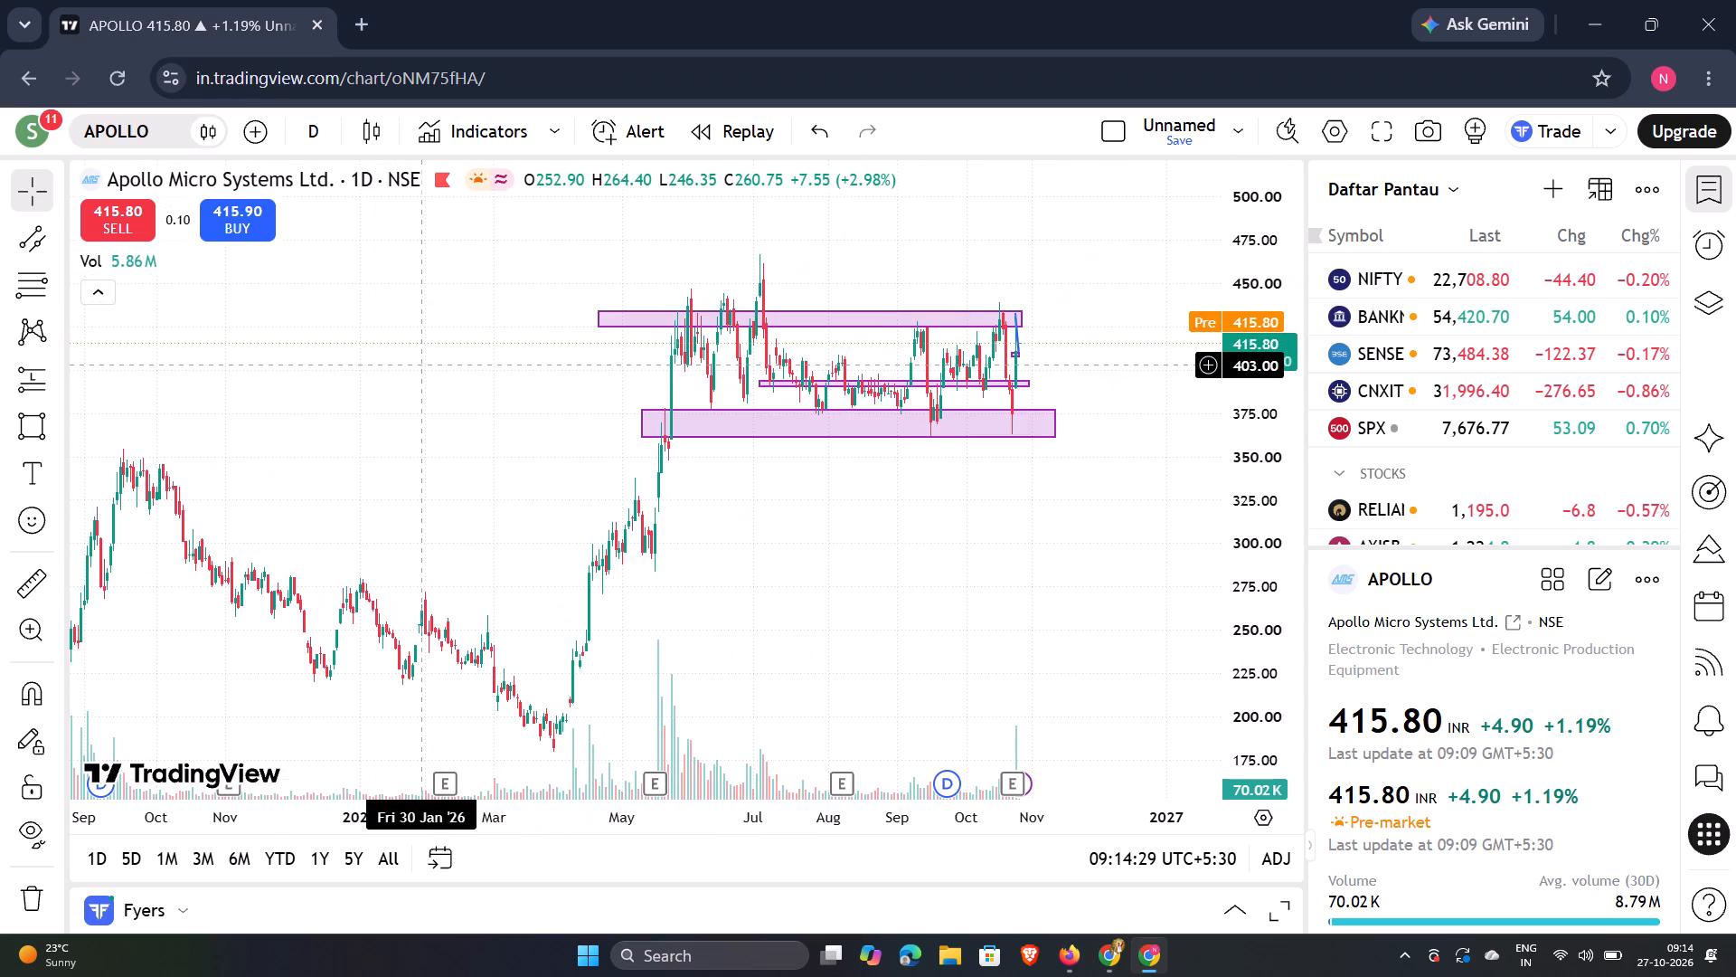
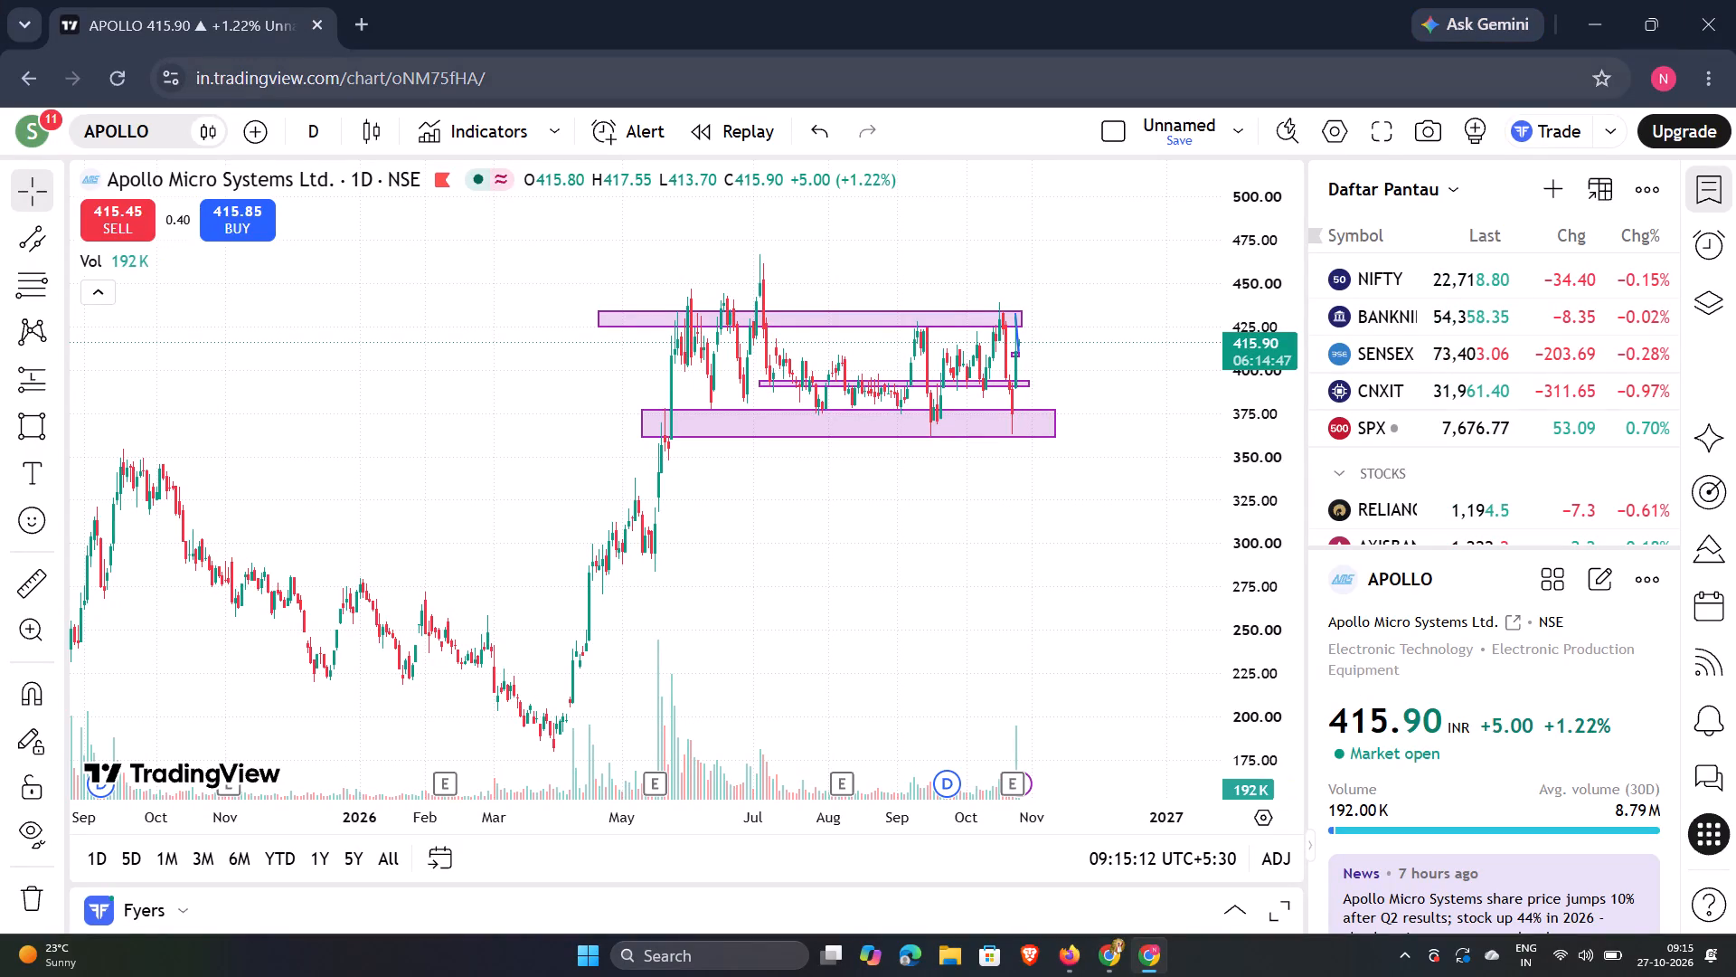
Switch the APOLLO chart to the 5 minutes interval and reset the chart view, bringing the latest candles beside the descending channel into focus.
{"action": "left_click", "coordinate": [324, 128]}
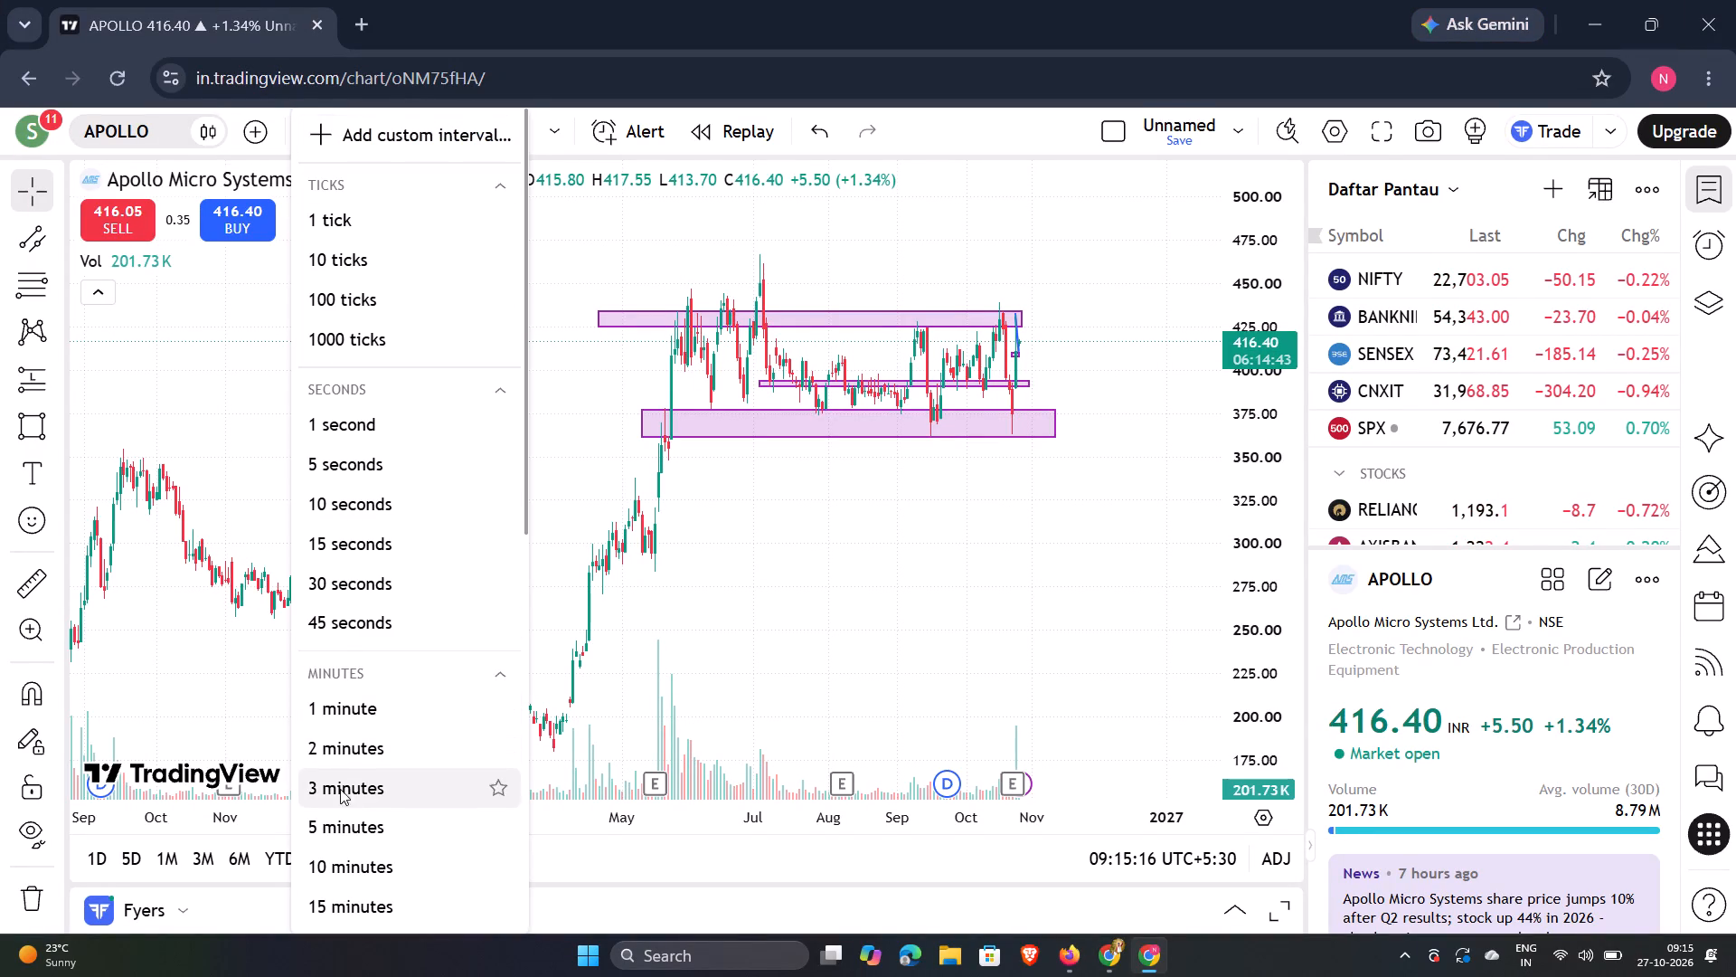
{"action": "left_click", "coordinate": [341, 819]}
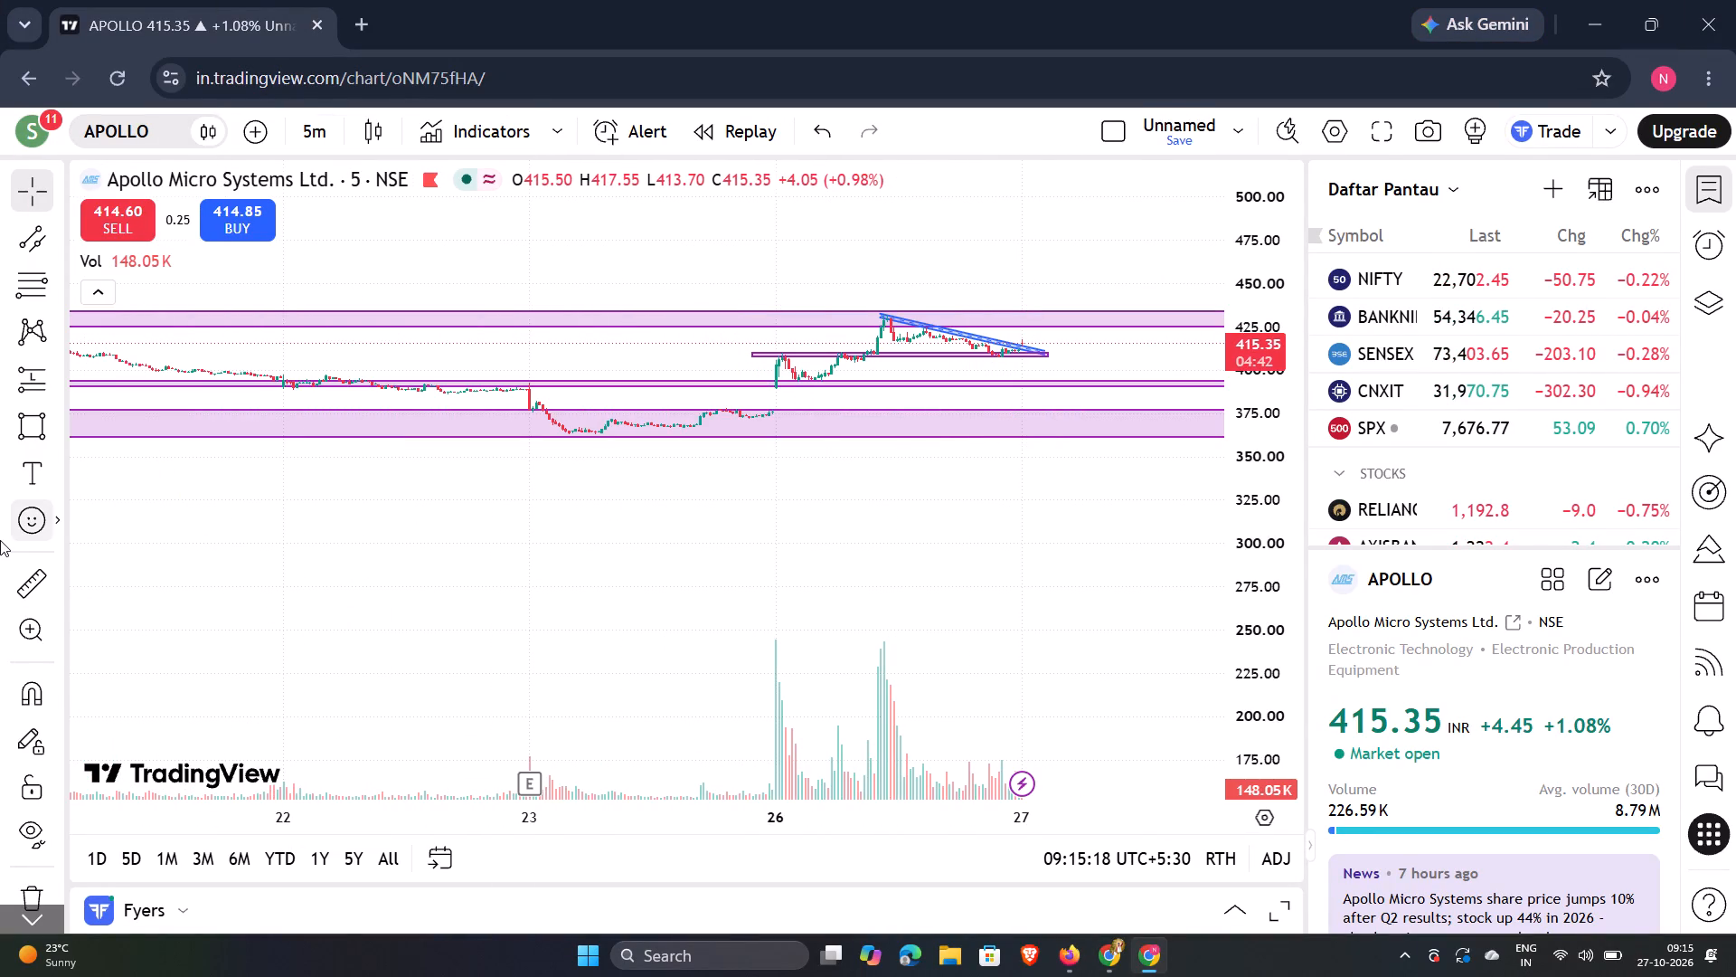
{"action": "right_click", "coordinate": [757, 284]}
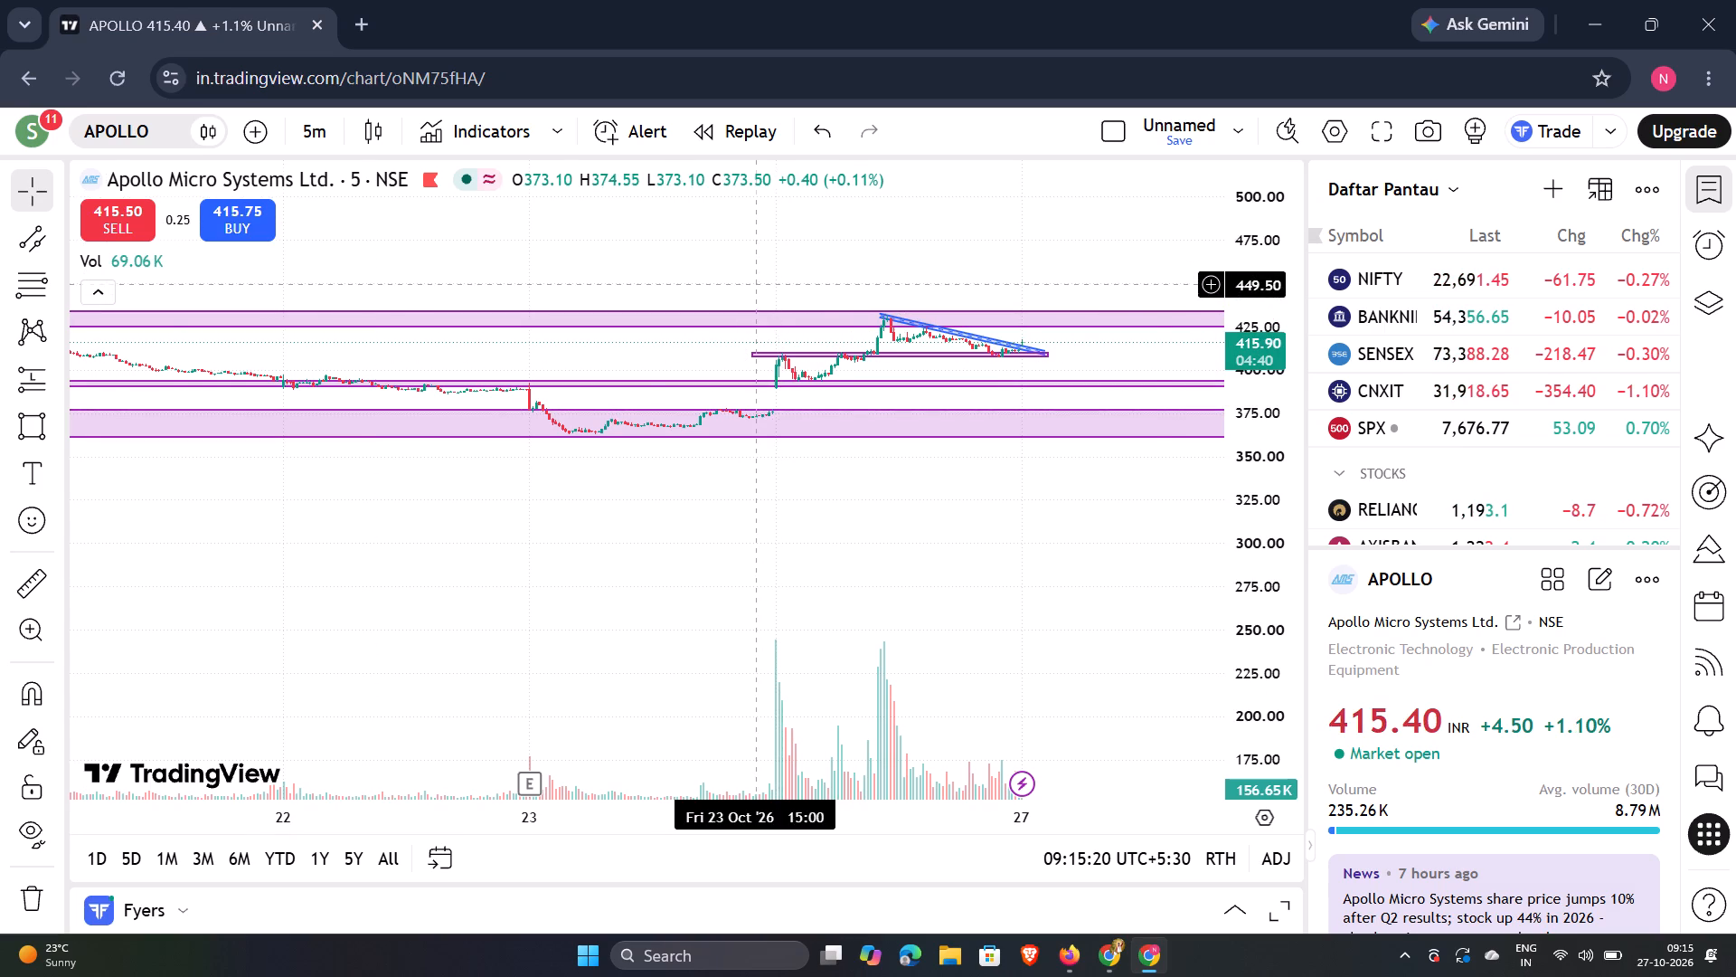
{"action": "left_click", "coordinate": [780, 261]}
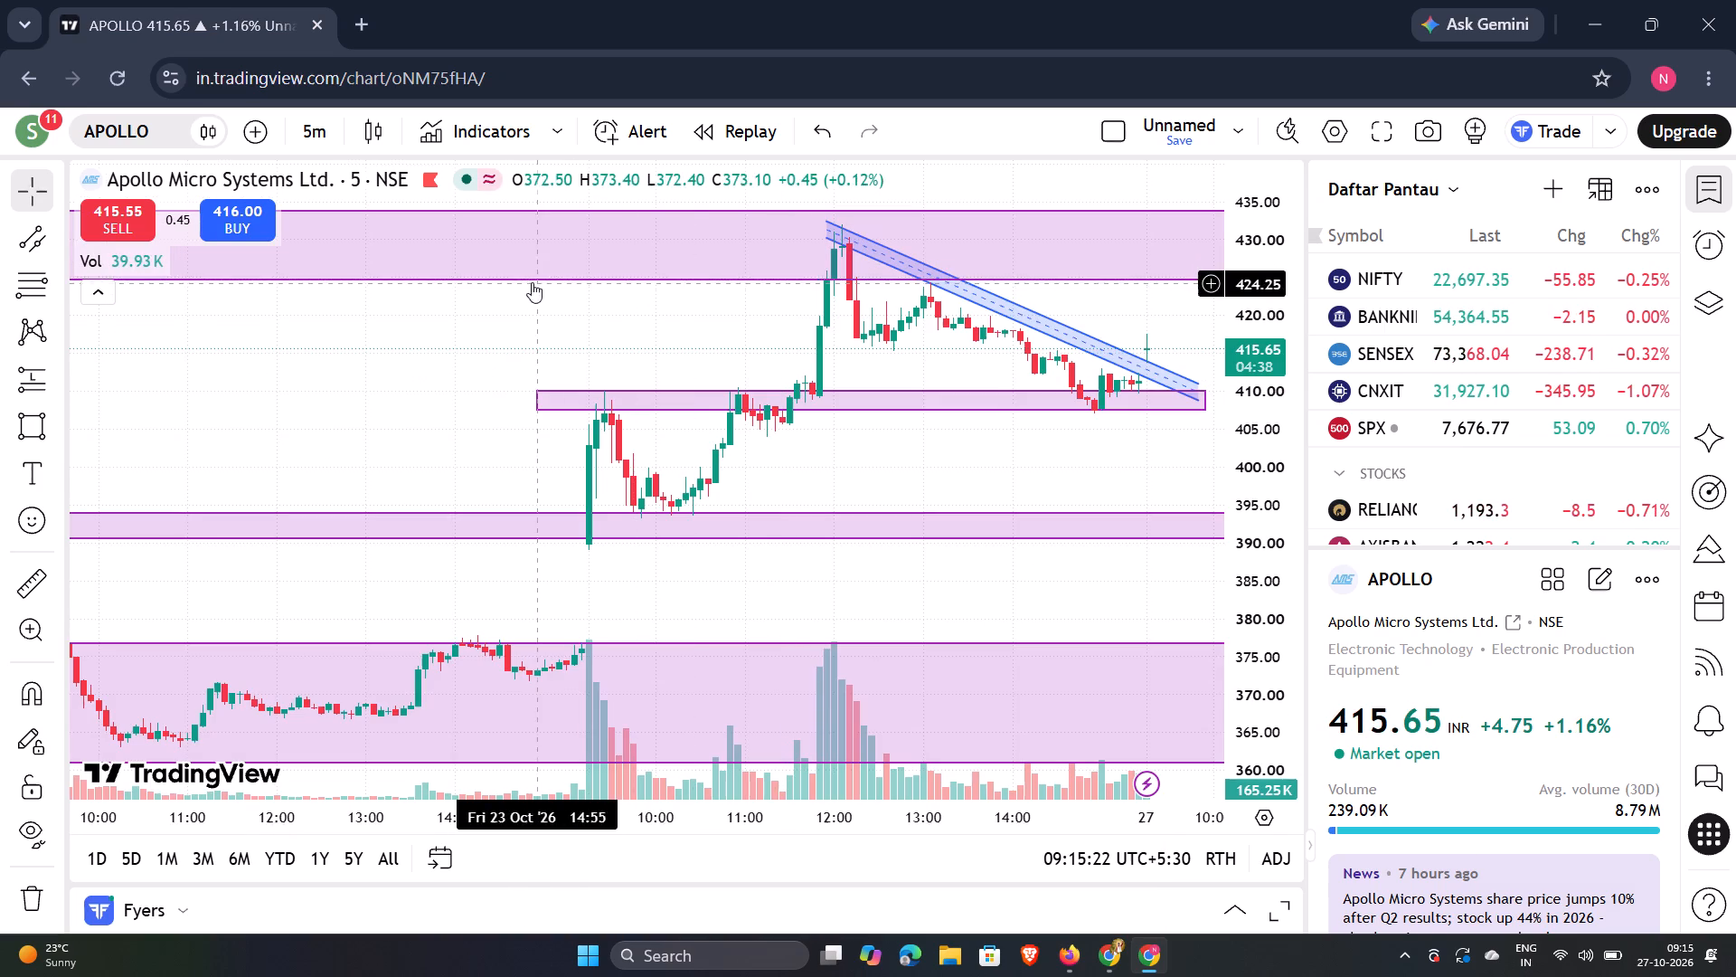
{"action": "left_click_drag", "start_coordinate": [499, 339], "coordinate": [334, 318]}
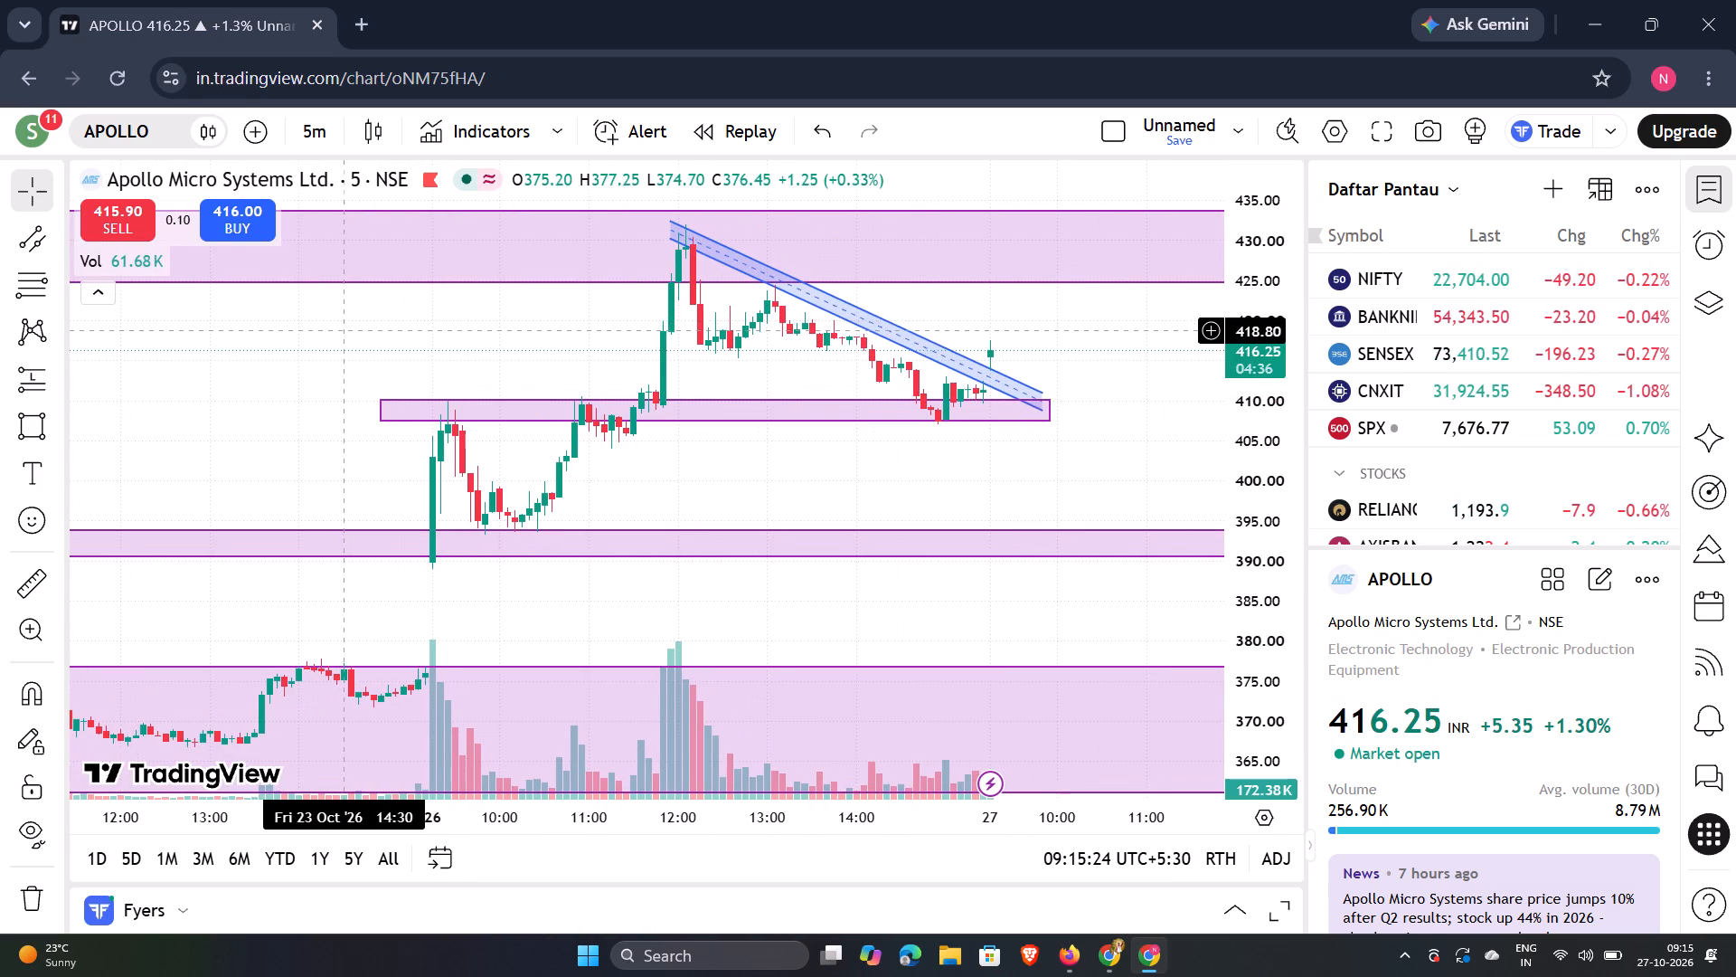
{"action": "left_click_drag", "start_coordinate": [331, 331], "coordinate": [260, 332]}
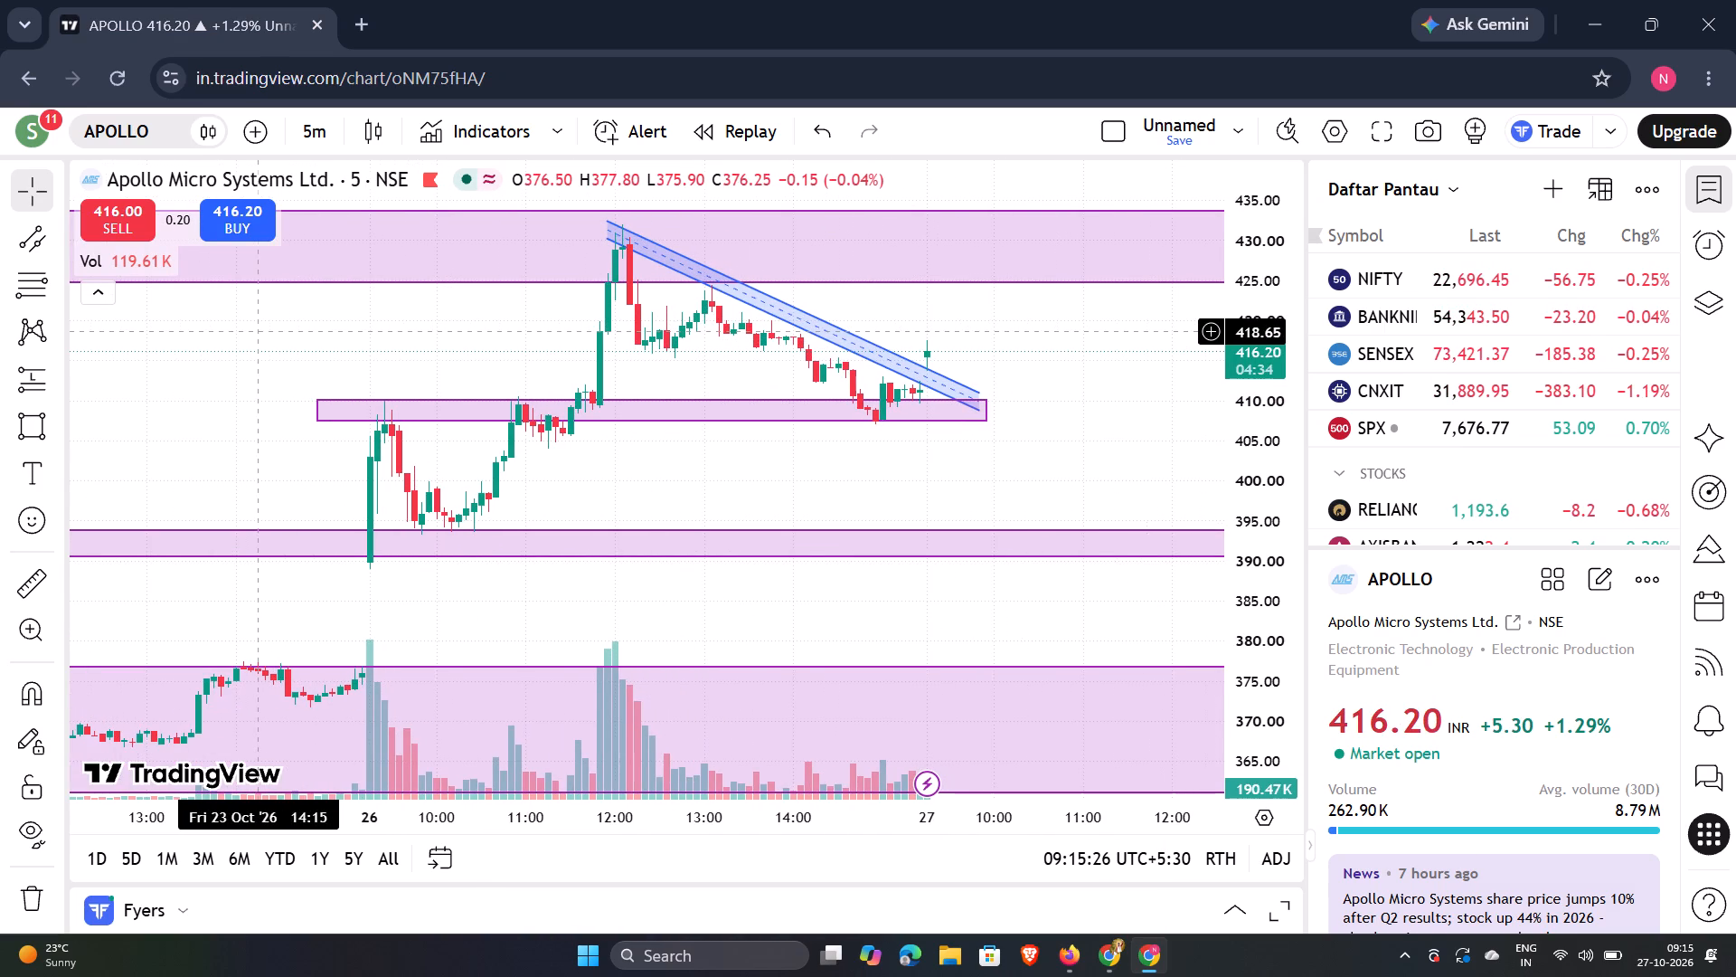
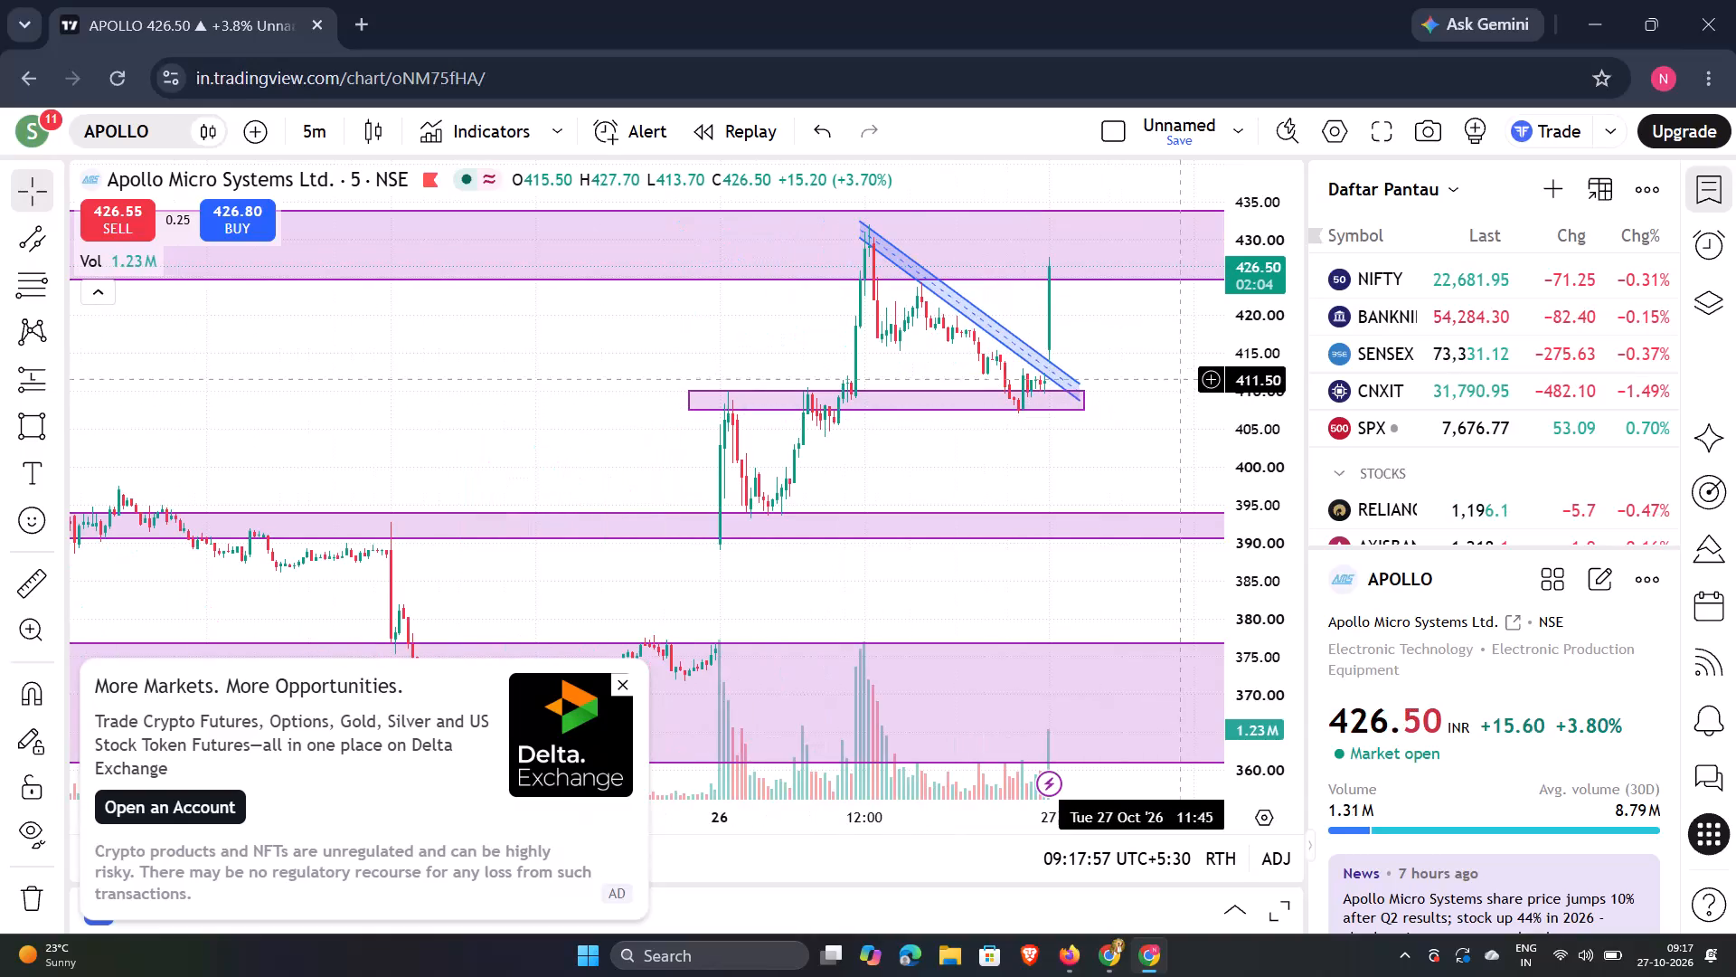
Examine APOLLO's latest 5-minute candles against the descending channel, the support zone and the surrounding price zones.
{"action": "scroll", "coordinate": [1256, 311], "scroll_direction": "down", "scroll_amount": 10}
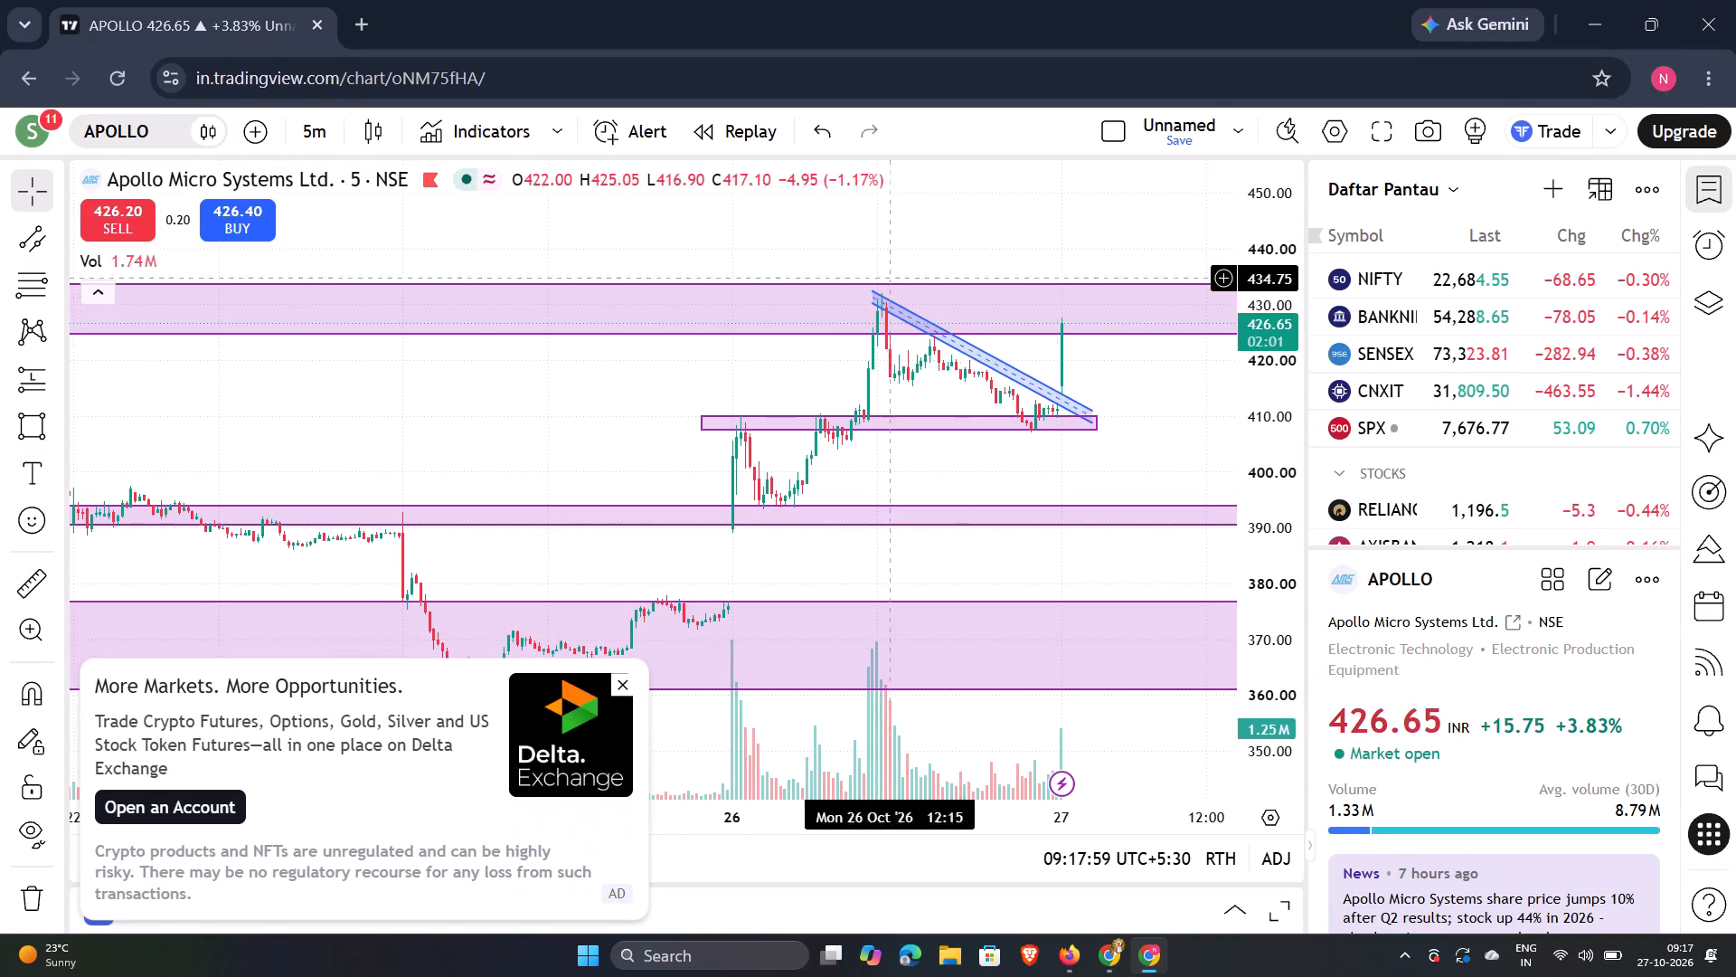
{"action": "left_click_drag", "start_coordinate": [709, 261], "coordinate": [531, 242]}
{"action": "left_click", "coordinate": [530, 242]}
{"action": "left_click_drag", "start_coordinate": [637, 231], "coordinate": [619, 238]}
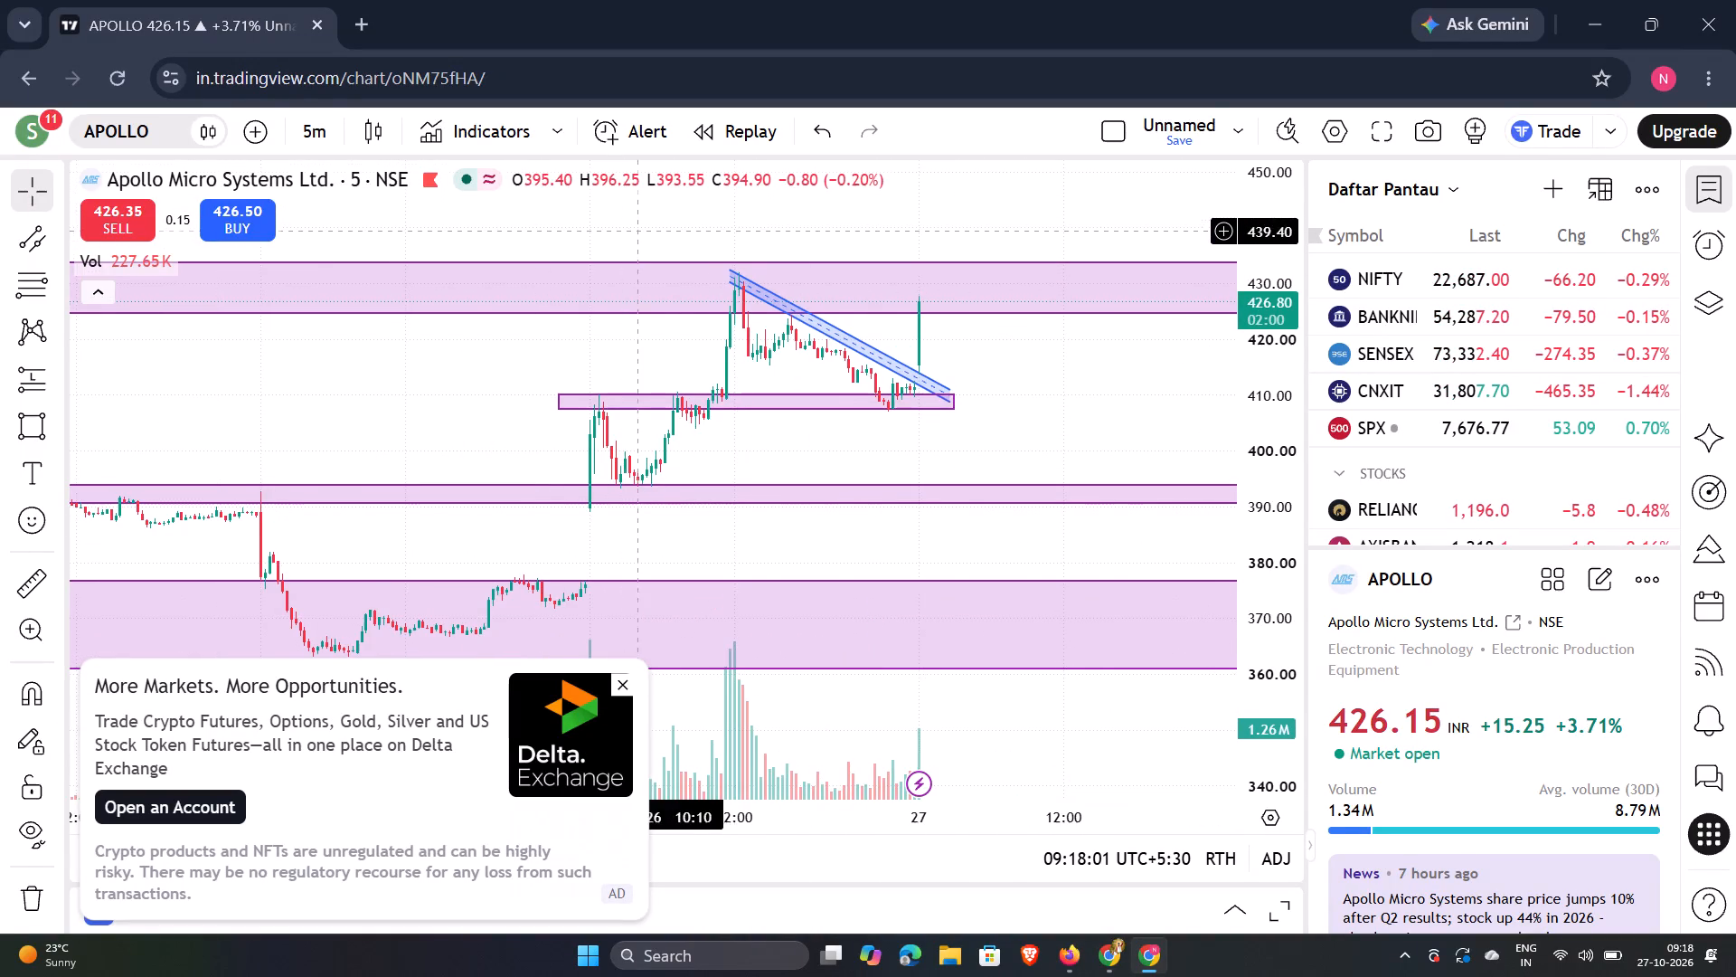
{"action": "left_click_drag", "start_coordinate": [619, 238], "coordinate": [598, 247]}
{"action": "left_click", "coordinate": [598, 247]}
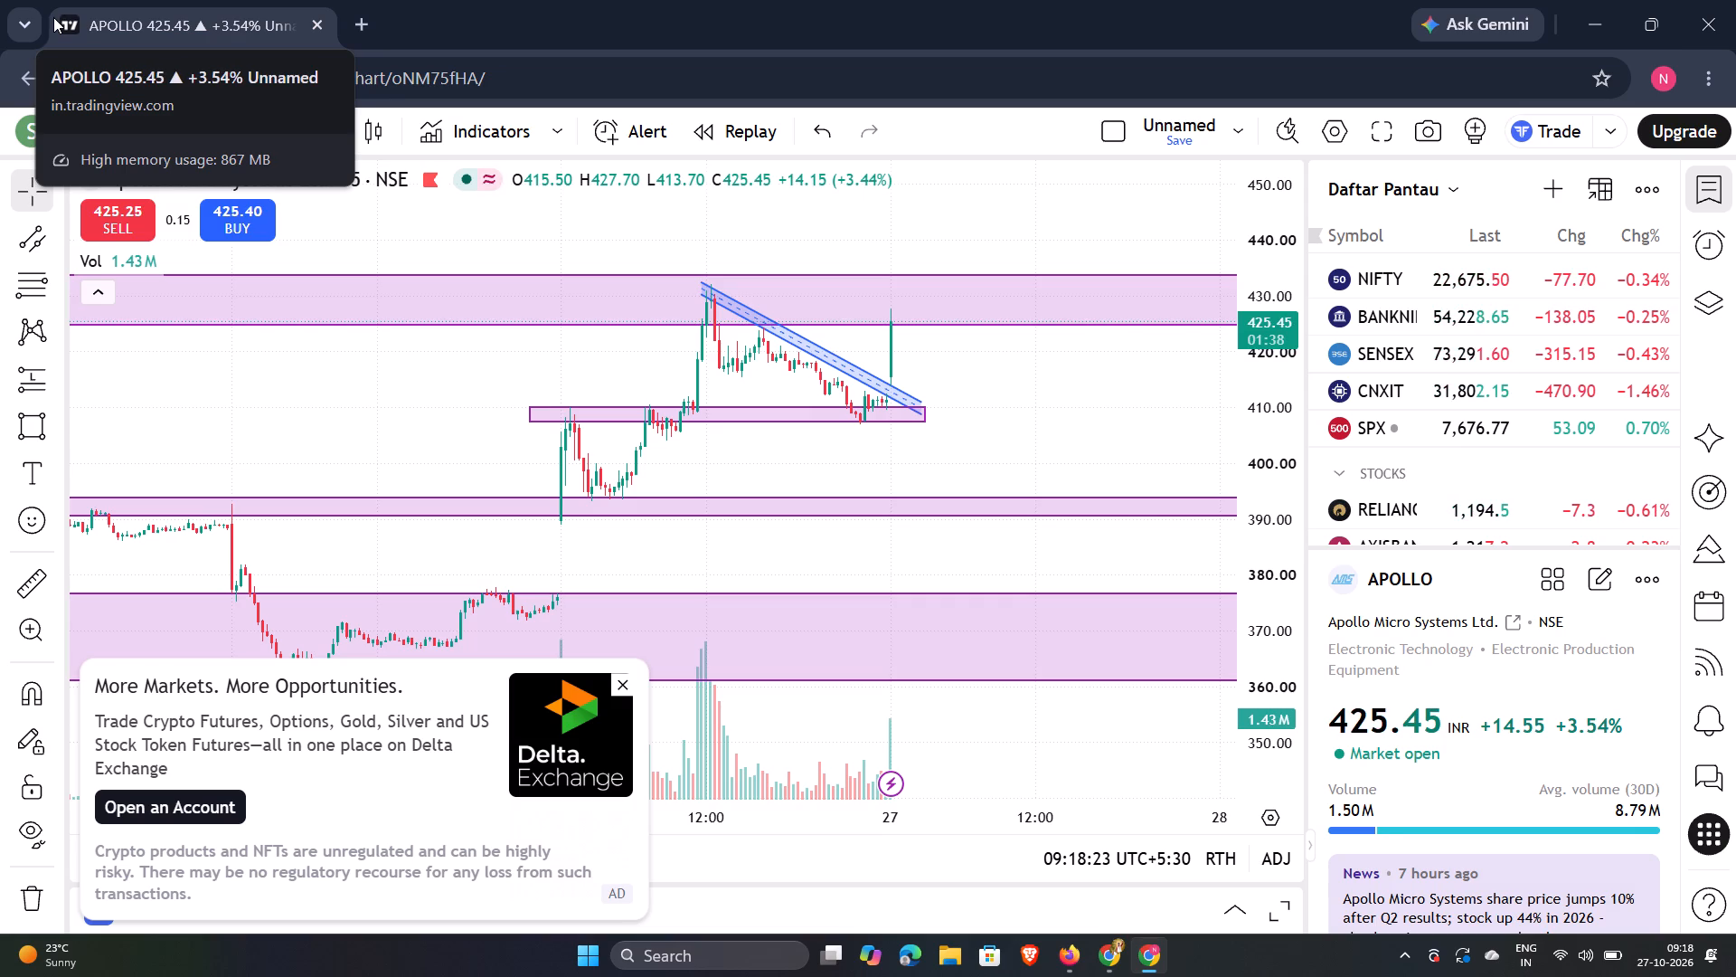
Dismiss the Delta Exchange advertisement covering the chart and close the ad-free upgrade offer.
{"action": "left_click", "coordinate": [629, 680]}
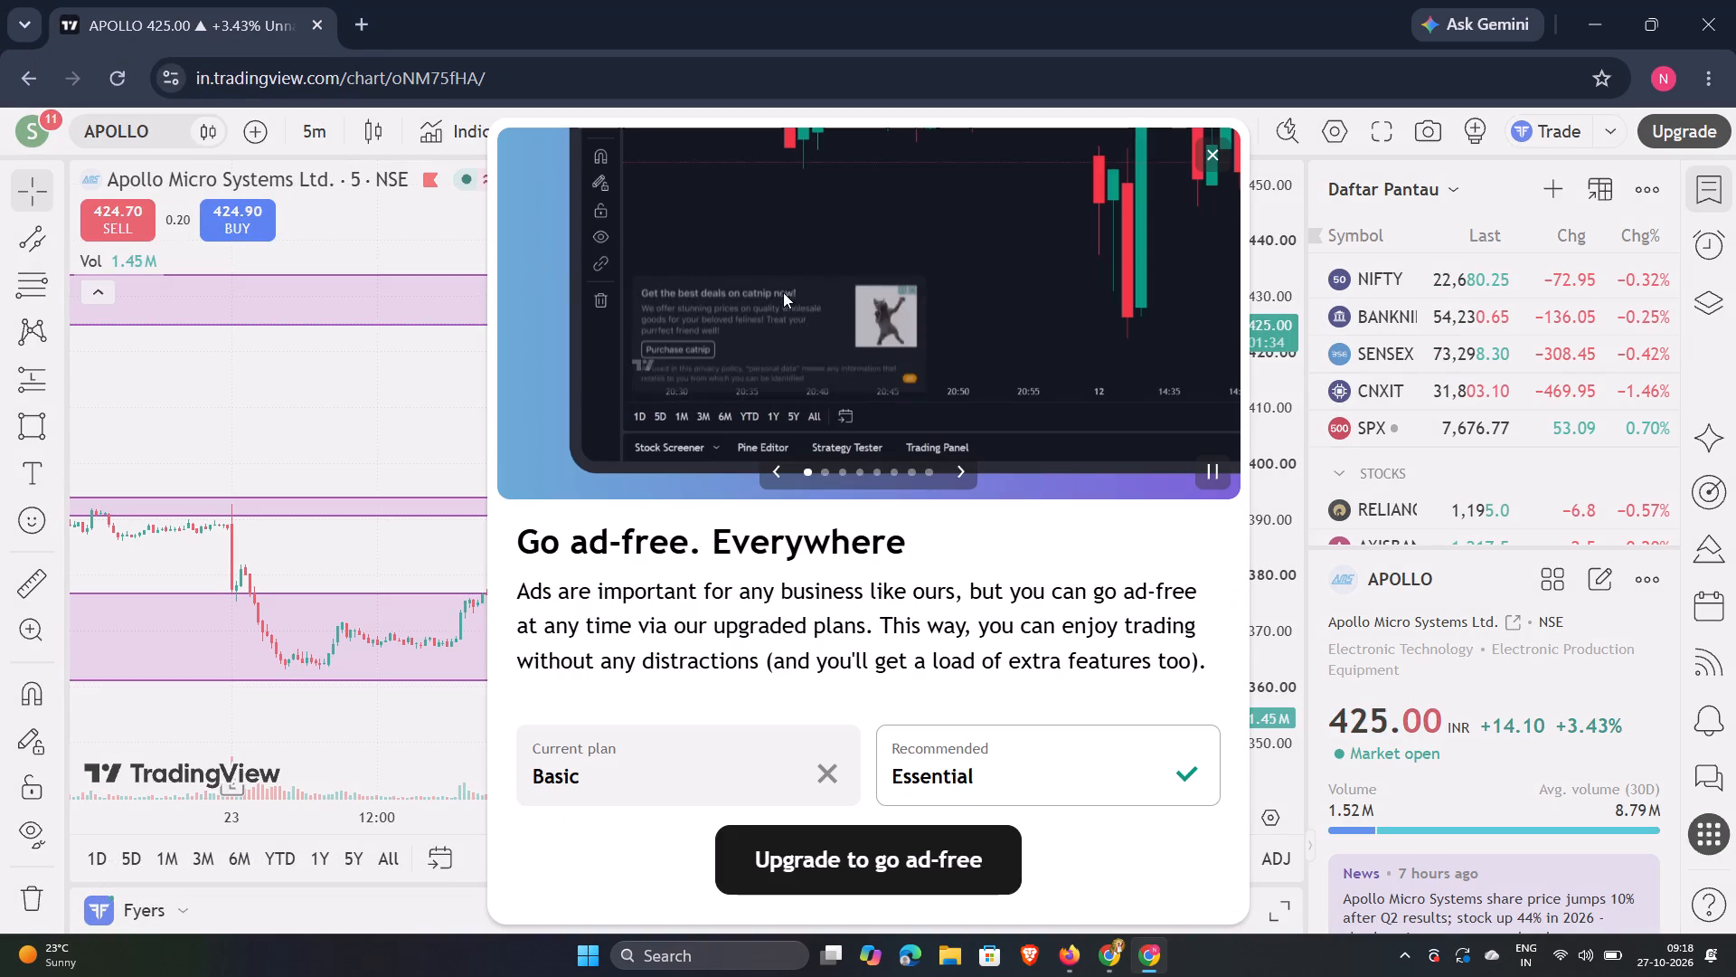
{"action": "left_click", "coordinate": [1208, 157]}
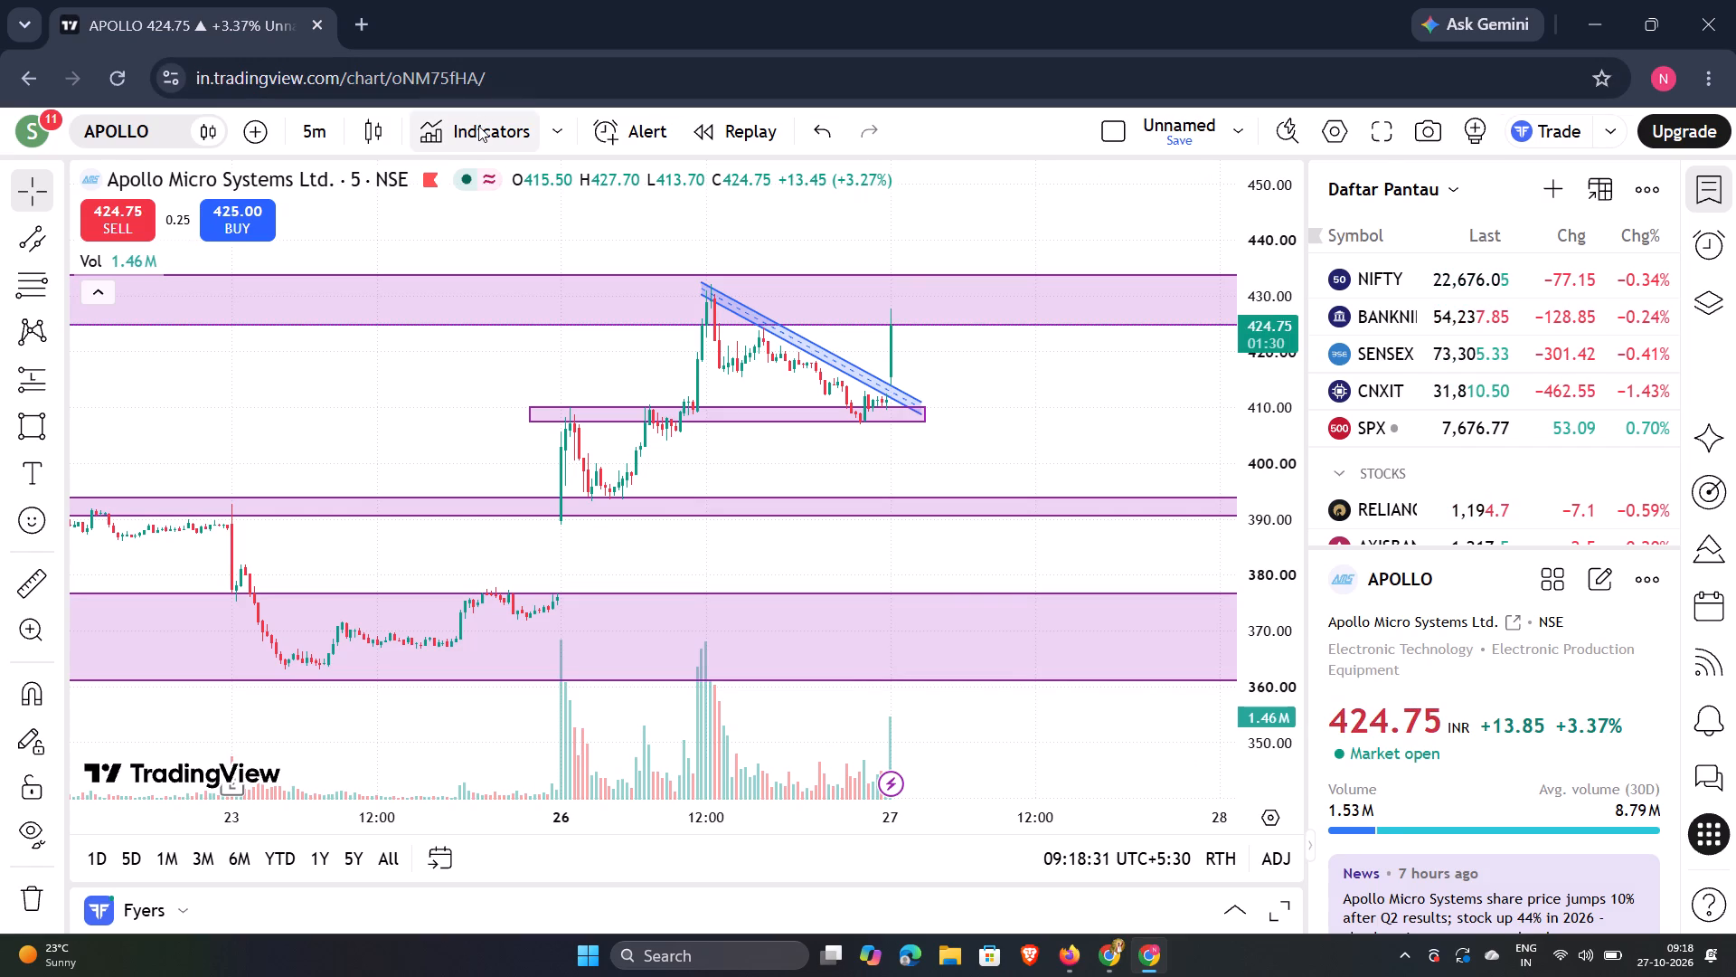
Search the indicators for ADX and add the built-in Average directional index to the APOLLO 5-minute chart.
{"action": "left_click", "coordinate": [478, 128]}
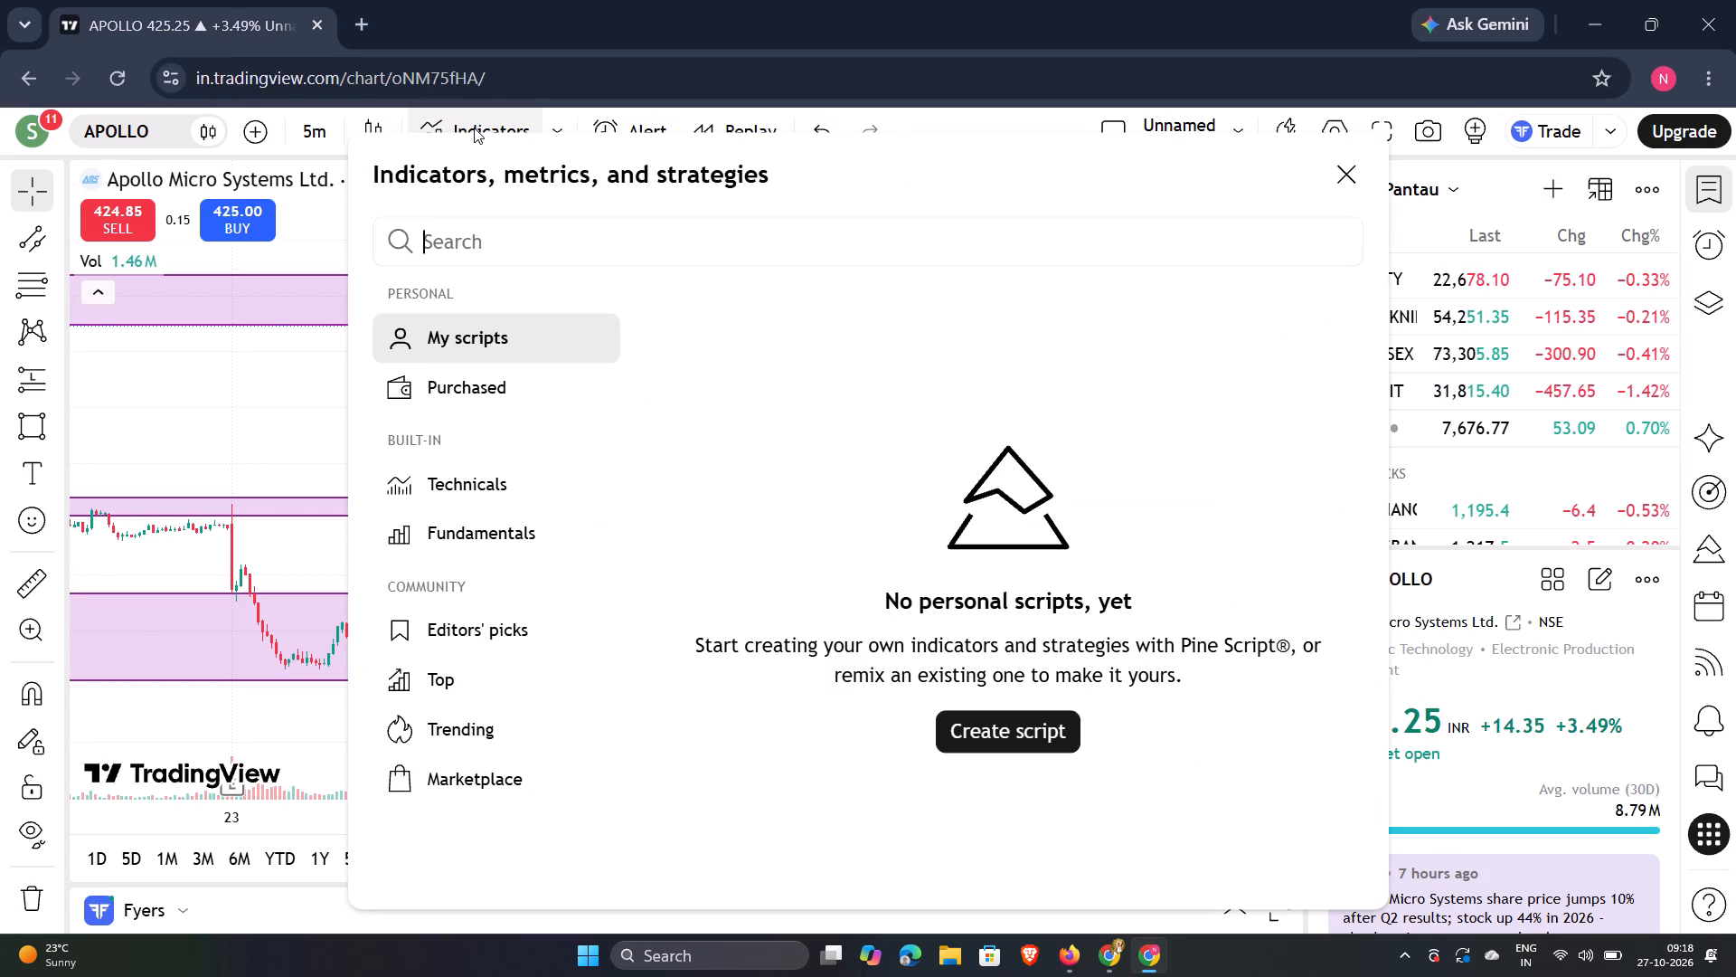
{"action": "type", "text": "ADX"}
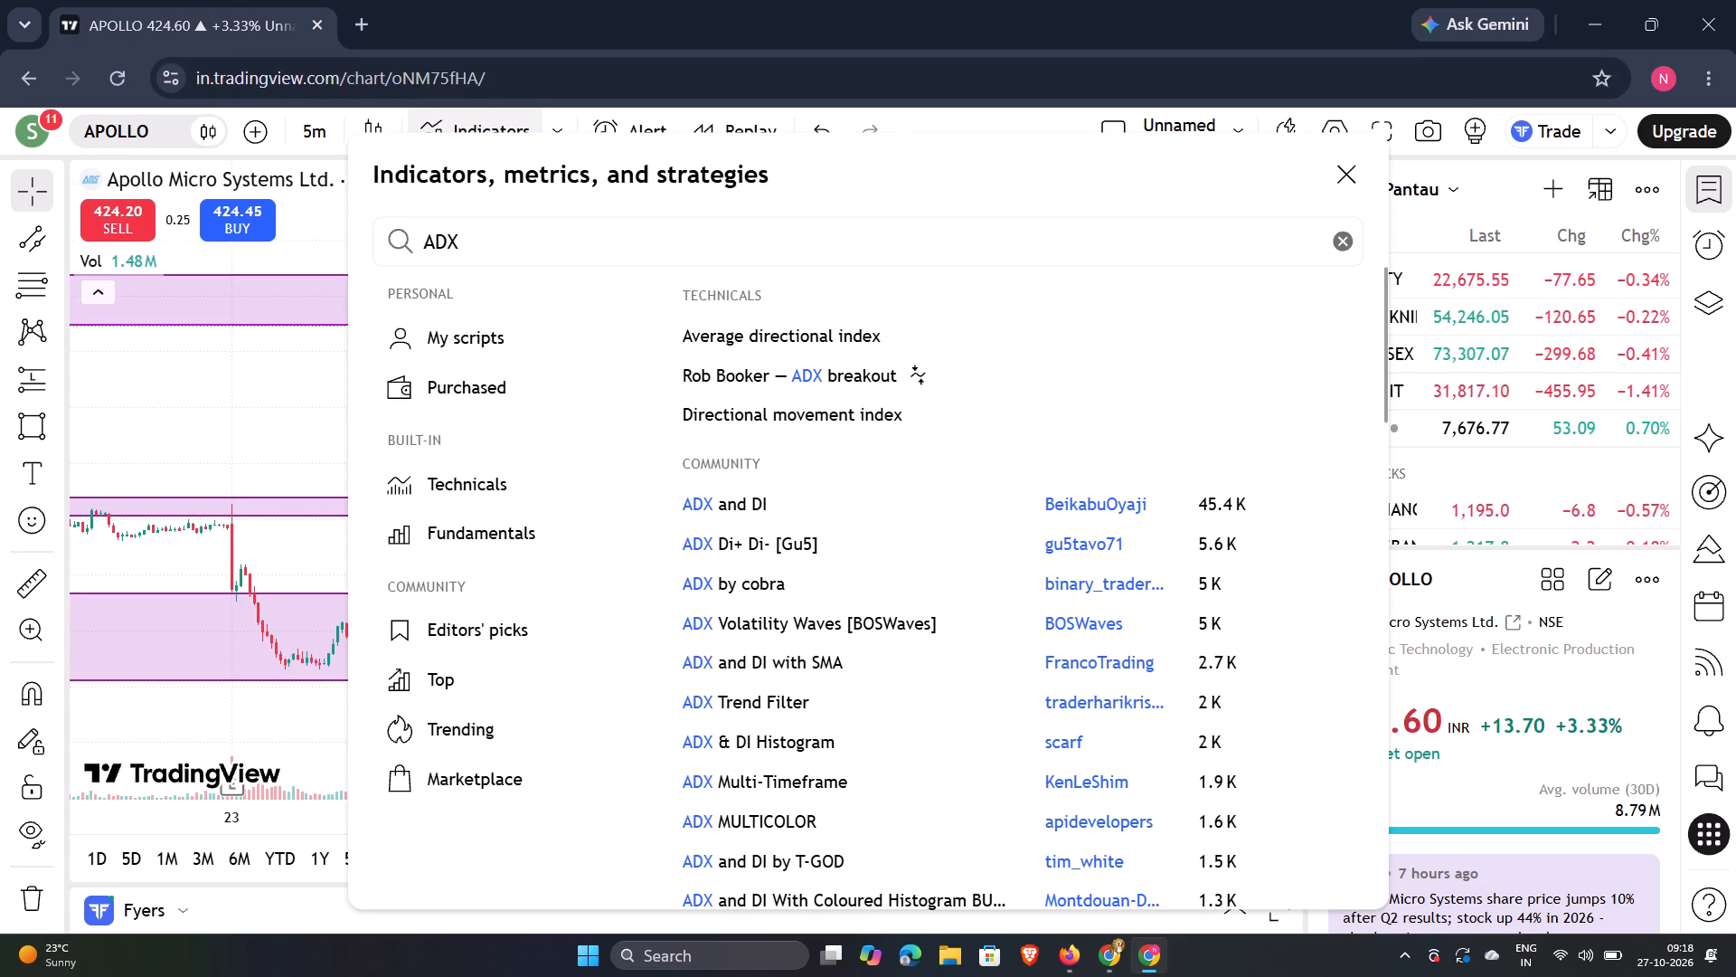
{"action": "left_click", "coordinate": [769, 341]}
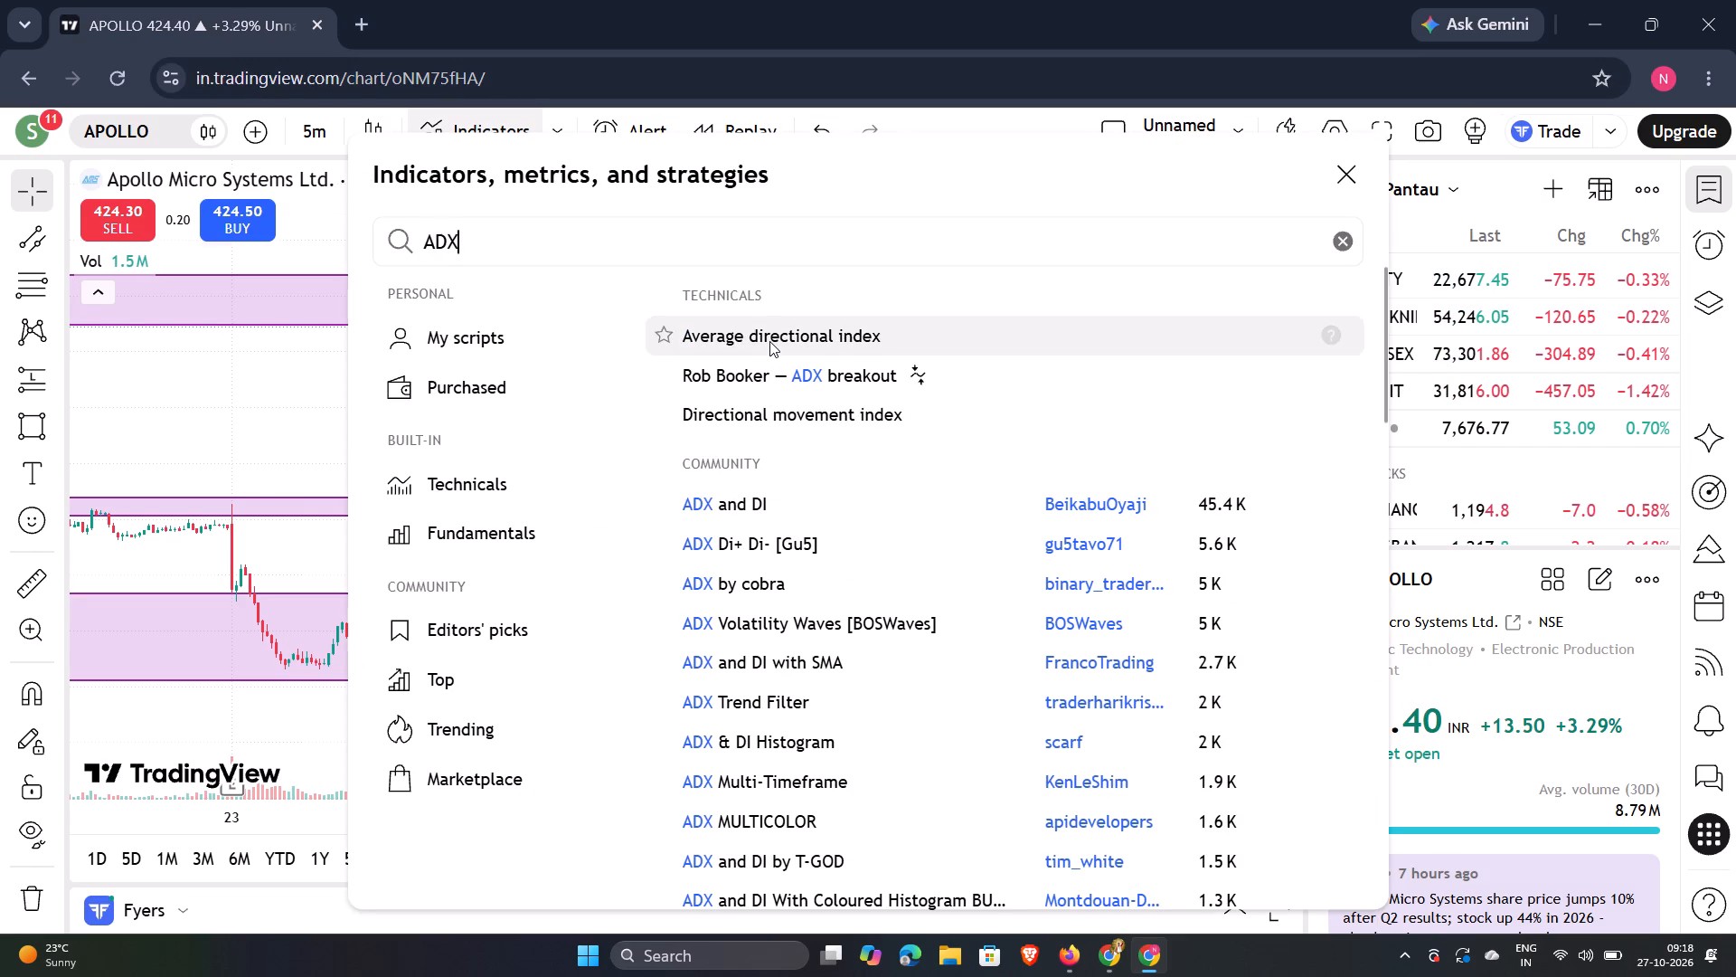
{"action": "left_click", "coordinate": [1352, 190]}
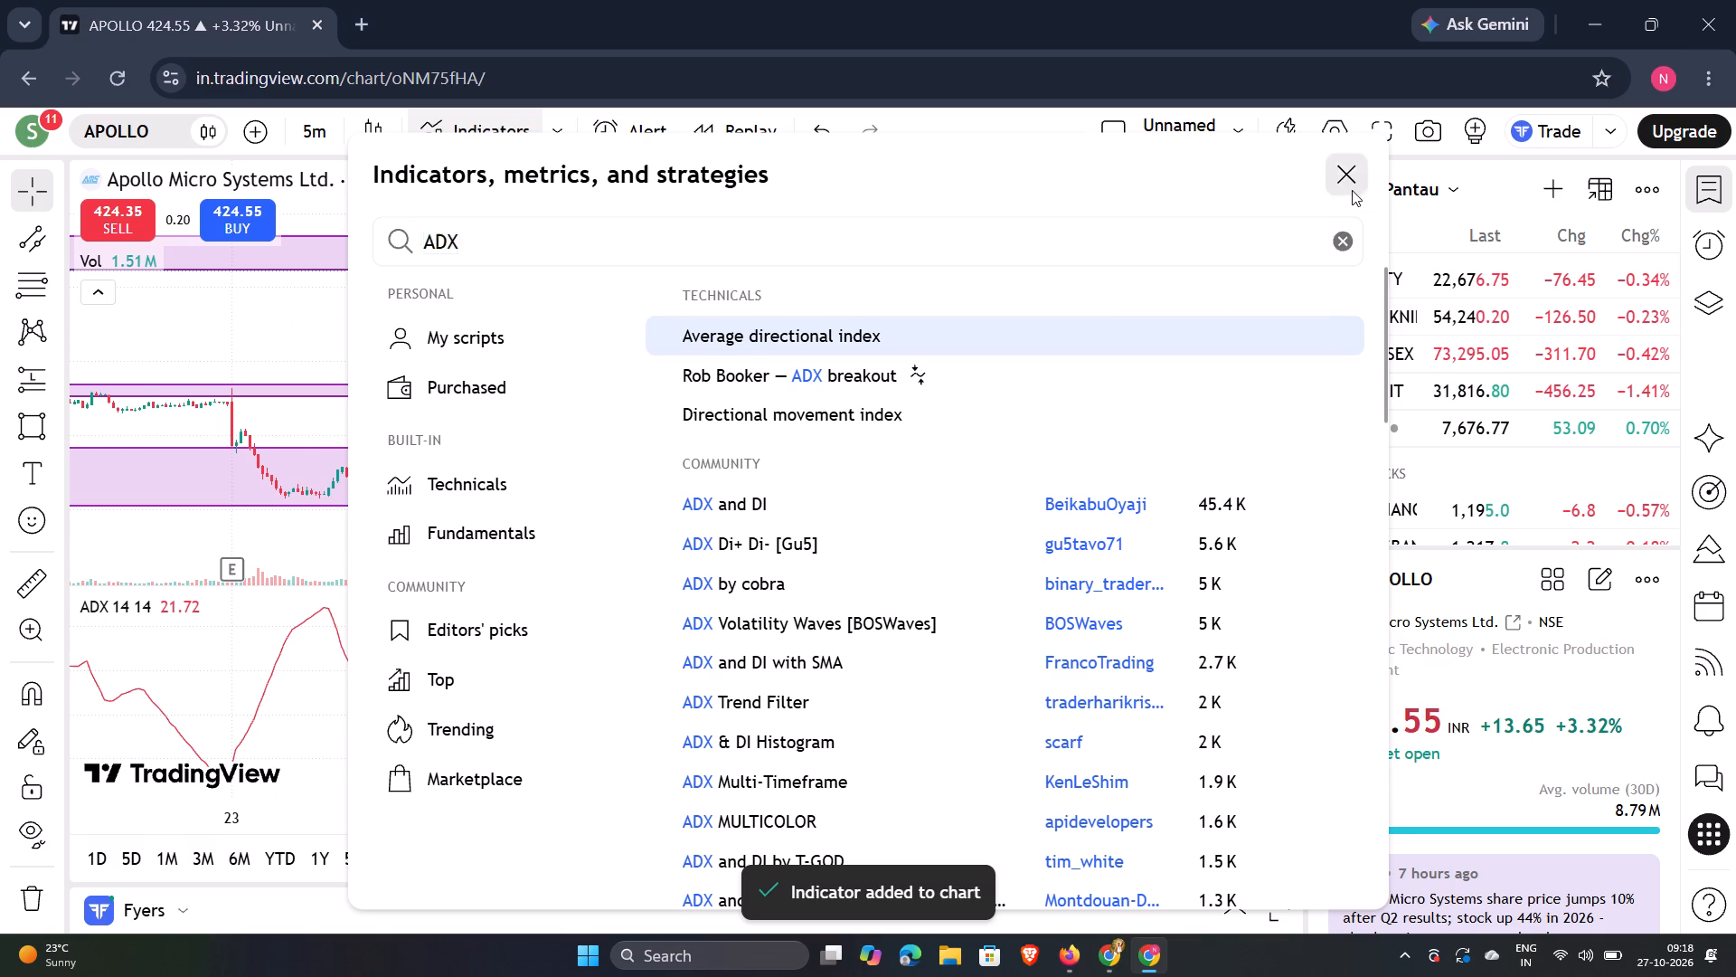
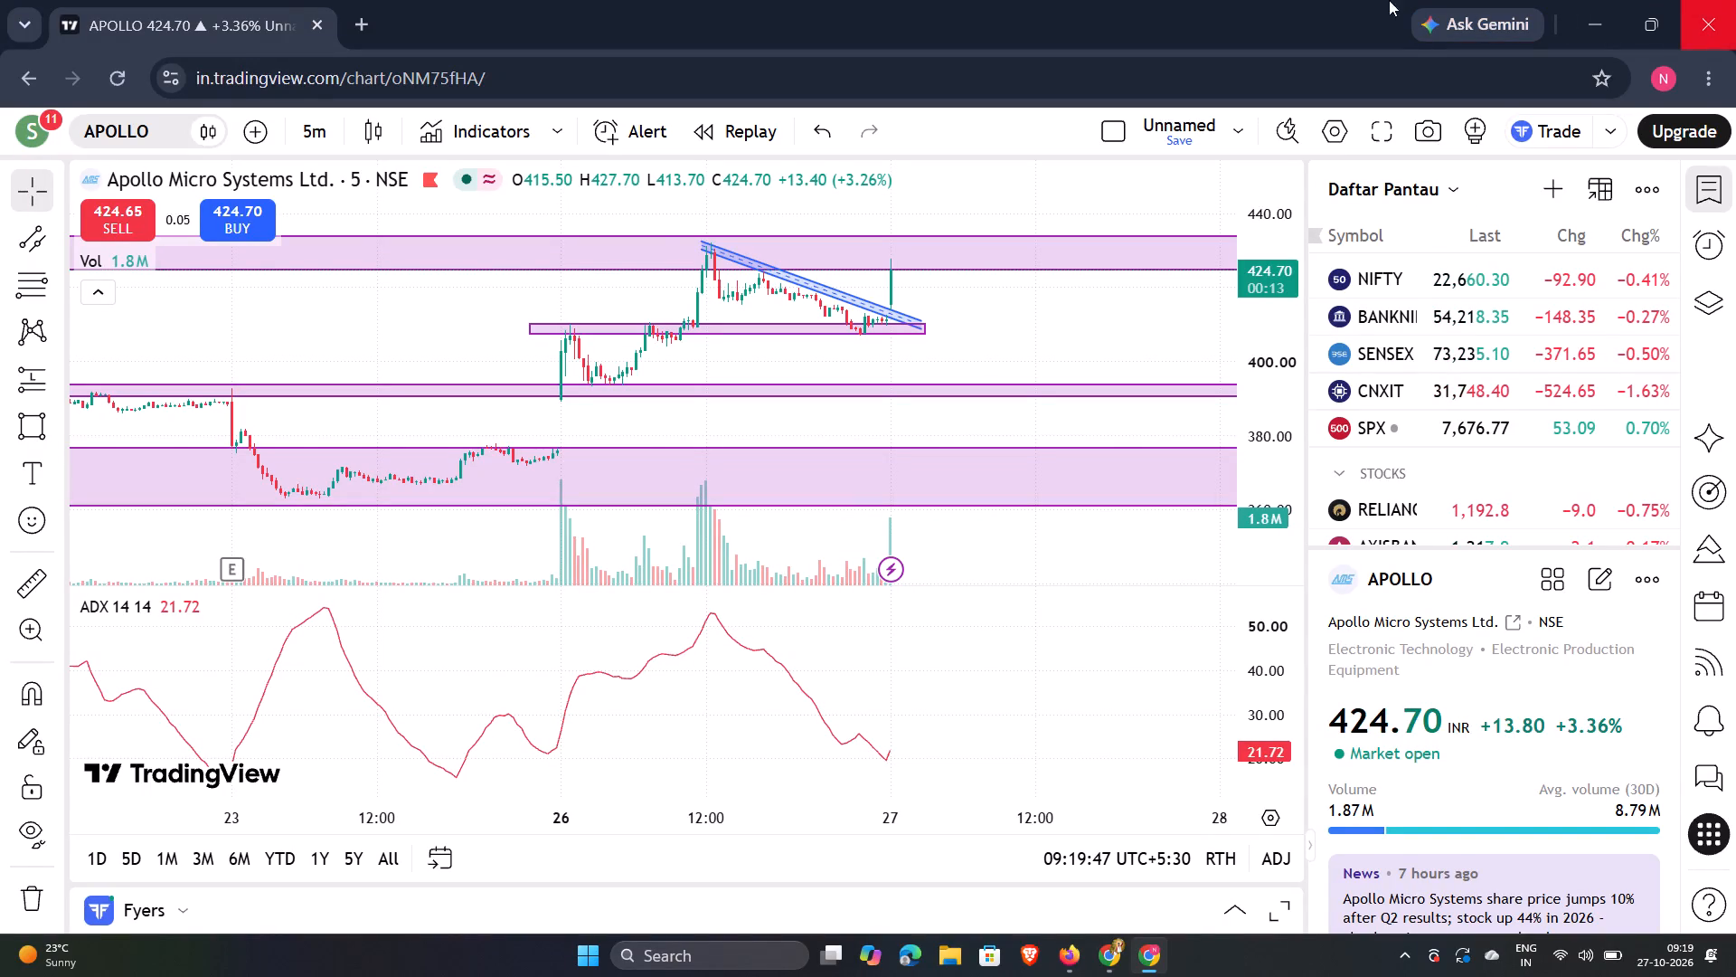
Switch the chart from APOLLO to the NSE listing of TTML.
{"action": "left_click", "coordinate": [164, 124]}
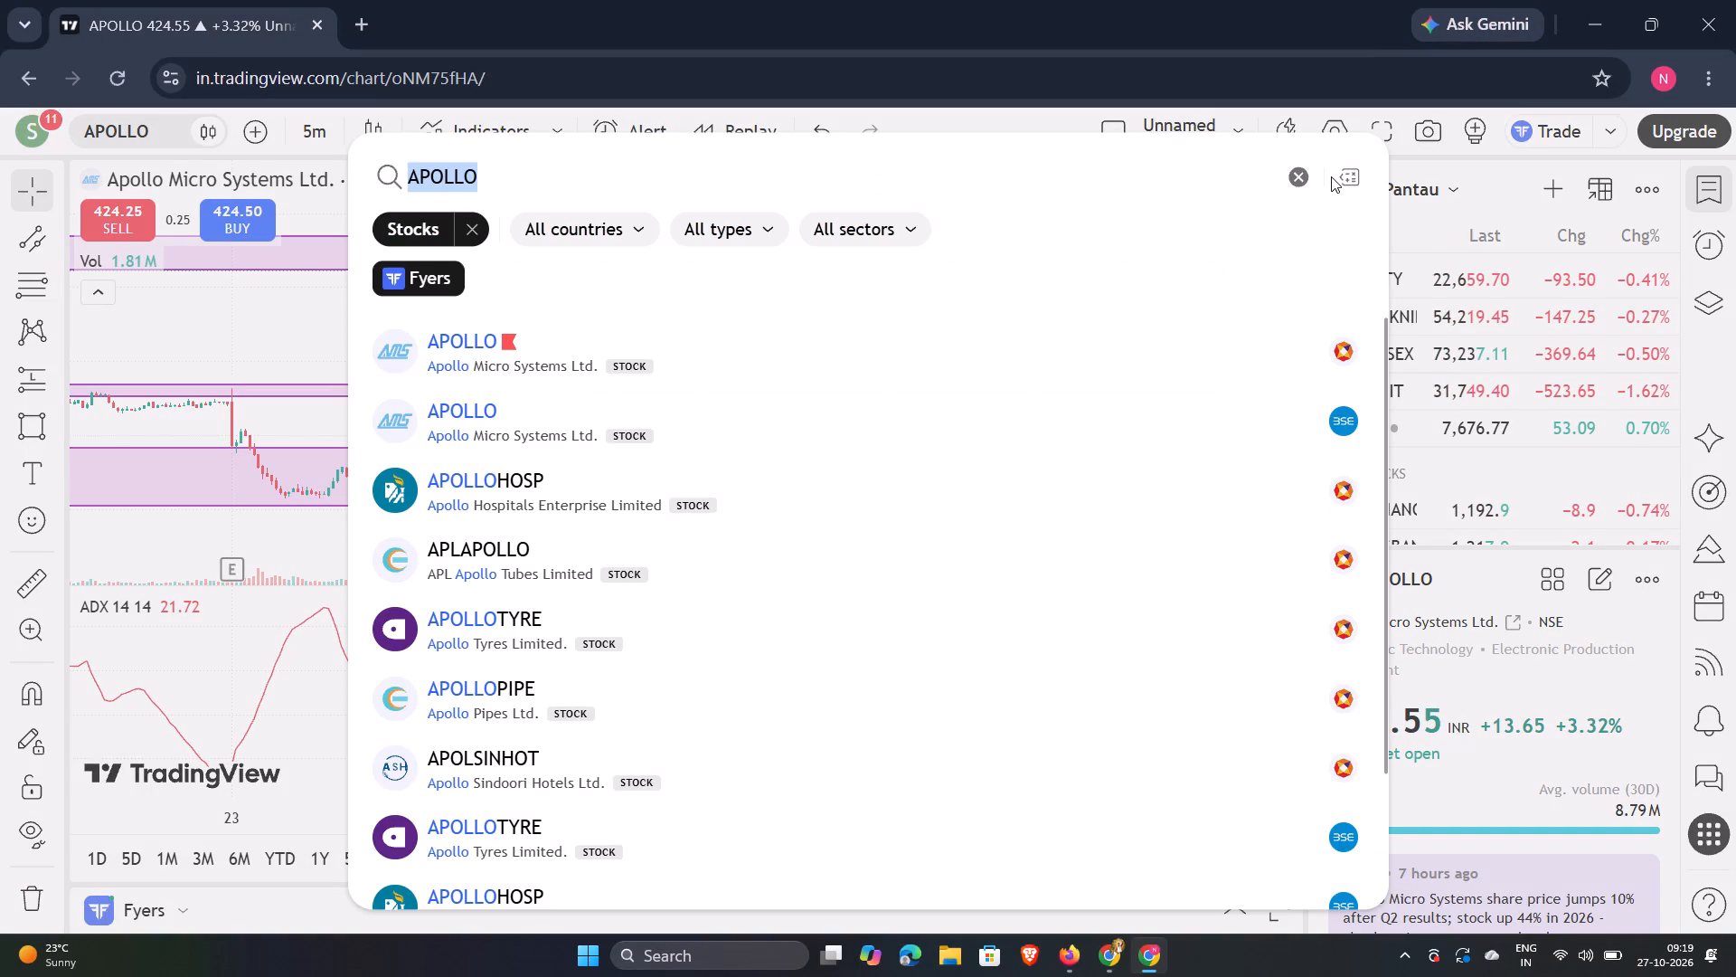
{"action": "left_click", "coordinate": [1305, 176]}
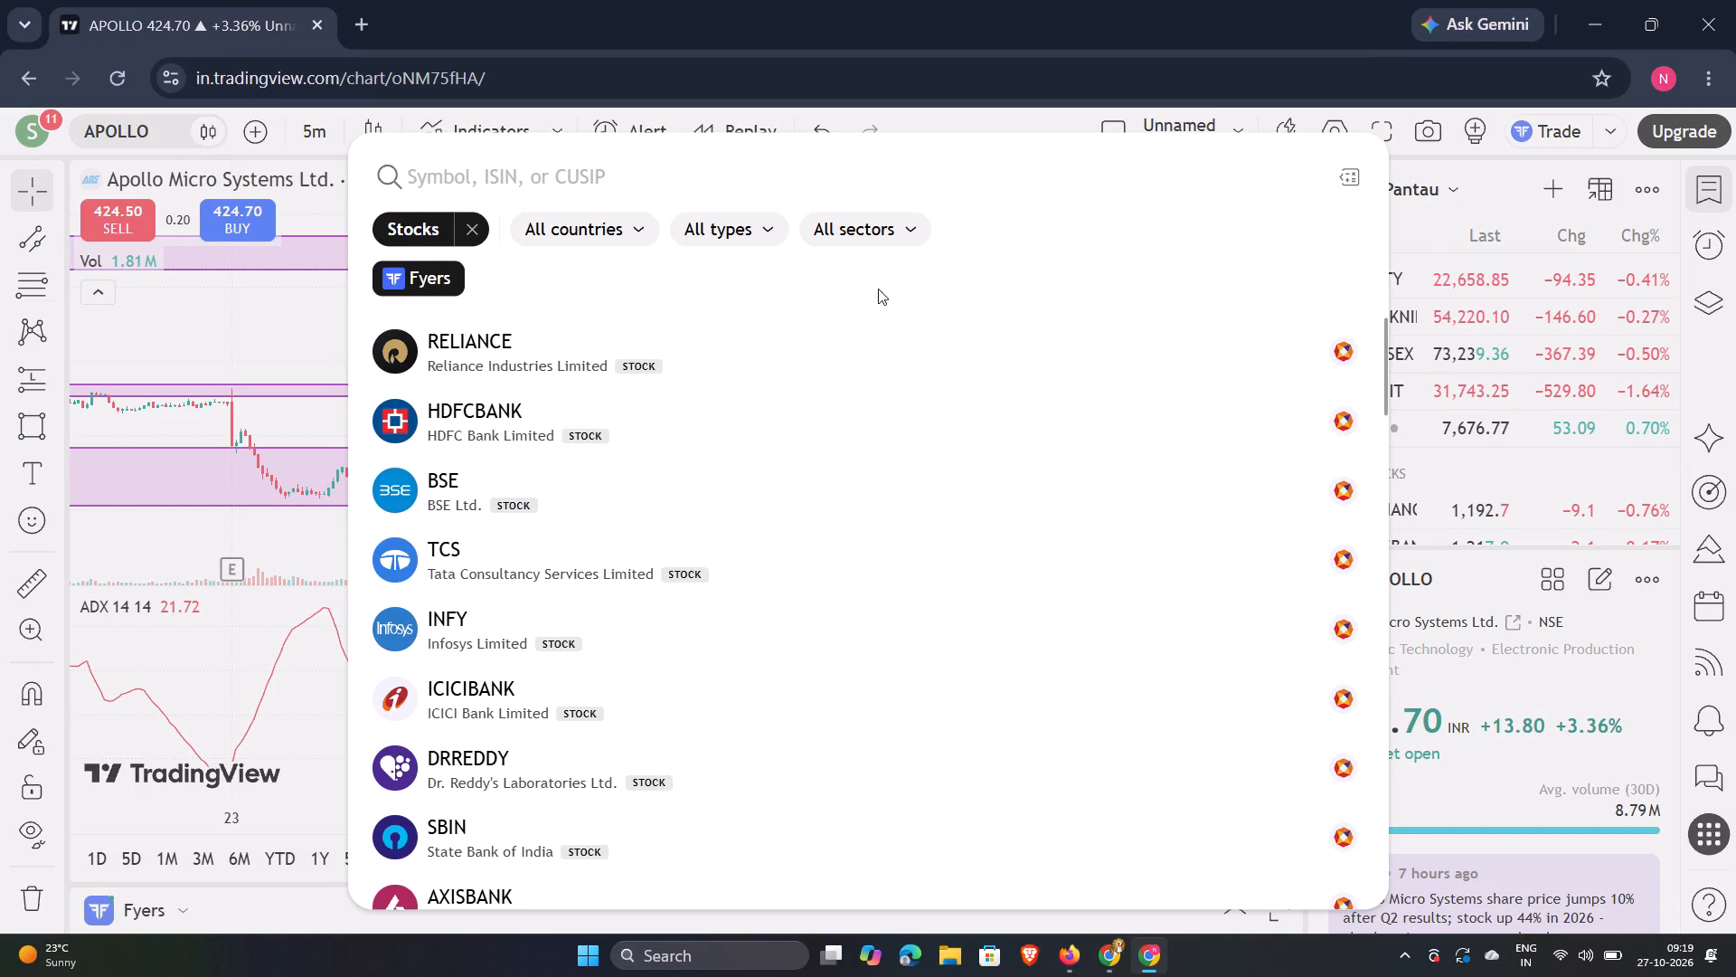
{"action": "type", "text": "TT"}
{"action": "type", "text": "ML"}
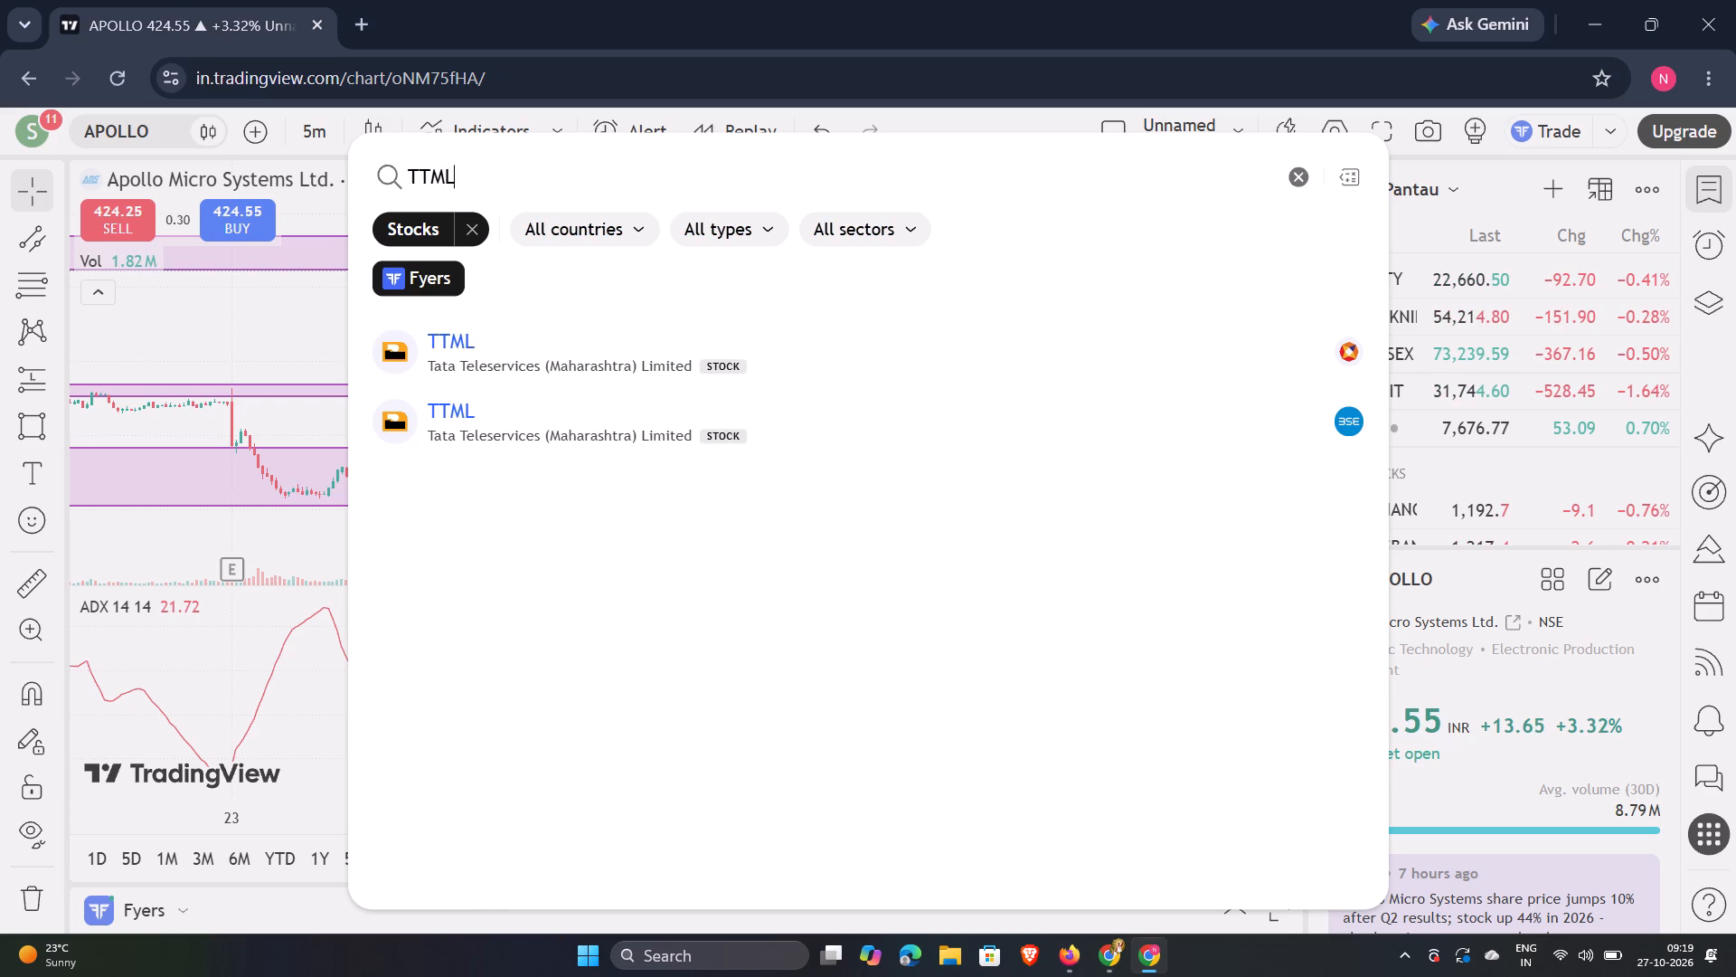
{"action": "left_click", "coordinate": [758, 349]}
Remove the volume indicator from the TTML 5-minute chart.
{"action": "scroll", "coordinate": [964, 364], "scroll_direction": "down", "scroll_amount": 5}
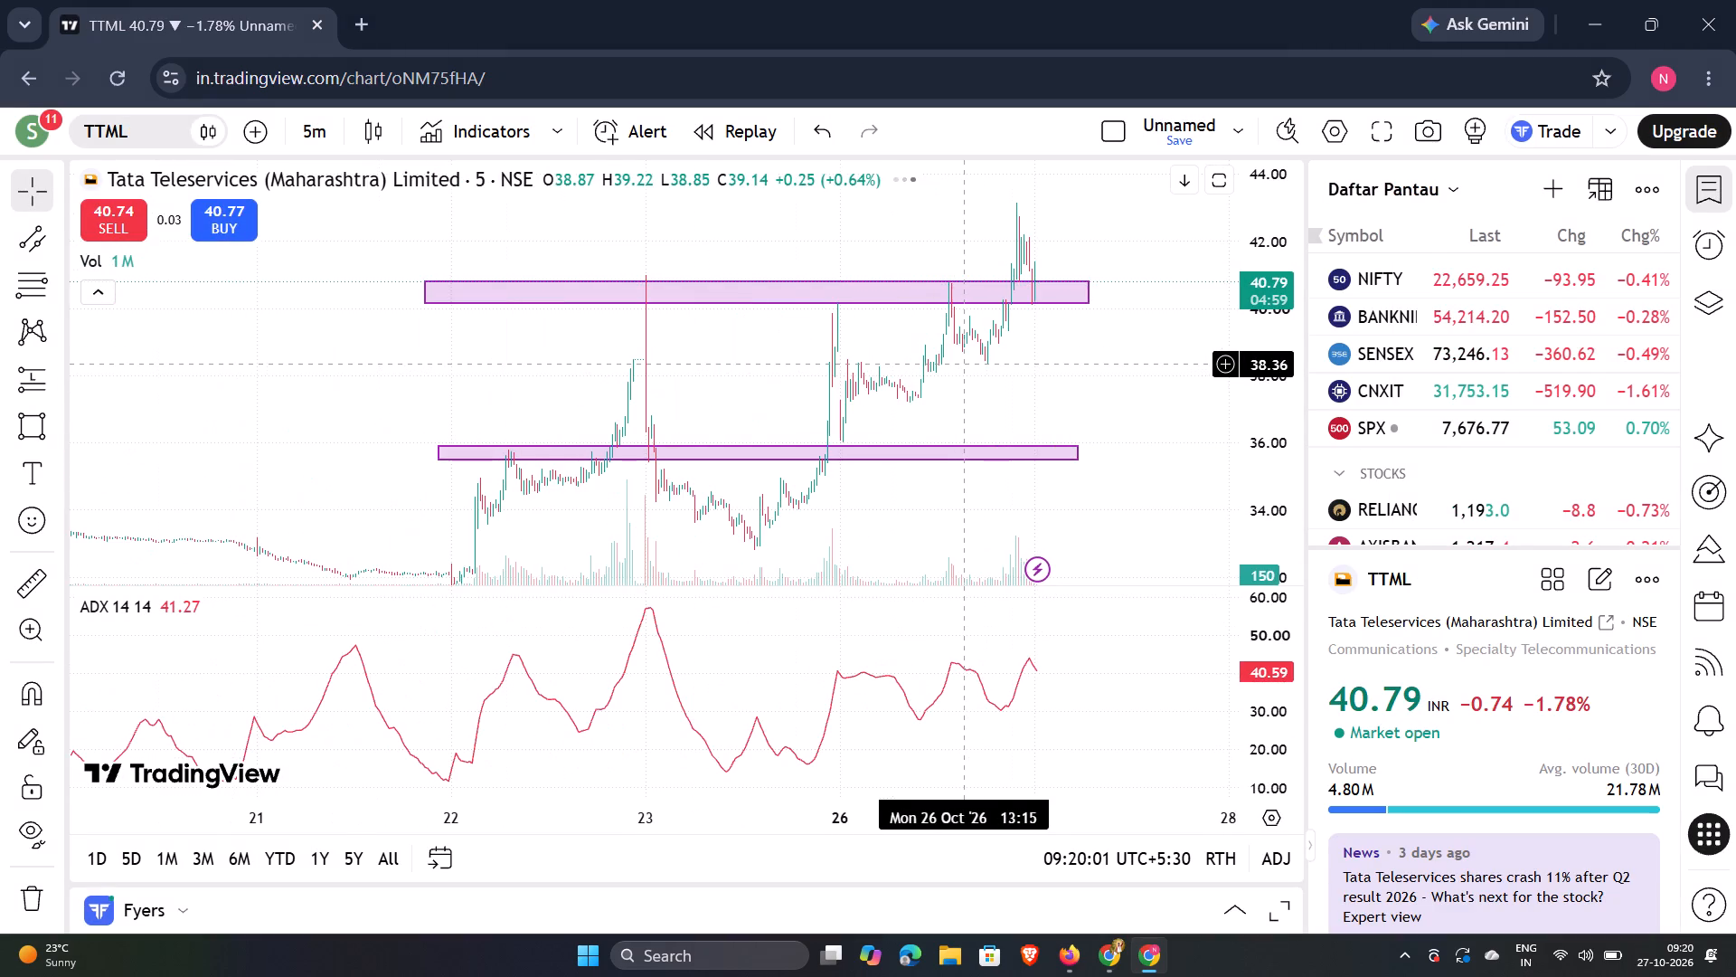
{"action": "scroll", "coordinate": [964, 364], "scroll_direction": "up", "scroll_amount": 4}
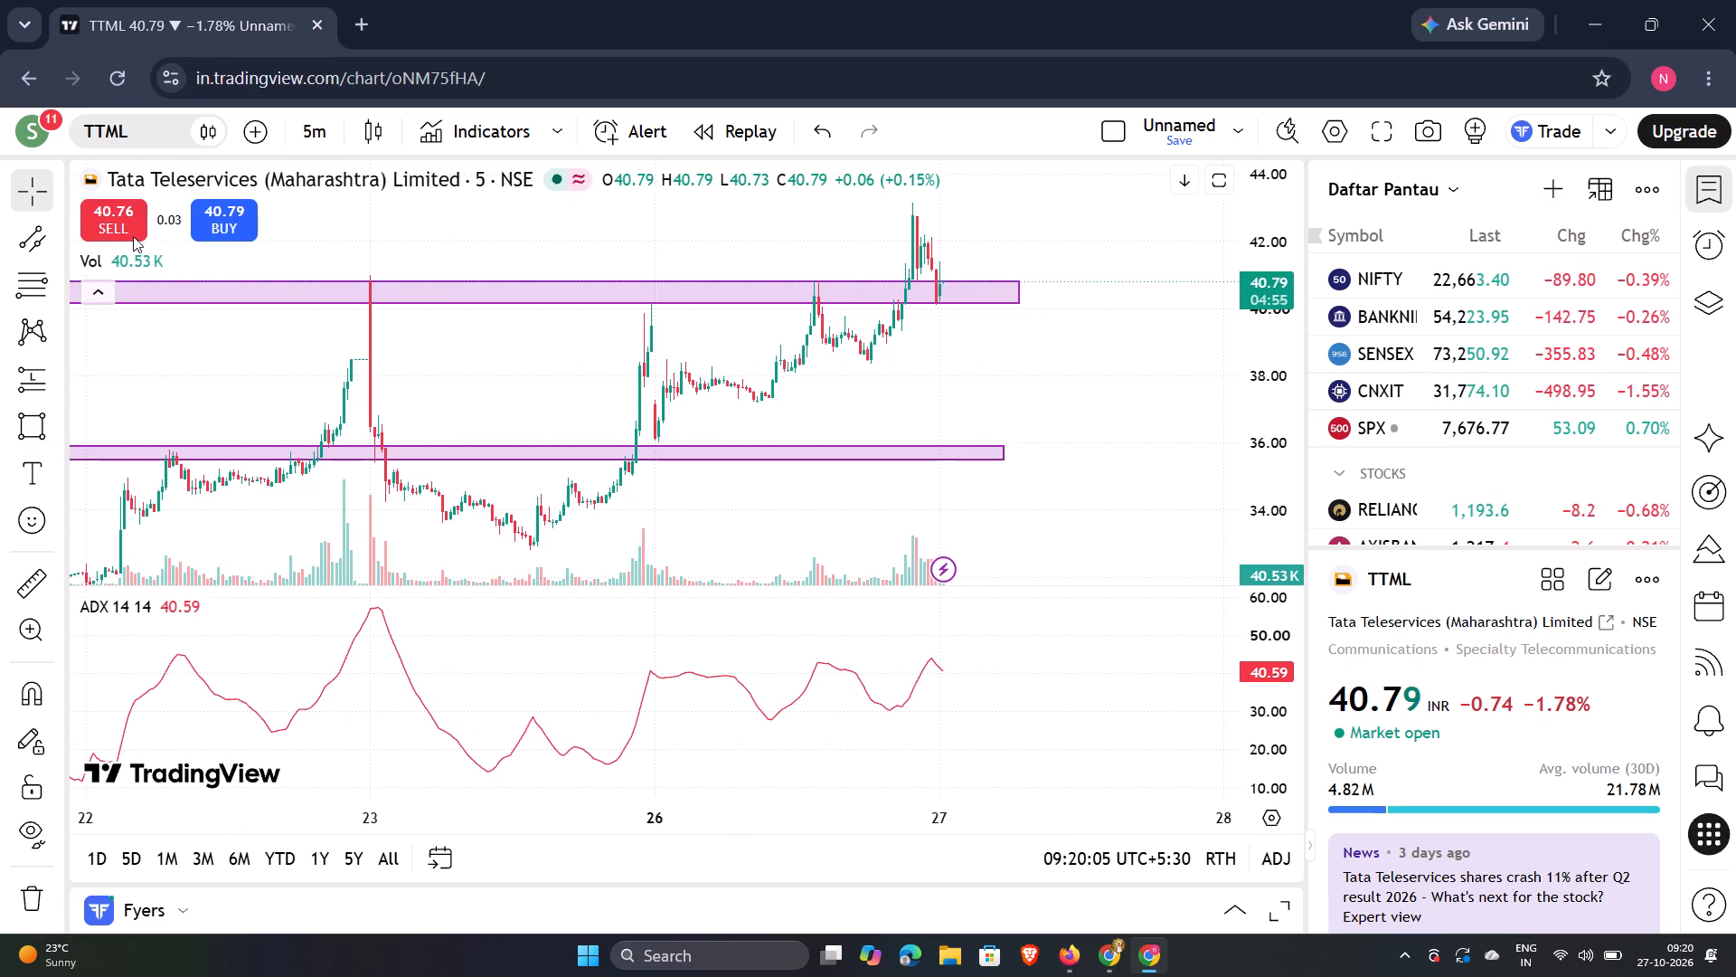
{"action": "left_click", "coordinate": [193, 256]}
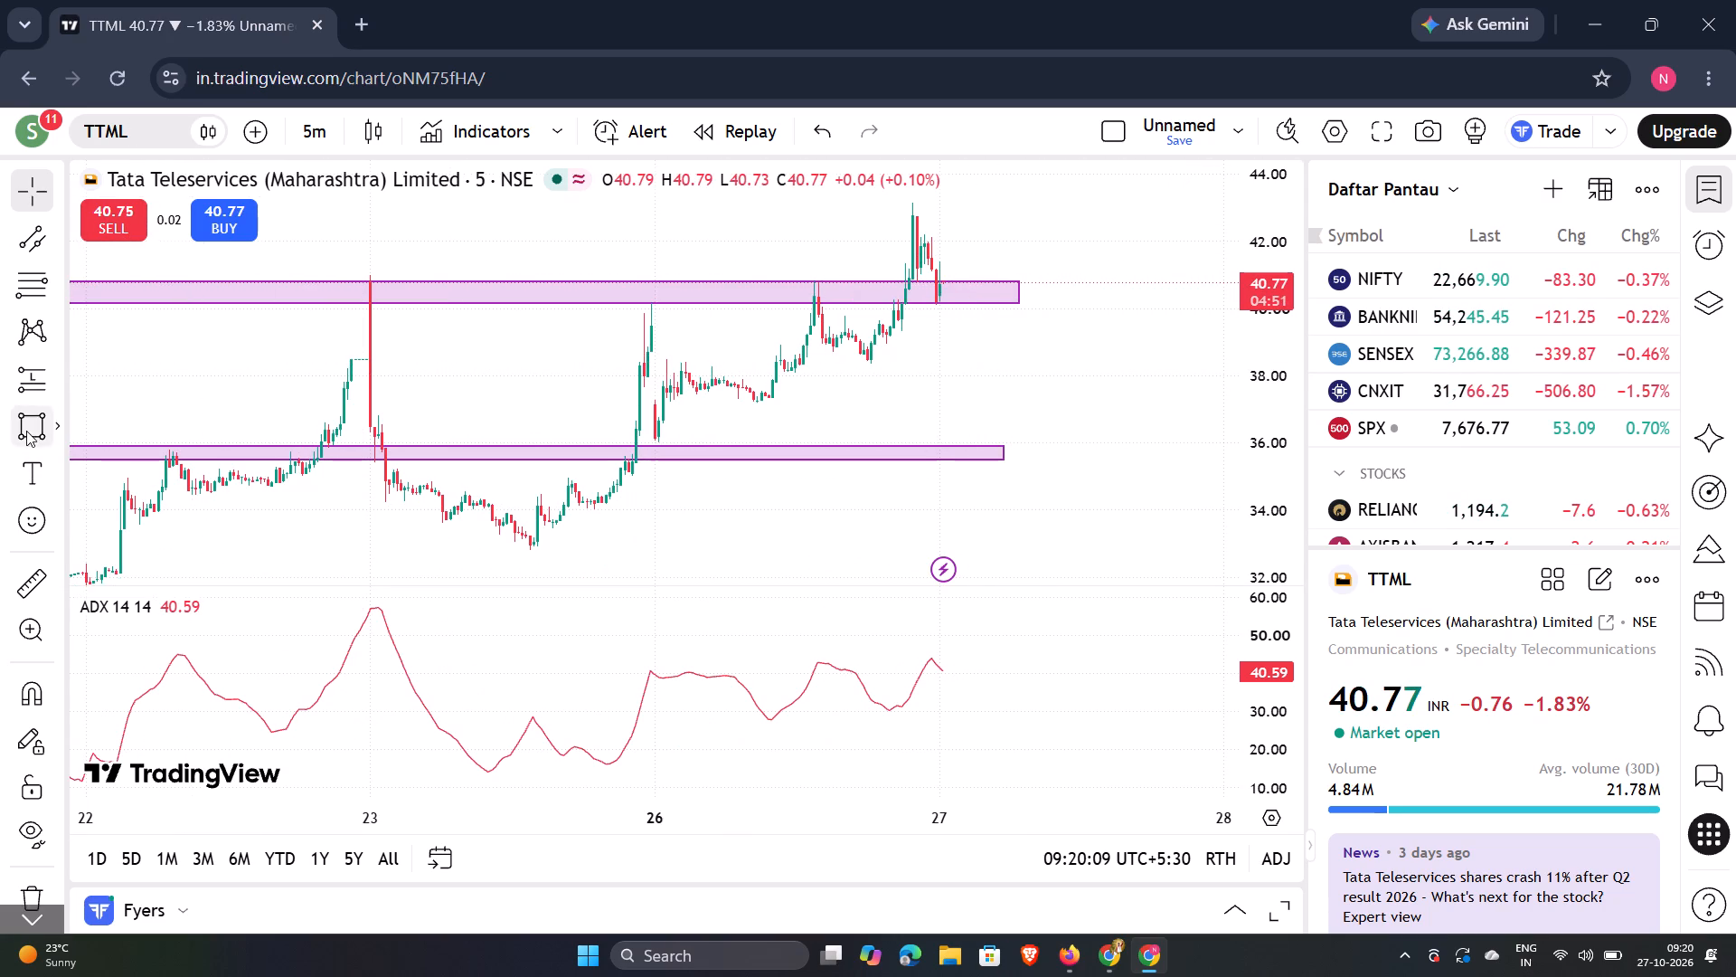
Draw a narrow rising parallel channel under TTML's lows, from about 33.60 on 23 Oct to about 40.16 on 27 Oct.
{"action": "left_click", "coordinate": [23, 232]}
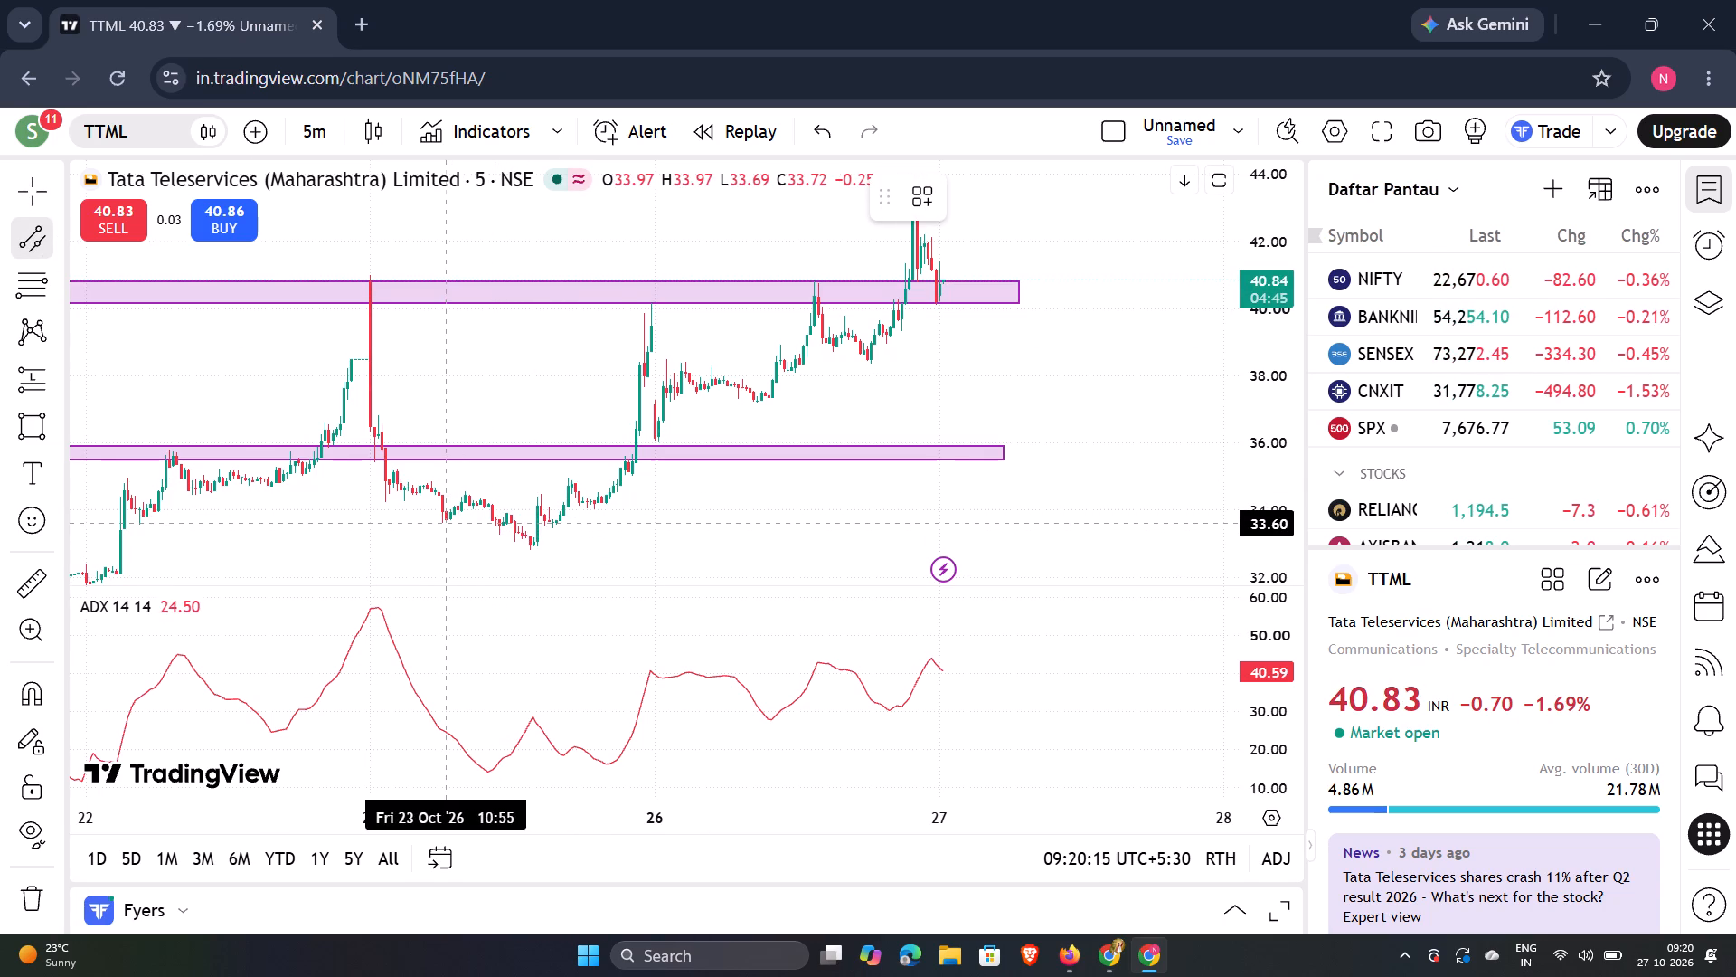
{"action": "left_click_drag", "start_coordinate": [446, 524], "coordinate": [806, 401]}
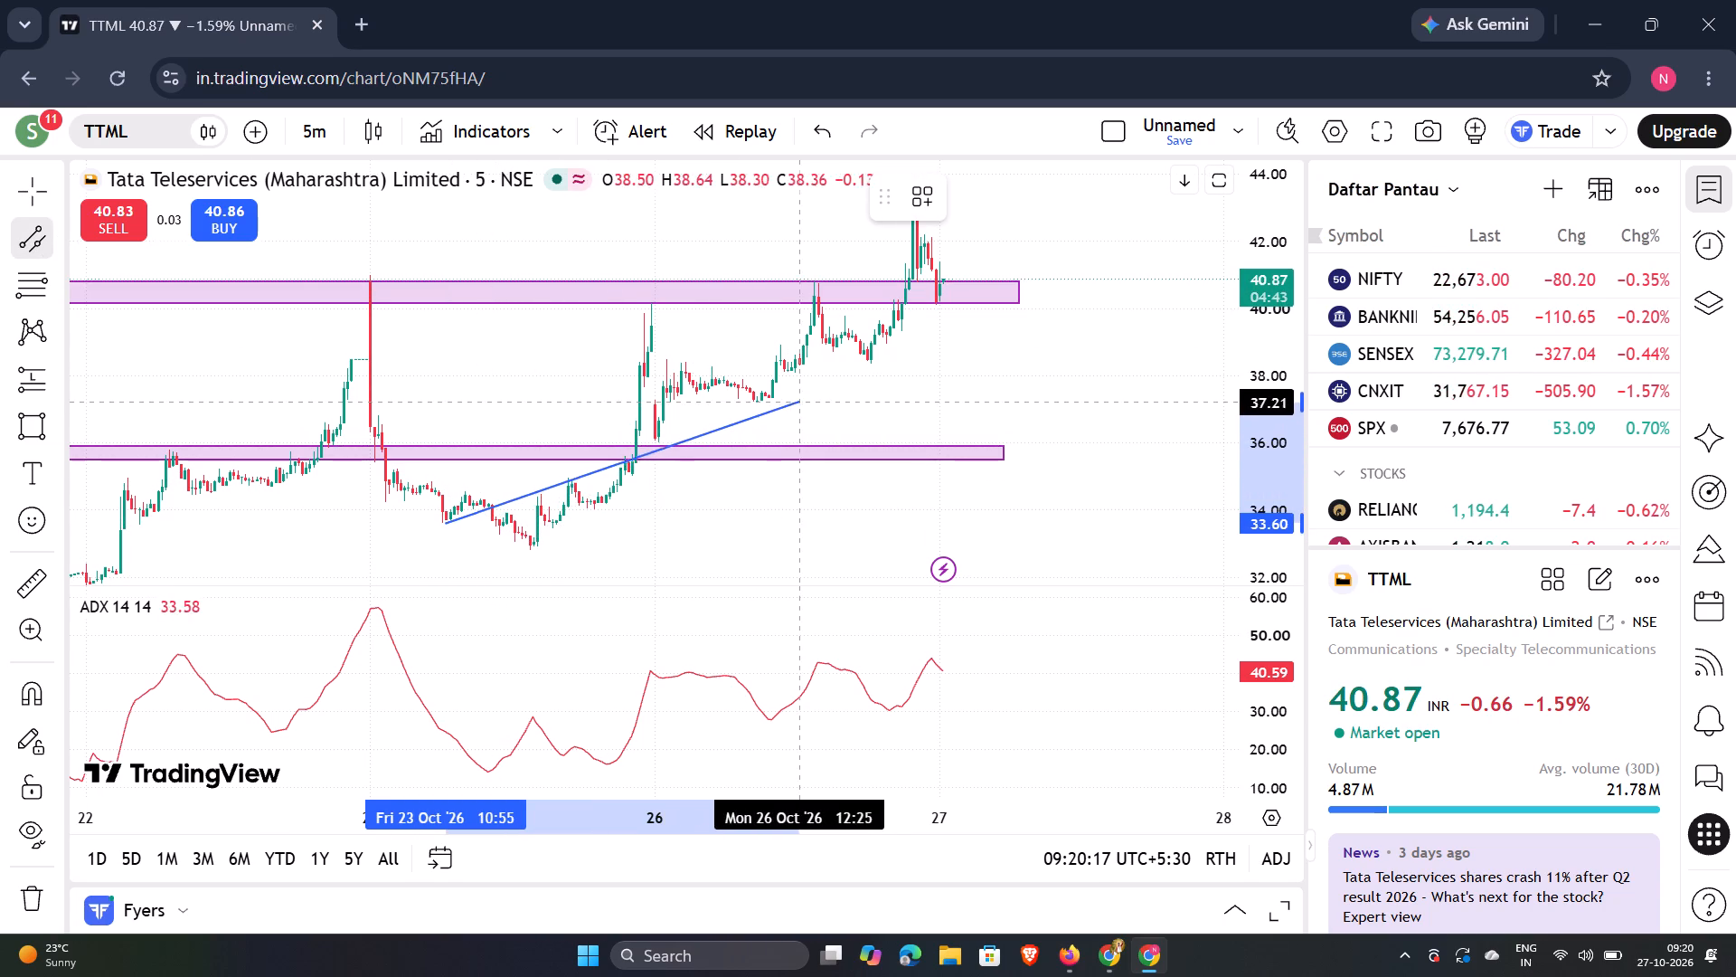
{"action": "left_click_drag", "start_coordinate": [806, 401], "coordinate": [924, 333]}
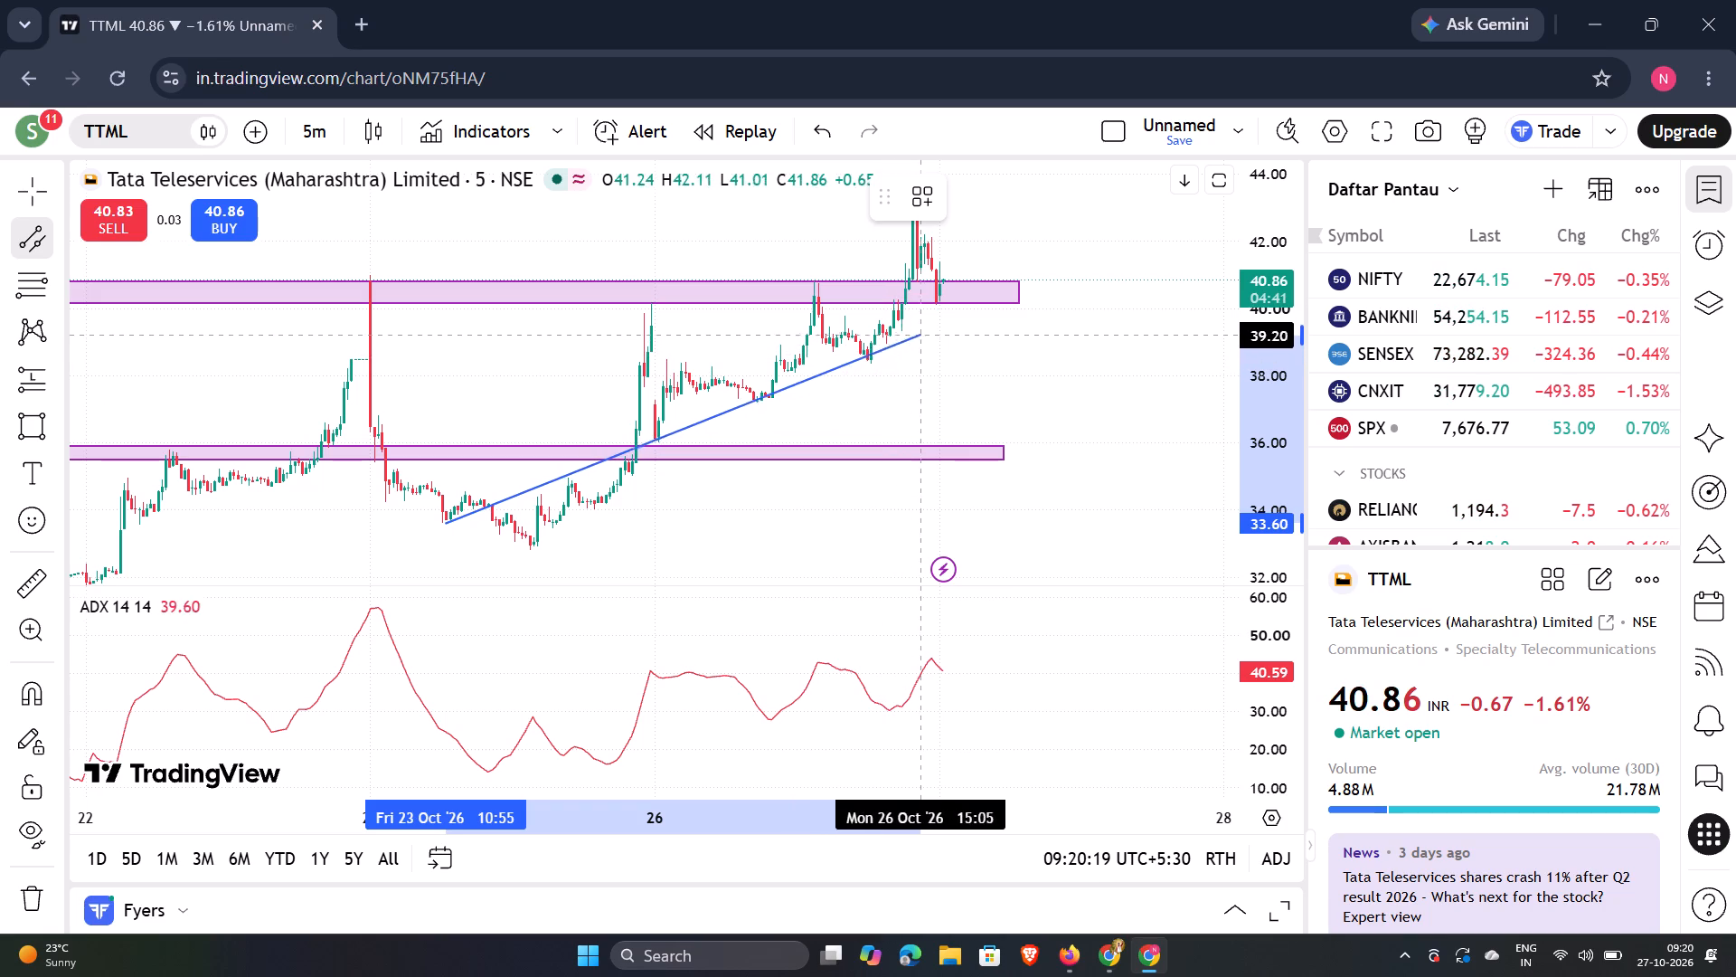
{"action": "left_click_drag", "start_coordinate": [924, 333], "coordinate": [1014, 303]}
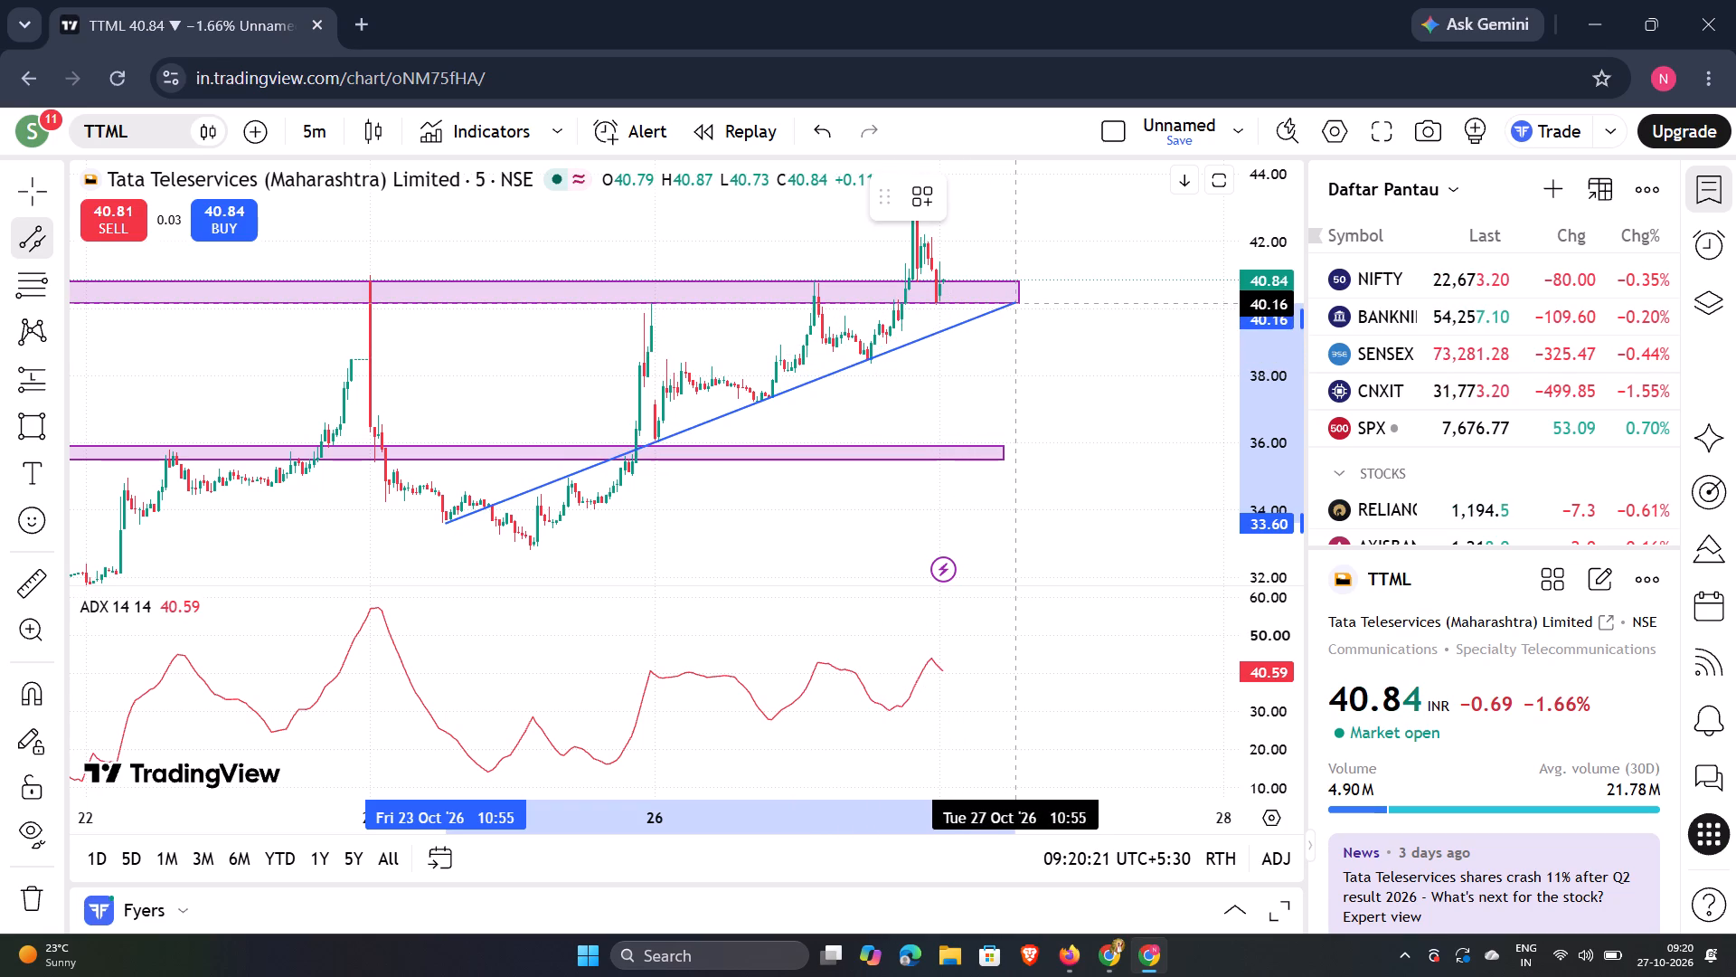
{"action": "left_click_drag", "start_coordinate": [1014, 303], "coordinate": [1017, 303]}
{"action": "left_click_drag", "start_coordinate": [1017, 303], "coordinate": [1024, 296]}
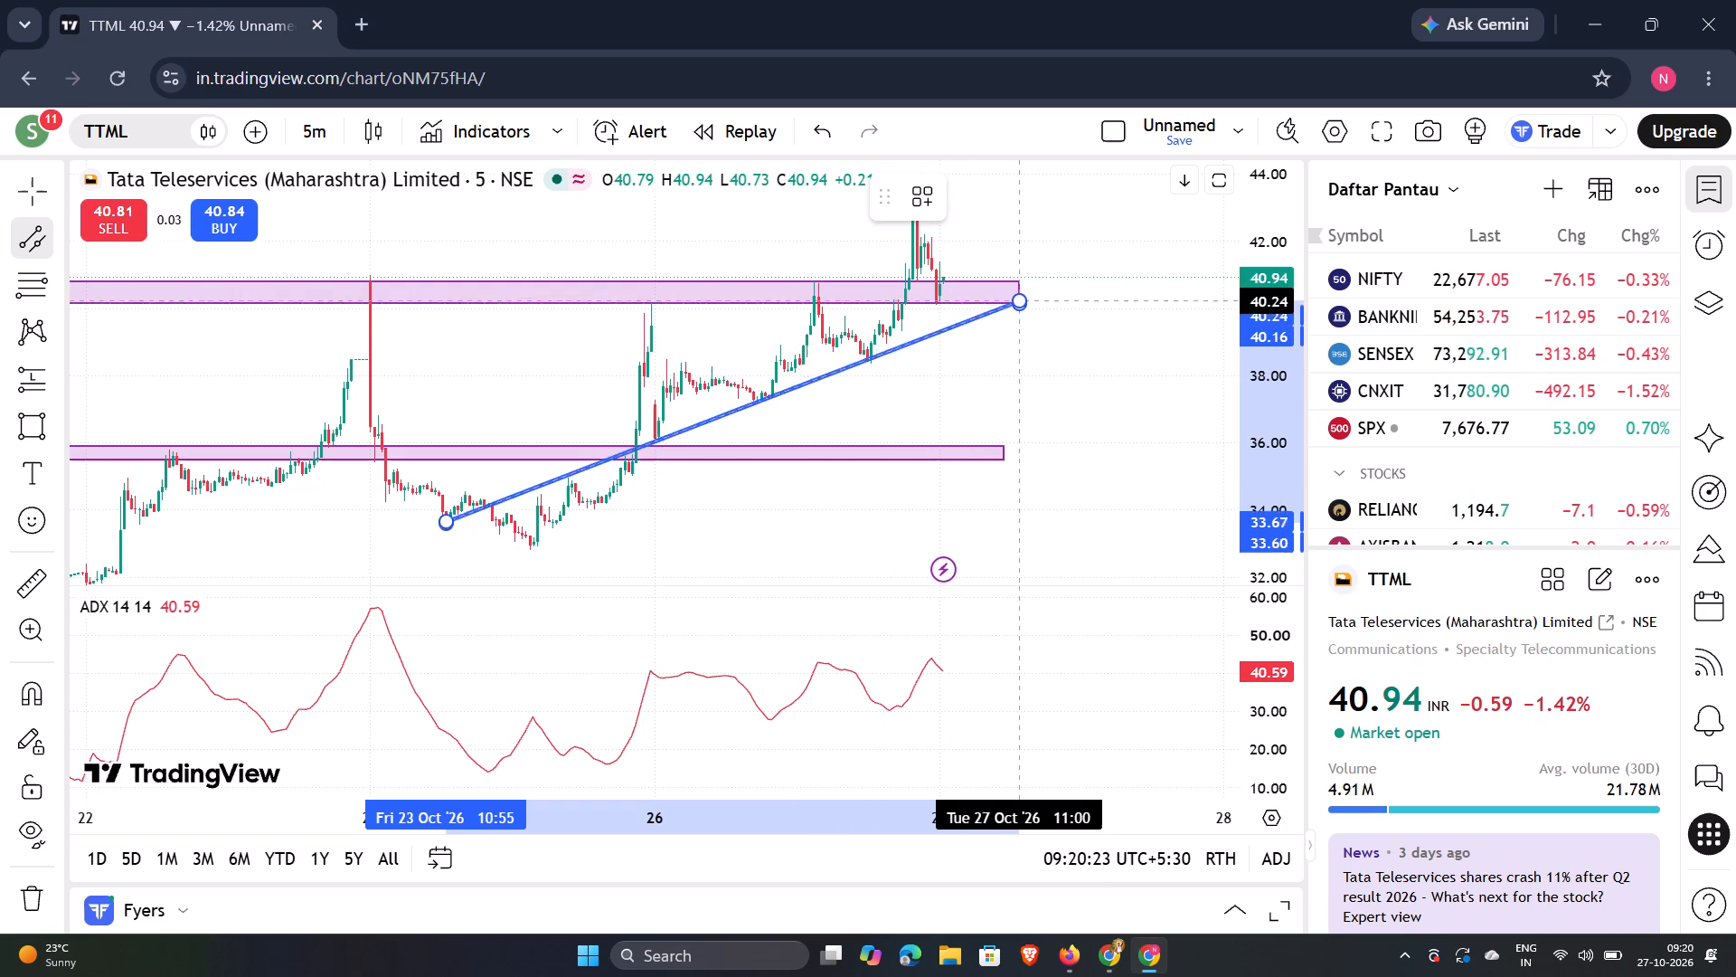
{"action": "left_click_drag", "start_coordinate": [1024, 296], "coordinate": [1025, 294]}
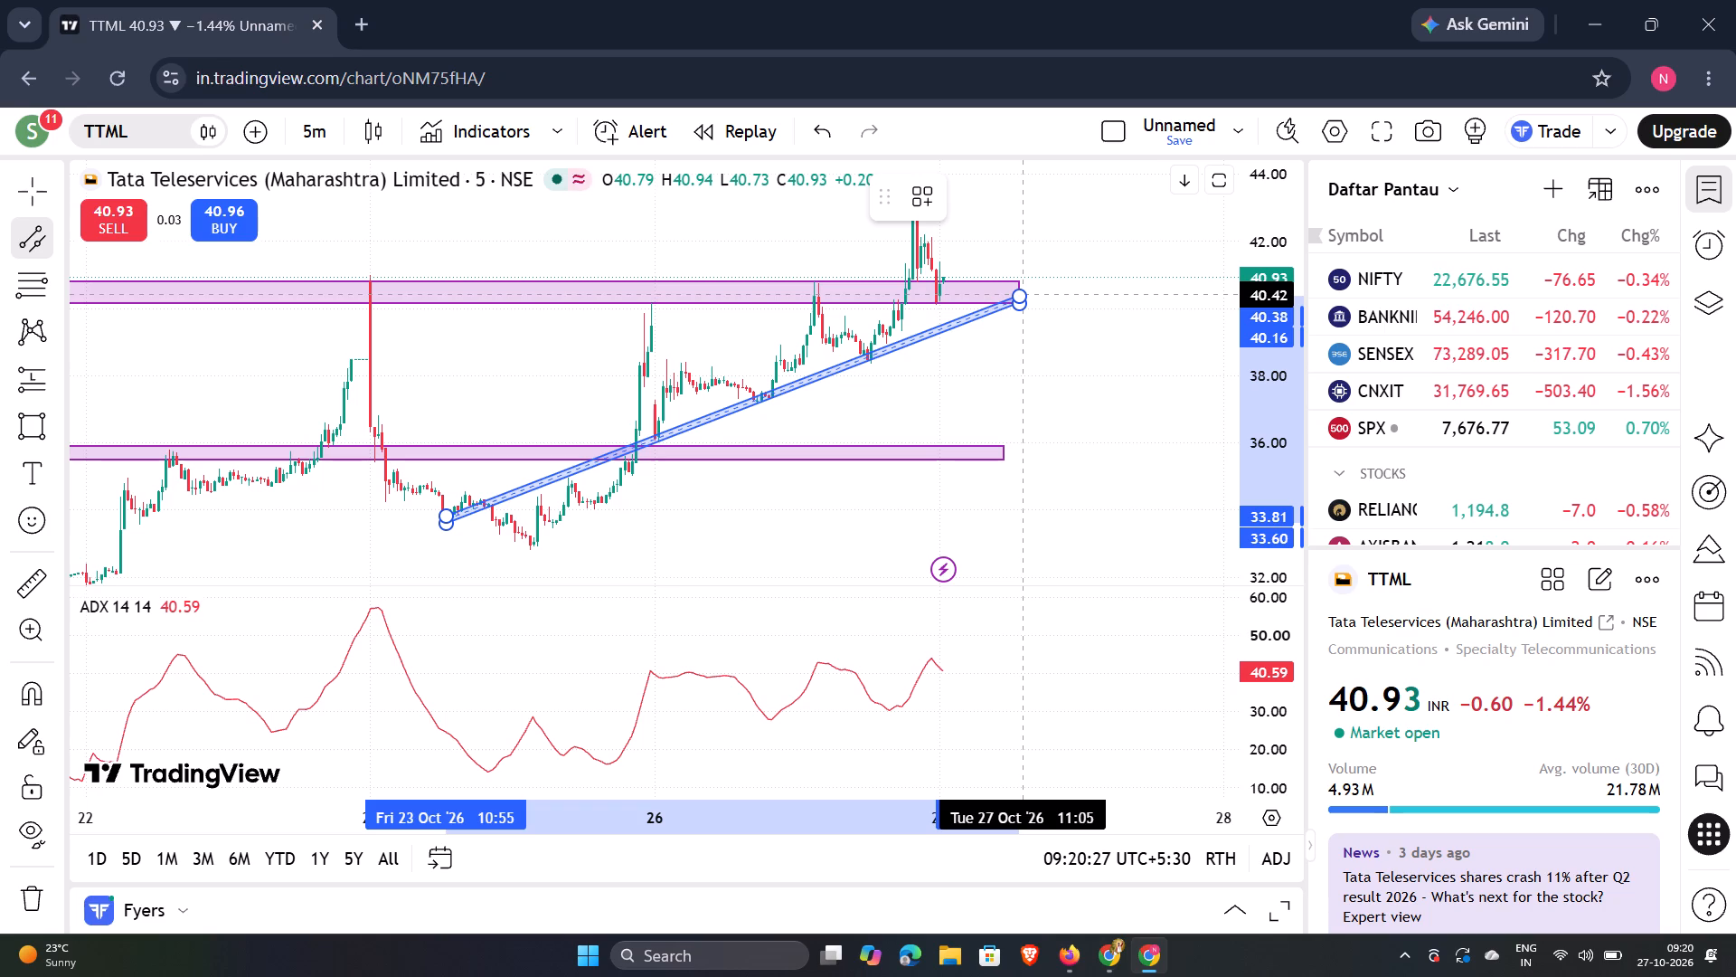
{"action": "left_click", "coordinate": [1025, 294]}
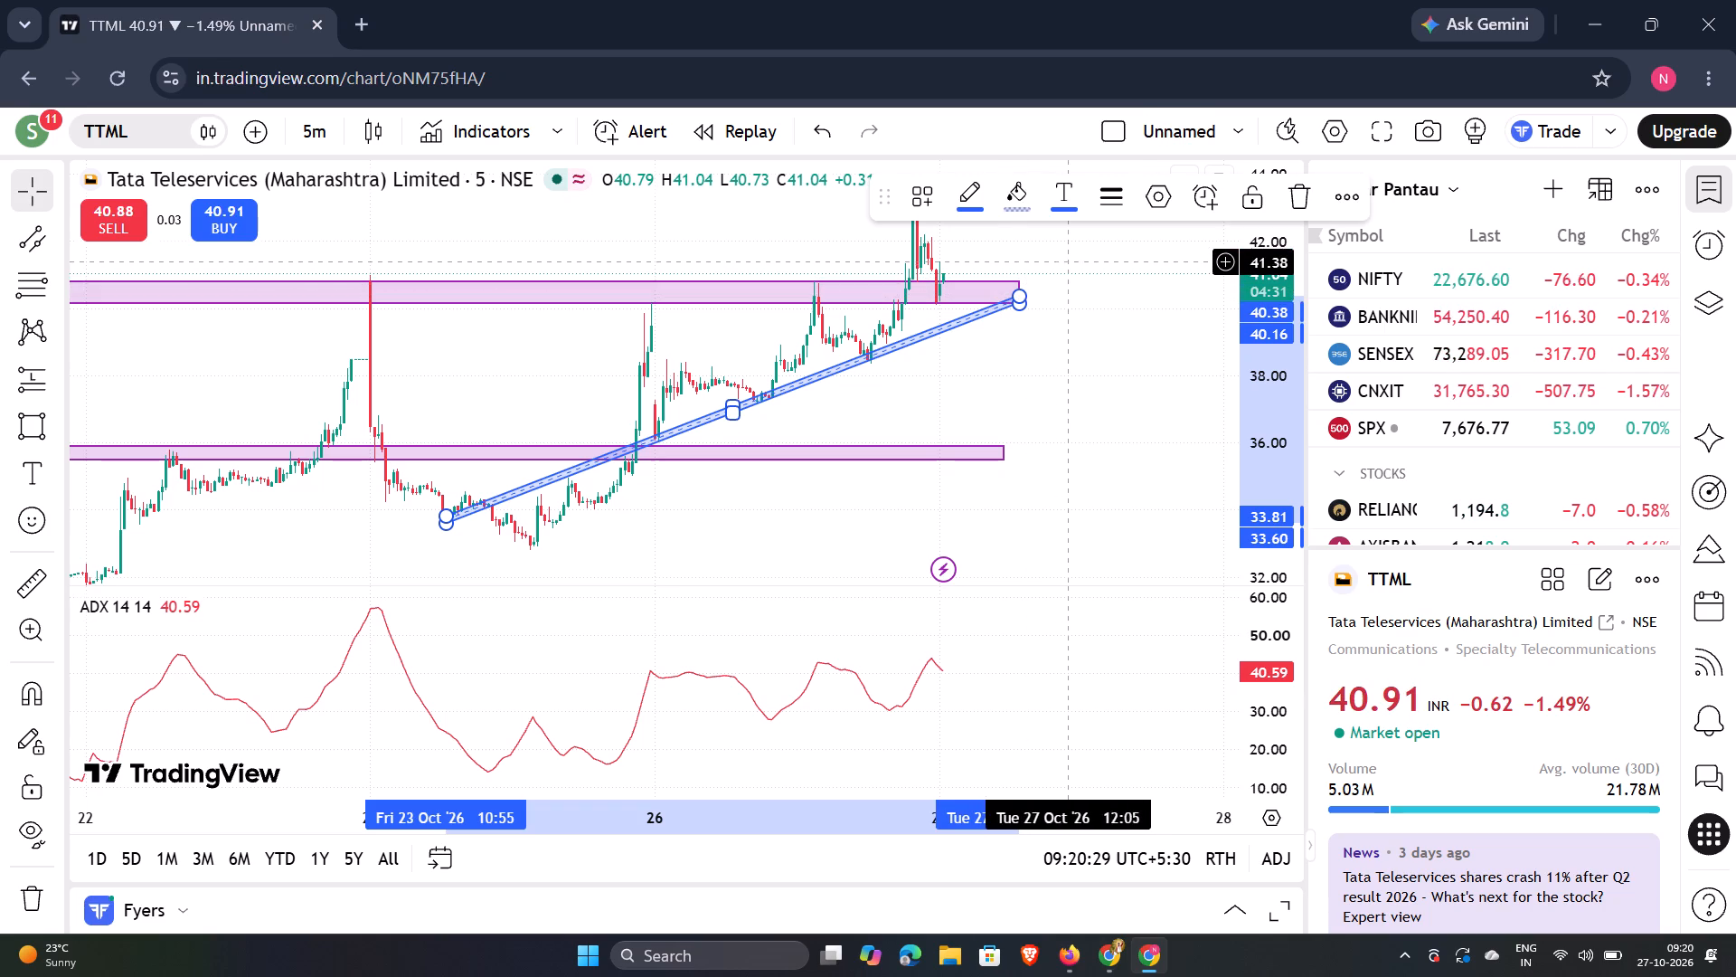
Examine TTML's recent 5-minute candles against the rising channel and the two purple price zones.
{"action": "scroll", "coordinate": [1108, 244], "scroll_direction": "up", "scroll_amount": 5}
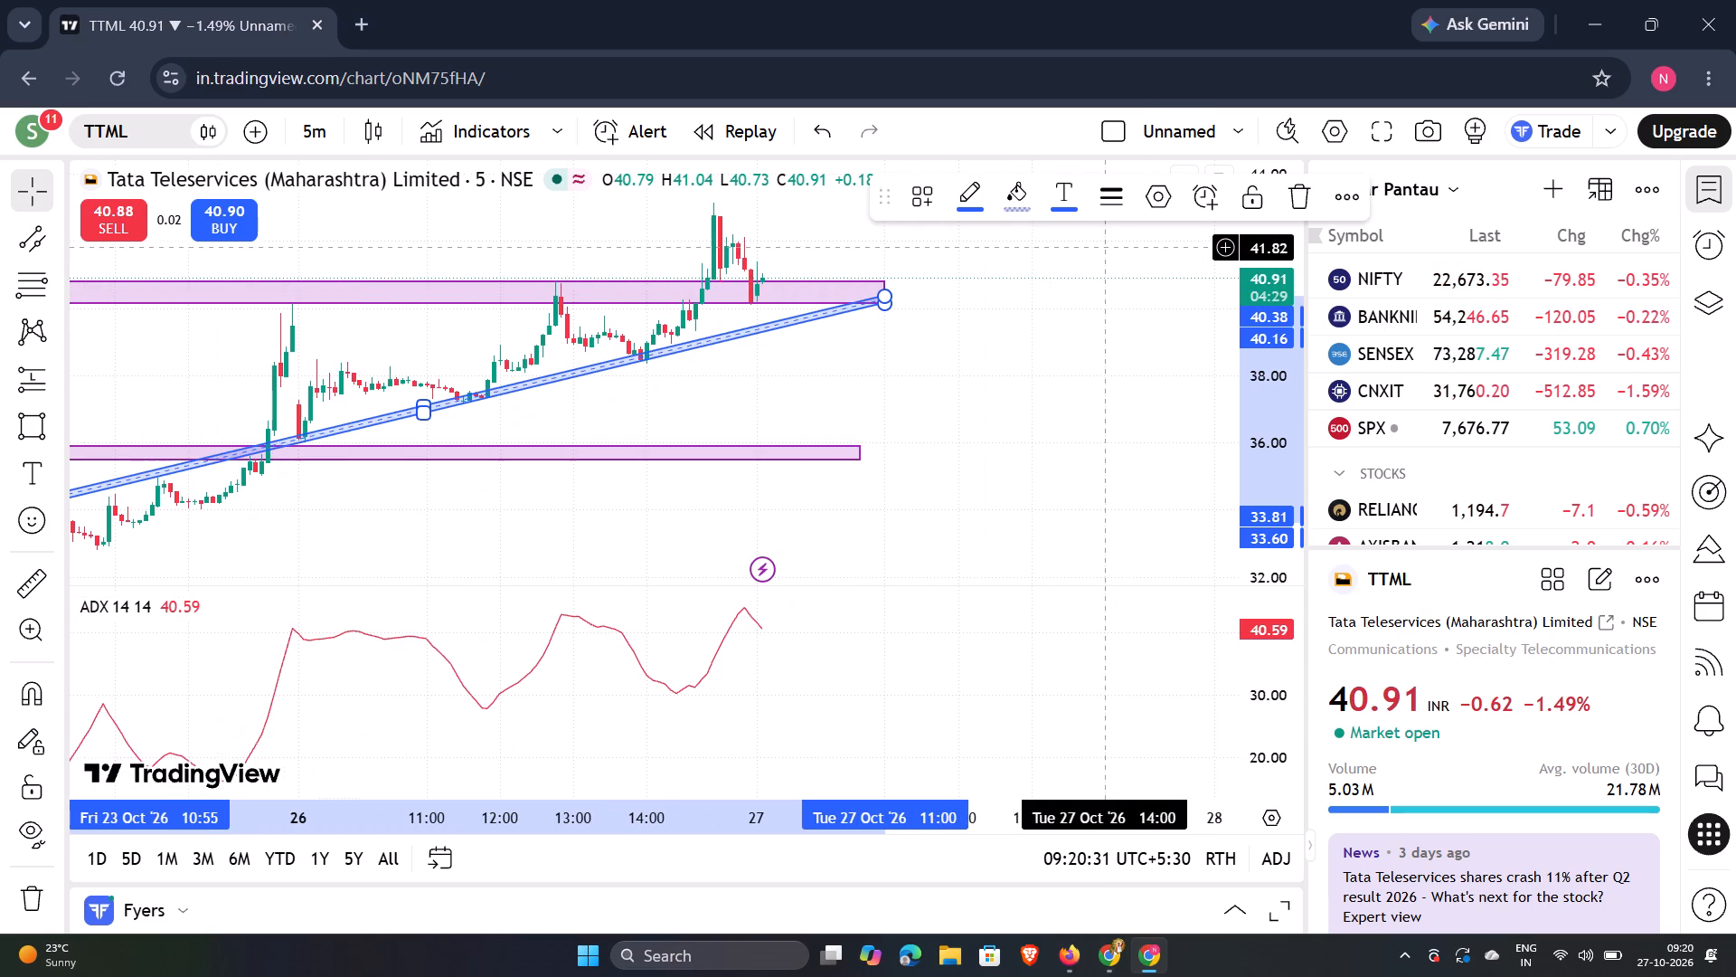
{"action": "scroll", "coordinate": [1026, 296], "scroll_direction": "down", "scroll_amount": 1}
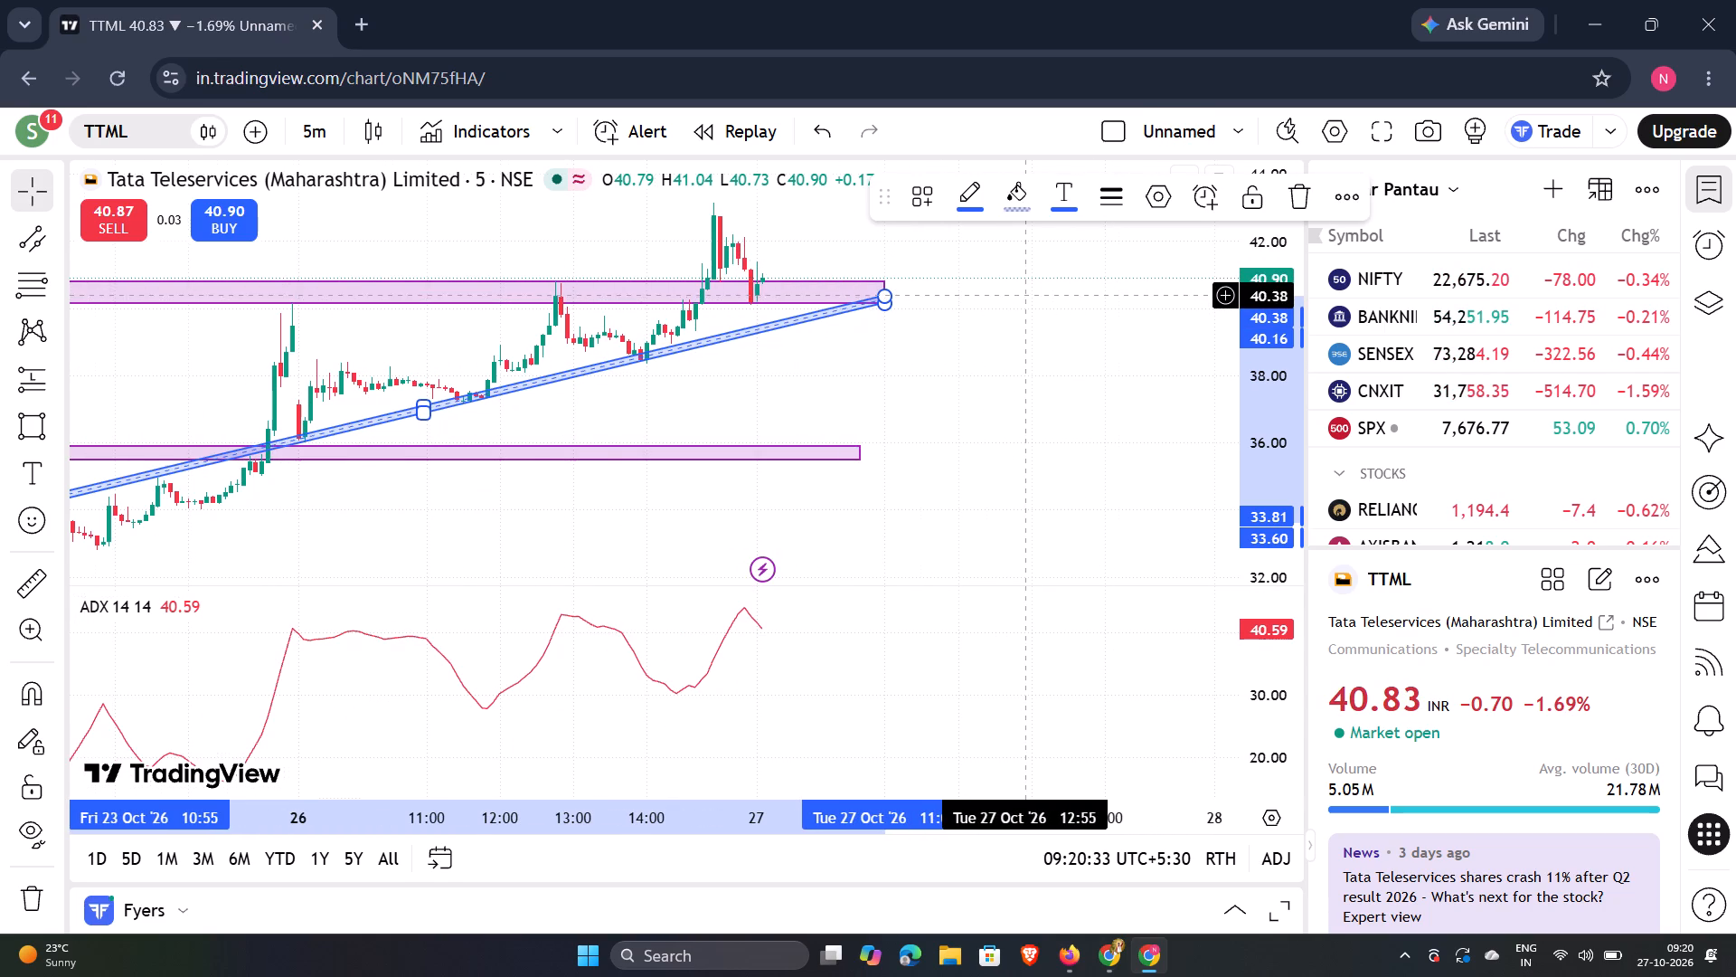
{"action": "scroll", "coordinate": [1026, 296], "scroll_direction": "down", "scroll_amount": 6}
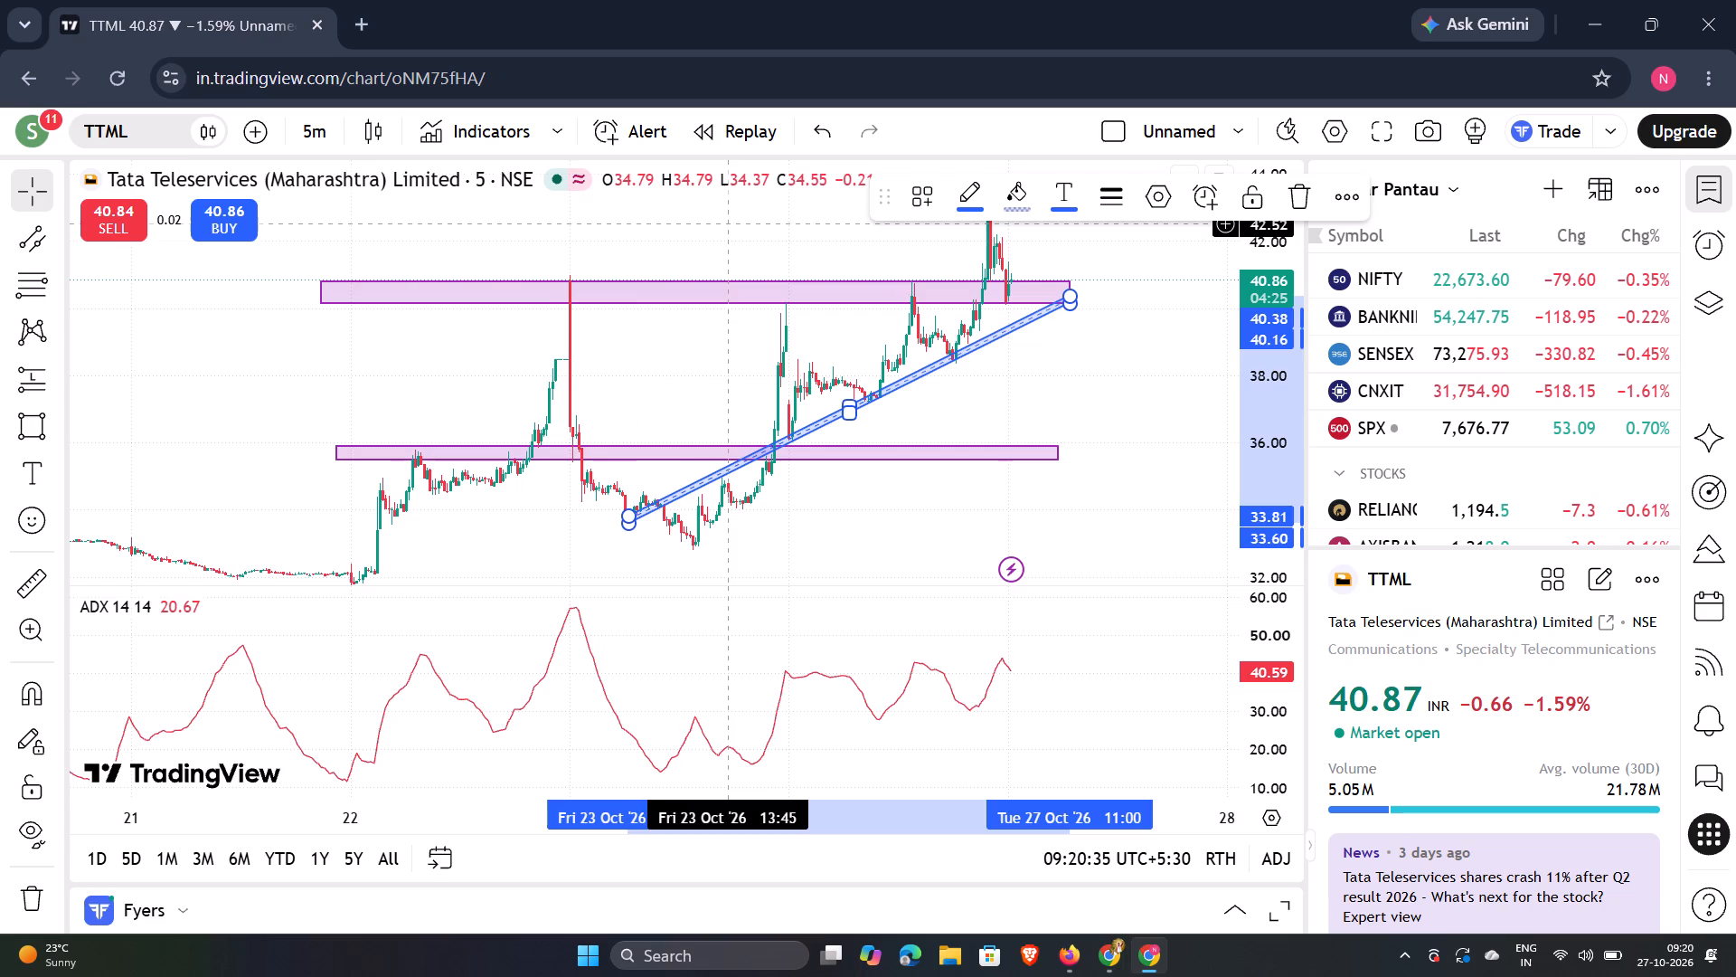
{"action": "left_click_drag", "start_coordinate": [724, 229], "coordinate": [590, 269]}
{"action": "scroll", "coordinate": [996, 270], "scroll_direction": "up", "scroll_amount": 4}
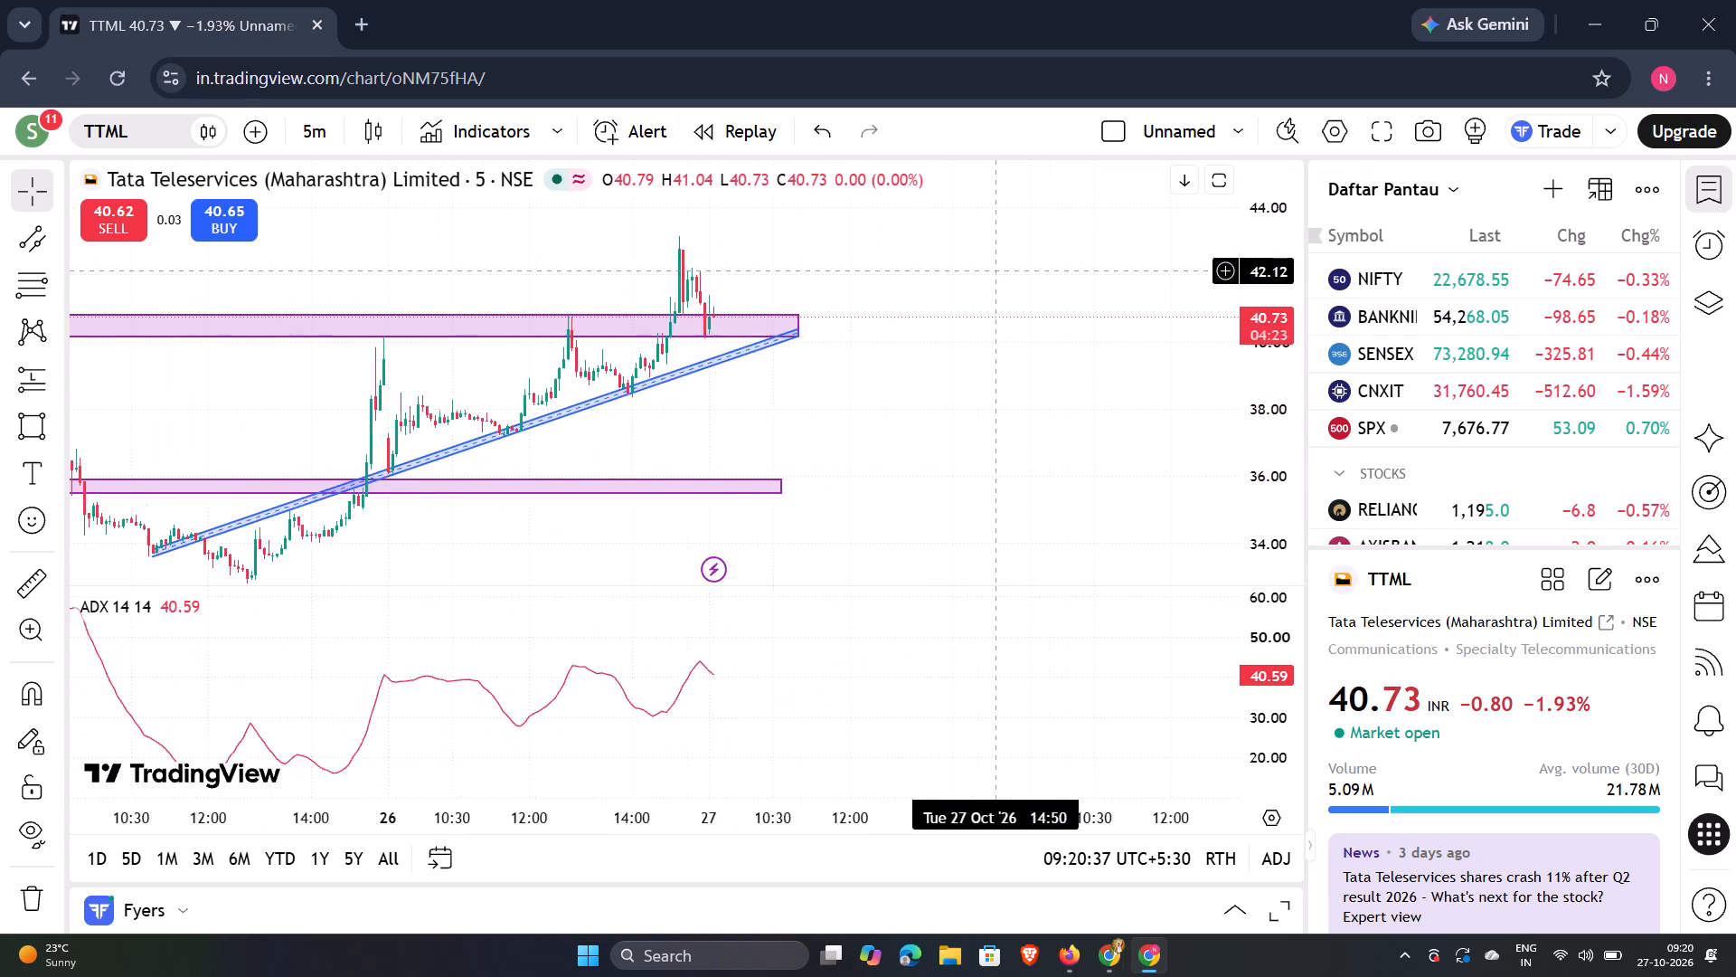
{"action": "scroll", "coordinate": [998, 270], "scroll_direction": "up", "scroll_amount": 1}
{"action": "left_click_drag", "start_coordinate": [1000, 268], "coordinate": [1235, 279]}
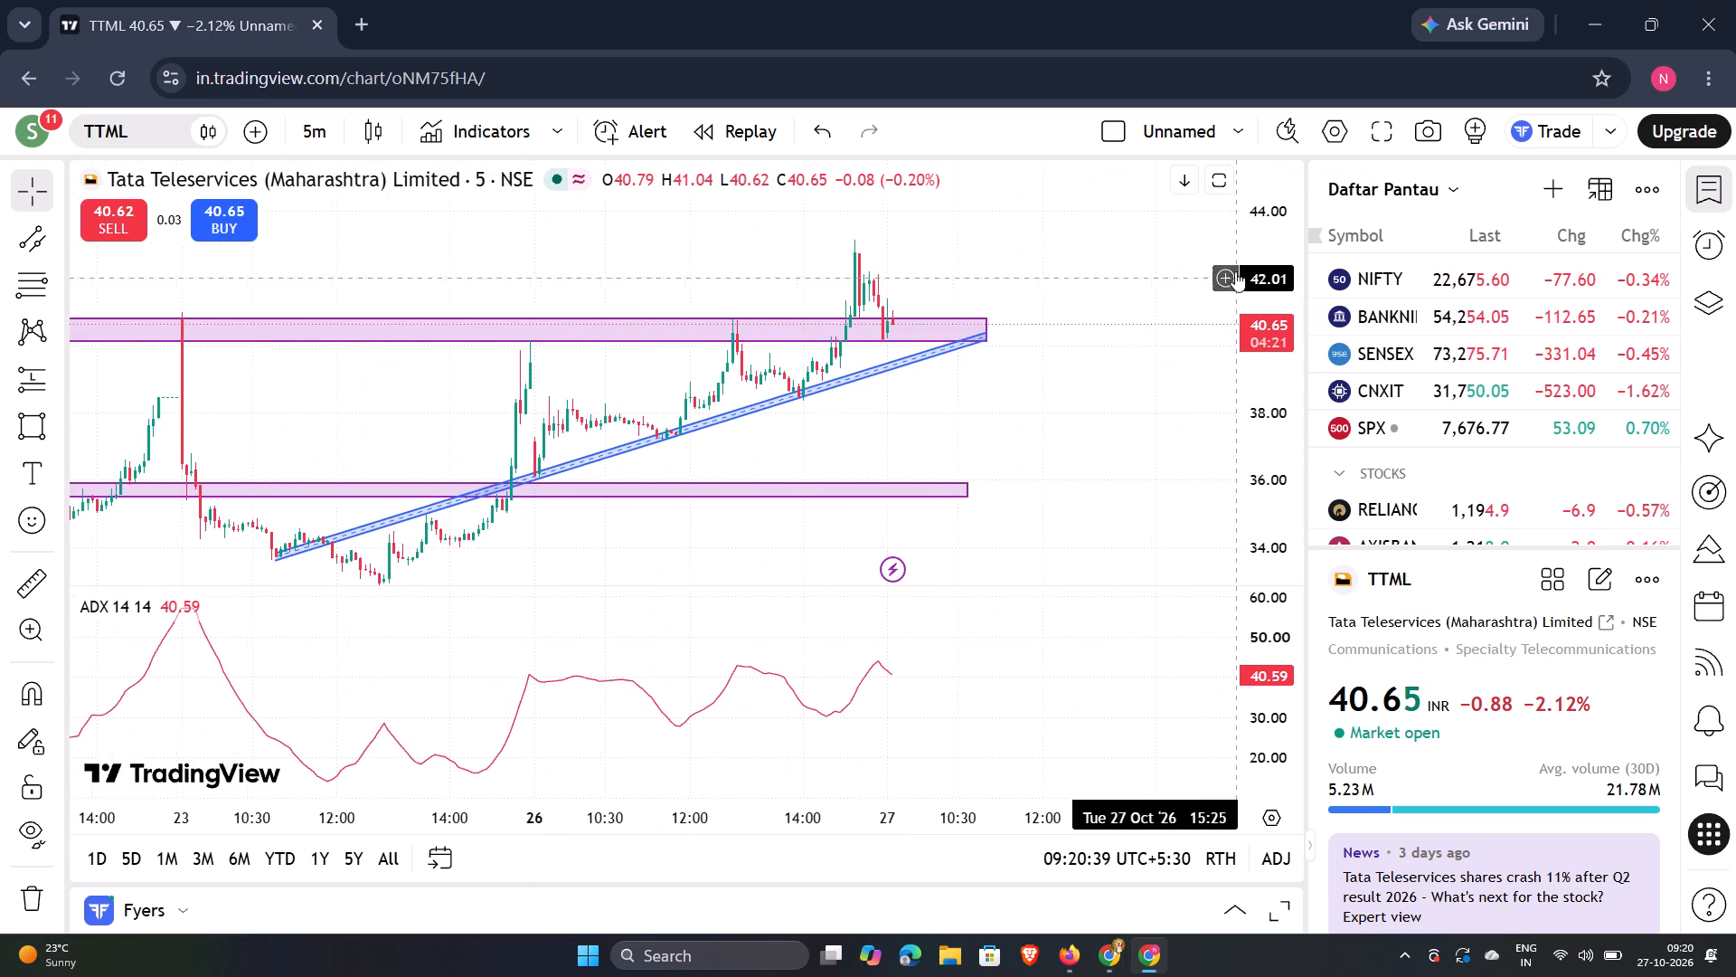
Look over TTML's September and October price history and ADX, and reset the chart view.
{"action": "scroll", "coordinate": [1224, 259], "scroll_direction": "down", "scroll_amount": 9}
{"action": "scroll", "coordinate": [517, 259], "scroll_direction": "down", "scroll_amount": 7}
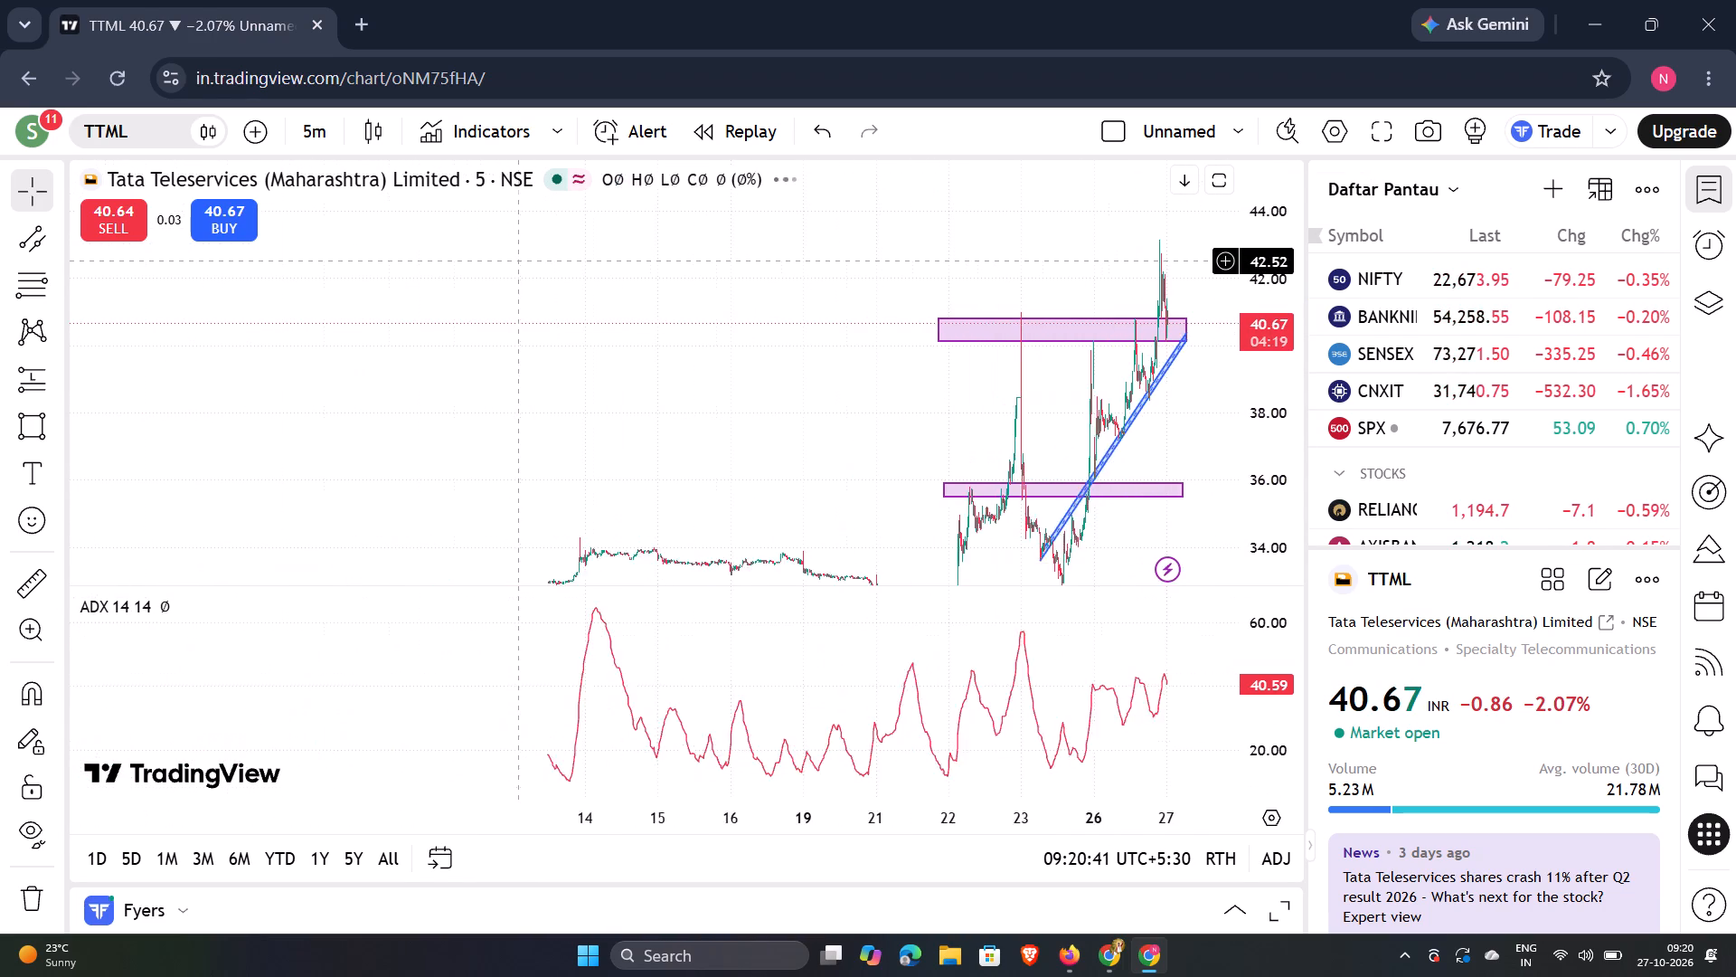
{"action": "scroll", "coordinate": [519, 261], "scroll_direction": "down", "scroll_amount": 12}
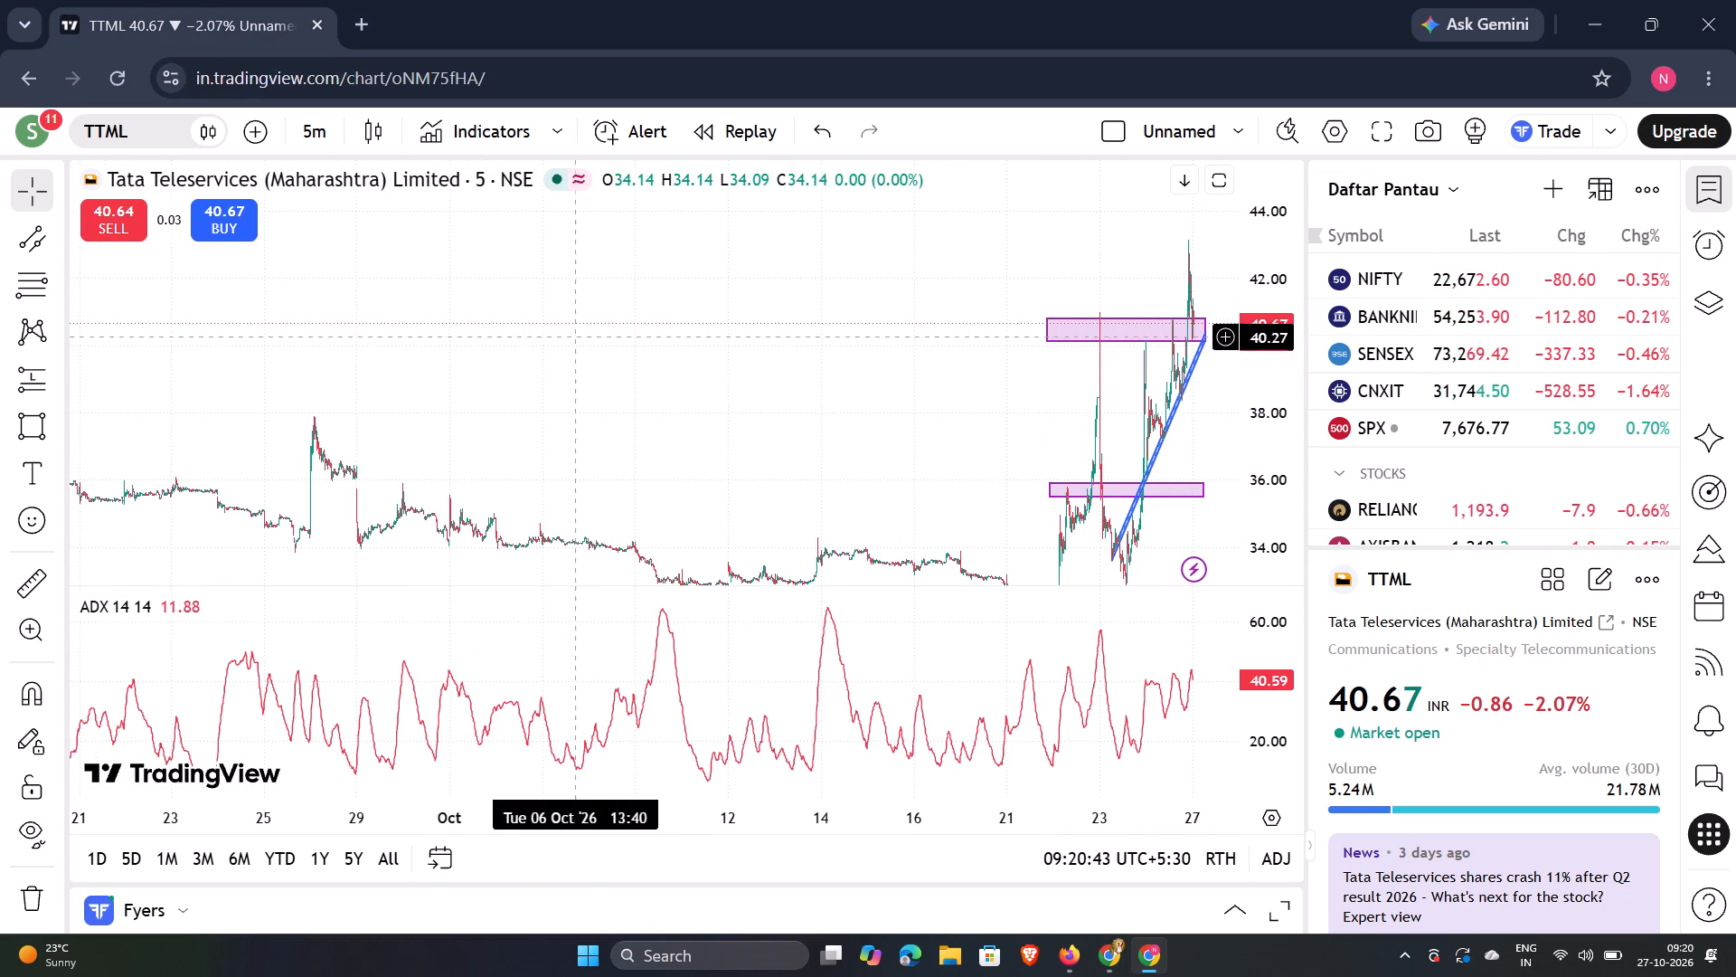
{"action": "scroll", "coordinate": [576, 333], "scroll_direction": "down", "scroll_amount": 4}
{"action": "left_click_drag", "start_coordinate": [581, 320], "coordinate": [826, 384]}
{"action": "left_click_drag", "start_coordinate": [720, 362], "coordinate": [743, 372]}
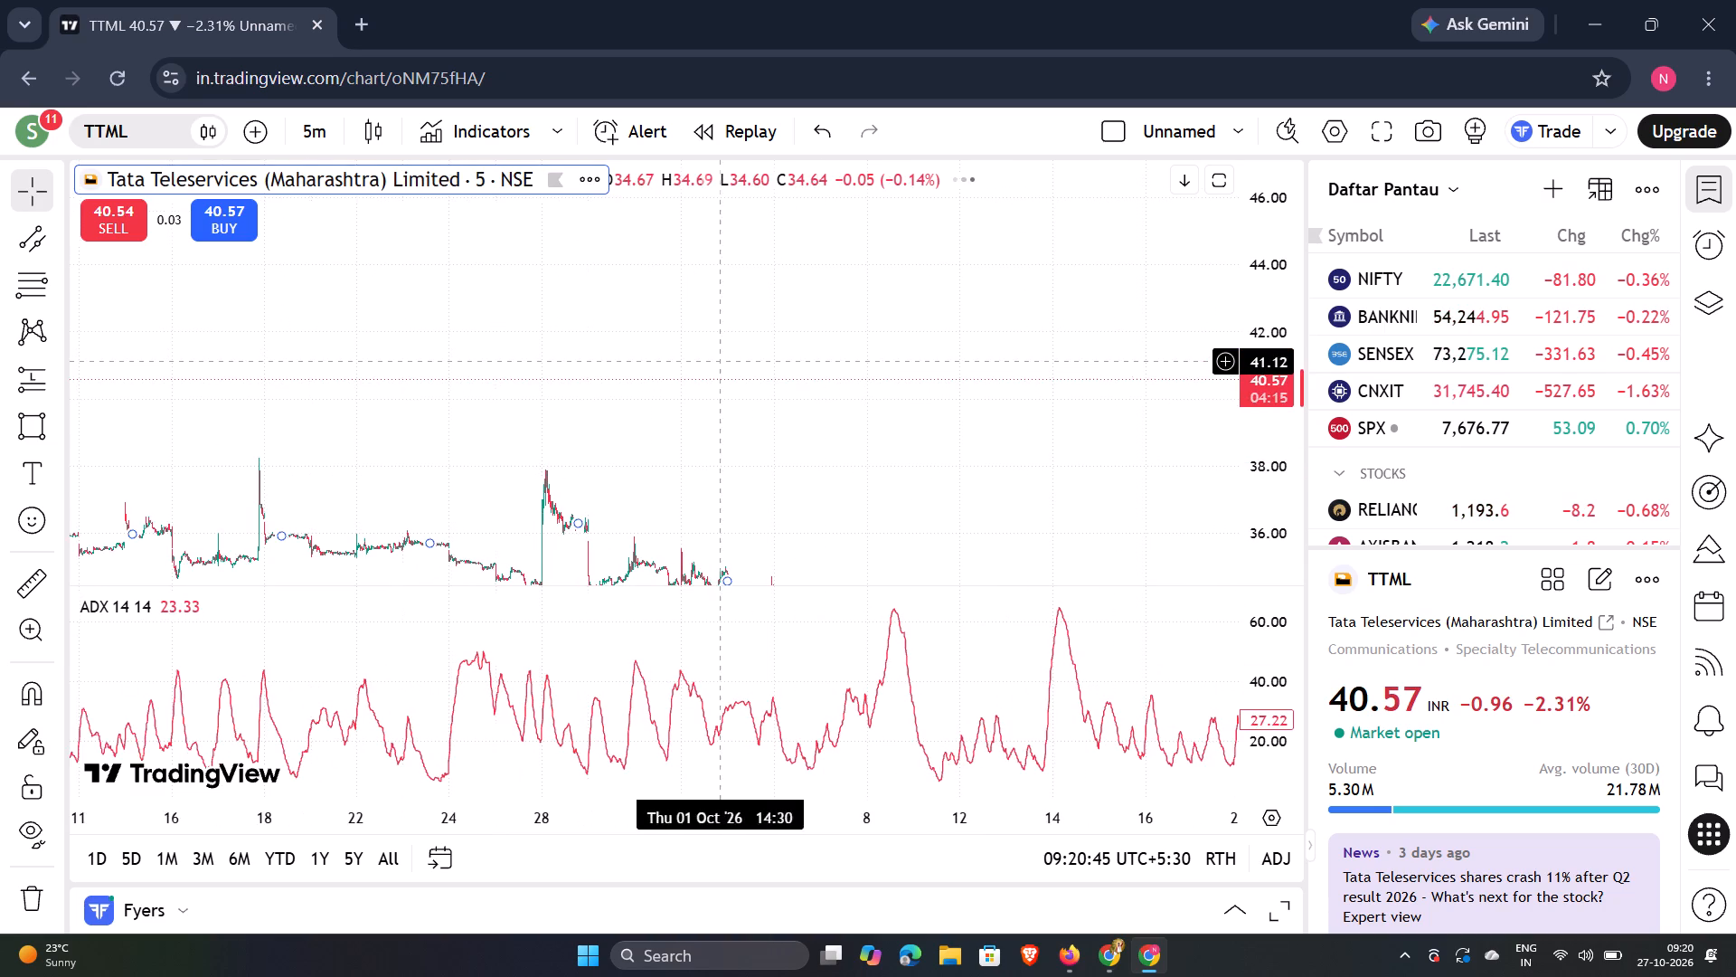
{"action": "left_click_drag", "start_coordinate": [743, 372], "coordinate": [381, 287]}
{"action": "right_click", "coordinate": [614, 352]}
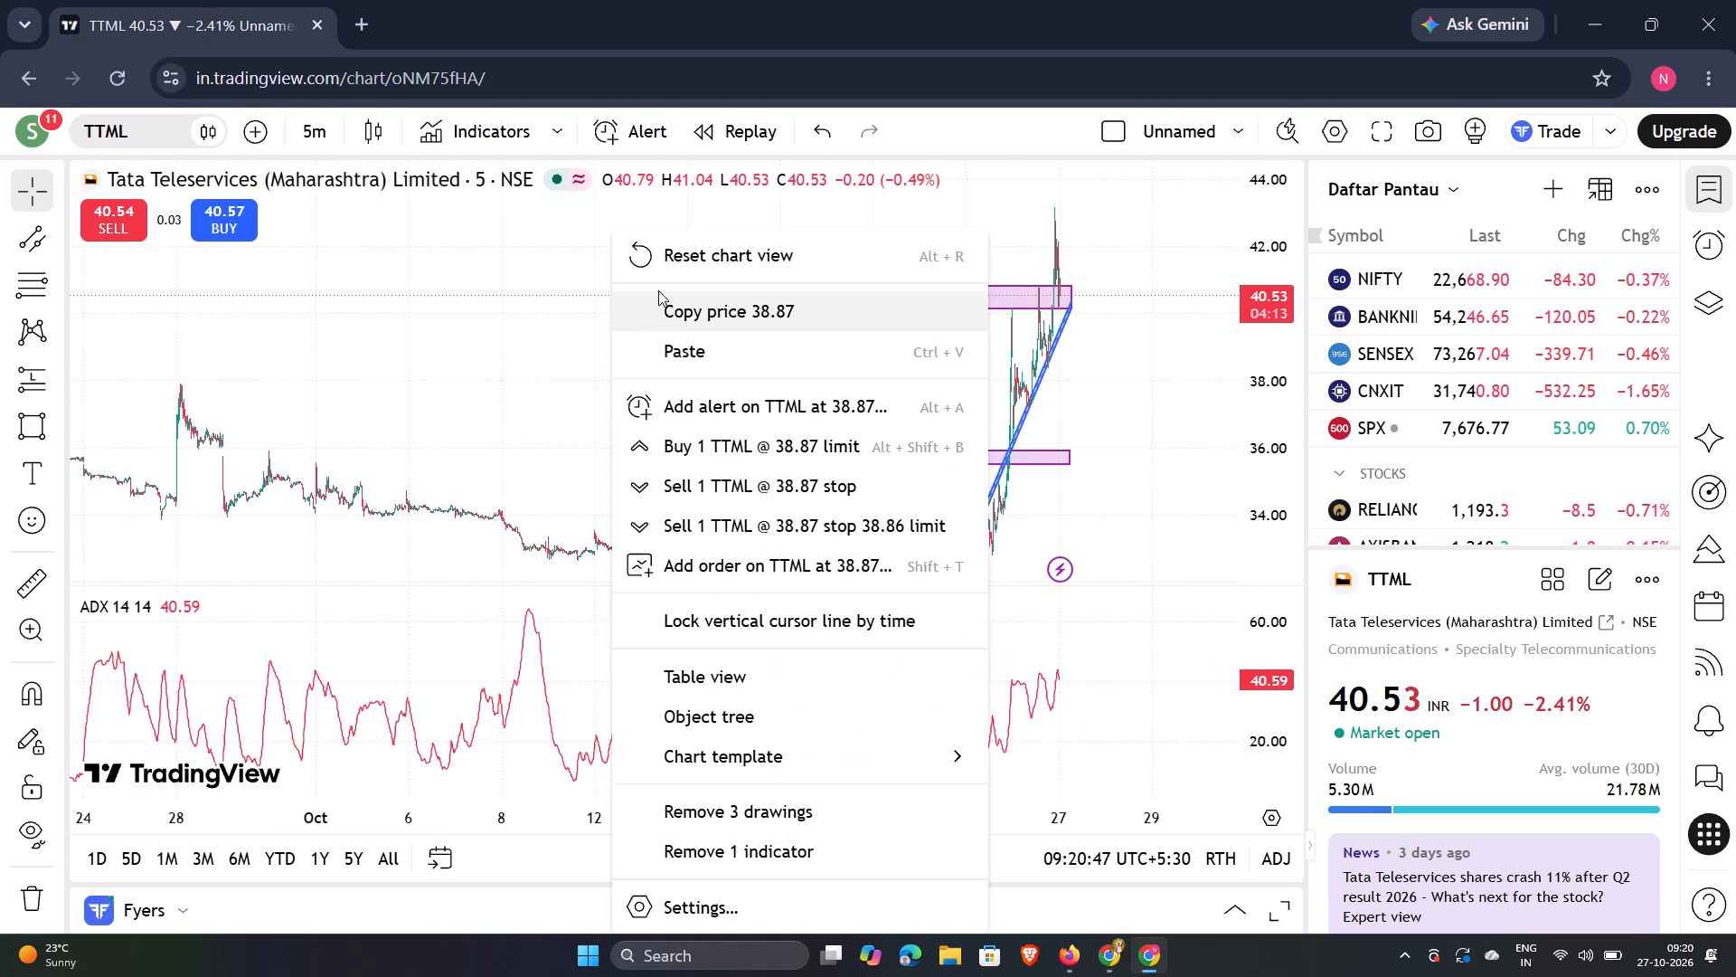
{"action": "left_click", "coordinate": [671, 263]}
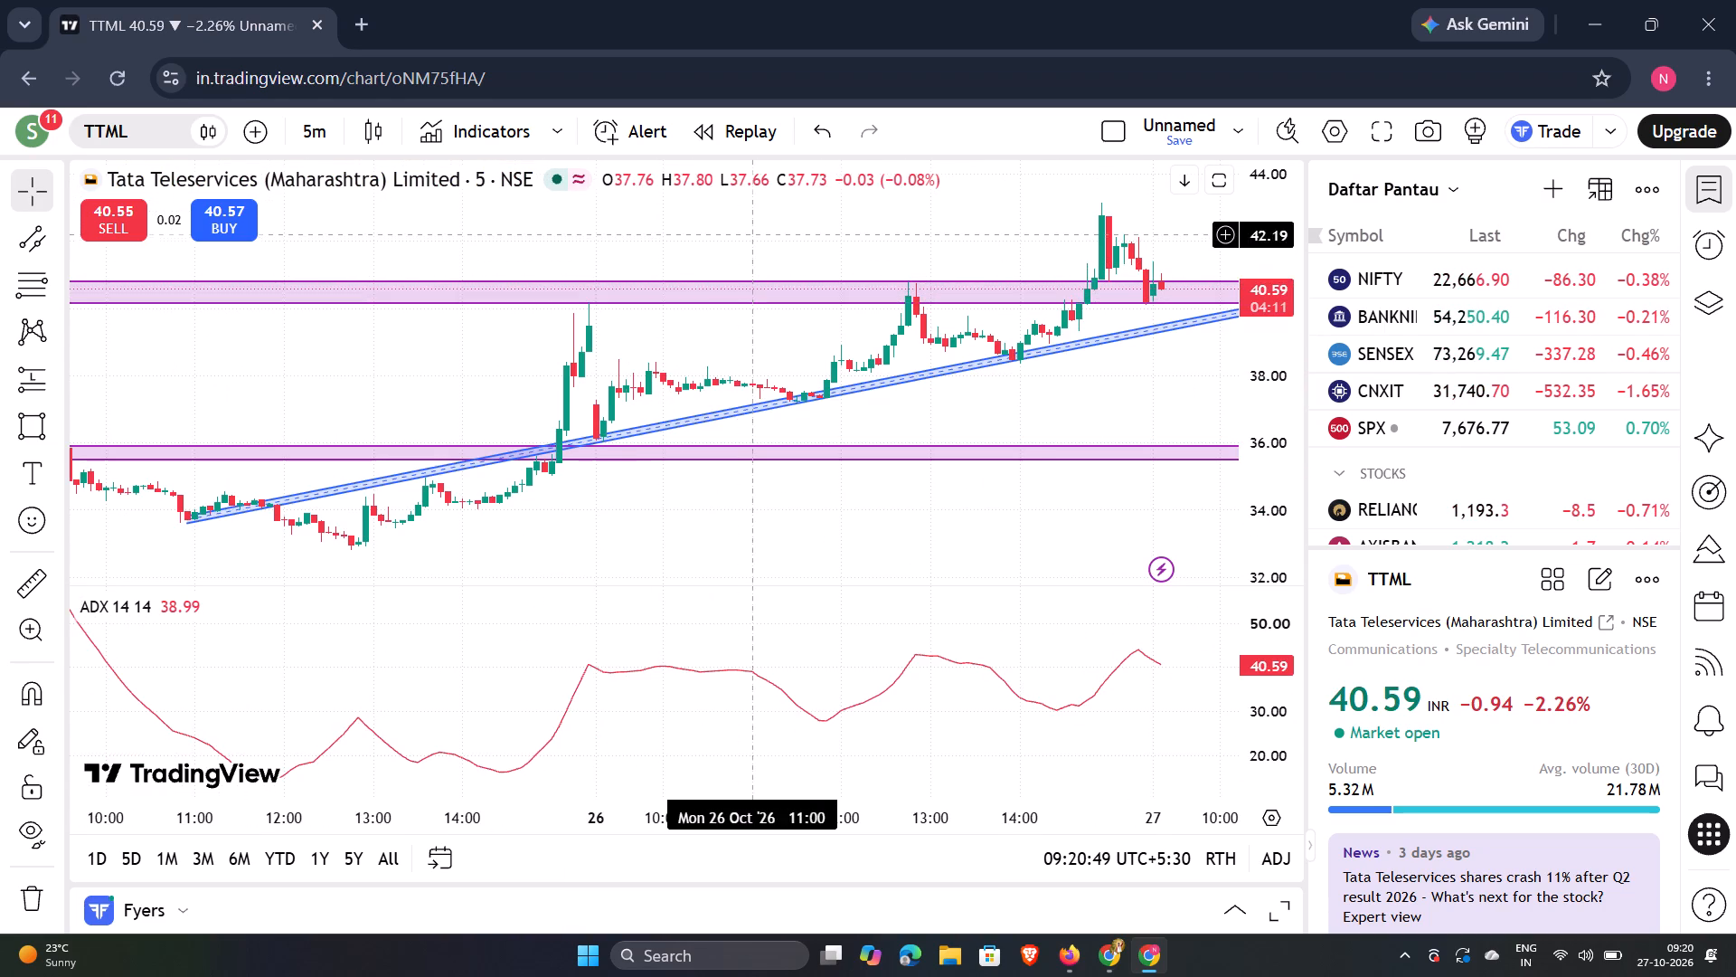
Frame TTML's candles from 23 to 27 Oct and maximize the price pane so the ADX pane is hidden.
{"action": "left_click_drag", "start_coordinate": [755, 235], "coordinate": [702, 270]}
{"action": "scroll", "coordinate": [697, 266], "scroll_direction": "down", "scroll_amount": 4}
{"action": "left_click_drag", "start_coordinate": [705, 233], "coordinate": [708, 234]}
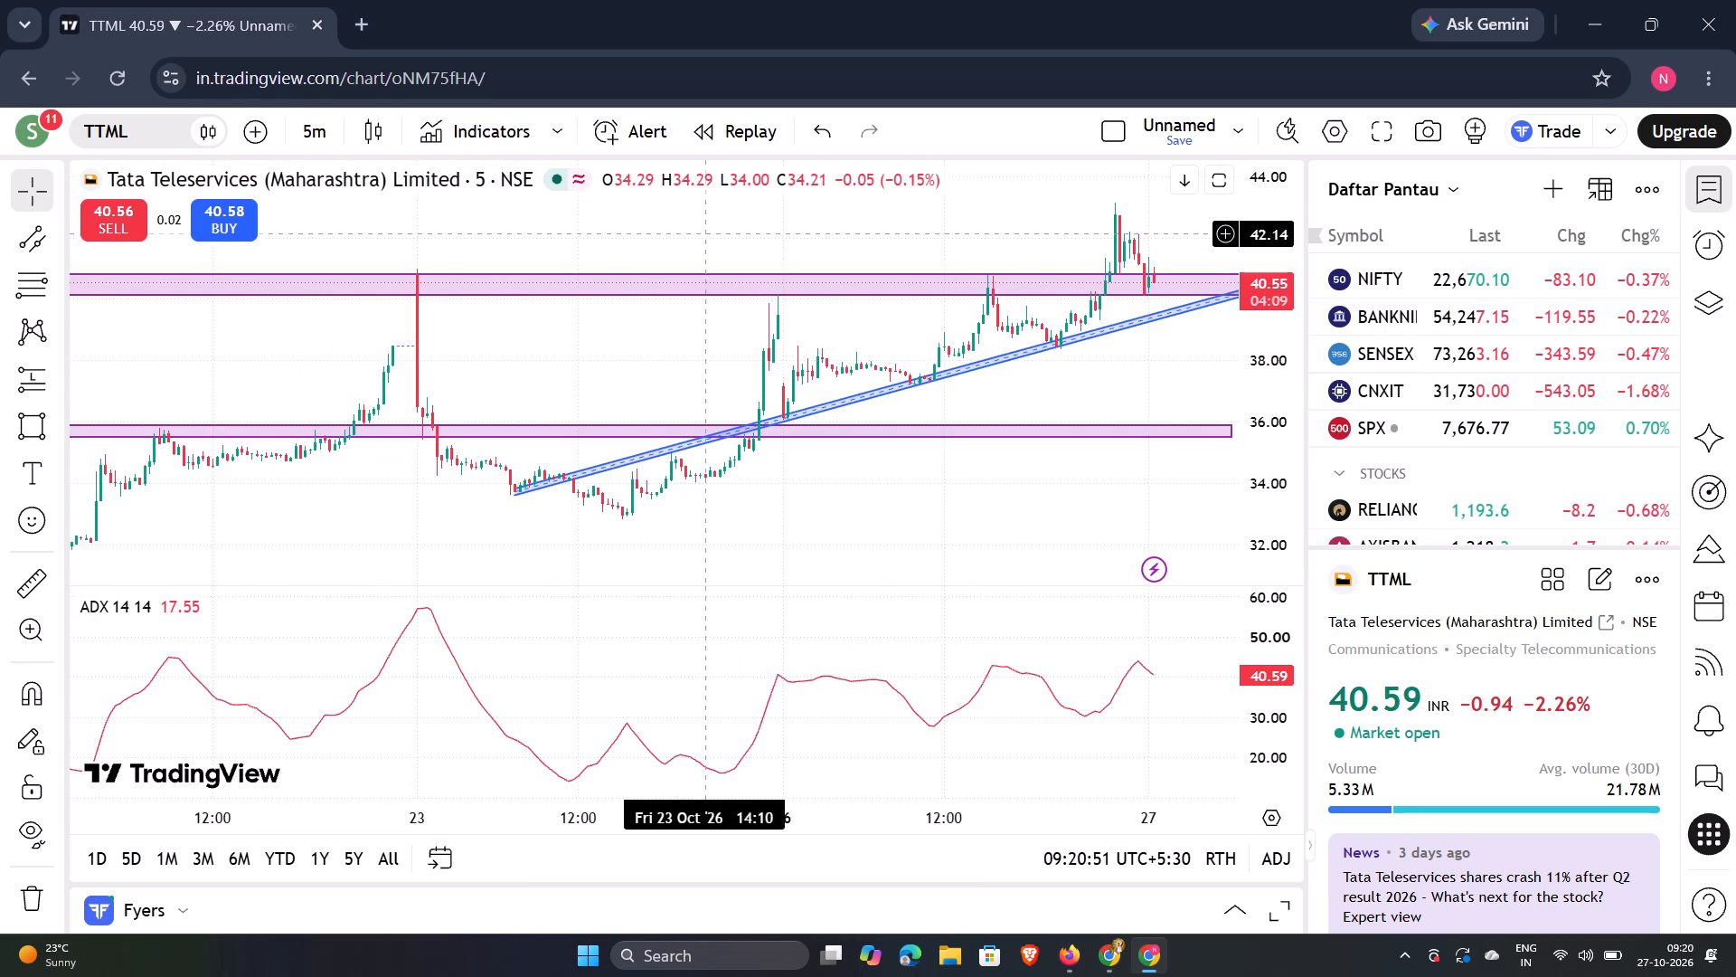
{"action": "left_click_drag", "start_coordinate": [708, 234], "coordinate": [517, 258]}
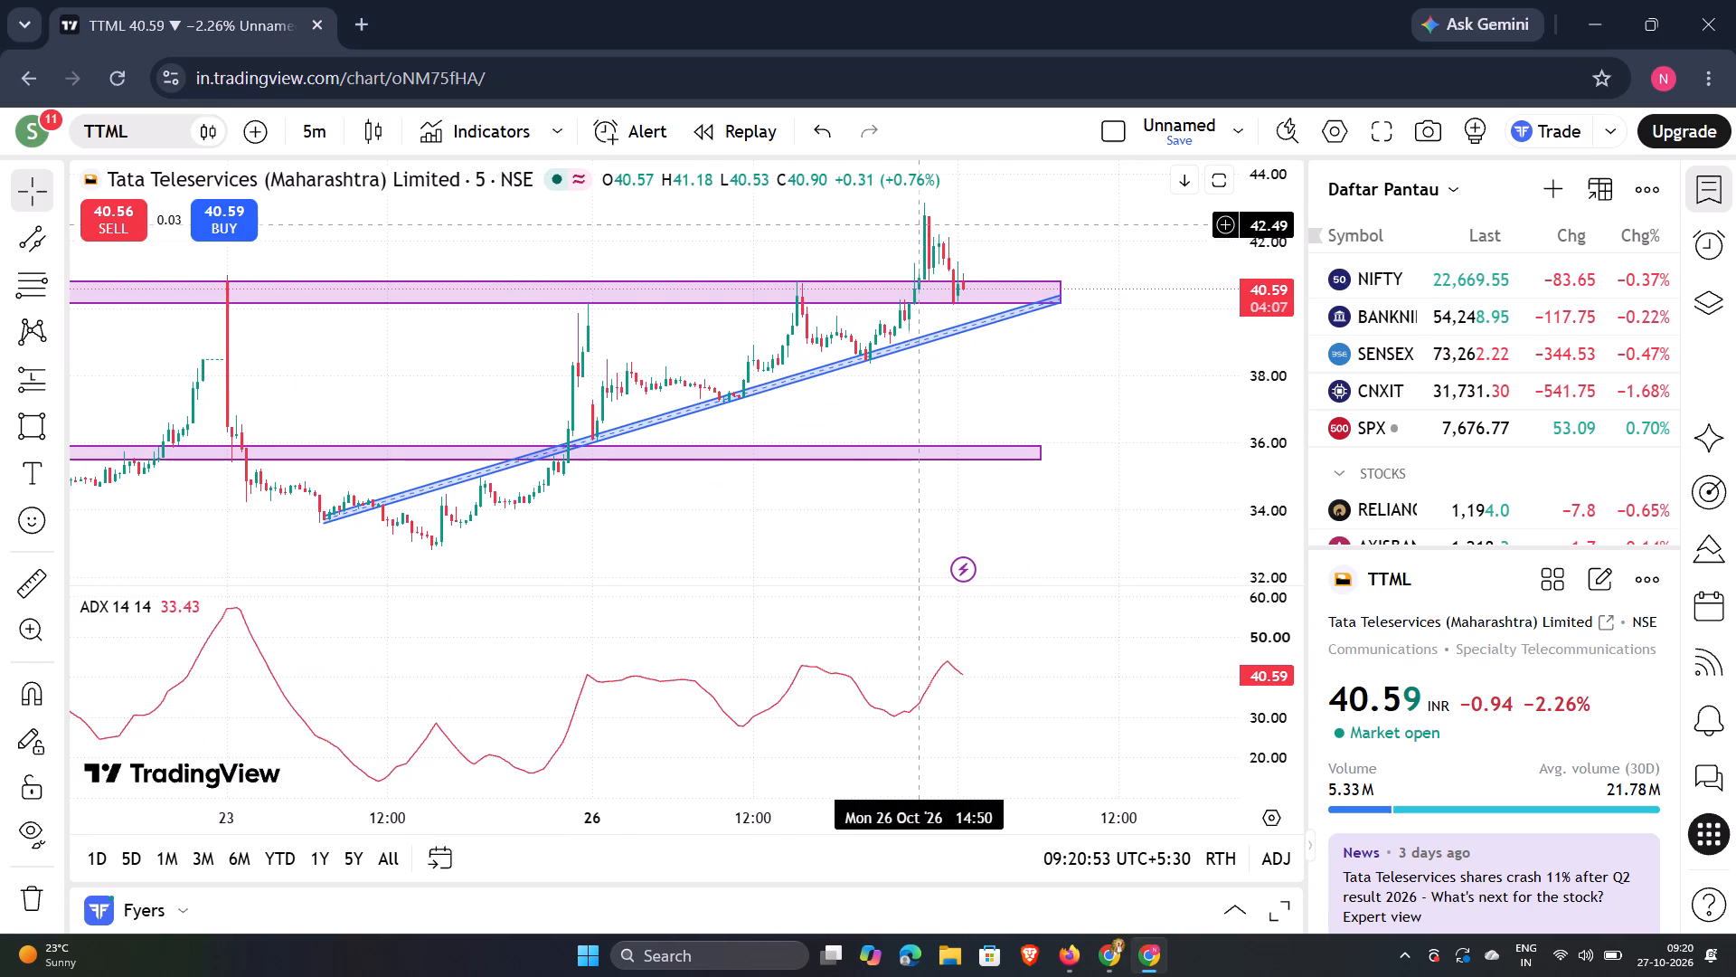
{"action": "left_click_drag", "start_coordinate": [991, 207], "coordinate": [1014, 228]}
{"action": "double_click", "coordinate": [1014, 228]}
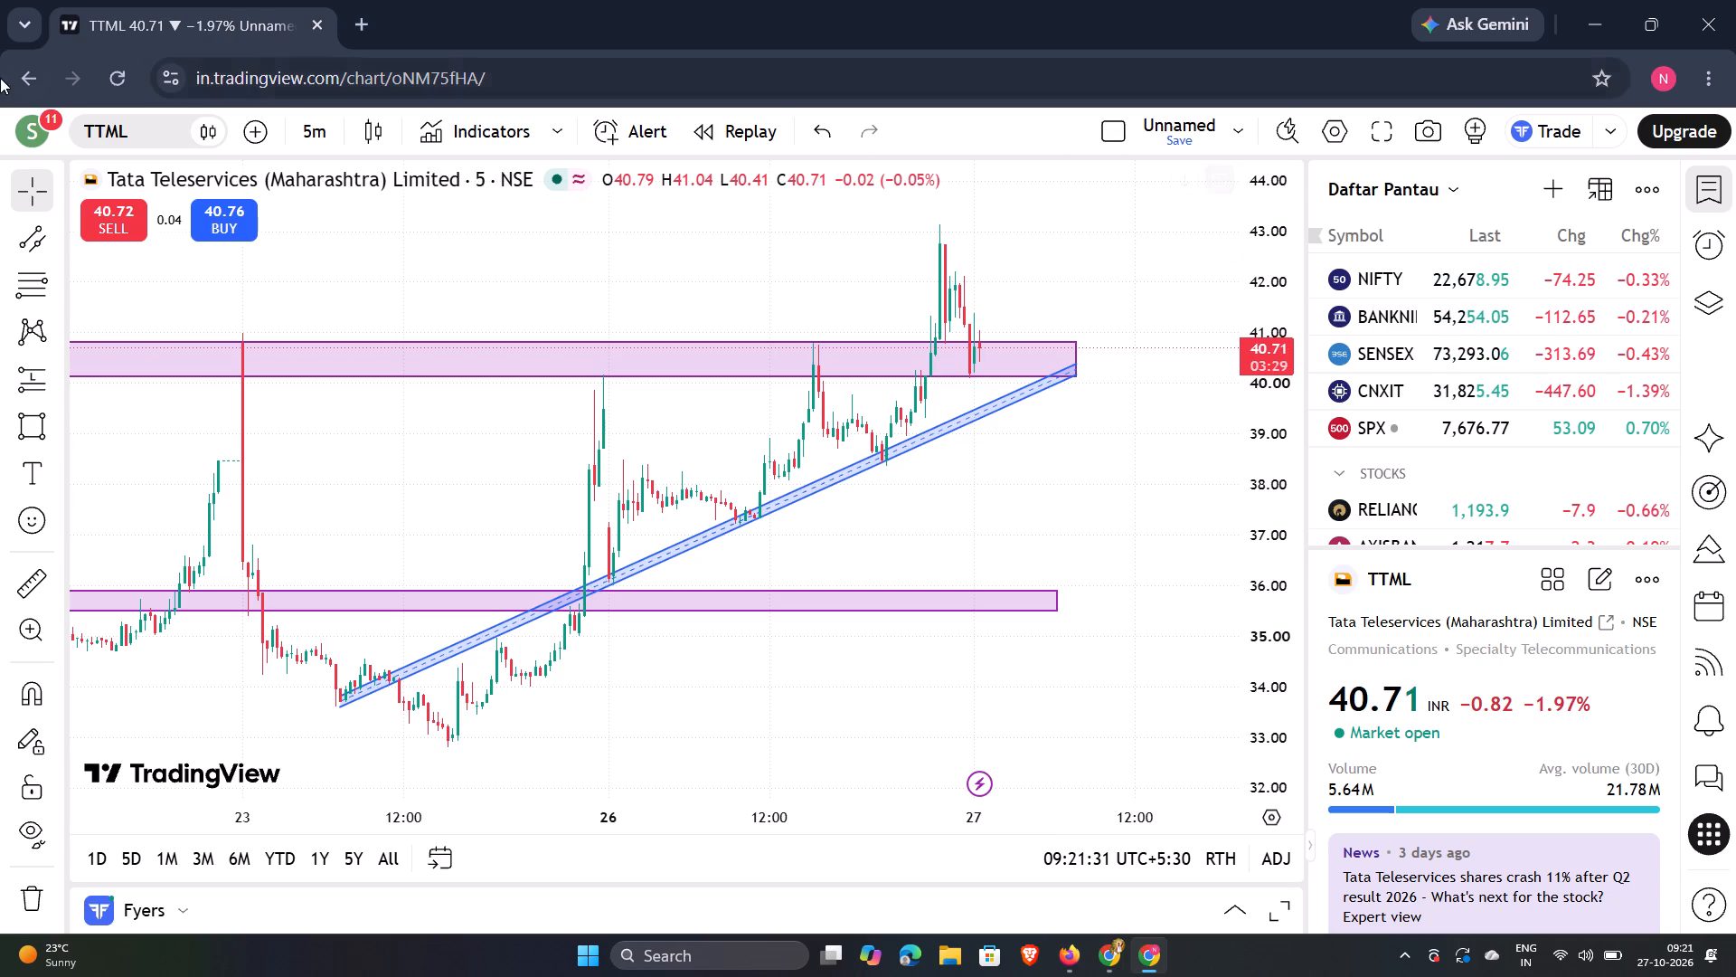
Search the stock symbols for APO and switch the chart to APOLLO on NSE.
{"action": "left_click", "coordinate": [146, 130]}
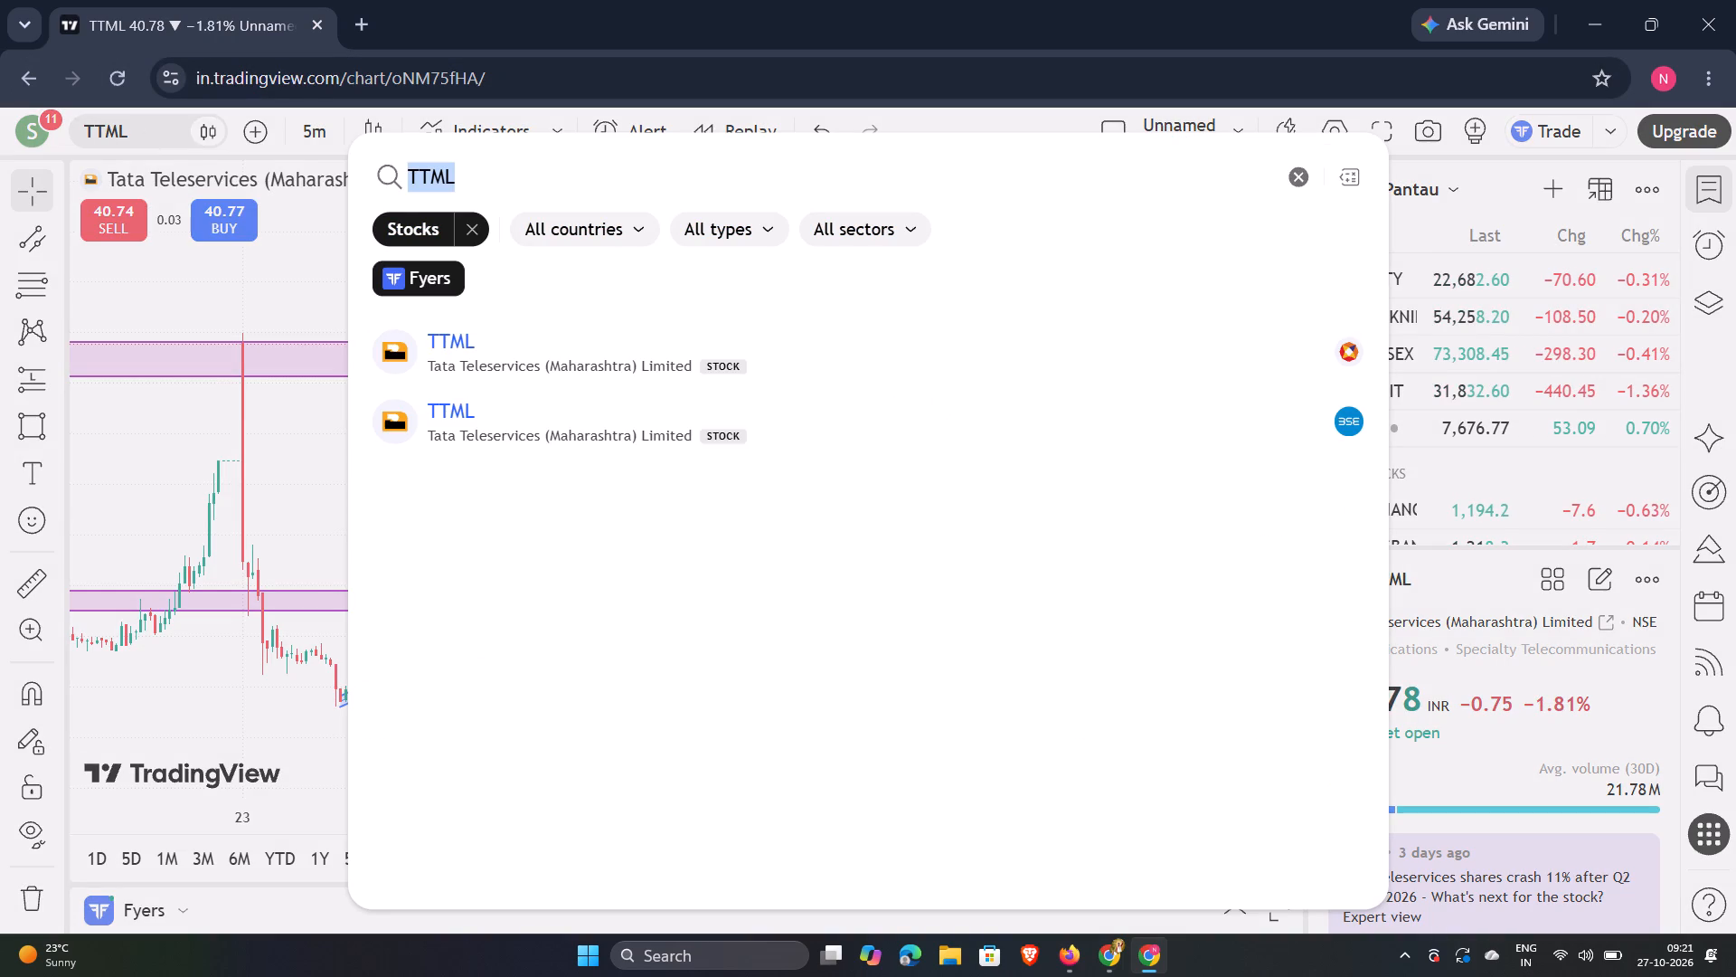
{"action": "left_click", "coordinate": [1299, 190]}
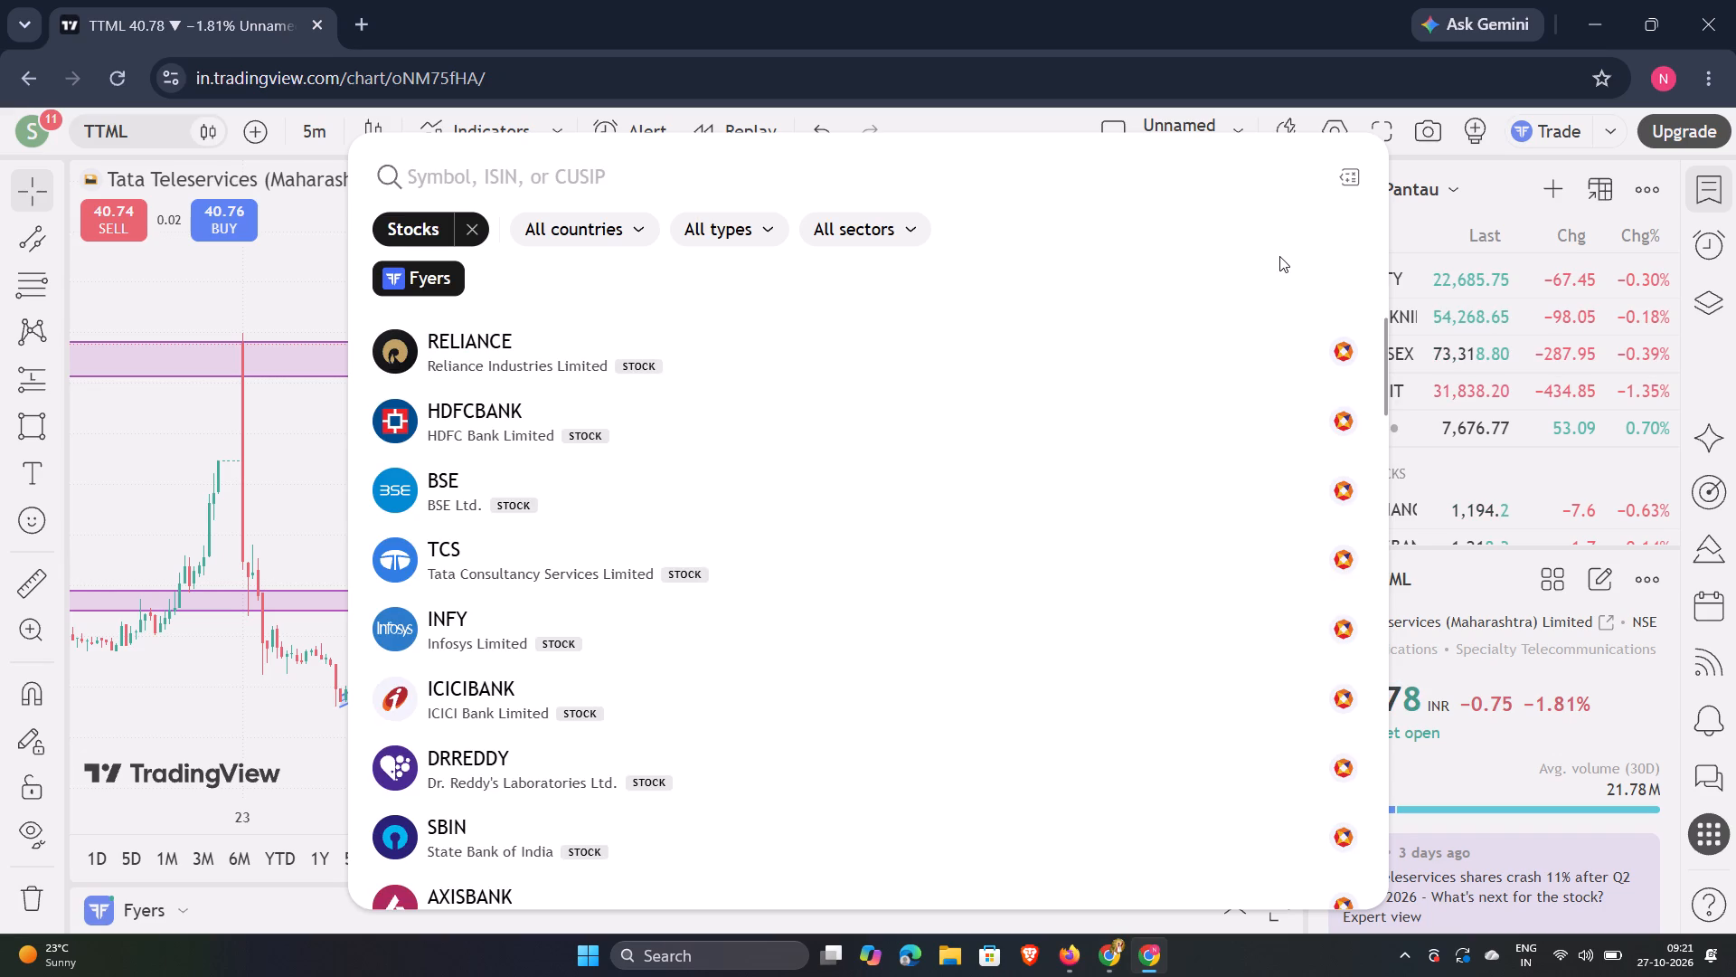
{"action": "type", "text": "APO"}
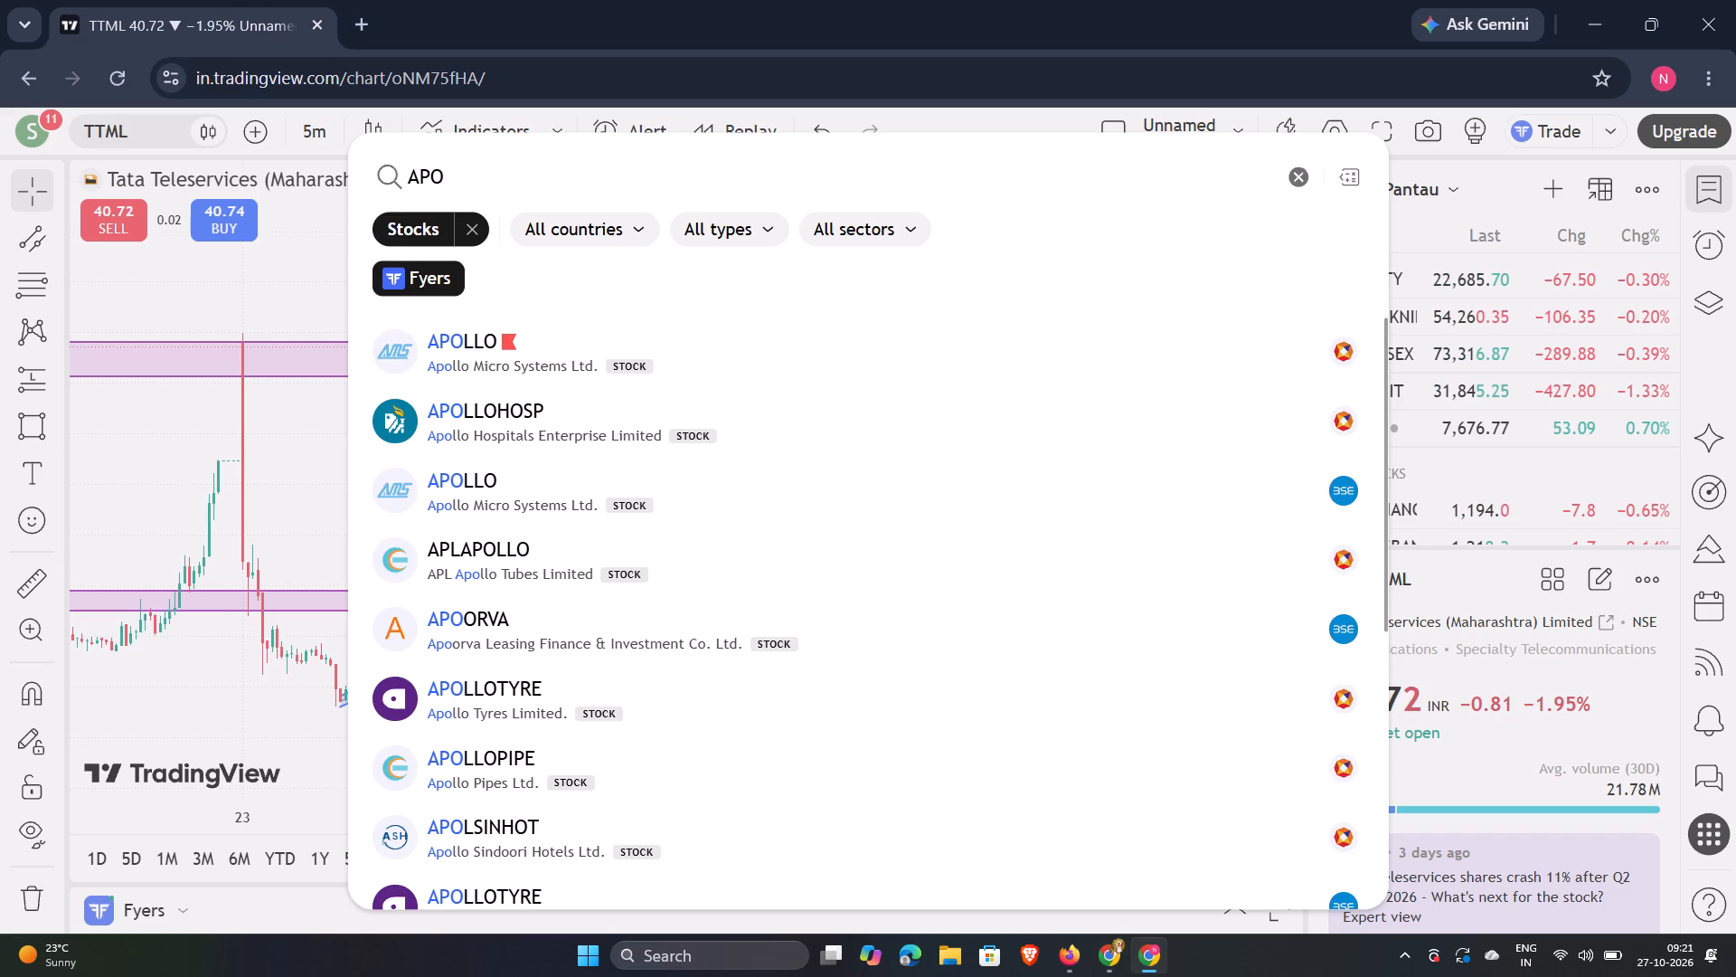
{"action": "left_click", "coordinate": [712, 365]}
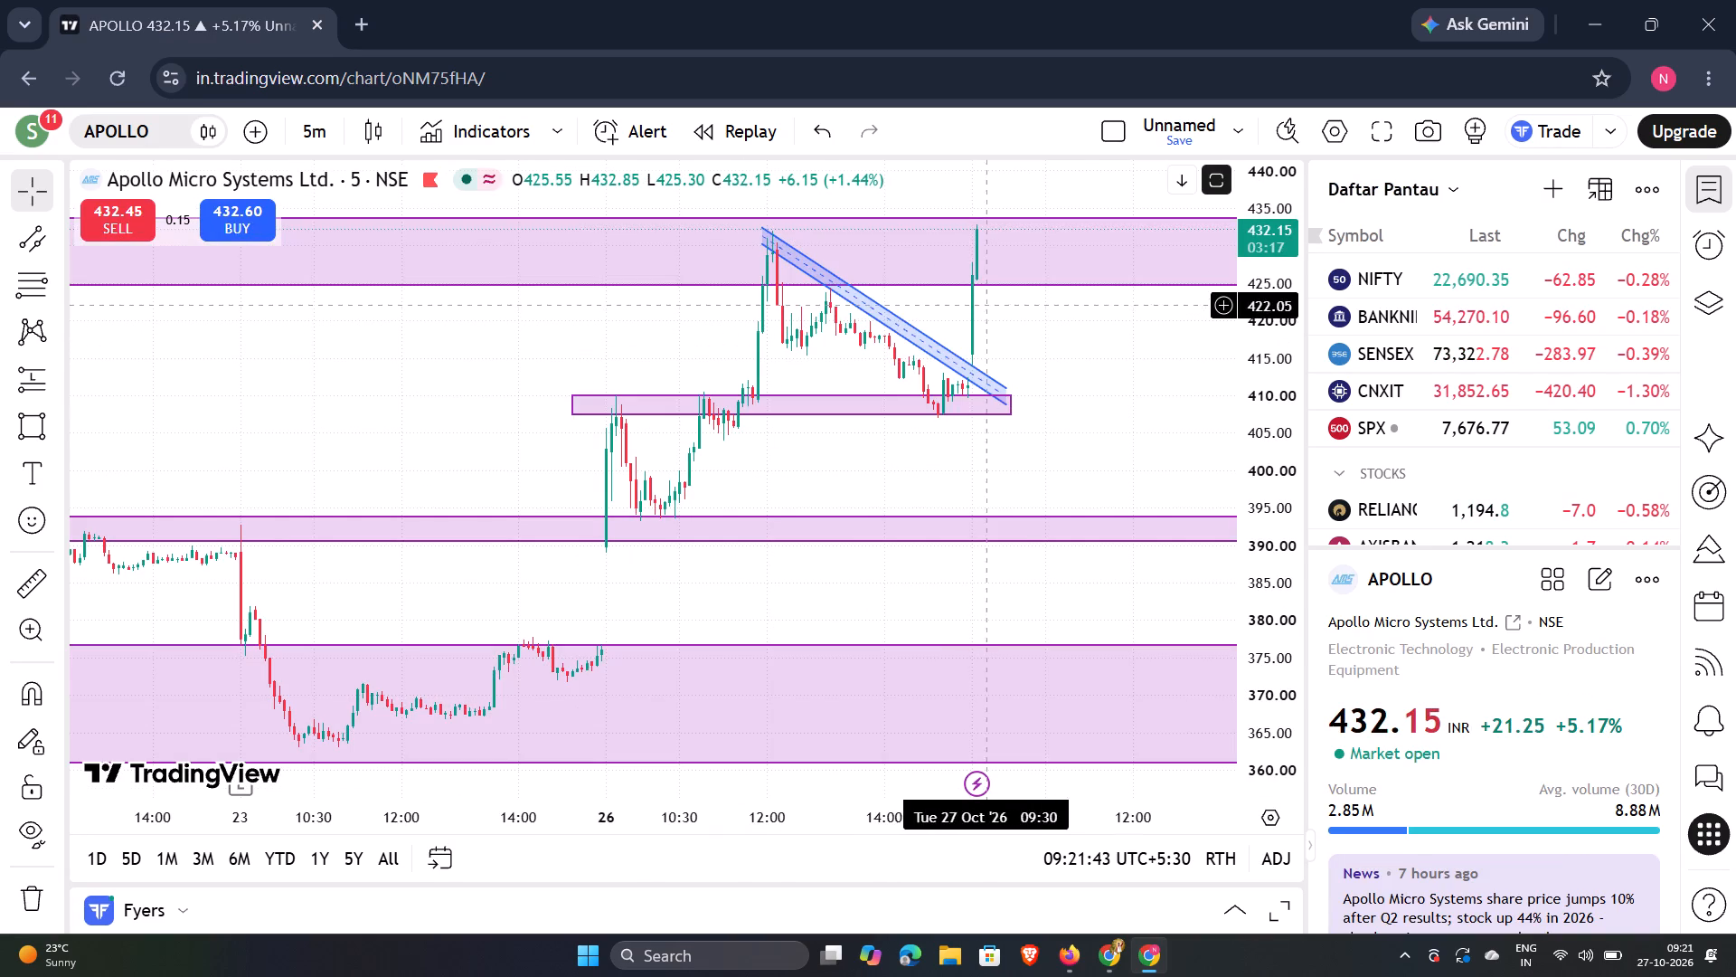
Reset the APOLLO chart view and examine the latest candles against the descending channel and the upper price zone.
{"action": "right_click", "coordinate": [1027, 333]}
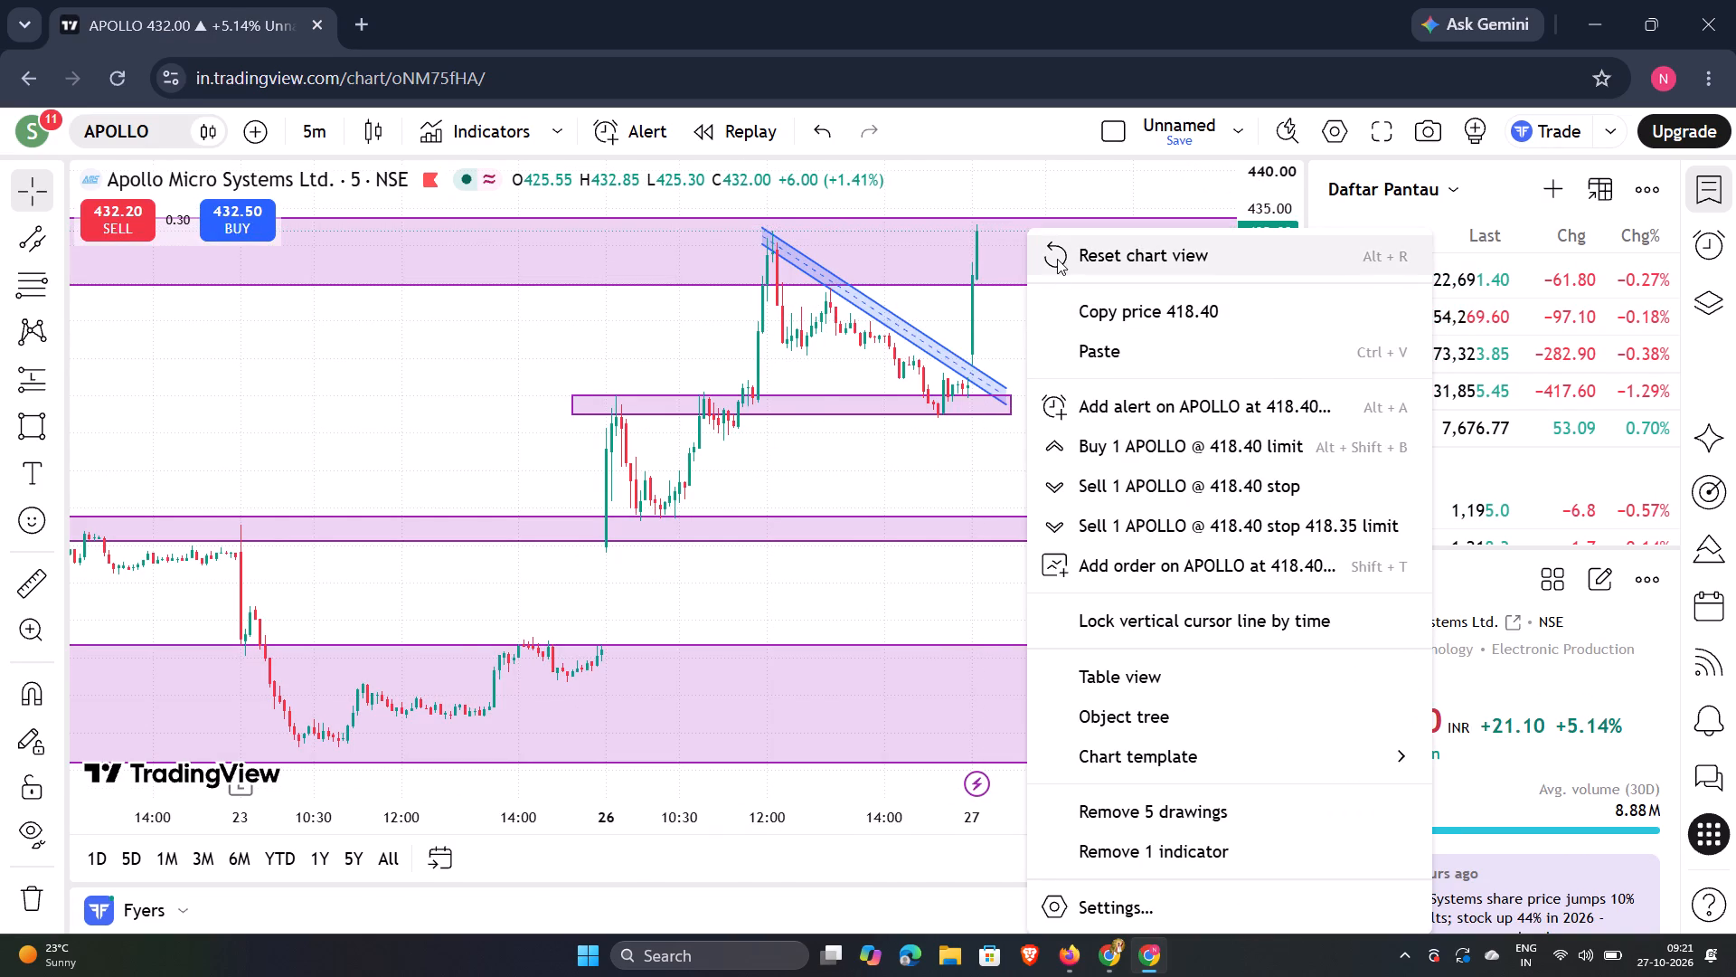
{"action": "left_click", "coordinate": [1057, 259]}
{"action": "left_click_drag", "start_coordinate": [595, 322], "coordinate": [322, 345]}
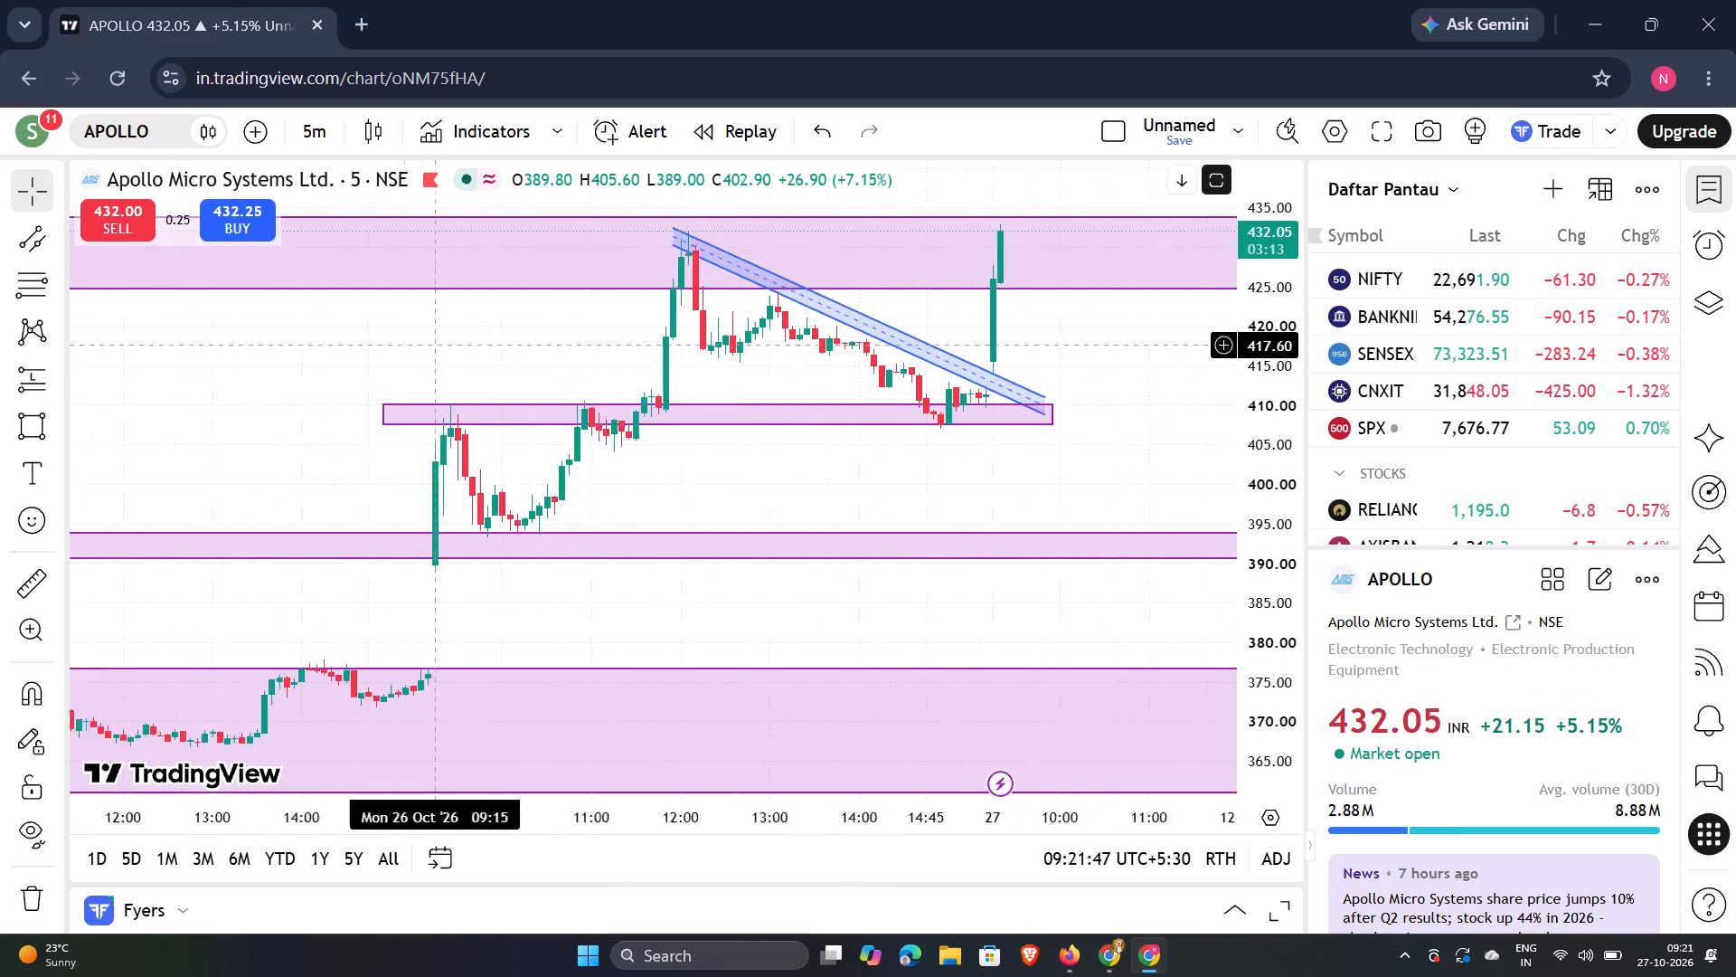
{"action": "left_click_drag", "start_coordinate": [322, 345], "coordinate": [316, 345]}
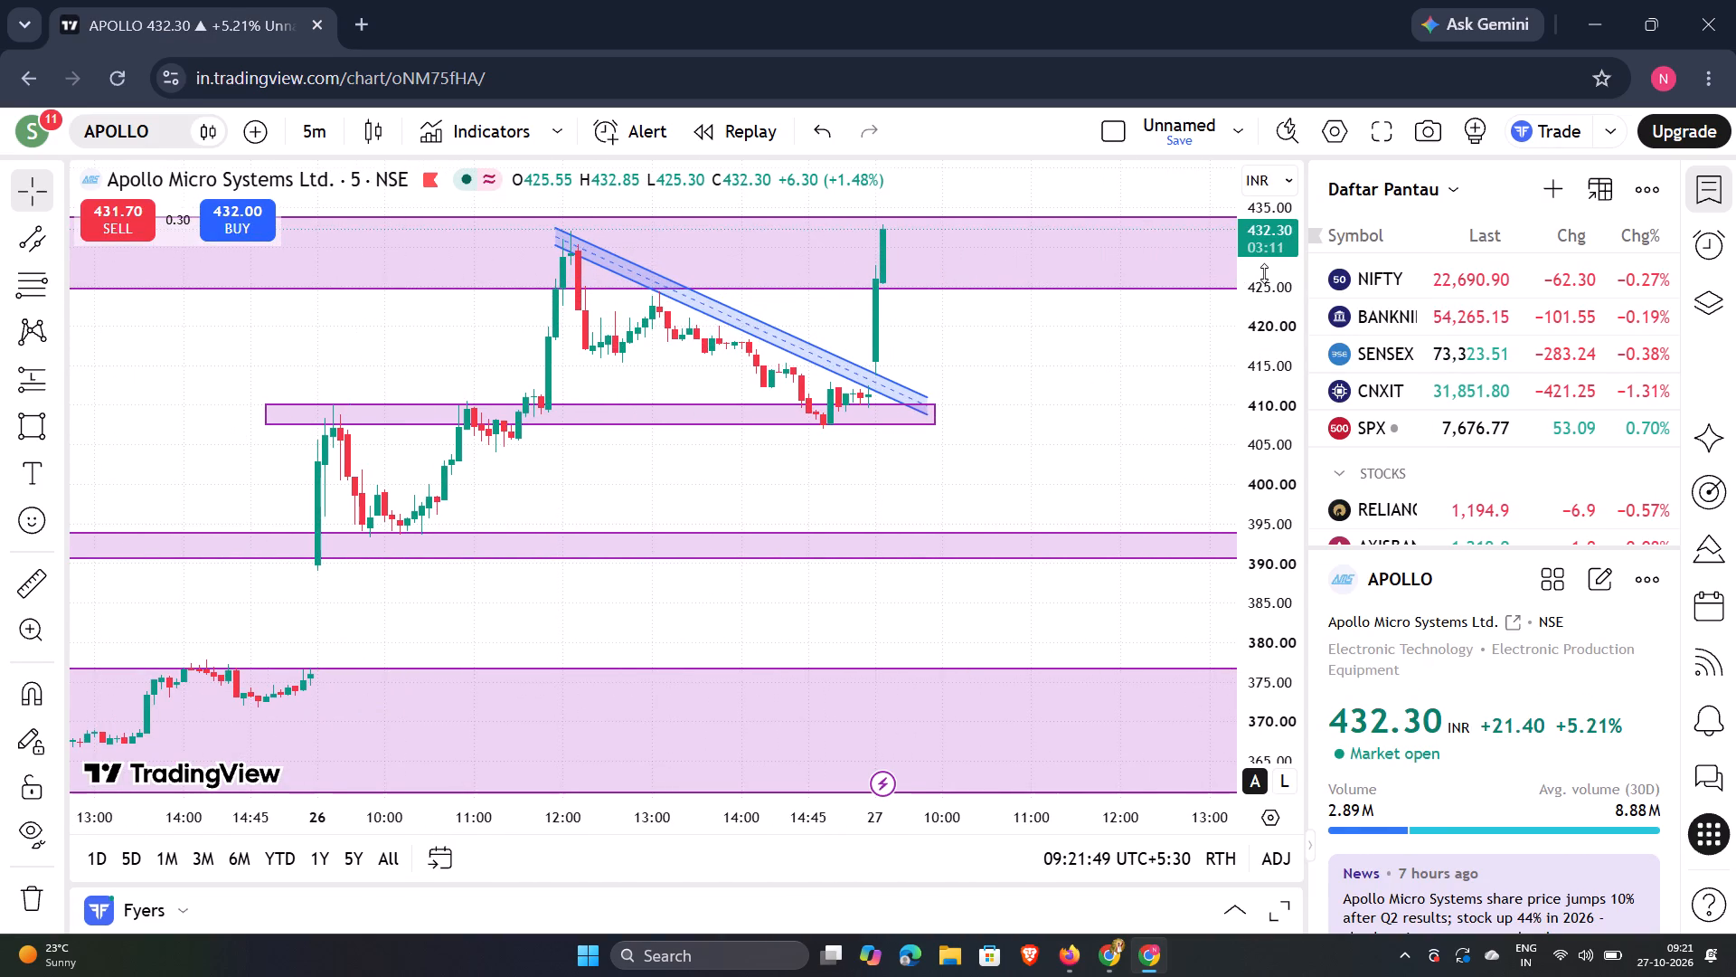
{"action": "scroll", "coordinate": [1264, 272], "scroll_direction": "down", "scroll_amount": 10}
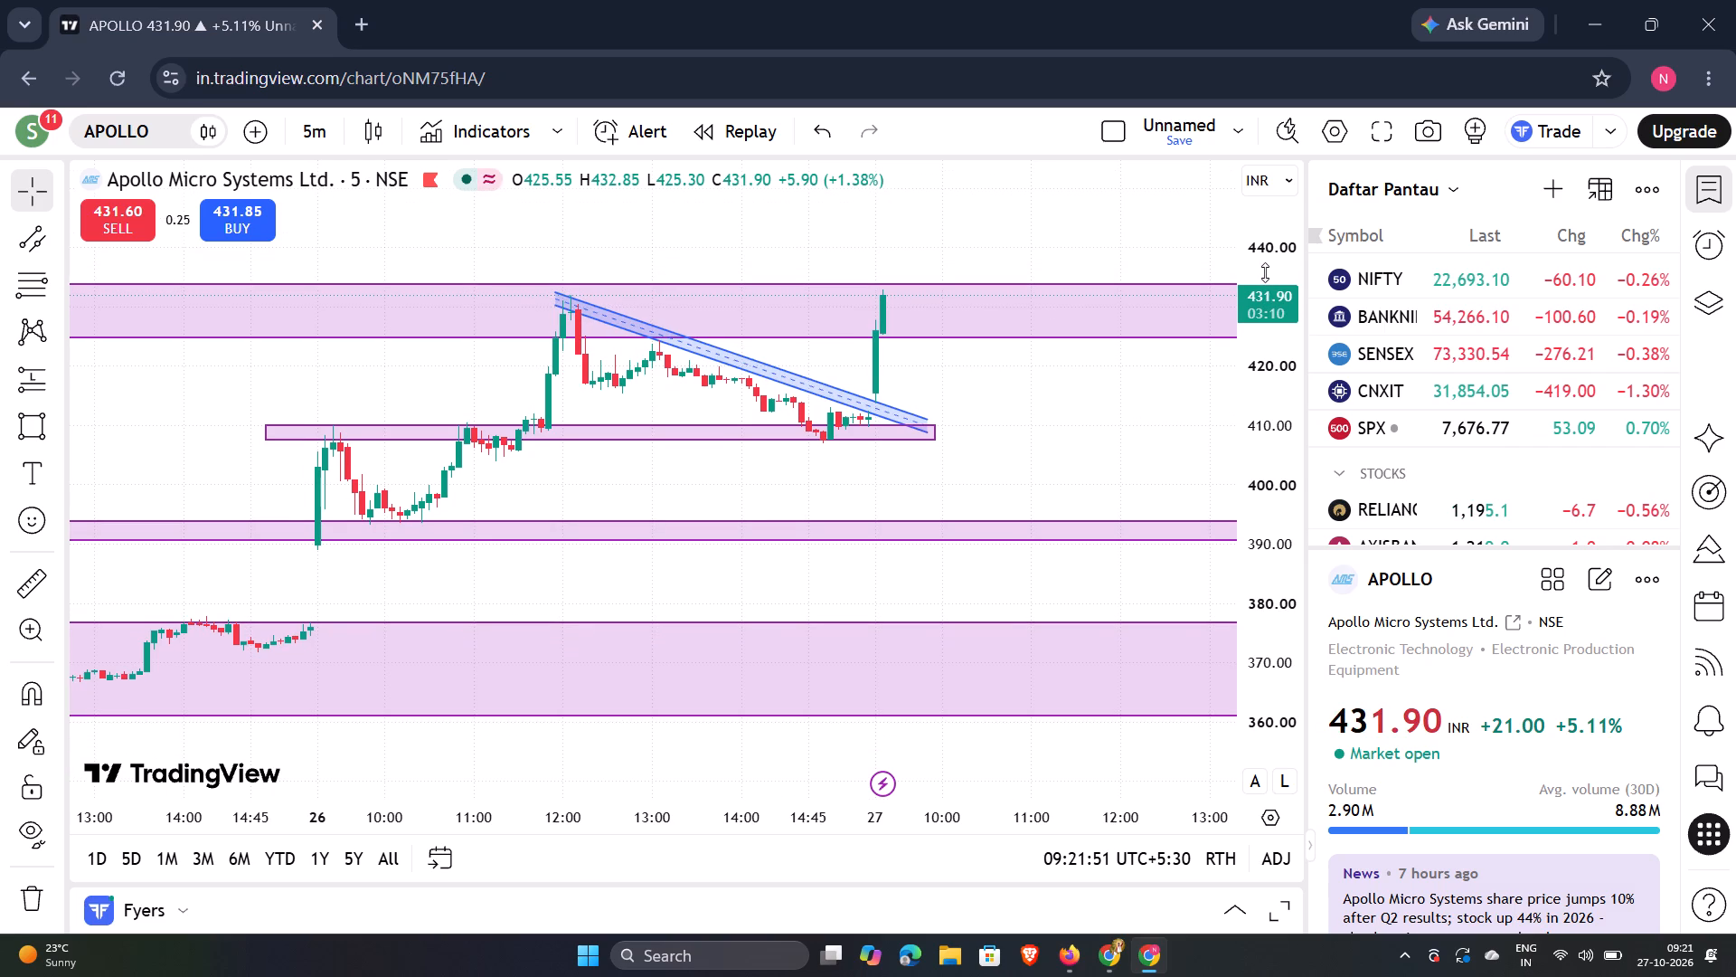
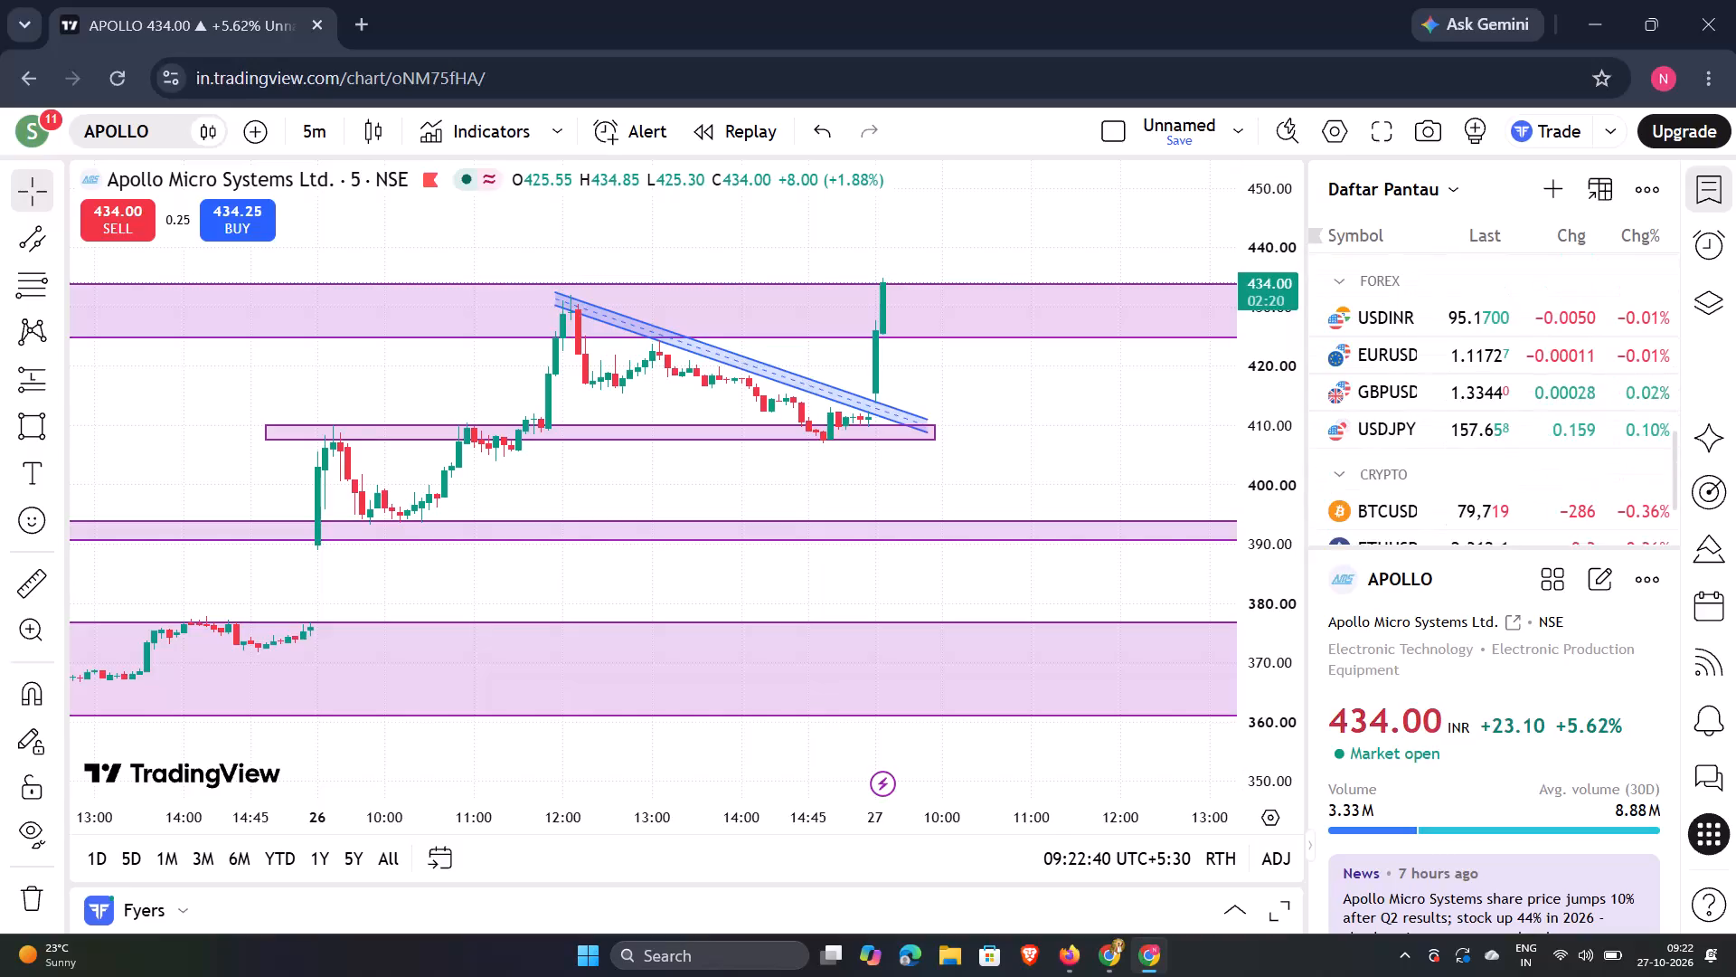
Examine APOLLO's 26 and 27 Oct candles against the descending channel and the upper price zone.
{"action": "scroll", "coordinate": [1011, 304], "scroll_direction": "down", "scroll_amount": 7}
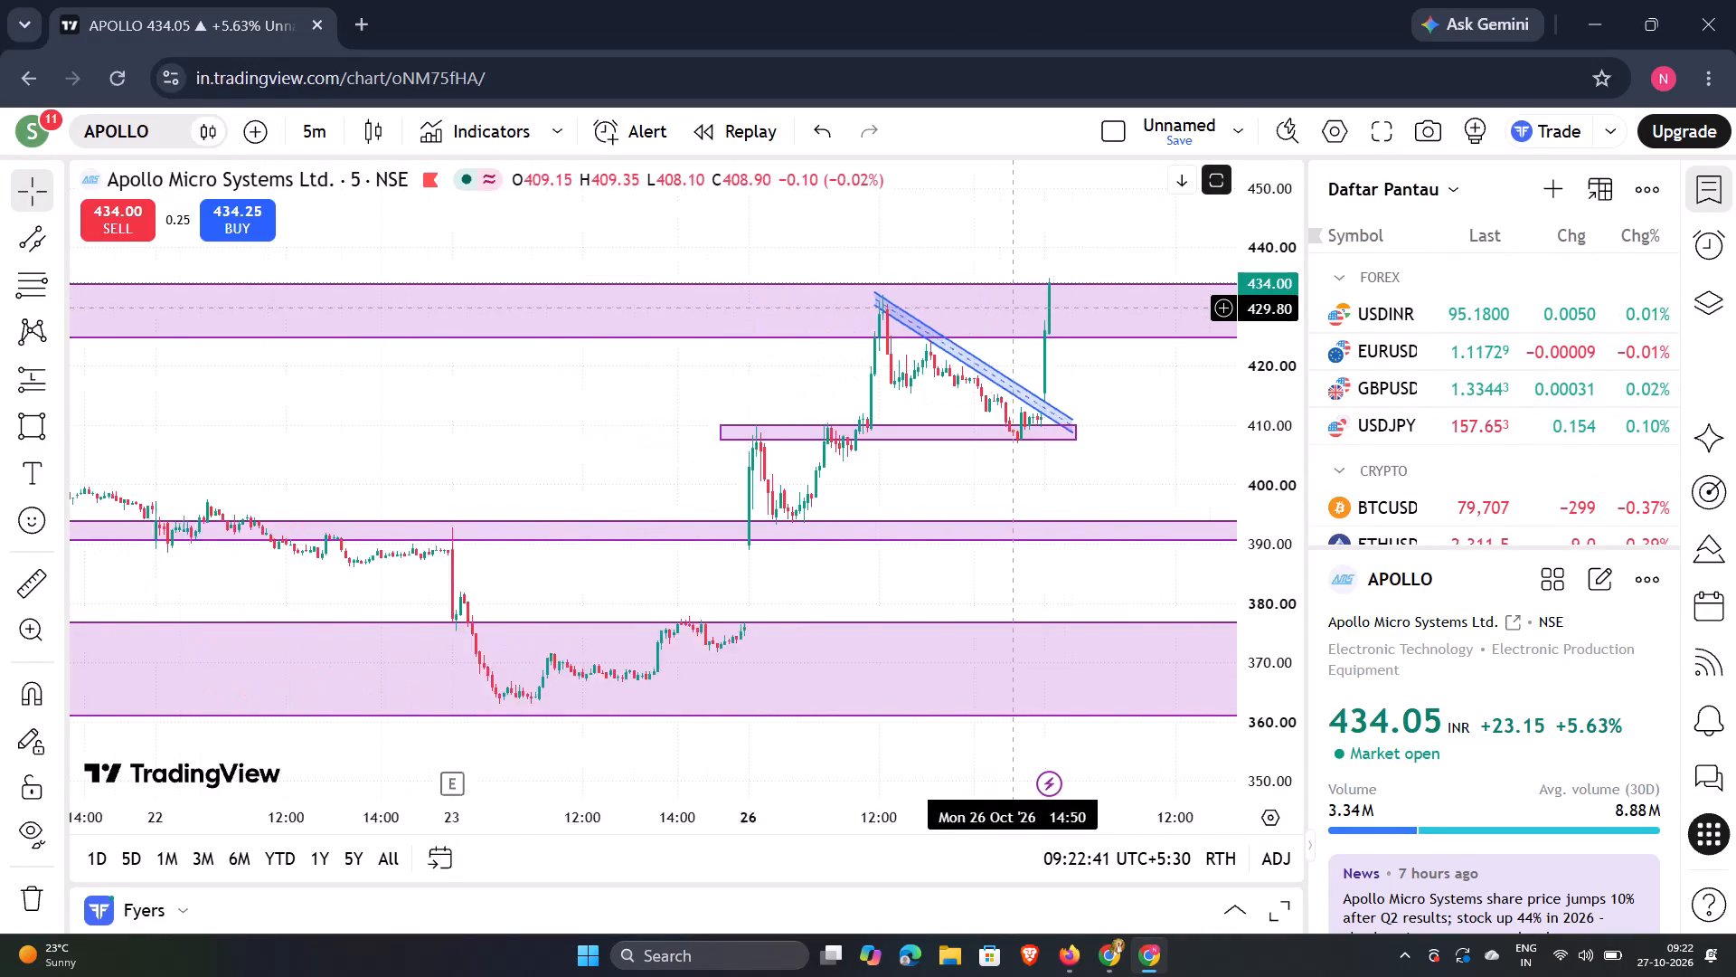
{"action": "left_click_drag", "start_coordinate": [1000, 248], "coordinate": [845, 291]}
{"action": "left_click", "coordinate": [845, 291]}
{"action": "left_click_drag", "start_coordinate": [1056, 239], "coordinate": [953, 312]}
{"action": "right_click_drag", "start_coordinate": [983, 264], "coordinate": [978, 276]}
{"action": "left_click", "coordinate": [1034, 262]}
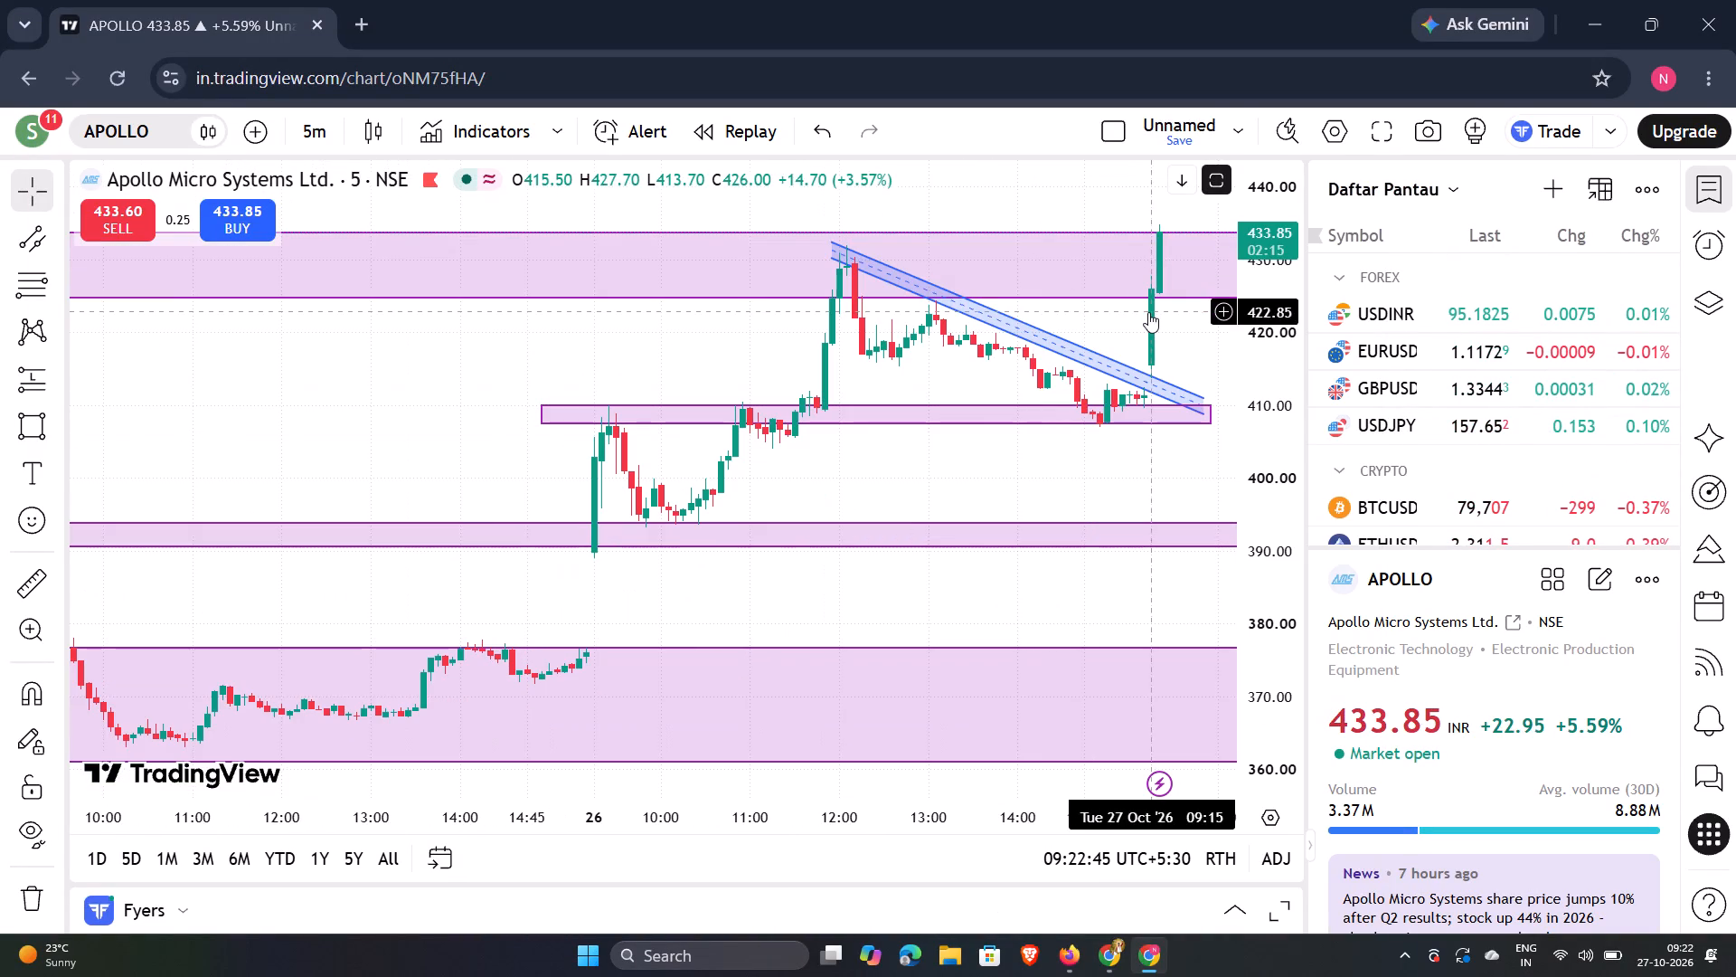
{"action": "left_click_drag", "start_coordinate": [1090, 224], "coordinate": [844, 324]}
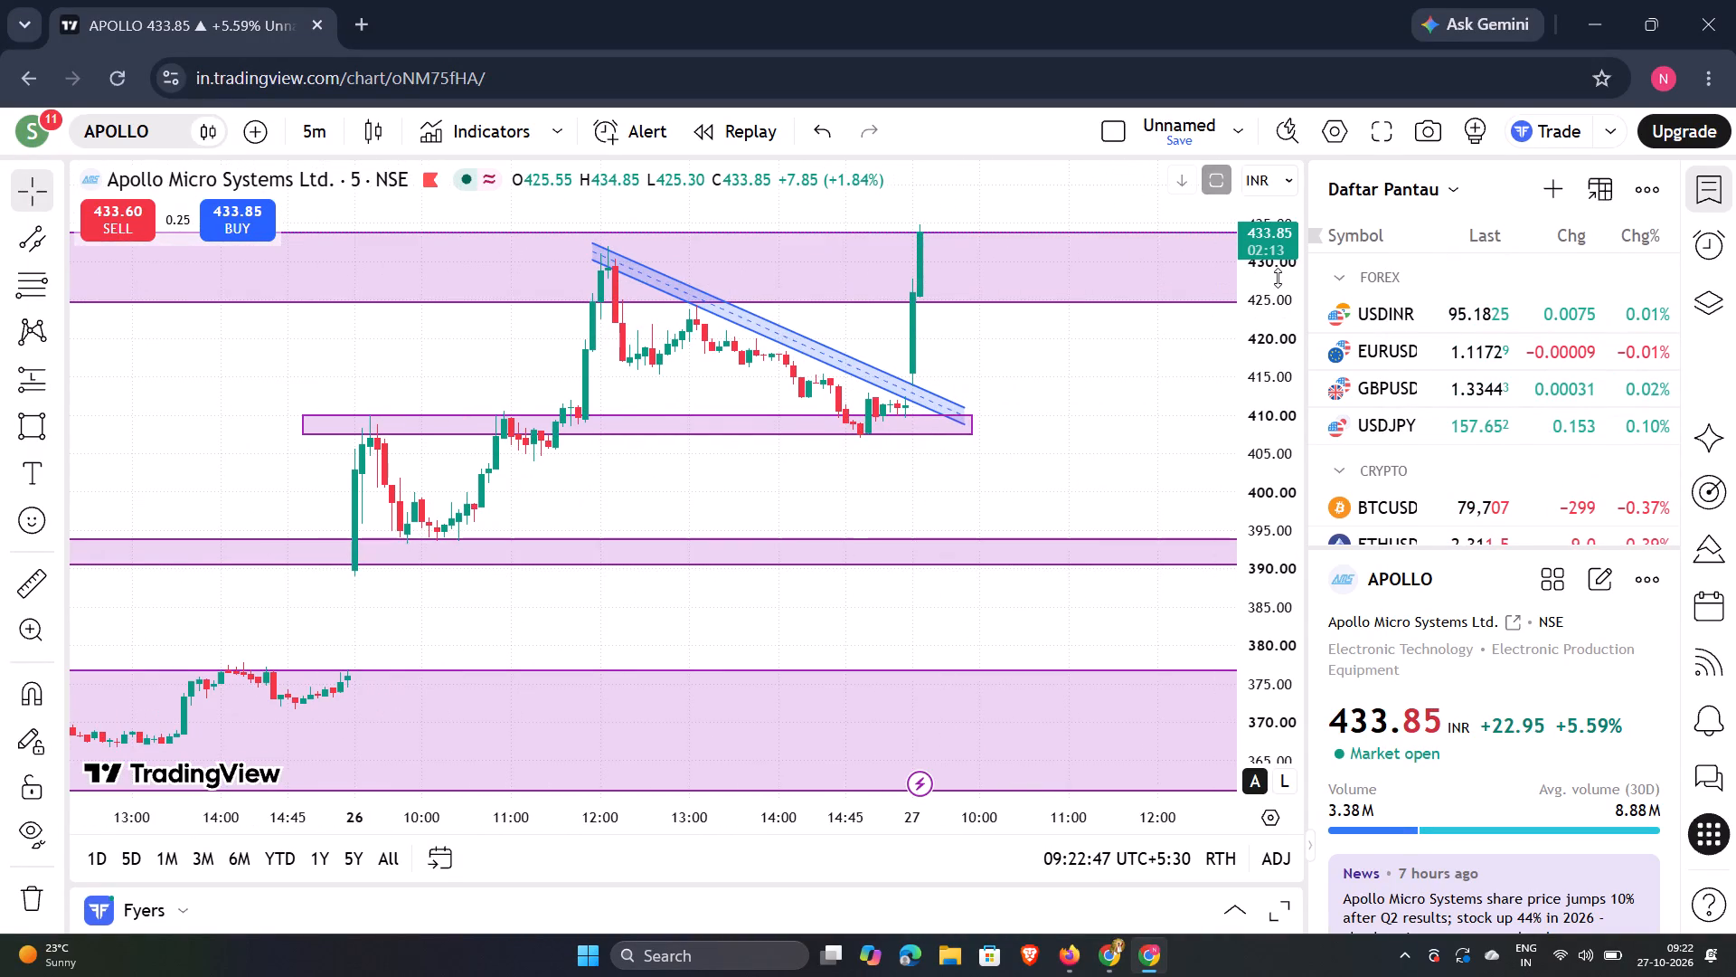
{"action": "scroll", "coordinate": [1277, 279], "scroll_direction": "down", "scroll_amount": 11}
{"action": "left_click_drag", "start_coordinate": [1137, 238], "coordinate": [1125, 245]}
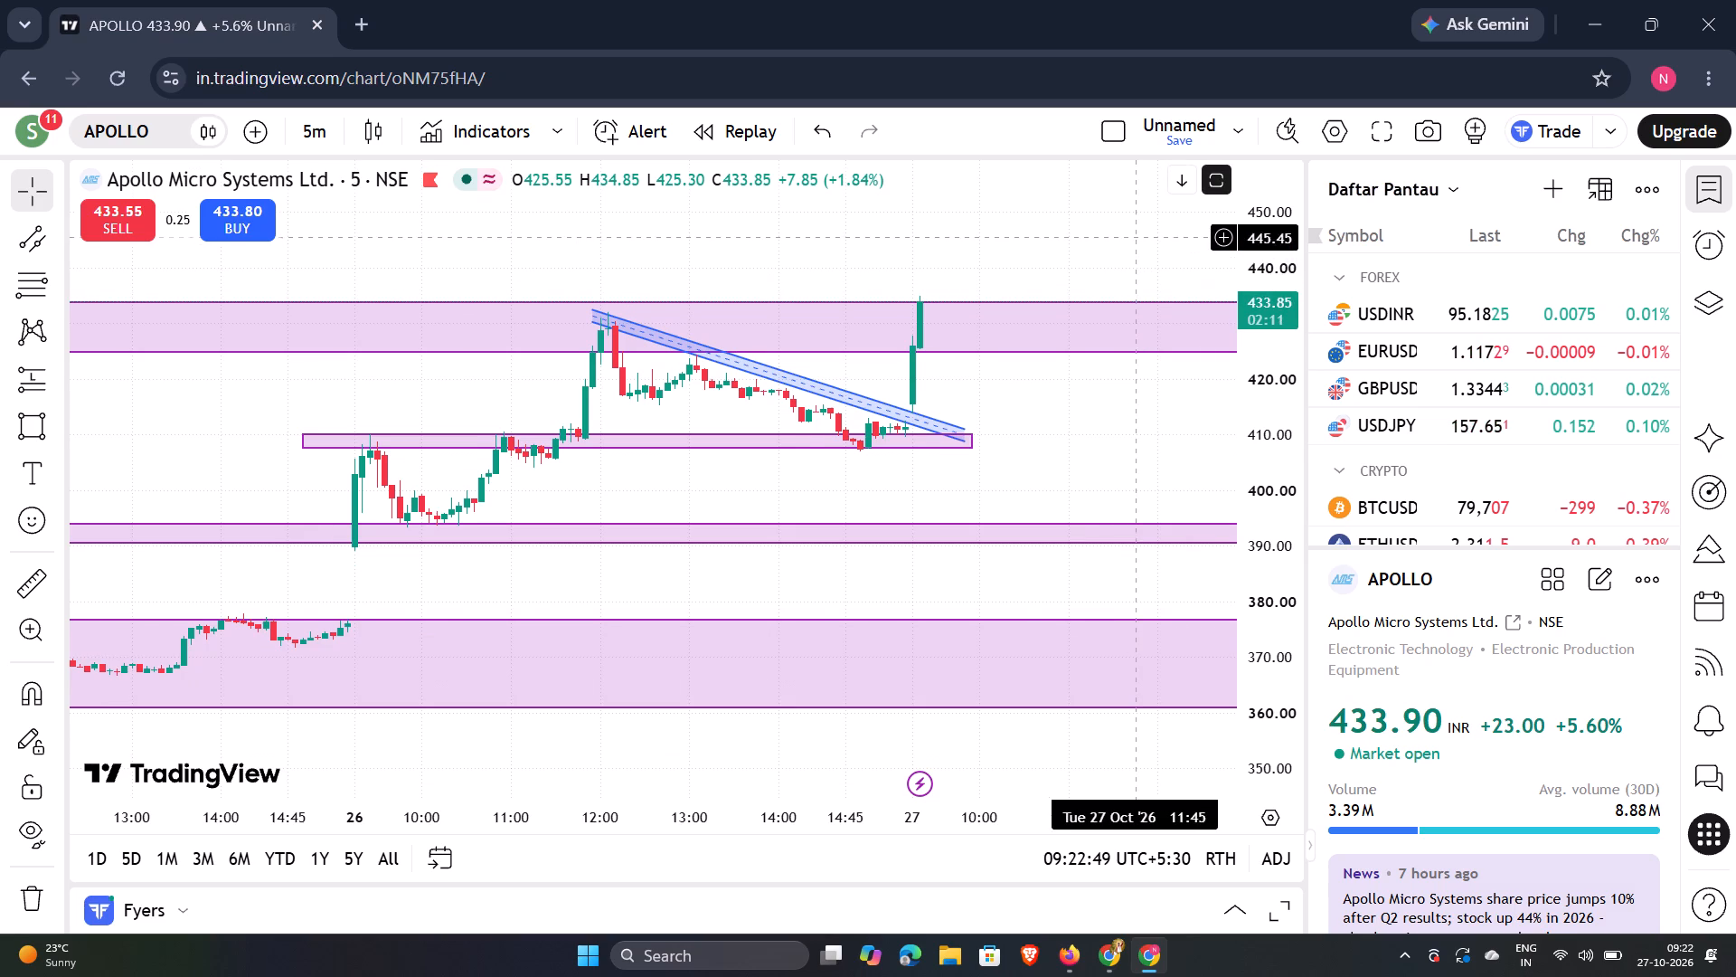
{"action": "left_click_drag", "start_coordinate": [1125, 245], "coordinate": [1109, 267]}
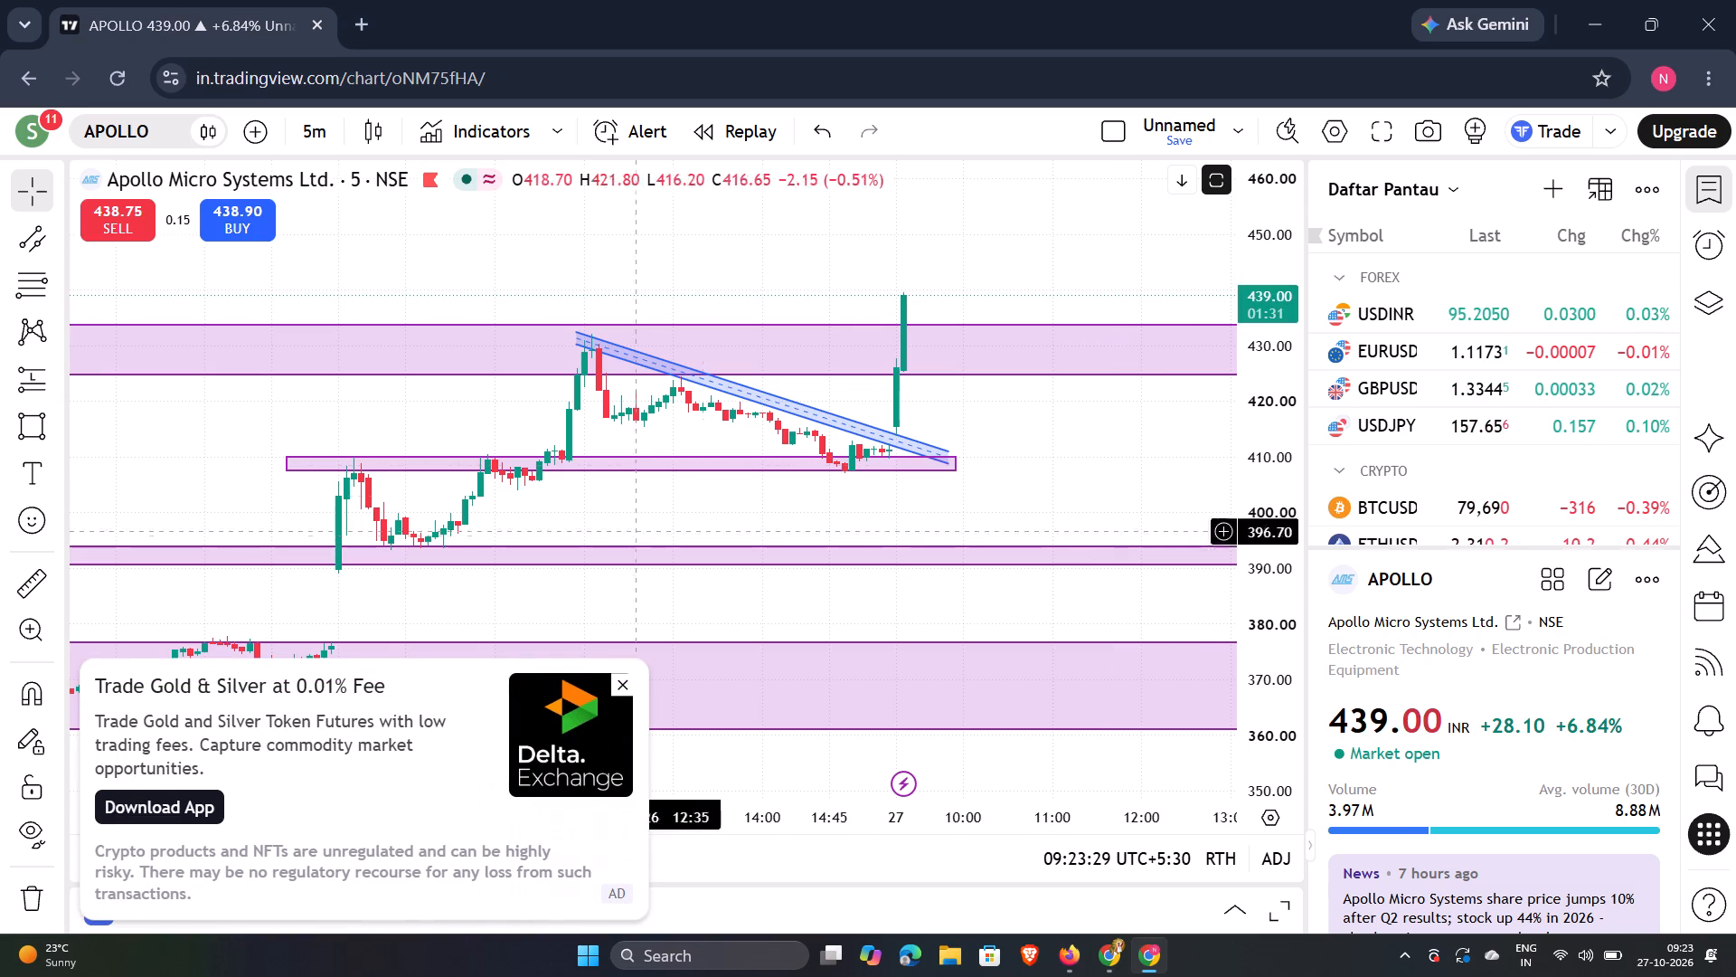
Close the advertisement and look over APOLLO's price history back to early October.
{"action": "left_click", "coordinate": [621, 677]}
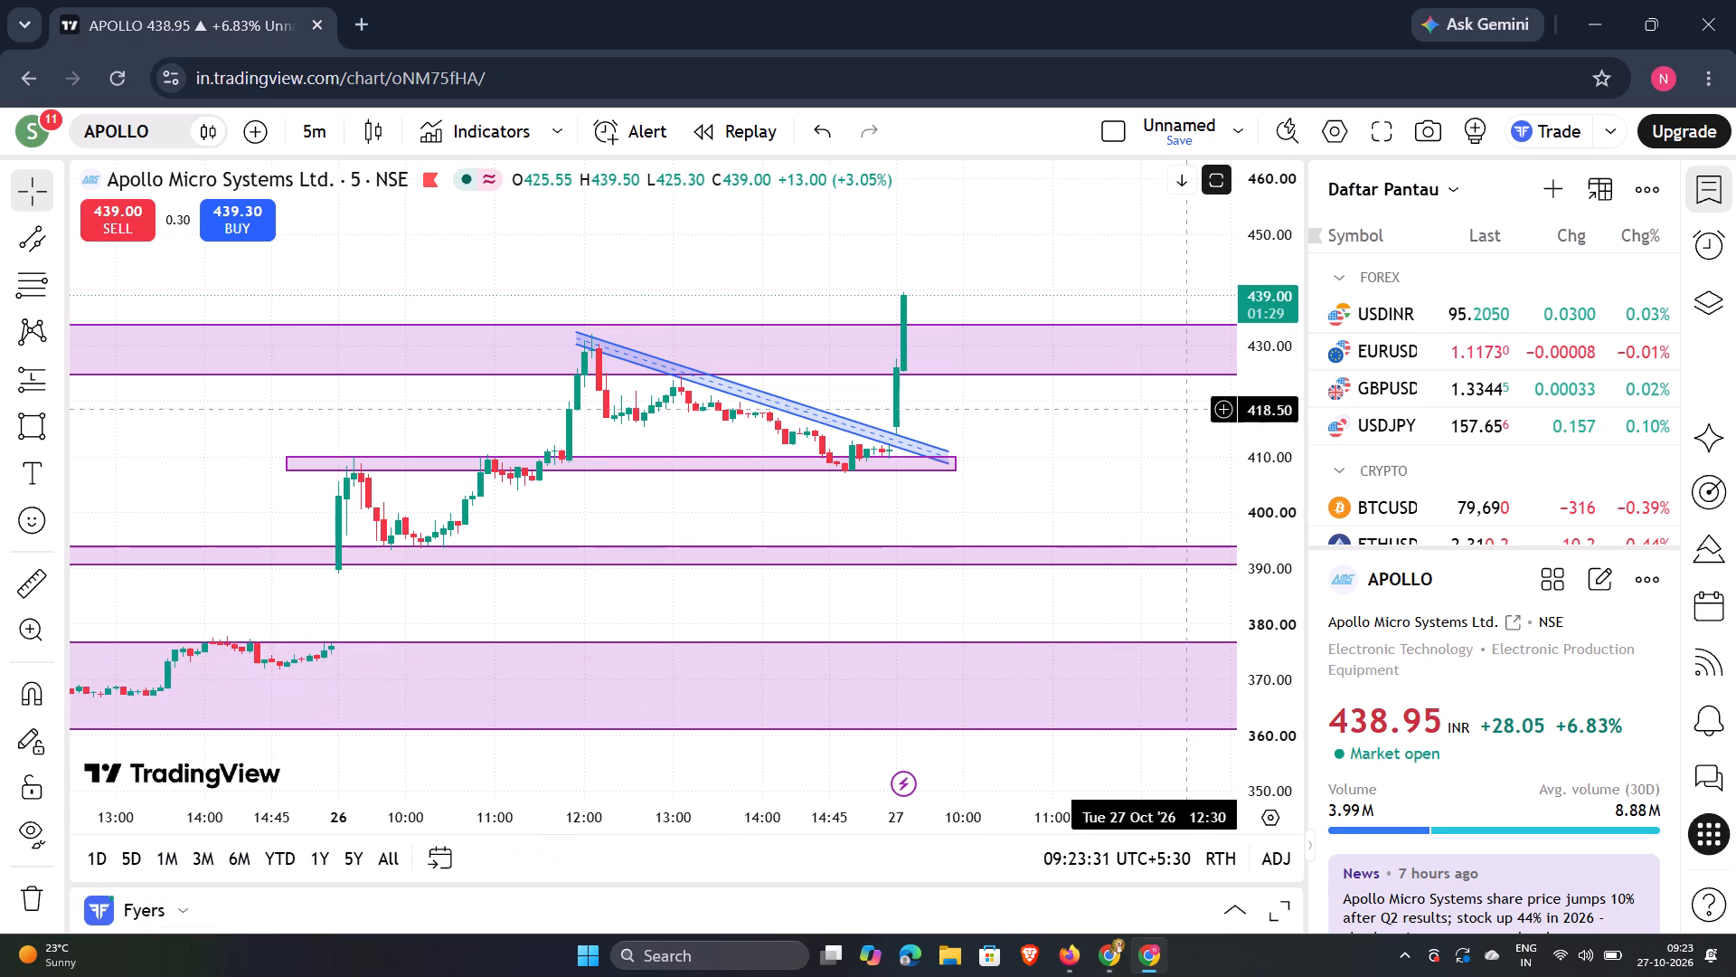
{"action": "scroll", "coordinate": [1255, 359], "scroll_direction": "down", "scroll_amount": 6}
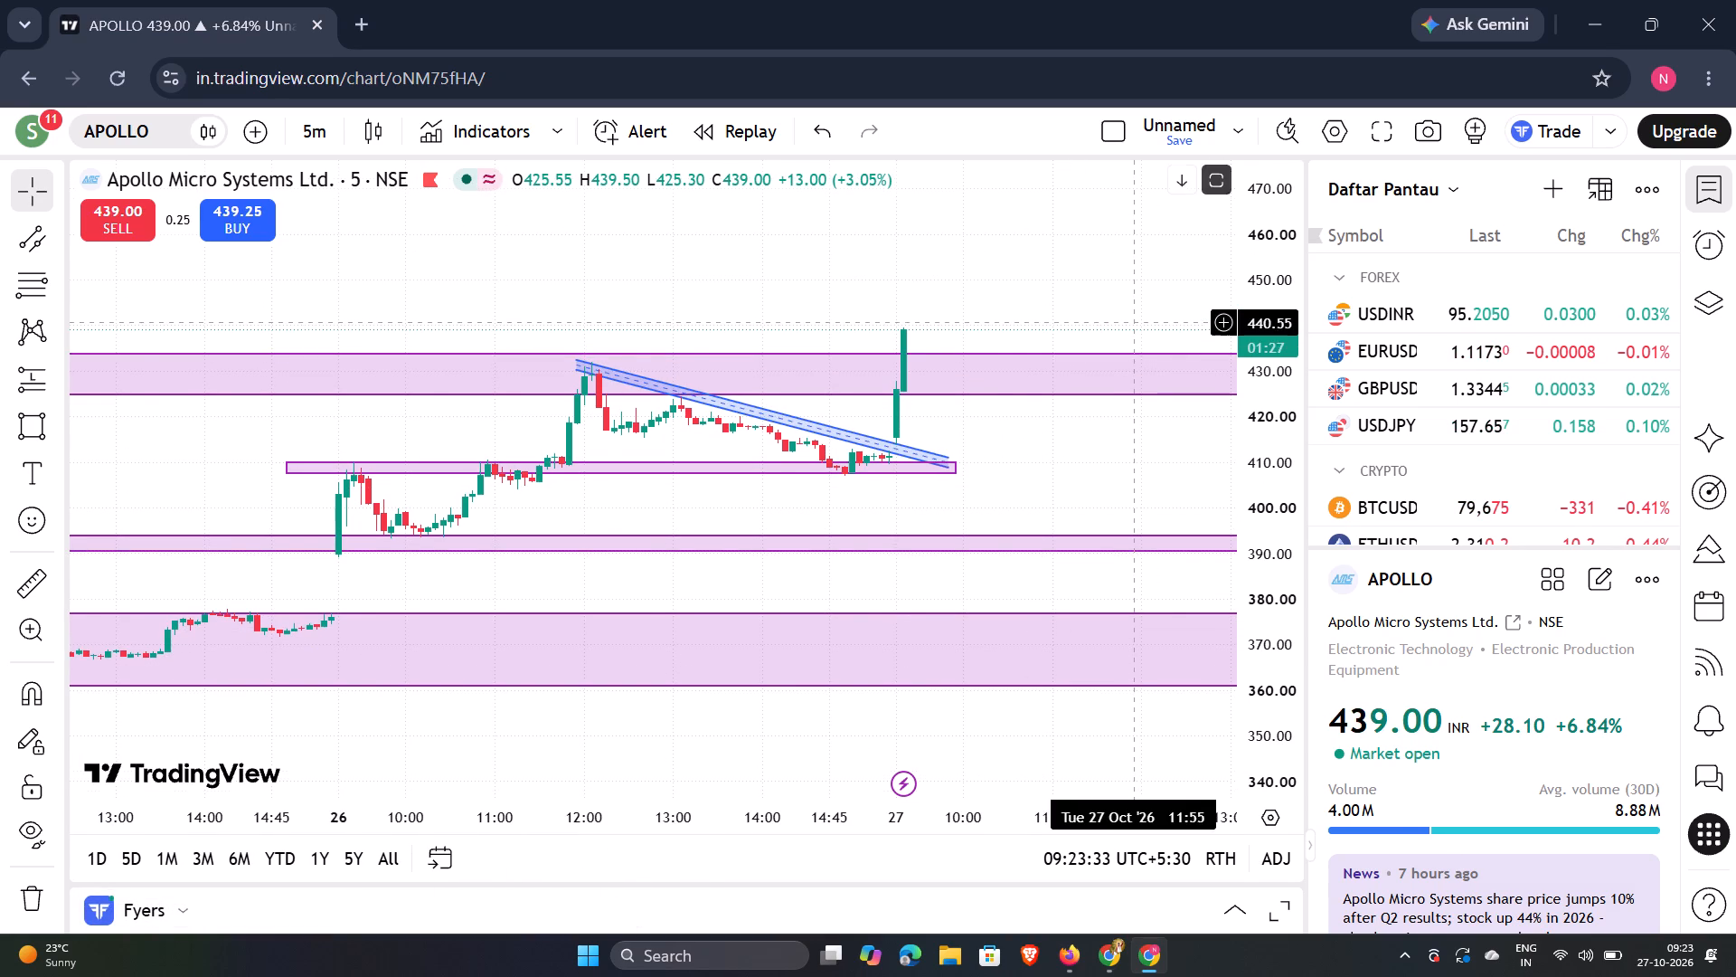
{"action": "scroll", "coordinate": [1135, 321], "scroll_direction": "down", "scroll_amount": 5}
{"action": "left_click_drag", "start_coordinate": [1044, 242], "coordinate": [834, 279]}
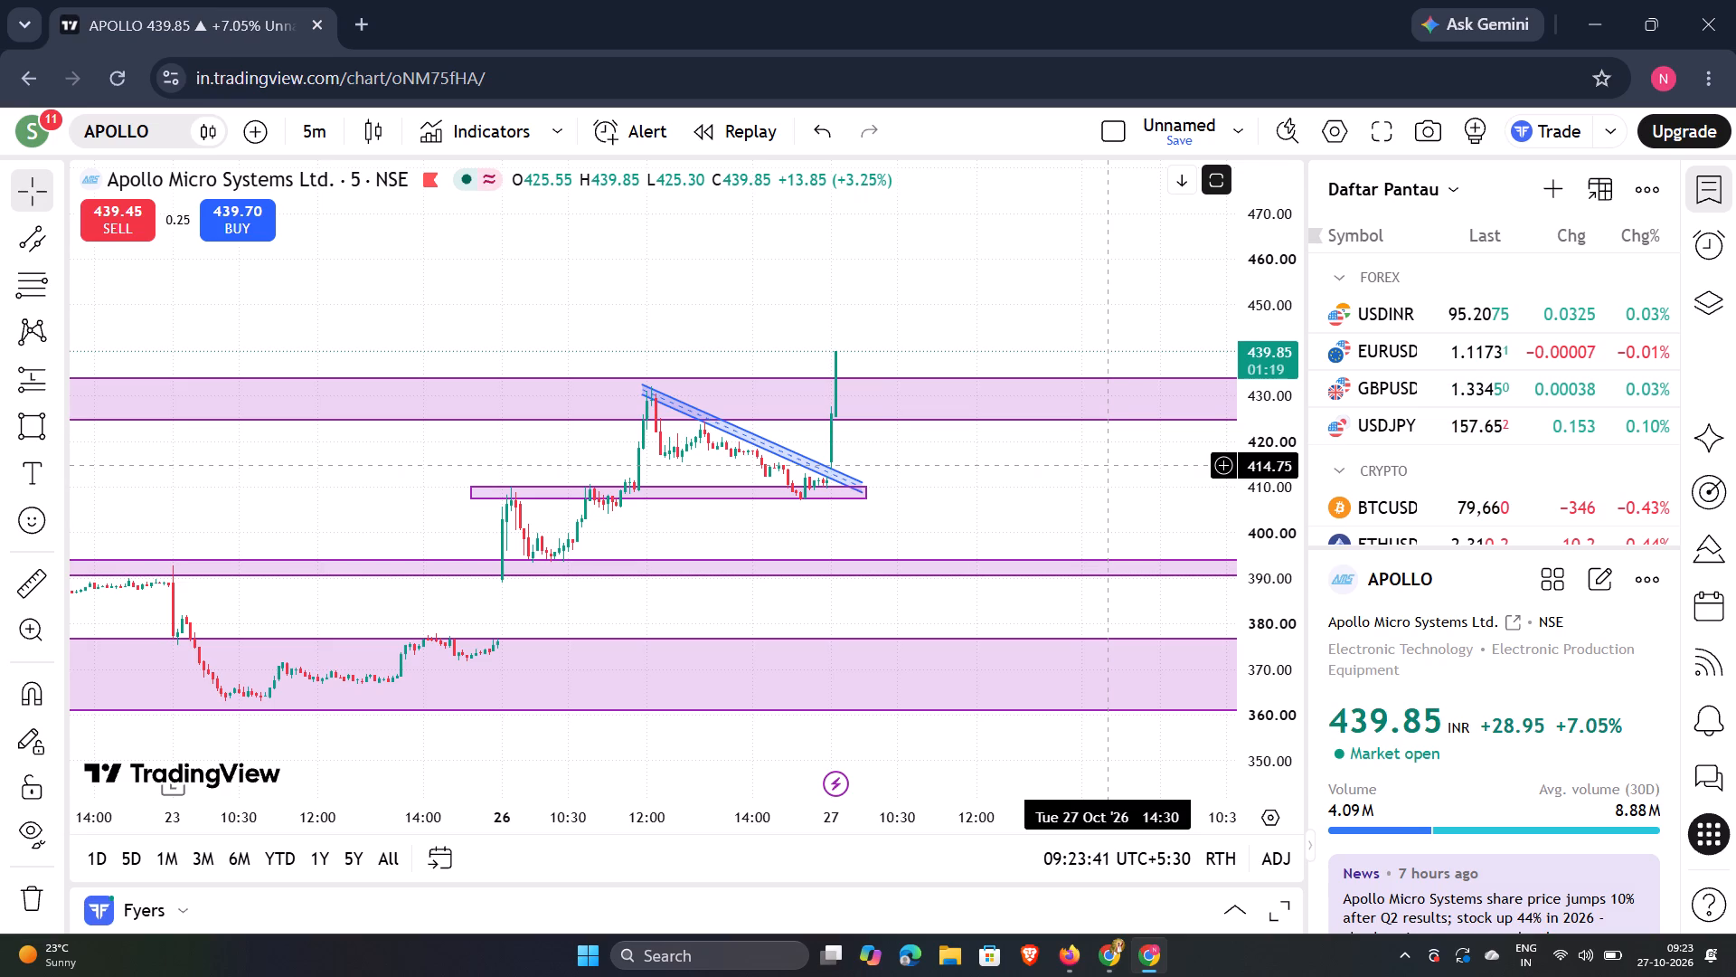
{"action": "scroll", "coordinate": [712, 275], "scroll_direction": "down", "scroll_amount": 9}
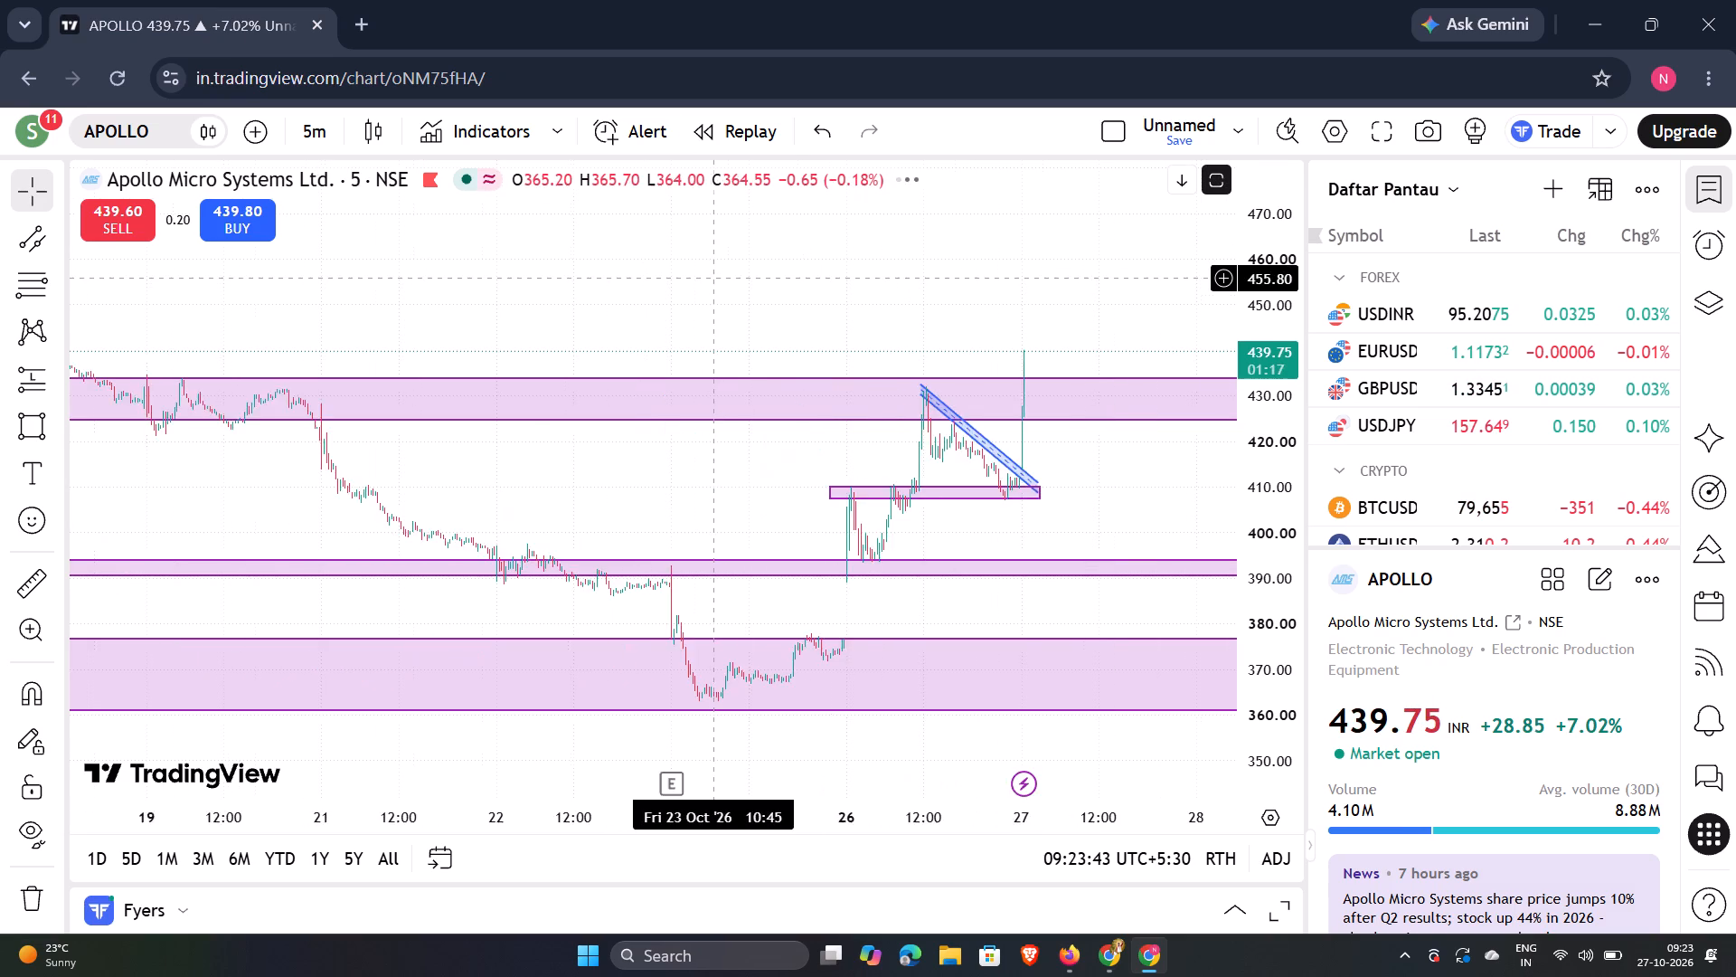
{"action": "scroll", "coordinate": [710, 289], "scroll_direction": "down", "scroll_amount": 7}
{"action": "left_click_drag", "start_coordinate": [709, 294], "coordinate": [696, 306]}
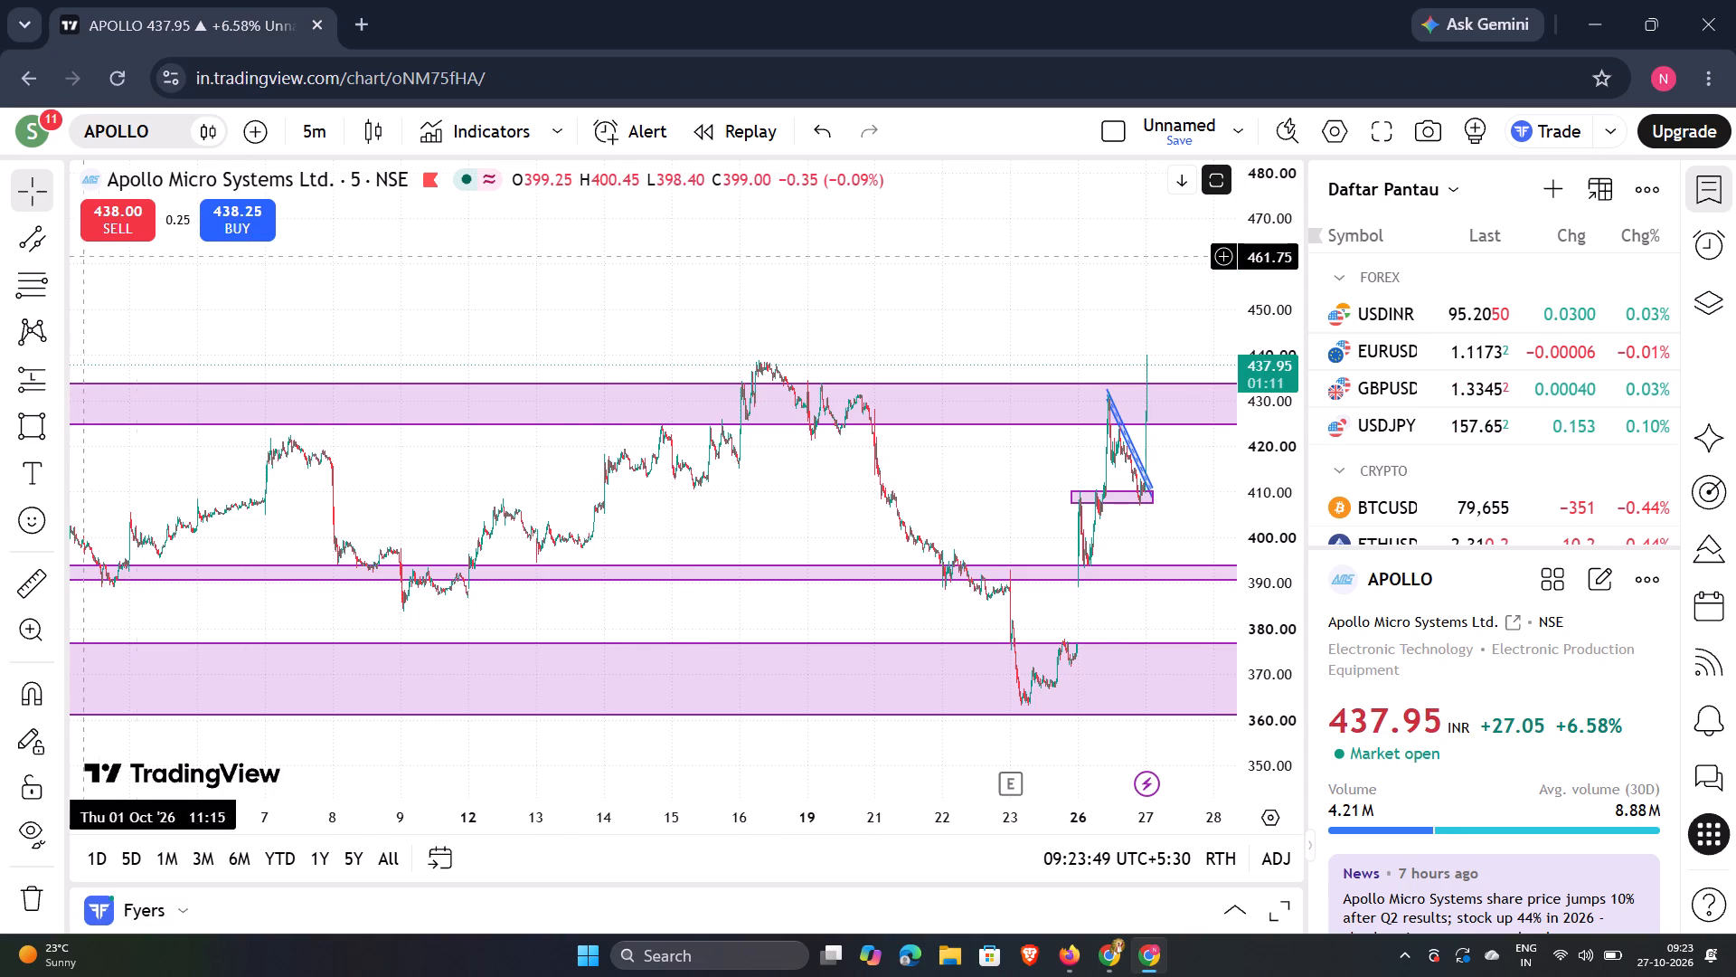
Draw a horizontal line at 438.40 along APOLLO's 16 Oct highs, just above the upper price zone.
{"action": "scroll", "coordinate": [692, 356], "scroll_direction": "up", "scroll_amount": 4}
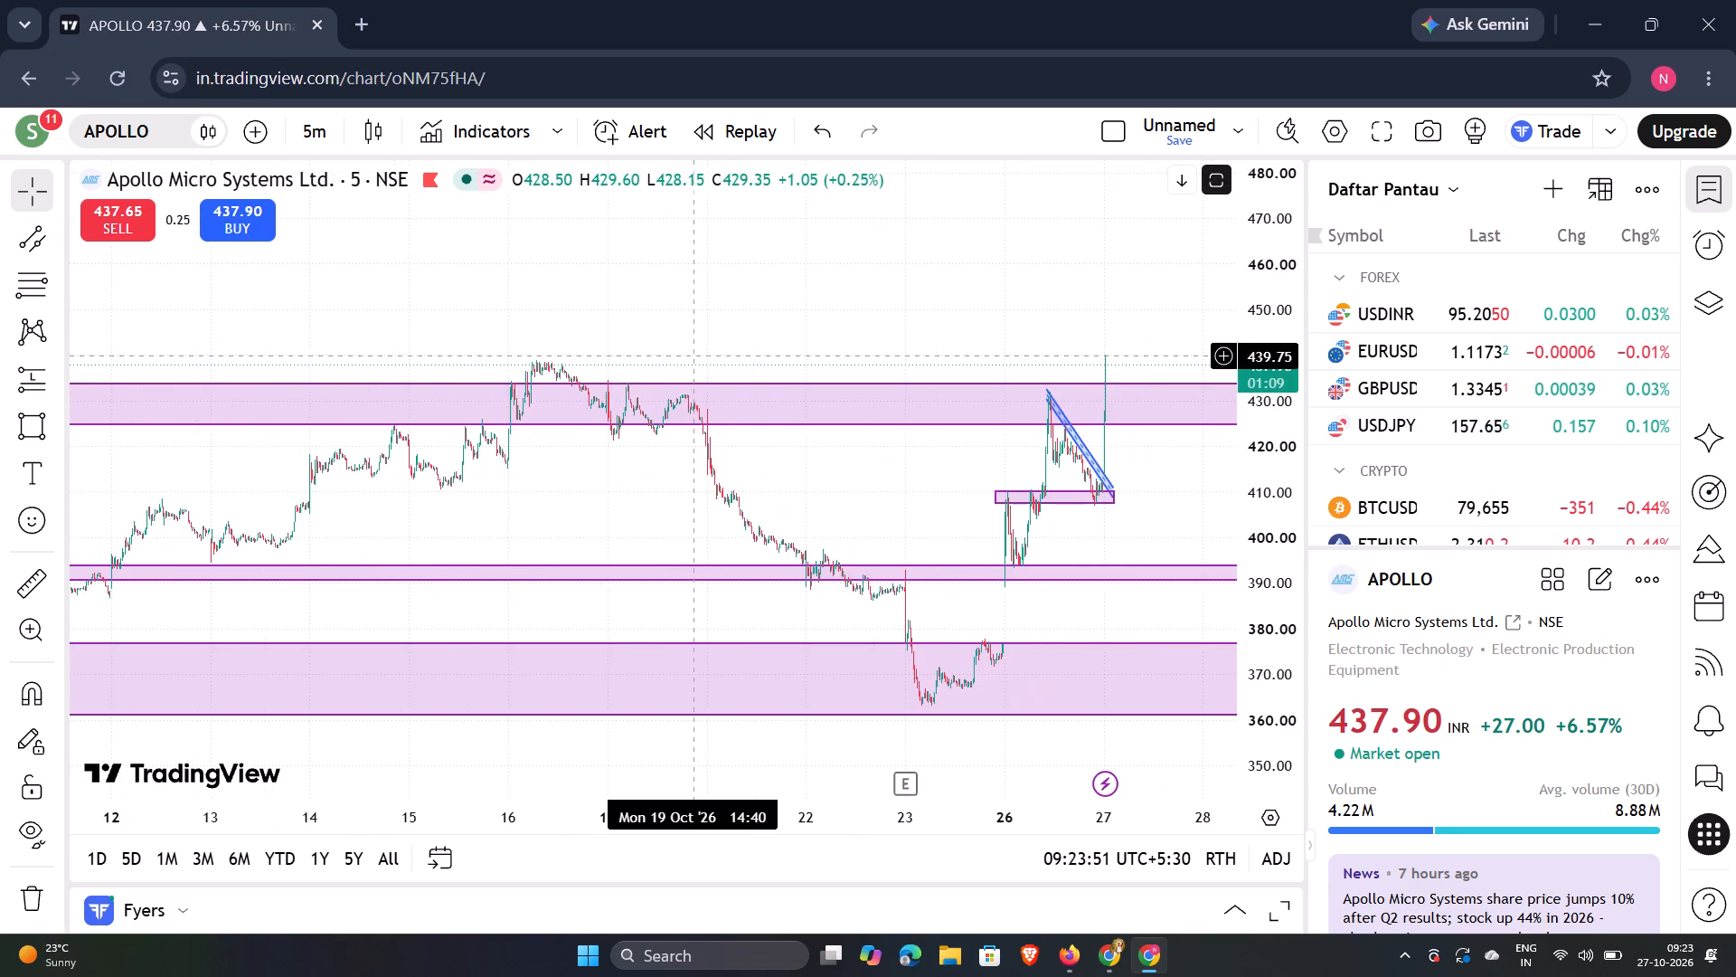
{"action": "scroll", "coordinate": [693, 354], "scroll_direction": "up", "scroll_amount": 3}
{"action": "left_click_drag", "start_coordinate": [666, 319], "coordinate": [687, 316]}
{"action": "left_click_drag", "start_coordinate": [716, 316], "coordinate": [904, 320]}
{"action": "right_click", "coordinate": [895, 318]}
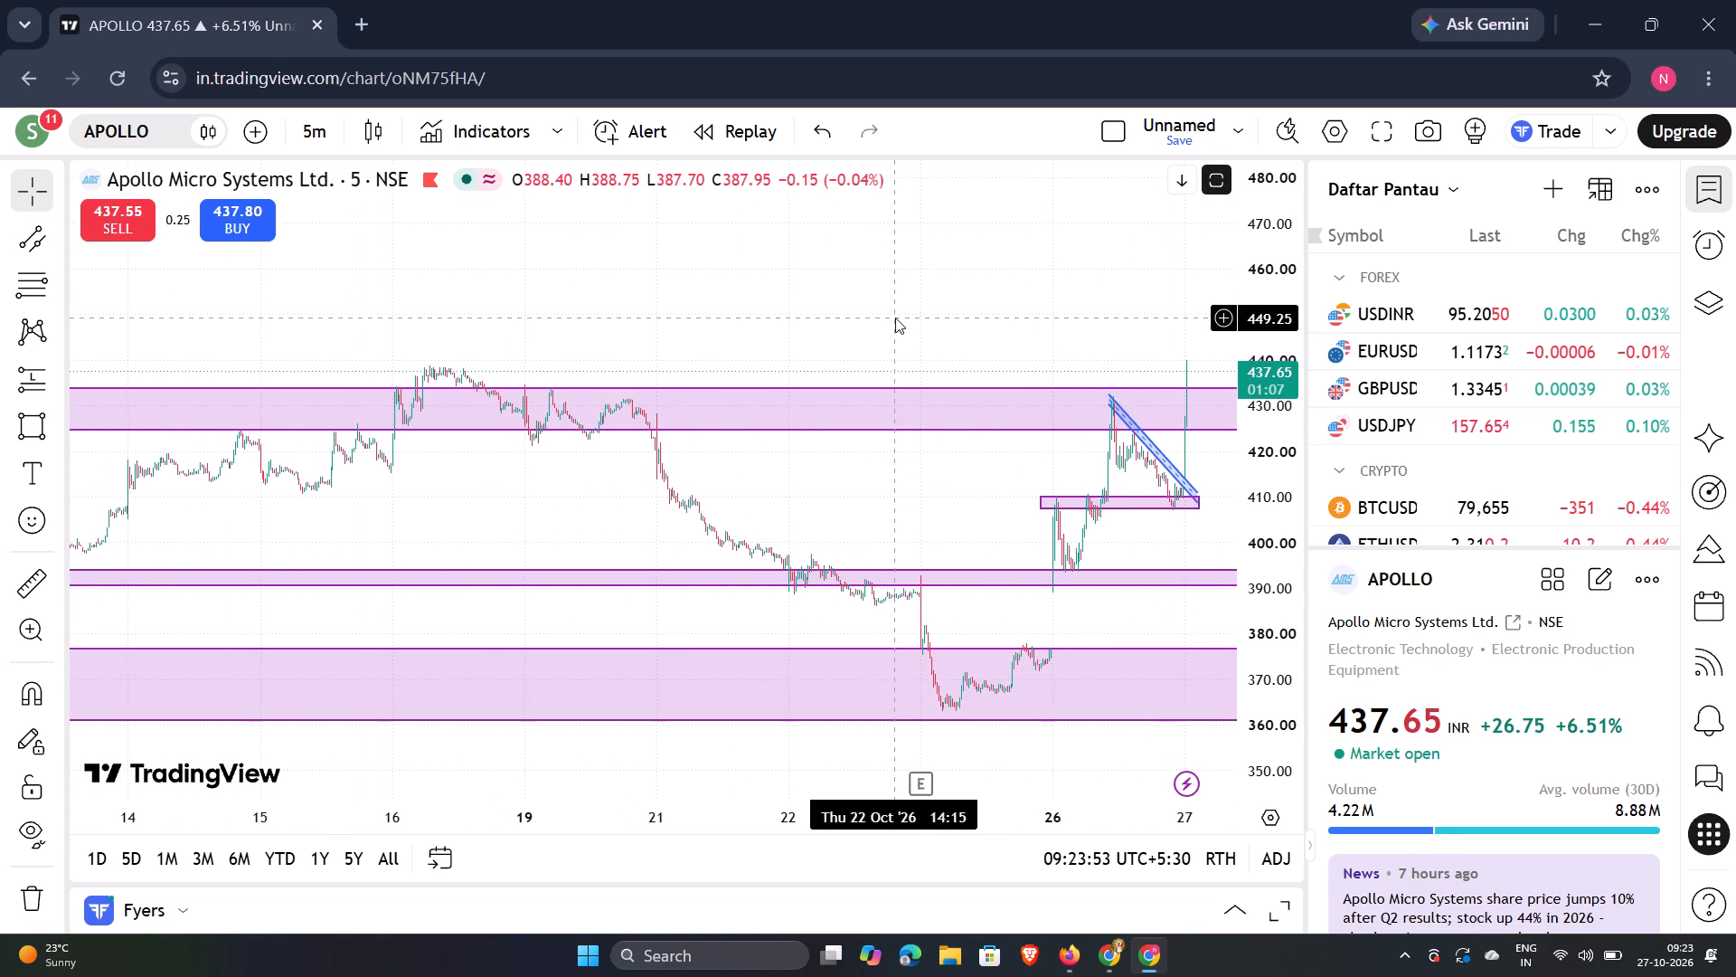
{"action": "left_click", "coordinate": [929, 238]}
{"action": "left_click_drag", "start_coordinate": [406, 231], "coordinate": [1024, 357]}
{"action": "scroll", "coordinate": [827, 354], "scroll_direction": "down", "scroll_amount": 13}
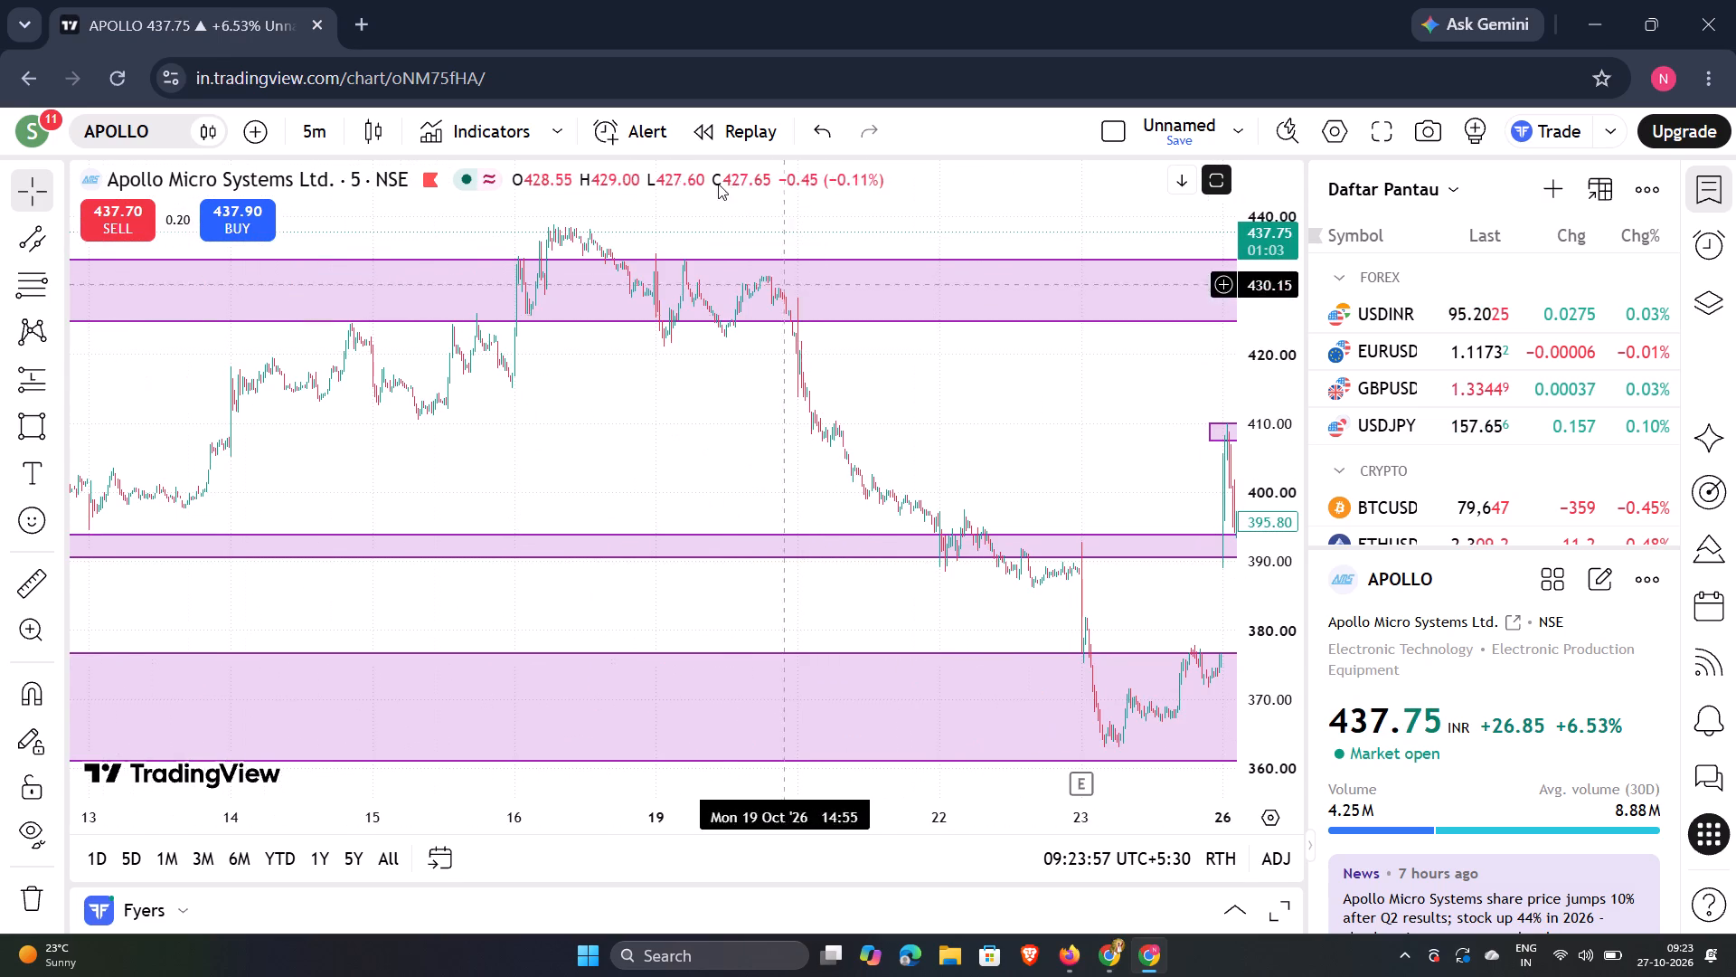
{"action": "left_click_drag", "start_coordinate": [722, 227], "coordinate": [772, 288]}
{"action": "scroll", "coordinate": [639, 236], "scroll_direction": "up", "scroll_amount": 2}
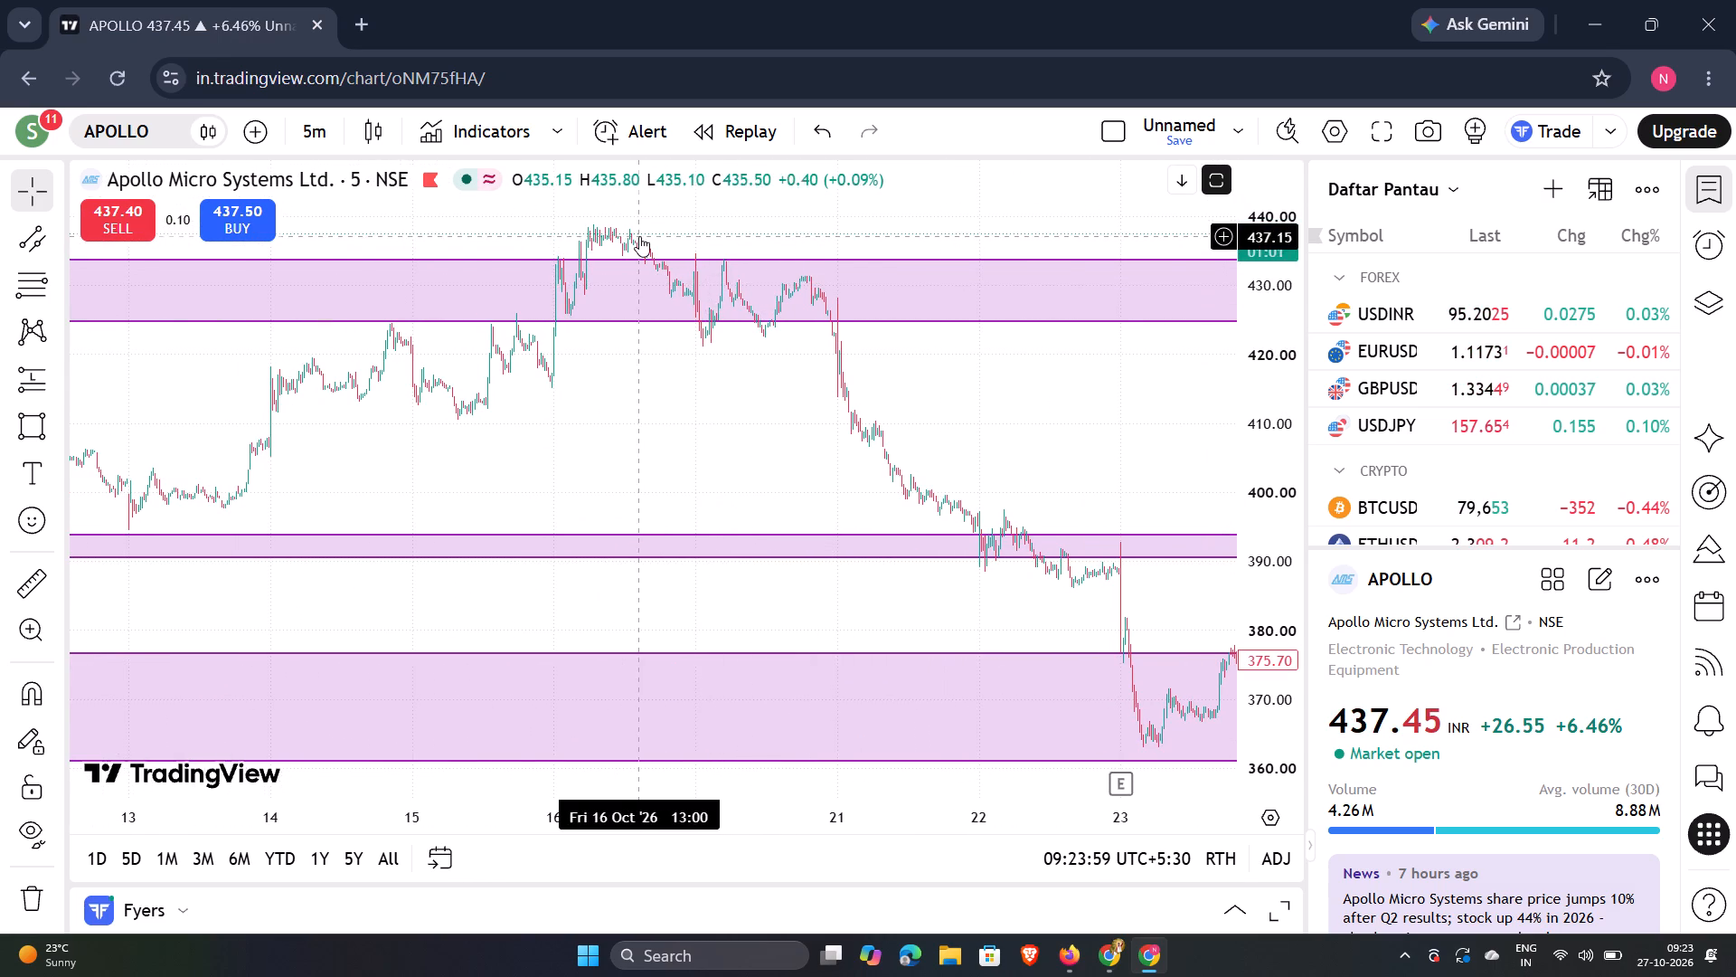
{"action": "scroll", "coordinate": [639, 236], "scroll_direction": "up", "scroll_amount": 2}
{"action": "left_click_drag", "start_coordinate": [627, 200], "coordinate": [901, 270]}
{"action": "scroll", "coordinate": [832, 202], "scroll_direction": "up", "scroll_amount": 2}
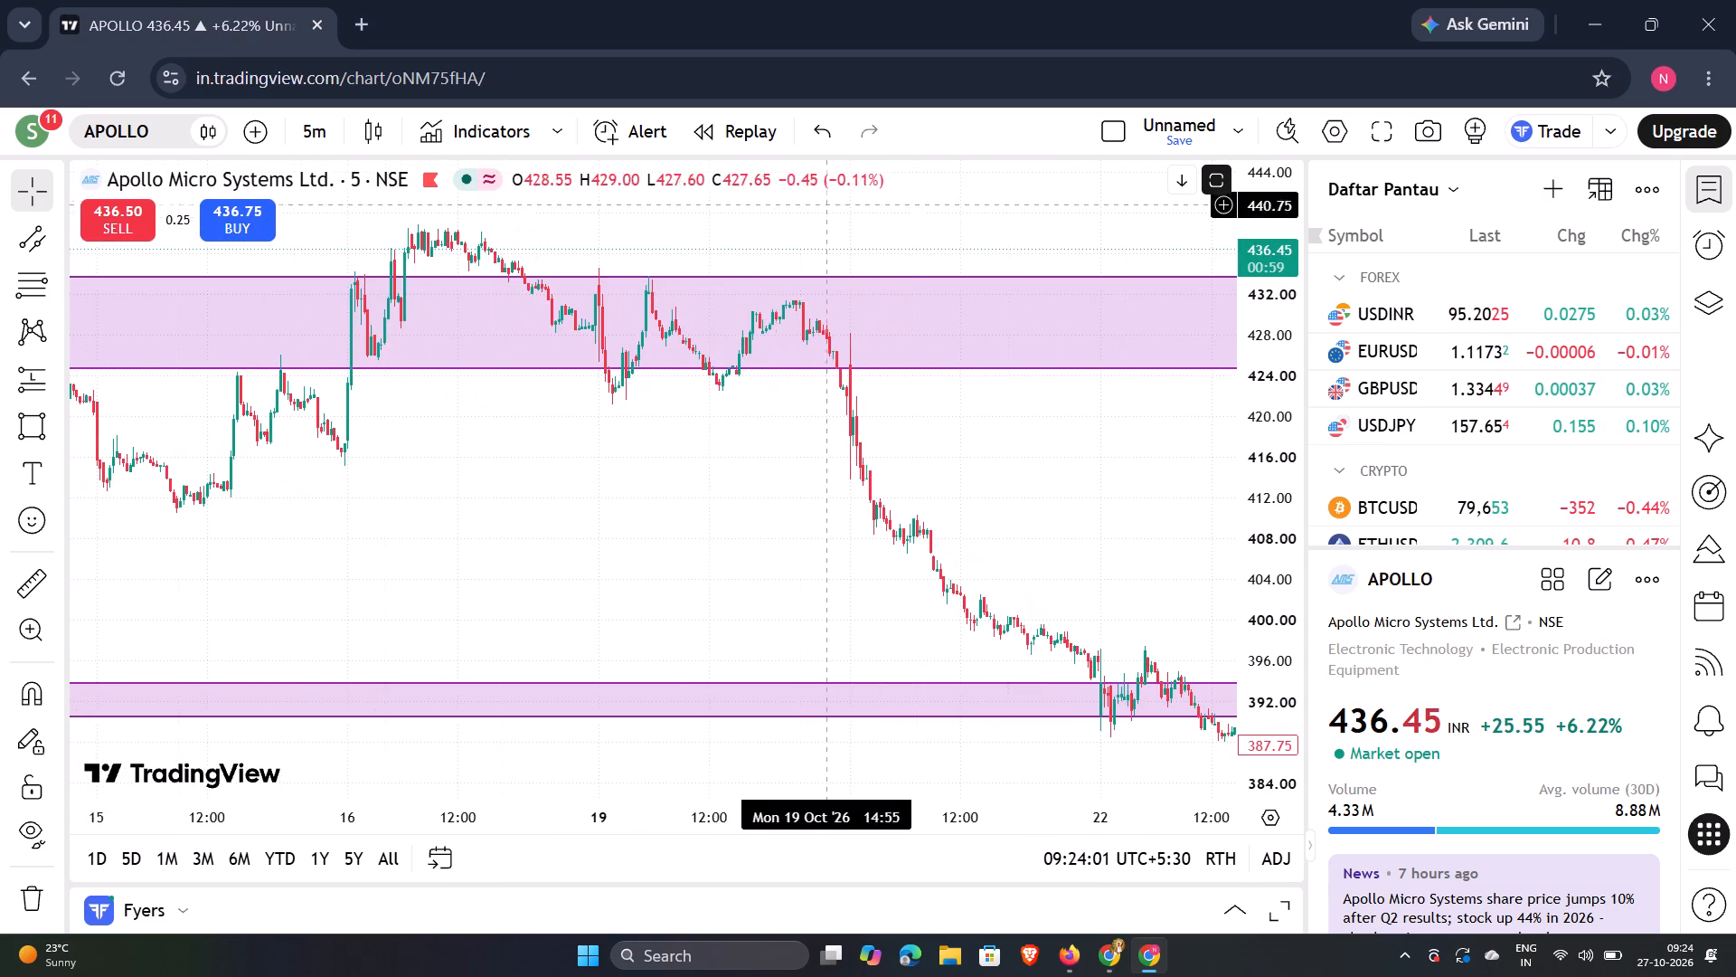
{"action": "left_click_drag", "start_coordinate": [678, 235], "coordinate": [860, 269]}
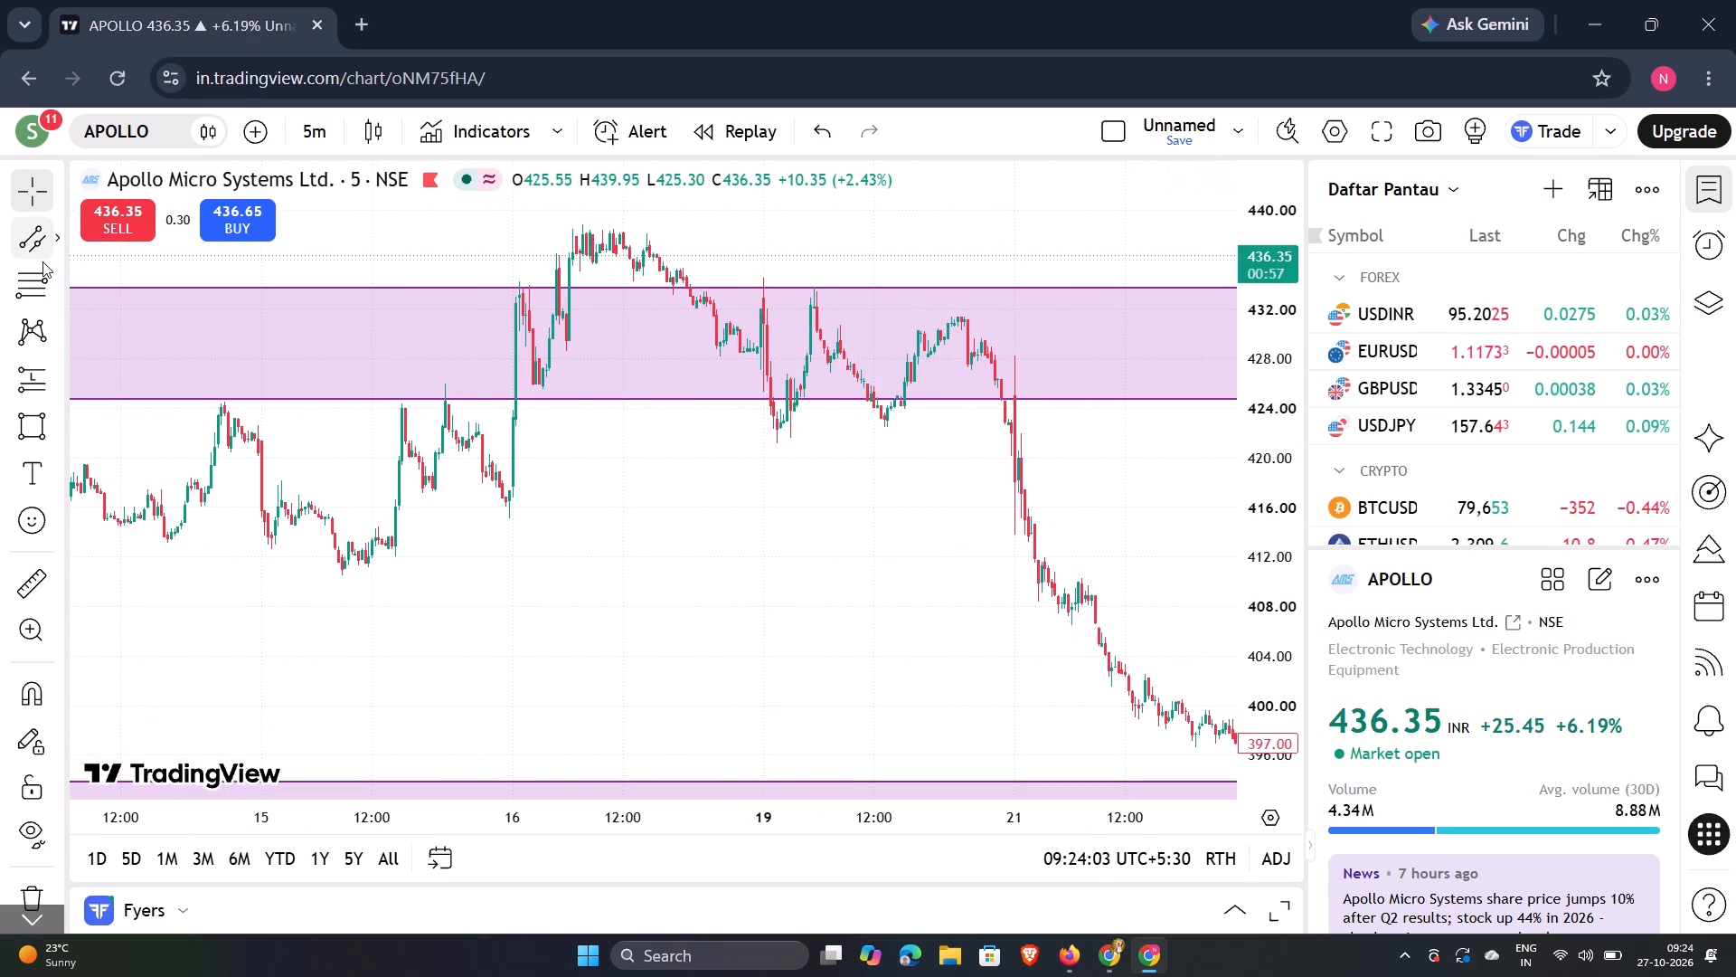
{"action": "left_click", "coordinate": [53, 245]}
{"action": "left_click", "coordinate": [126, 413]}
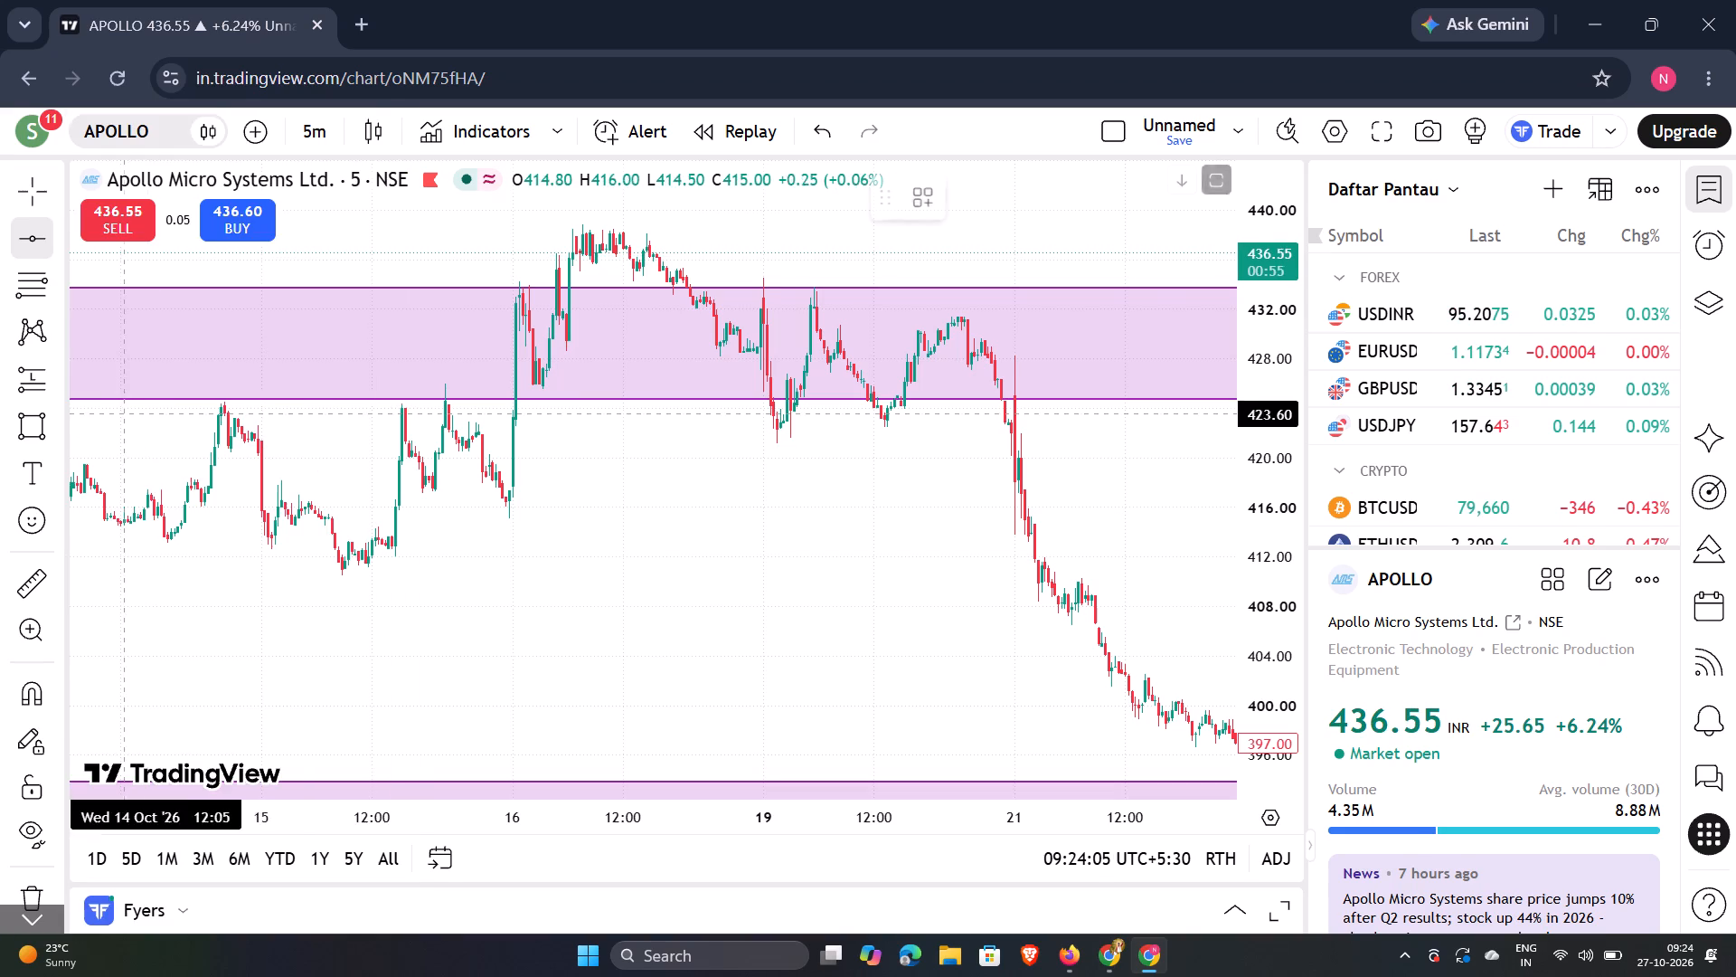
{"action": "left_click", "coordinate": [539, 230]}
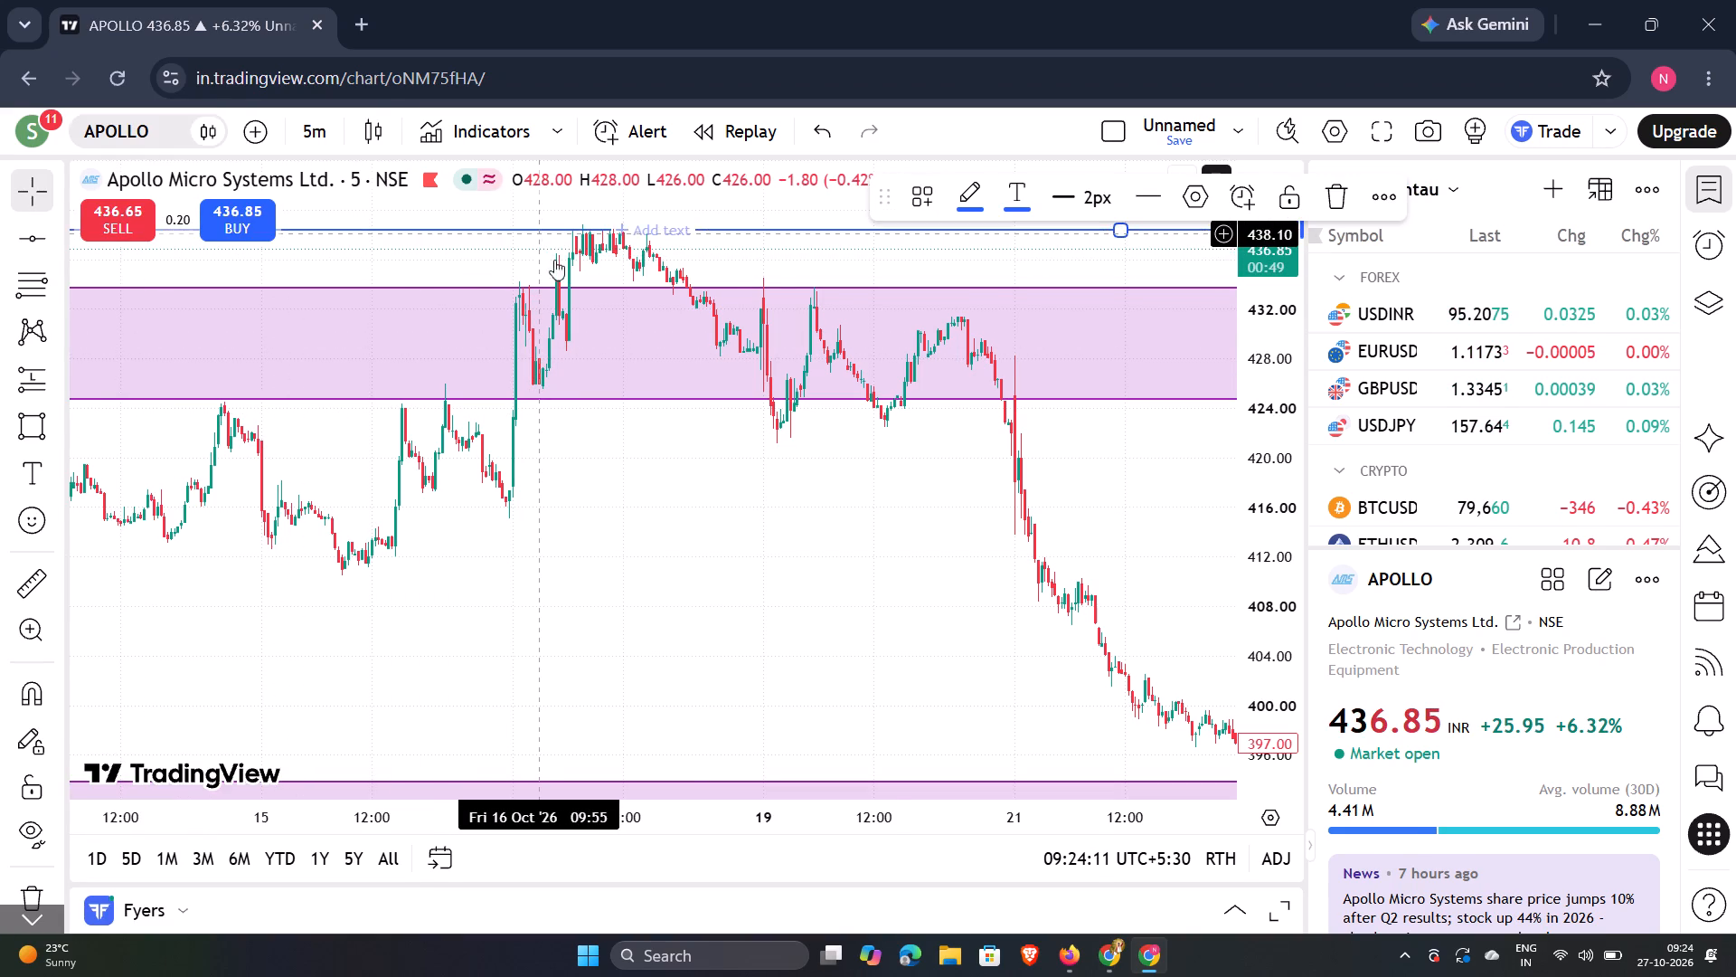
Reset the chart view and examine APOLLO's 27 Oct candles against the new horizontal line and the upper zone.
{"action": "scroll", "coordinate": [818, 260], "scroll_direction": "down", "scroll_amount": 5}
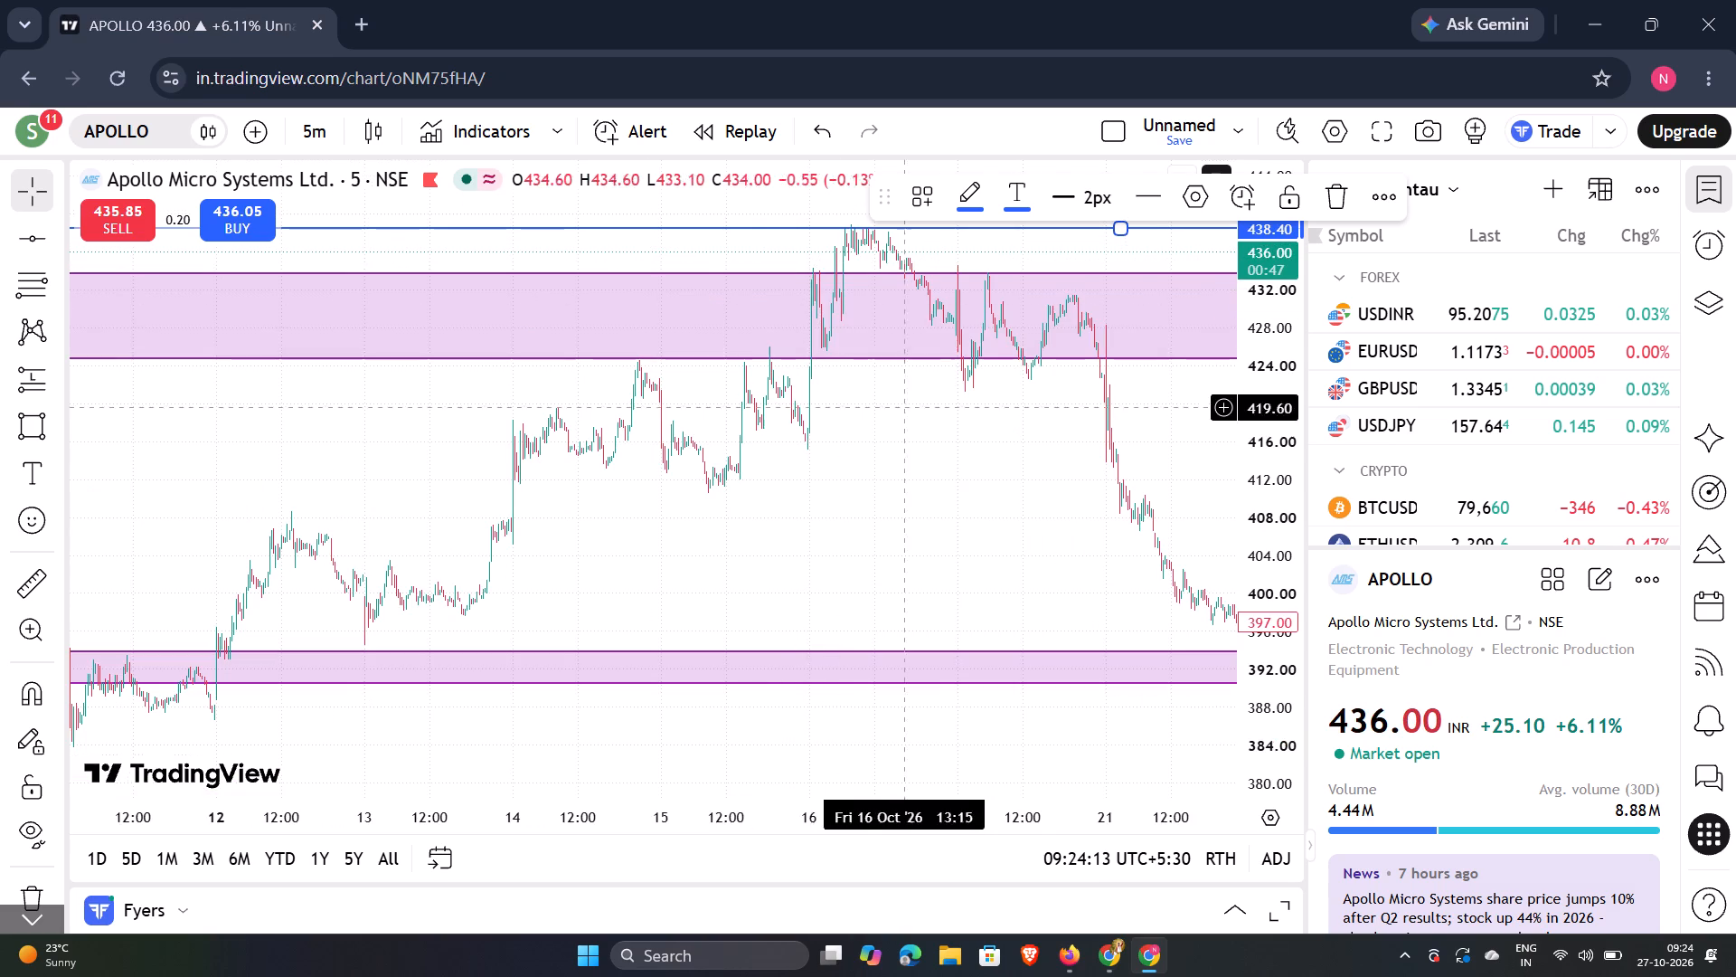
{"action": "left_click_drag", "start_coordinate": [958, 426], "coordinate": [456, 559]}
{"action": "left_click_drag", "start_coordinate": [802, 394], "coordinate": [747, 432]}
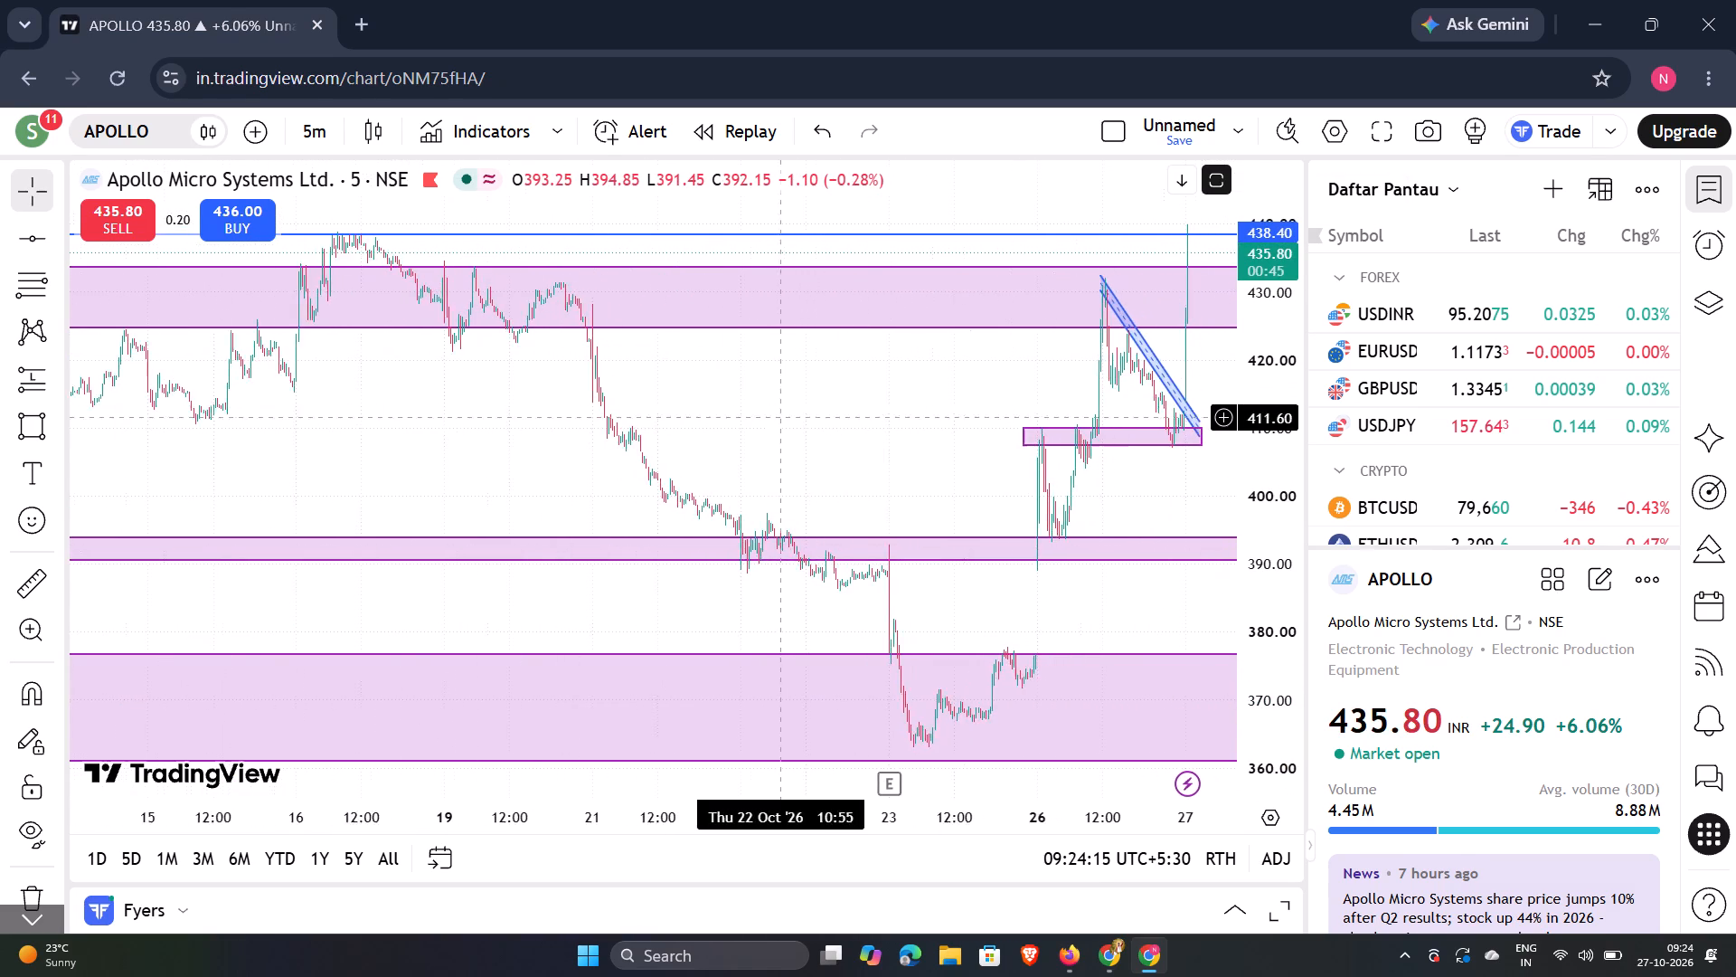
{"action": "left_click_drag", "start_coordinate": [747, 432], "coordinate": [550, 451]}
{"action": "left_click", "coordinate": [544, 451]}
{"action": "right_click", "coordinate": [1004, 251]}
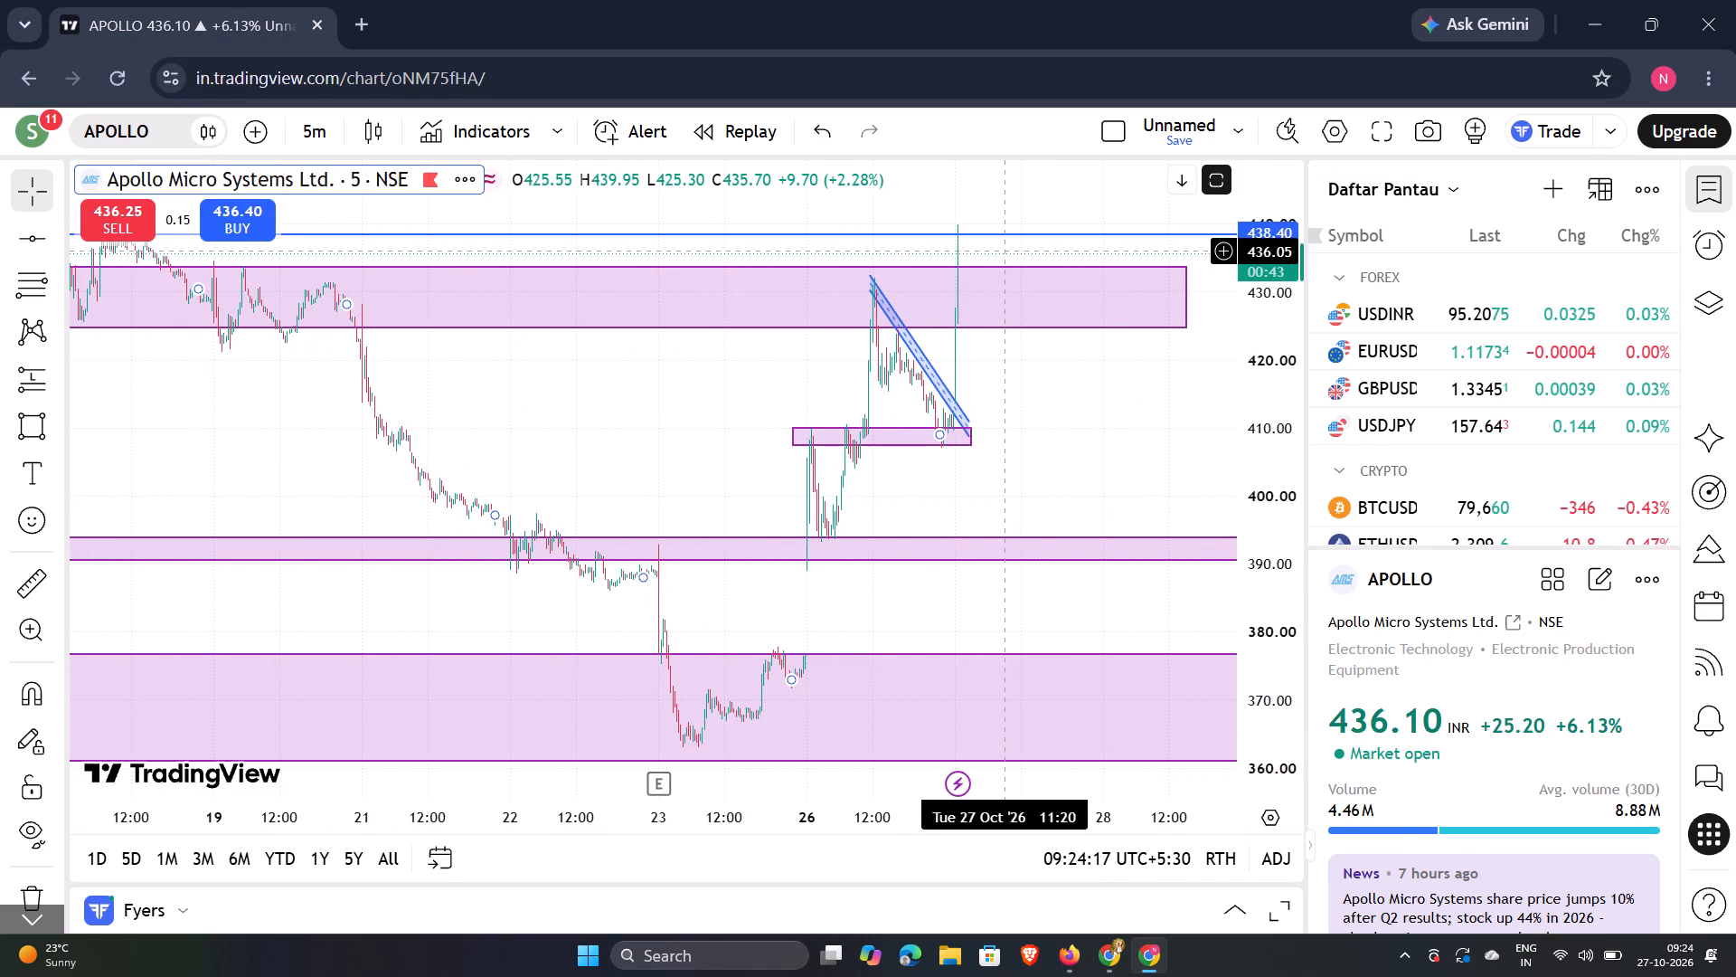
{"action": "left_click", "coordinate": [915, 213]}
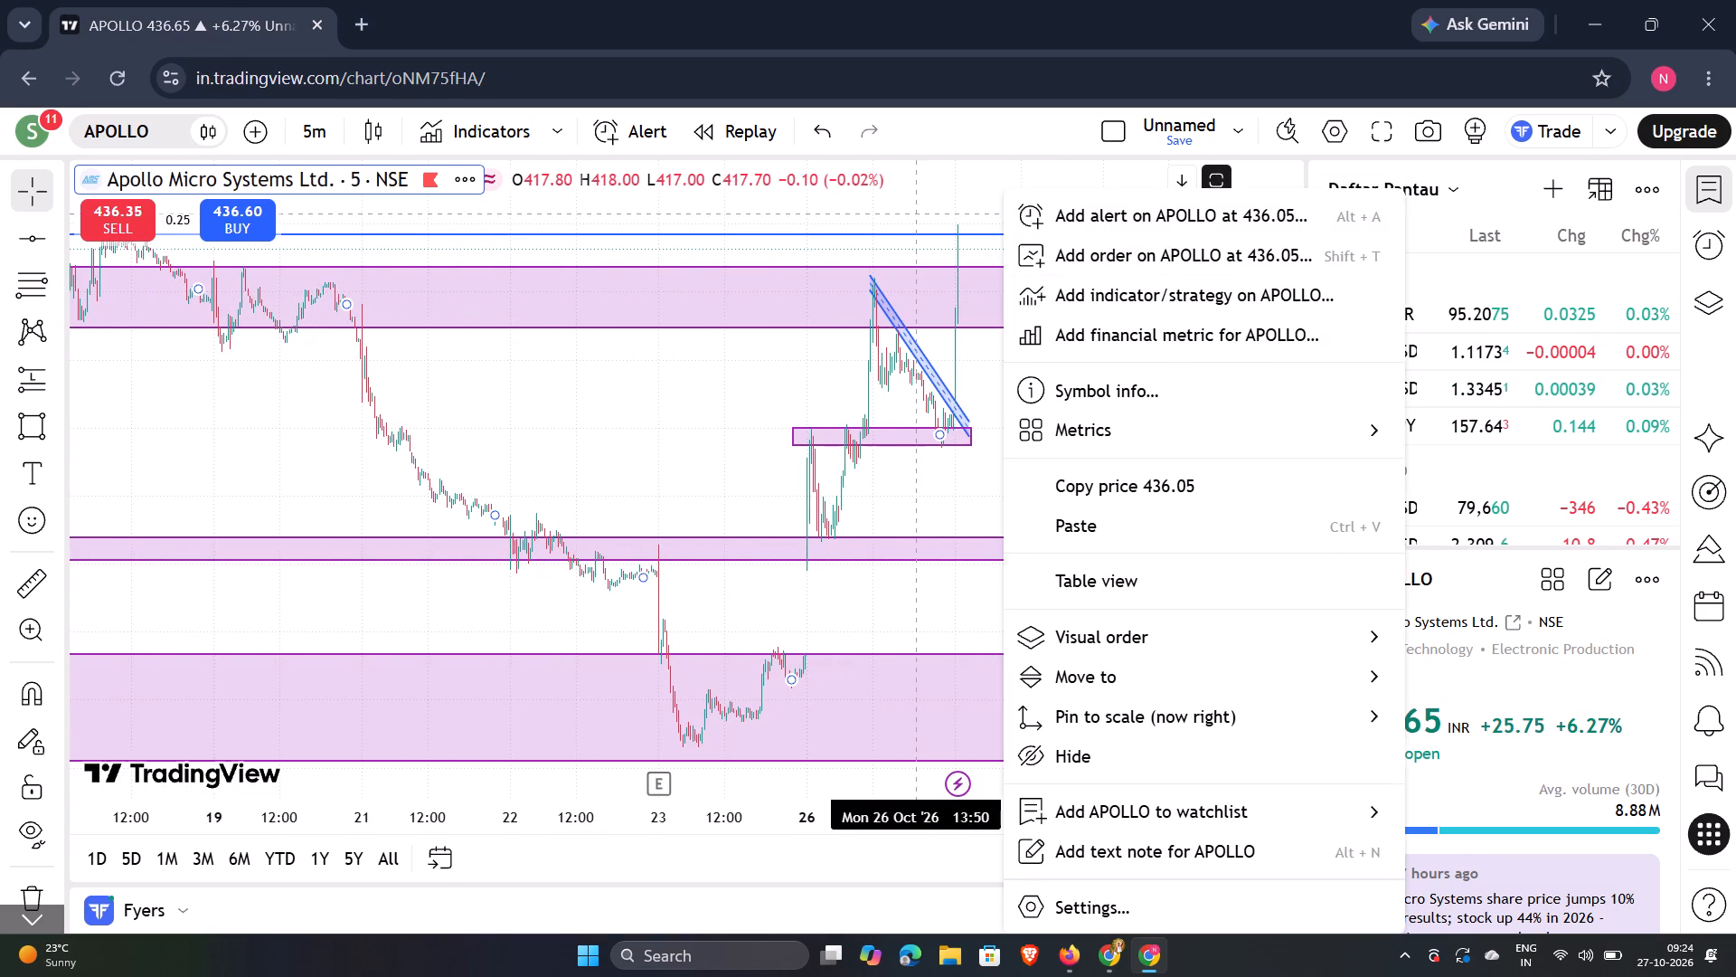
{"action": "right_click", "coordinate": [1109, 426]}
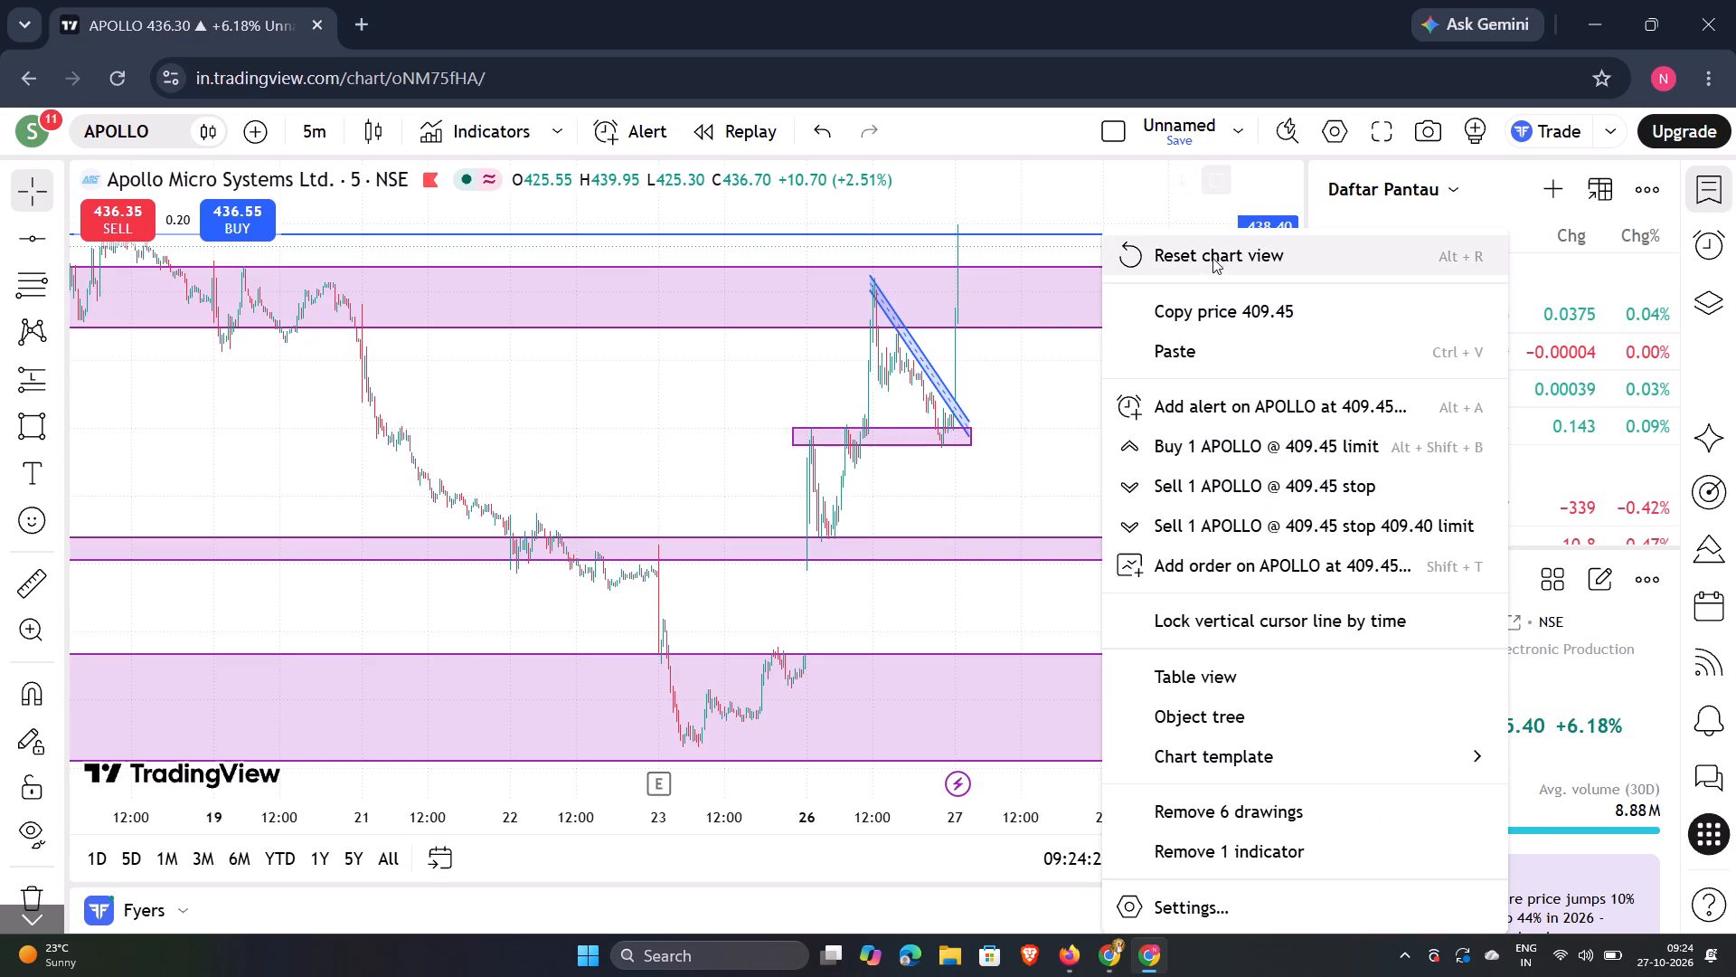
{"action": "left_click", "coordinate": [1212, 258]}
{"action": "left_click_drag", "start_coordinate": [1066, 213], "coordinate": [867, 277]}
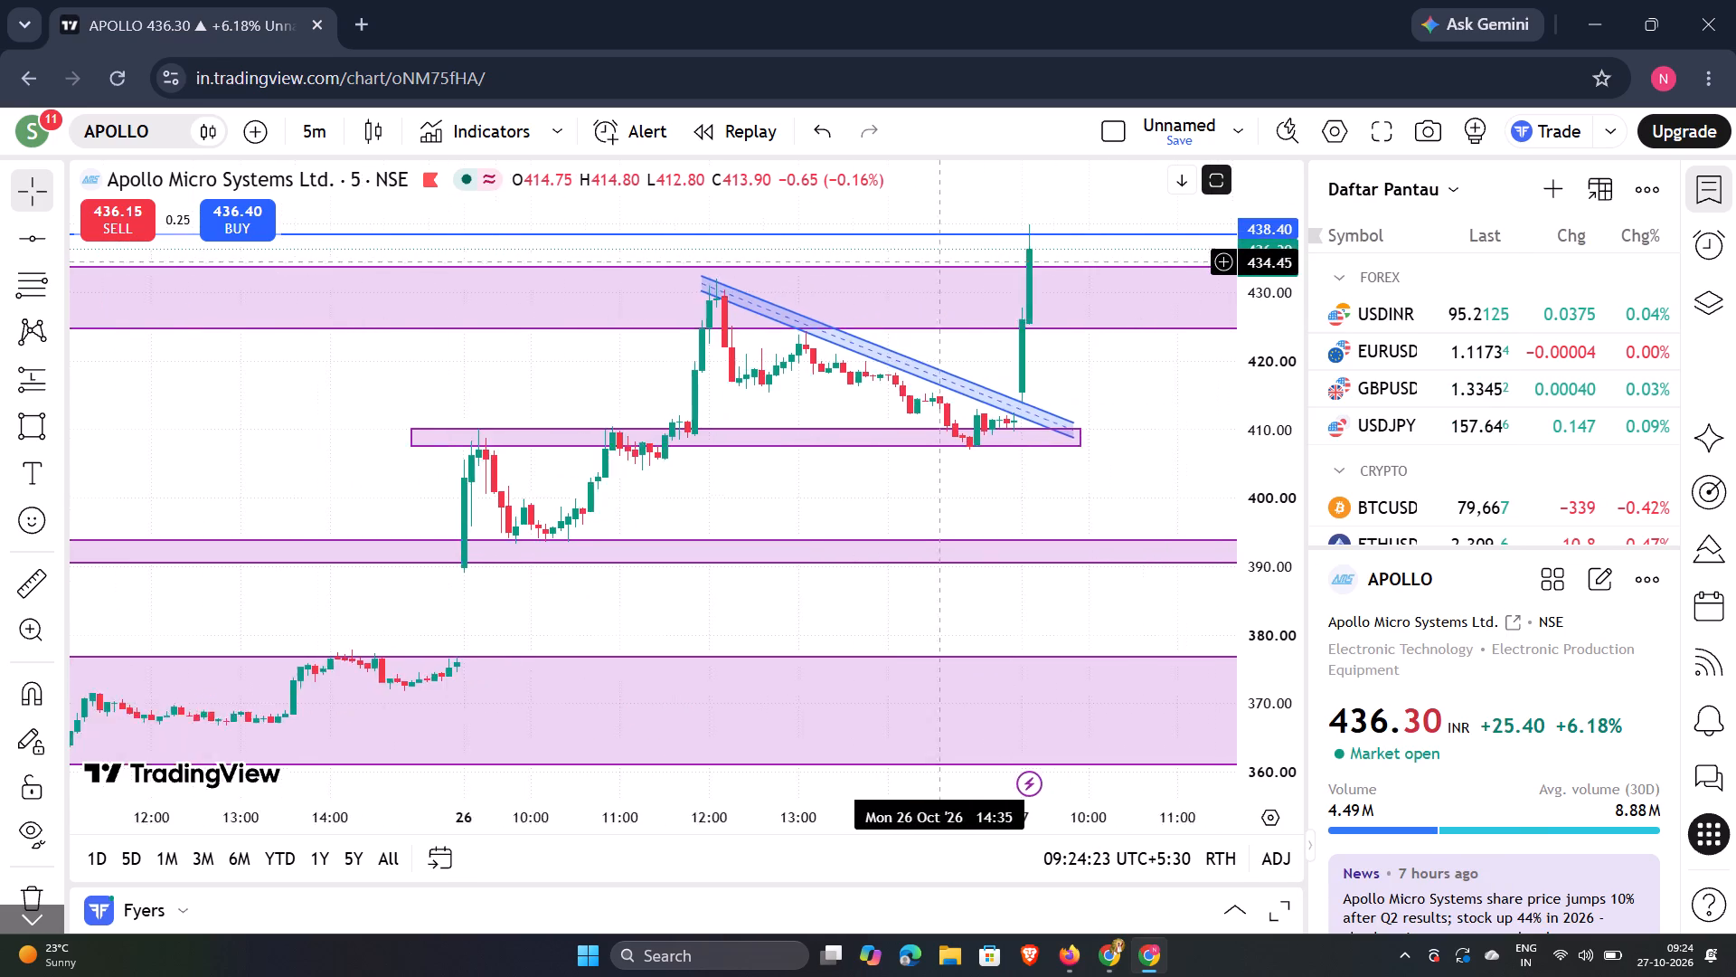
{"action": "left_click_drag", "start_coordinate": [867, 277], "coordinate": [866, 277]}
{"action": "scroll", "coordinate": [1262, 303], "scroll_direction": "down", "scroll_amount": 8}
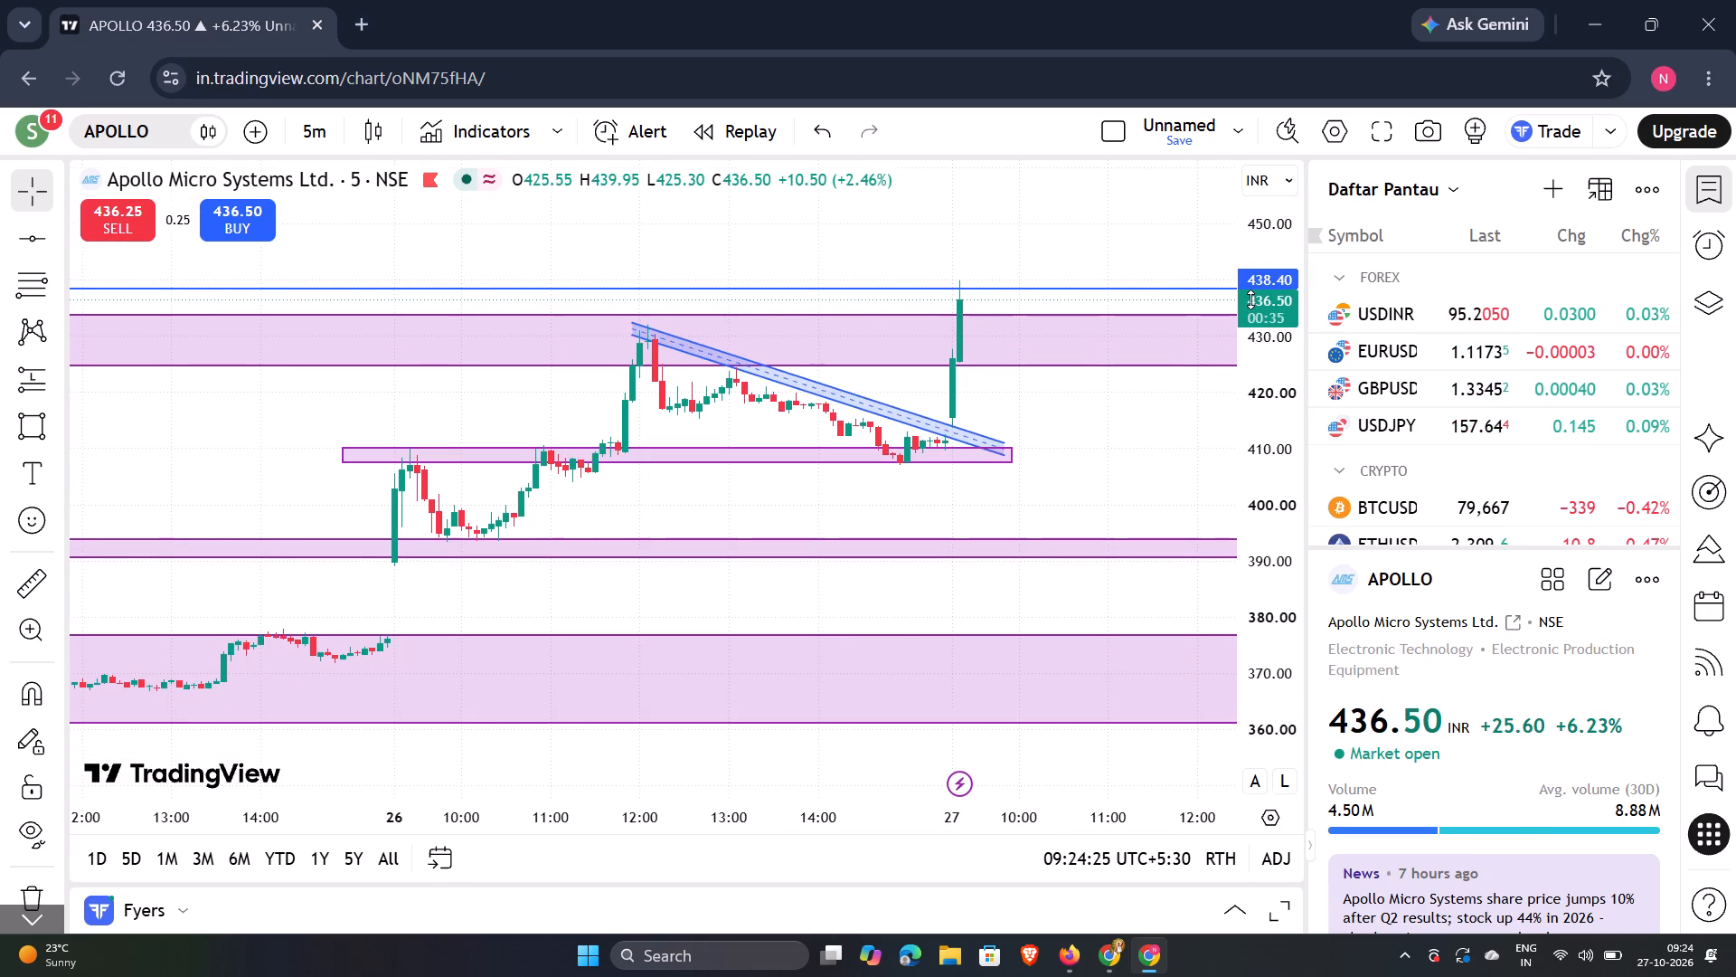
{"action": "scroll", "coordinate": [1250, 299], "scroll_direction": "up", "scroll_amount": 2}
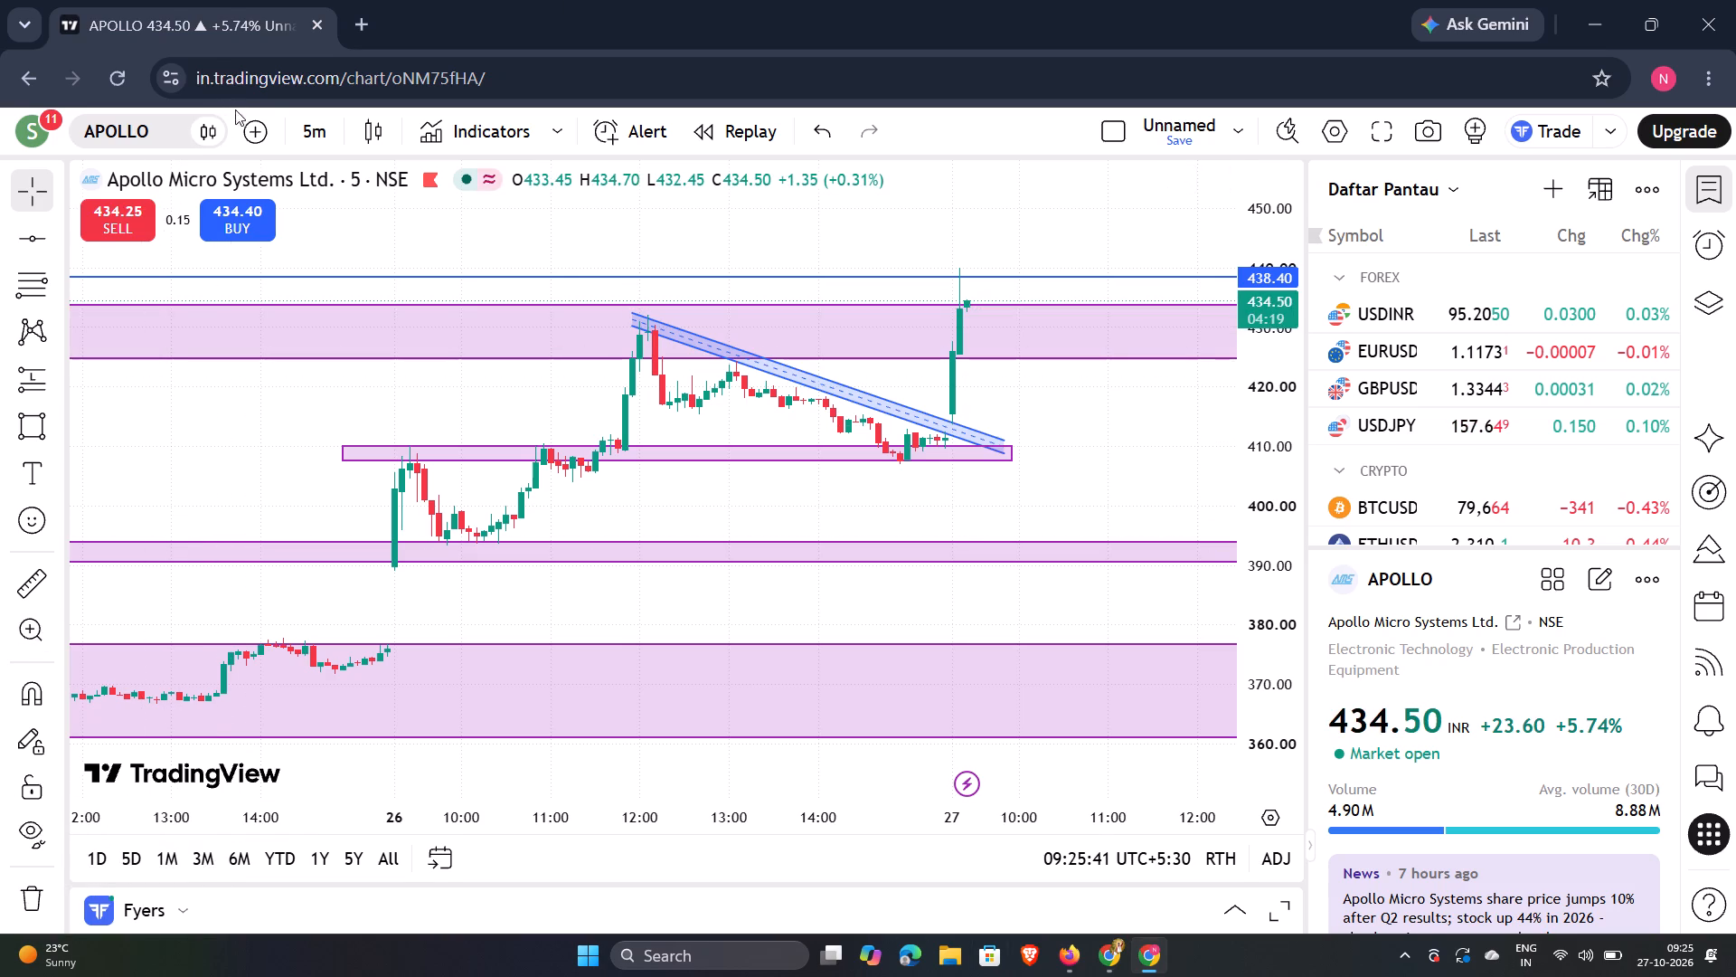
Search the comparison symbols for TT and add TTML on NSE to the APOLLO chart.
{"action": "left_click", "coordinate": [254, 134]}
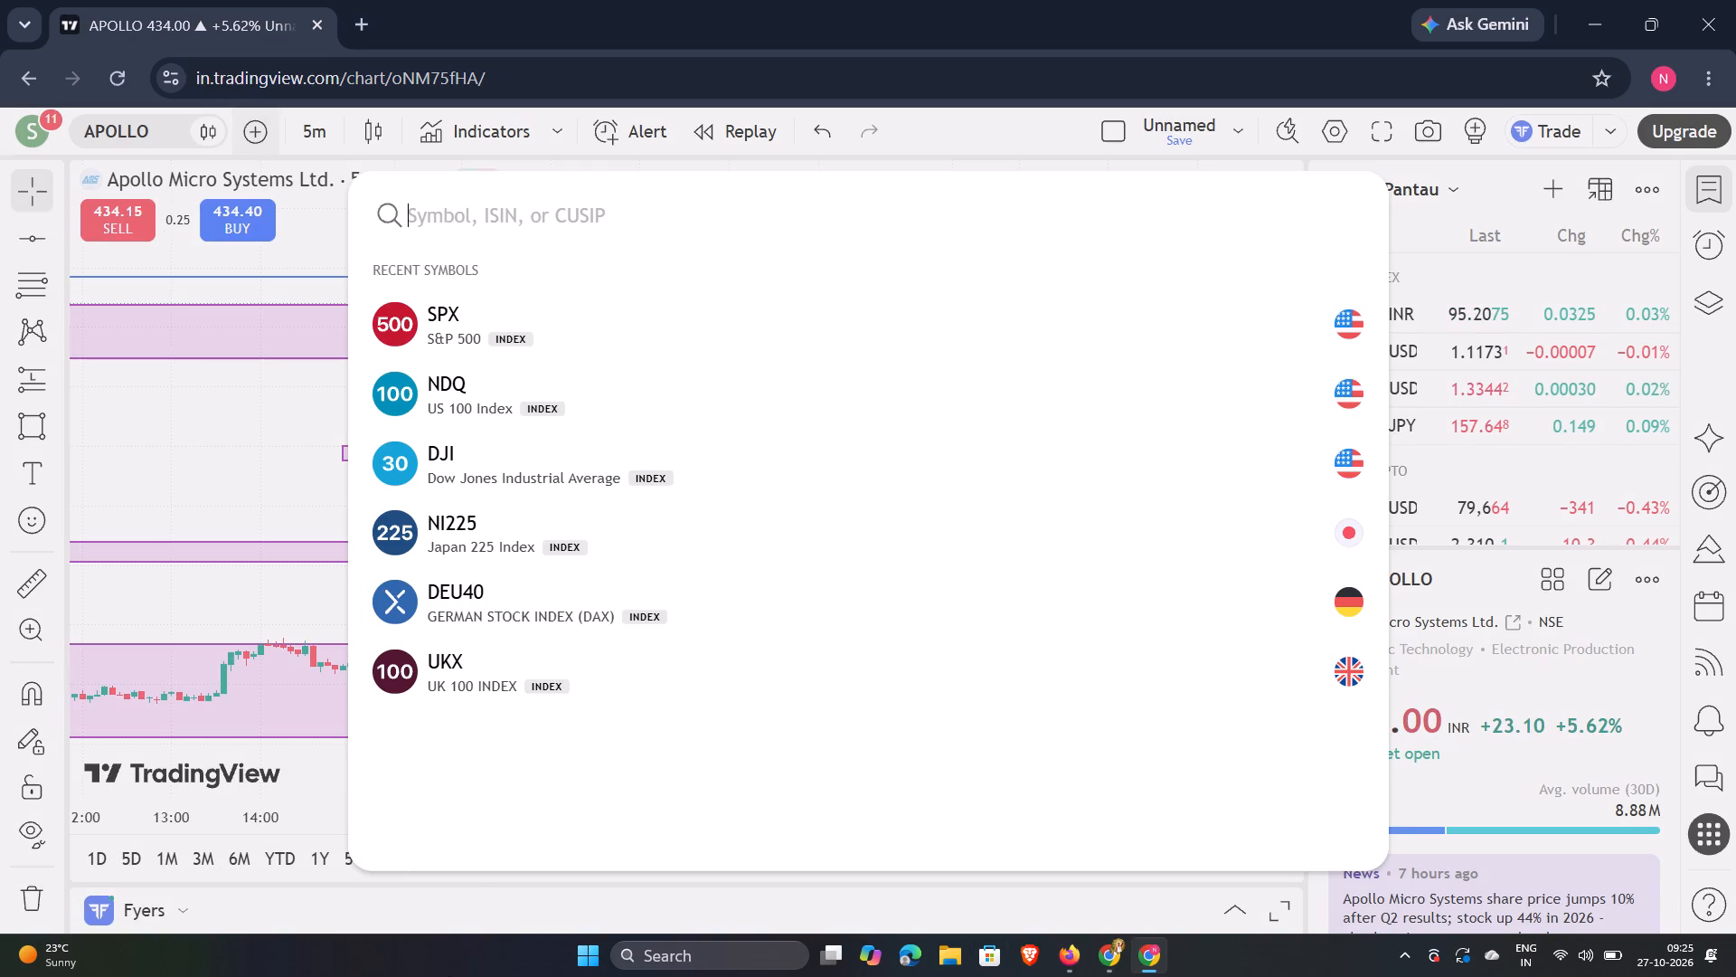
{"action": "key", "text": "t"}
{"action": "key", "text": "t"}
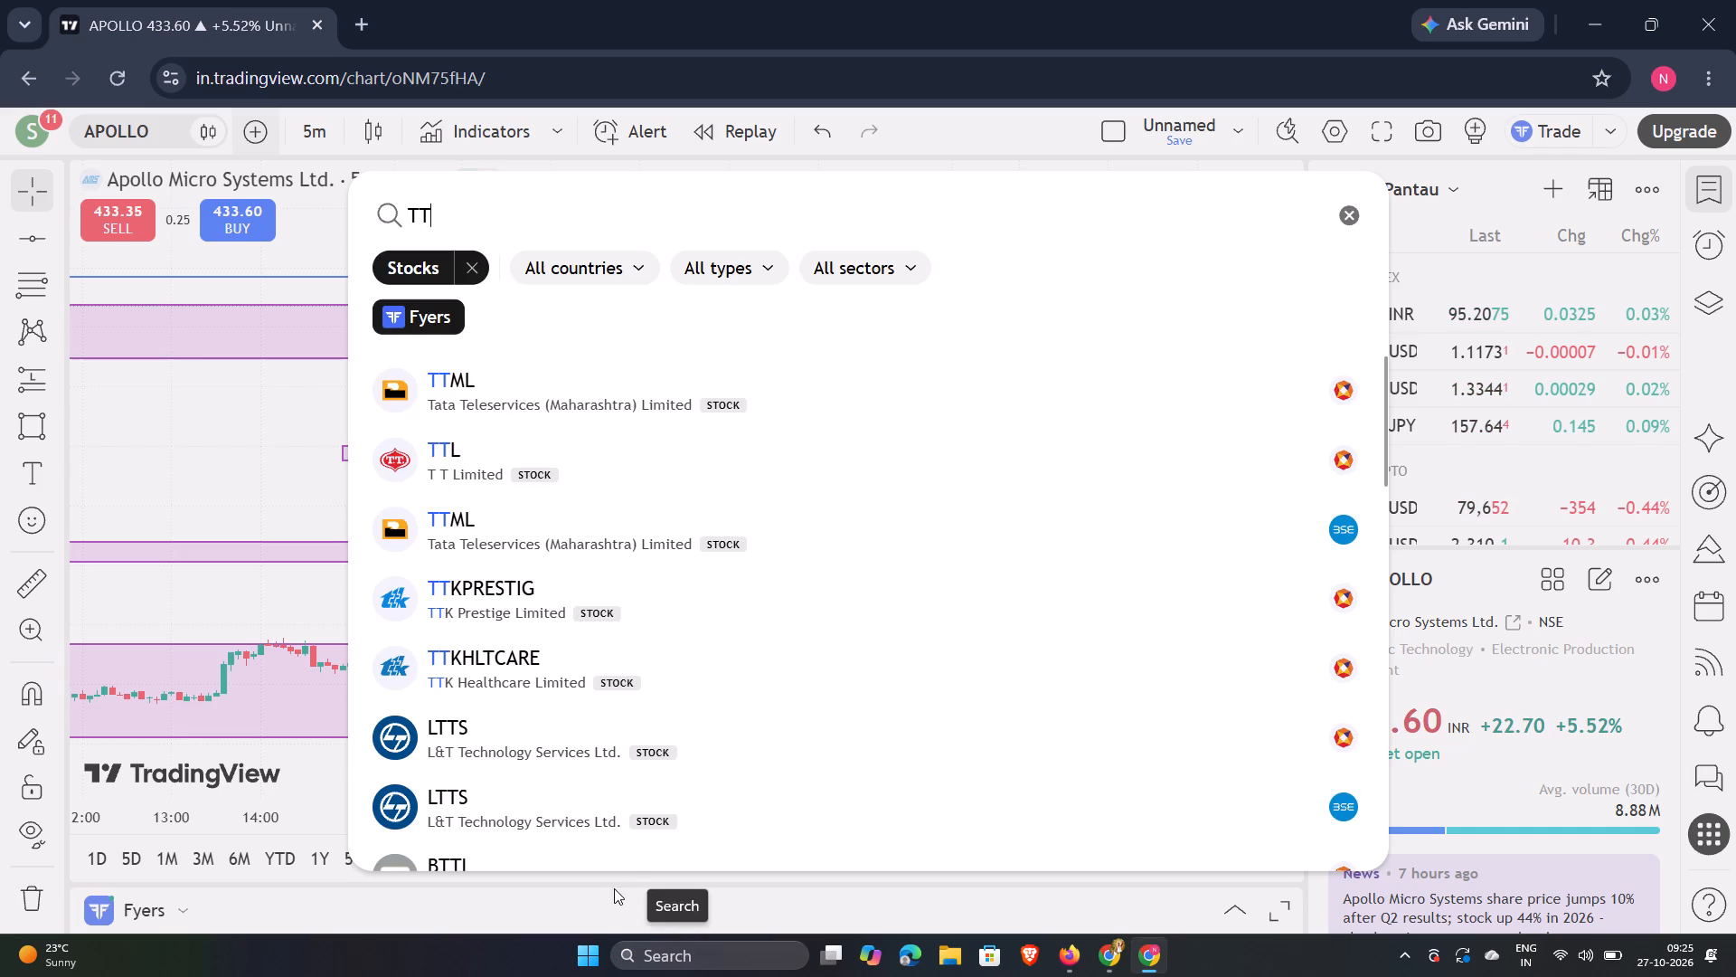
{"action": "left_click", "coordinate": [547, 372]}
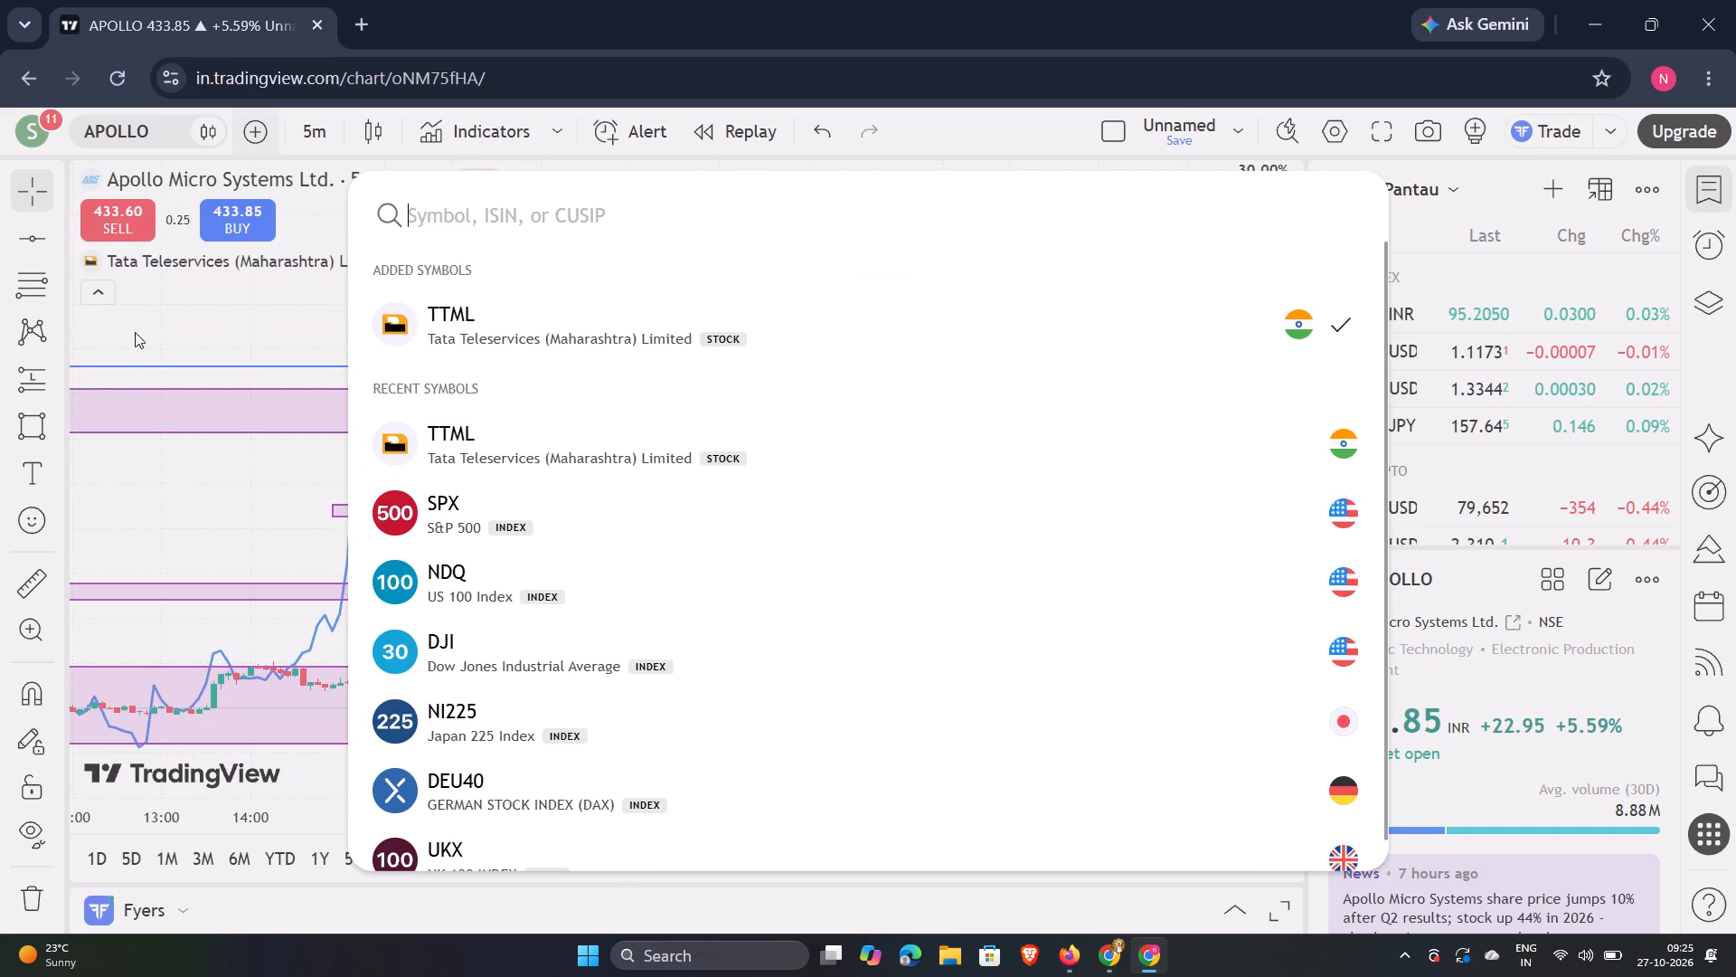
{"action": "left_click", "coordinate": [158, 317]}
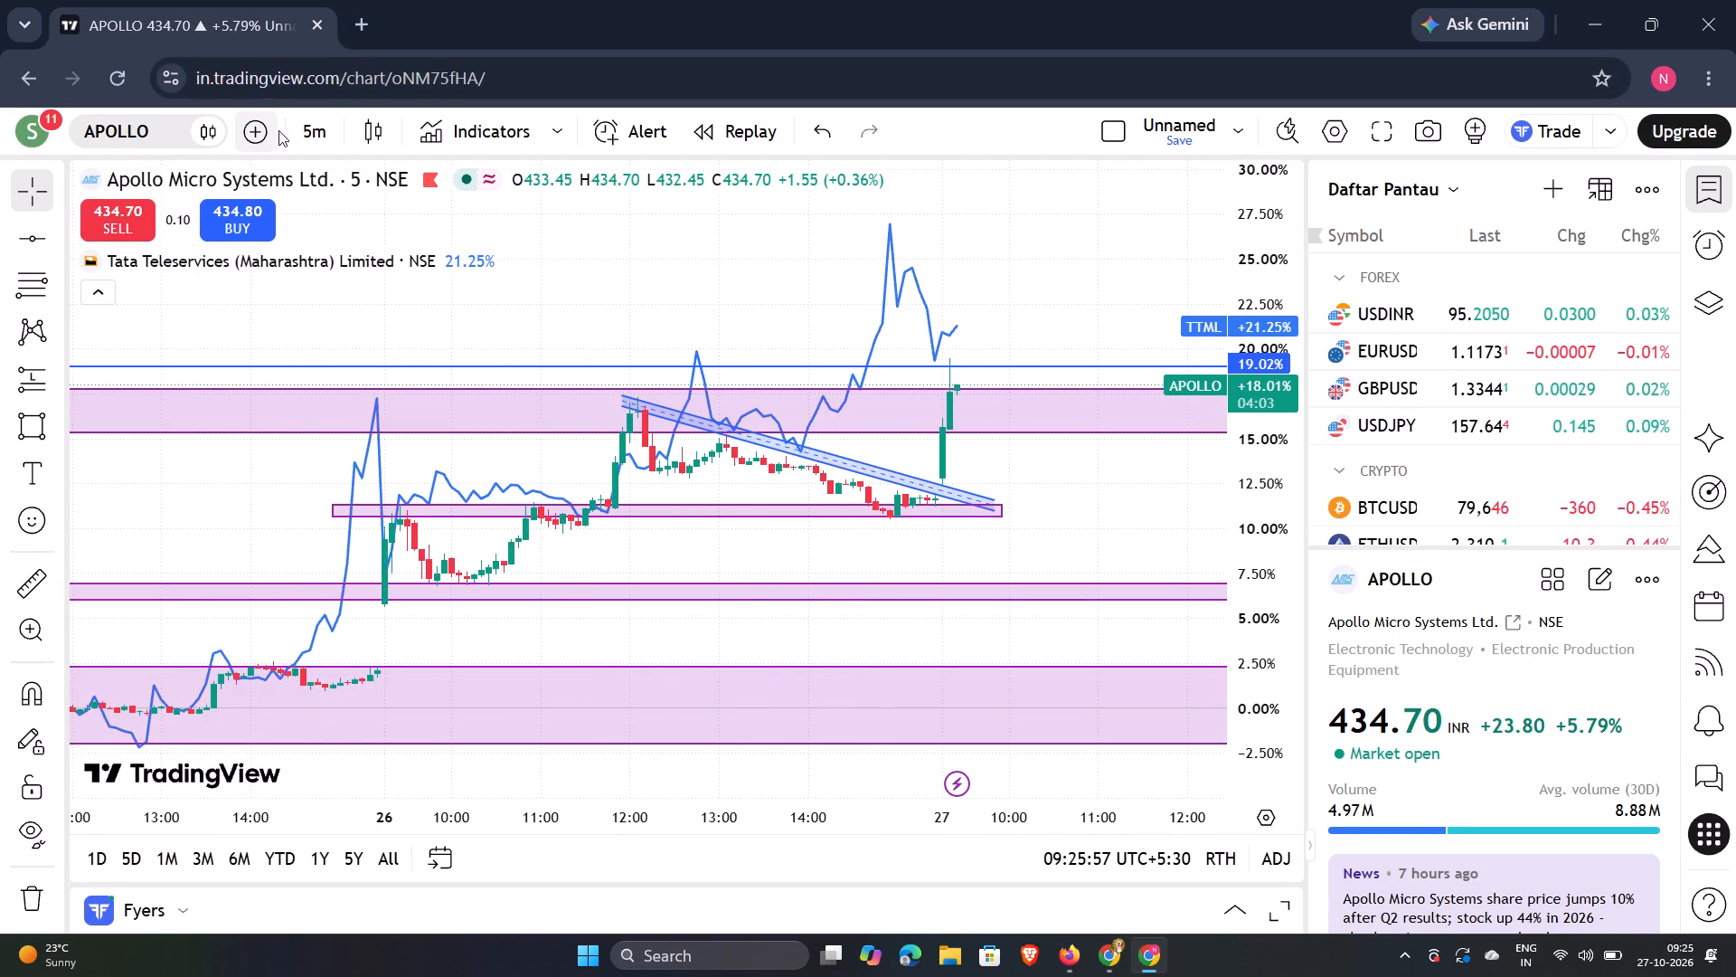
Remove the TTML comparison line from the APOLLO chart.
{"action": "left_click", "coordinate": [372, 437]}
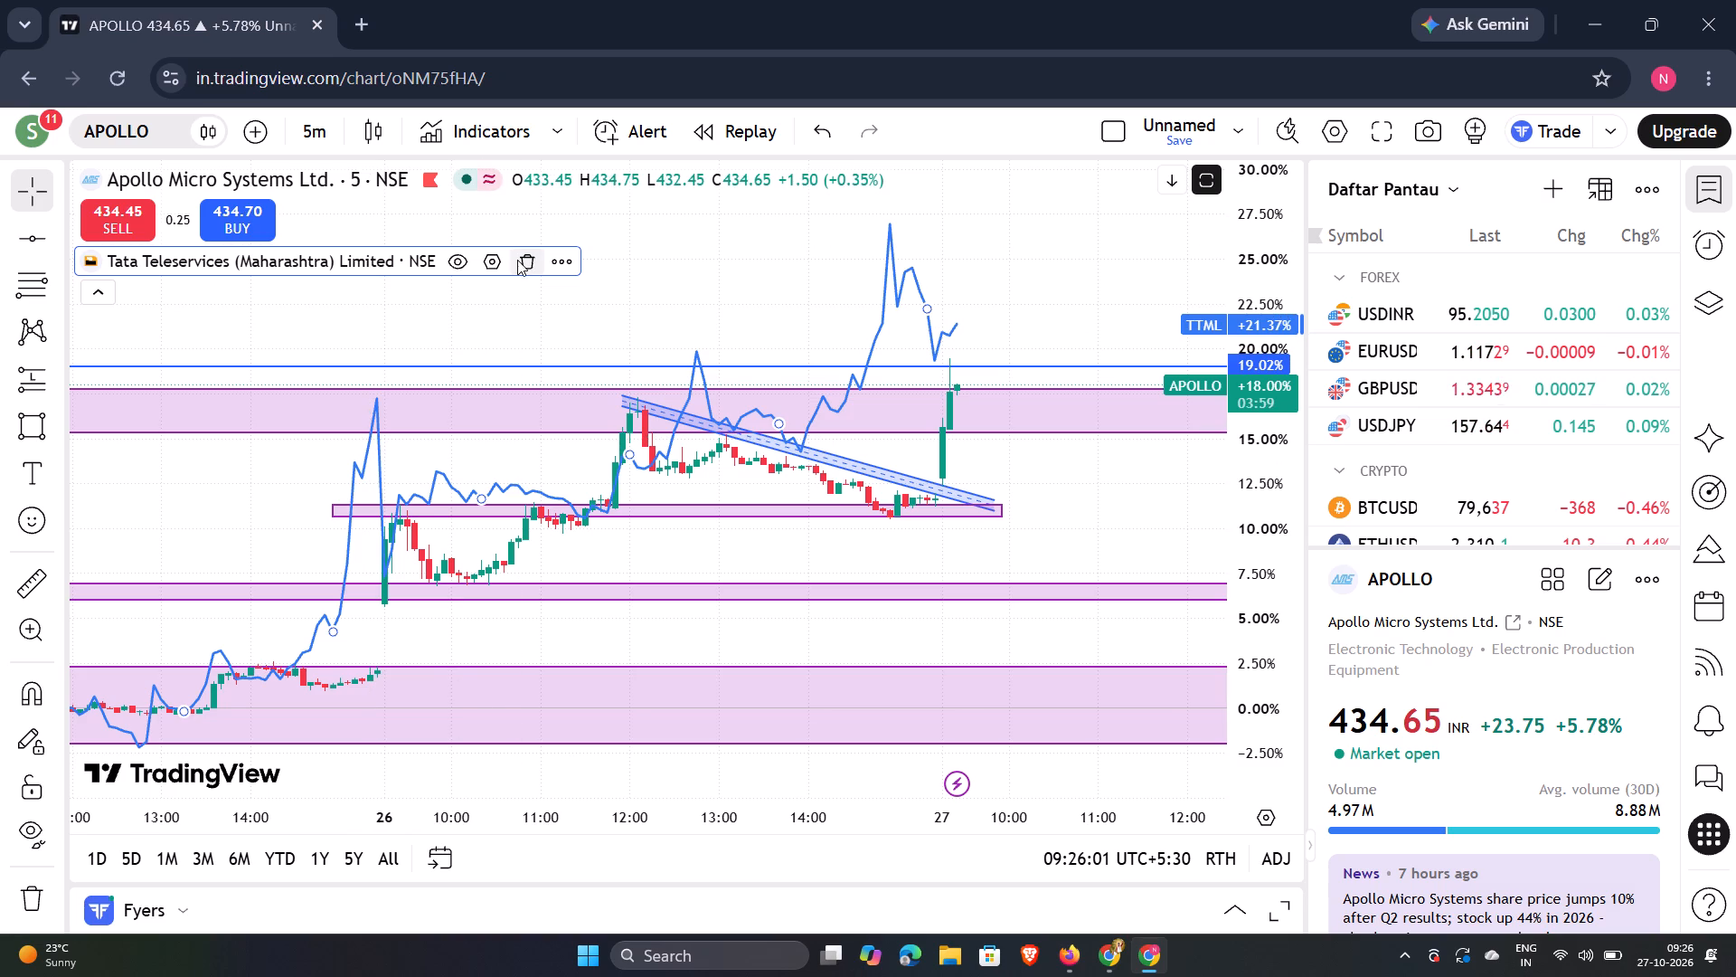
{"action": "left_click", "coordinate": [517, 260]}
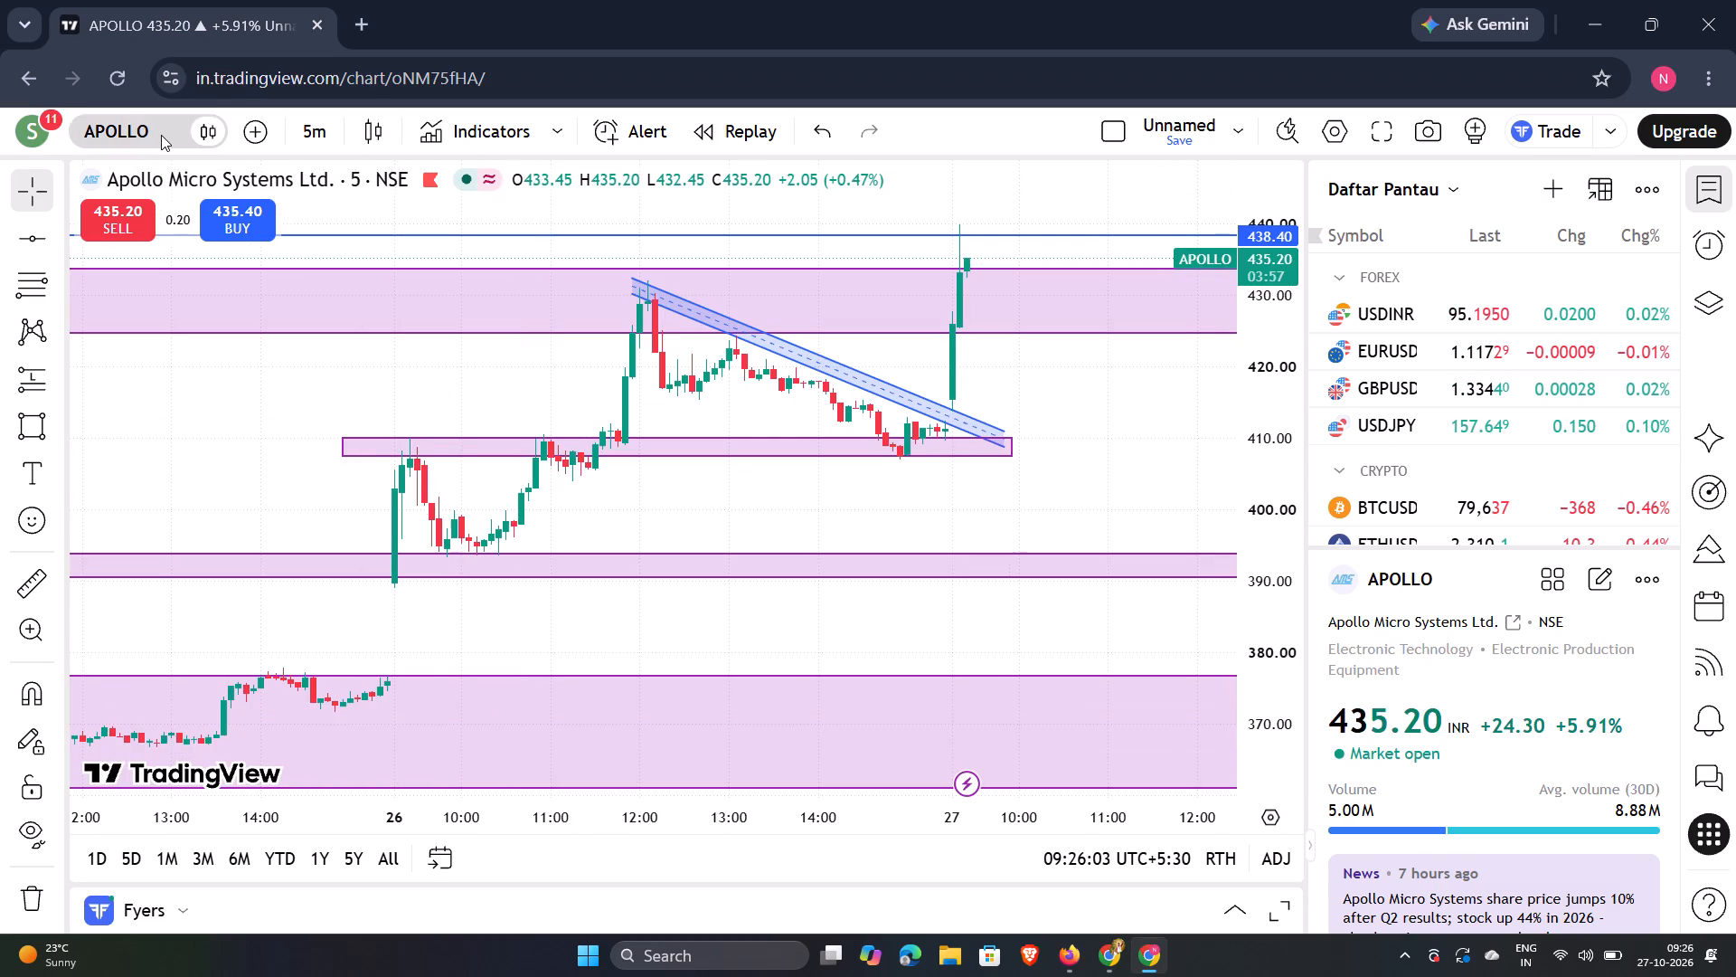
Search the symbols for TT and switch the main chart from APOLLO to TTML on NSE.
{"action": "left_click_drag", "start_coordinate": [163, 132], "coordinate": [167, 152]}
{"action": "left_click", "coordinate": [167, 152]}
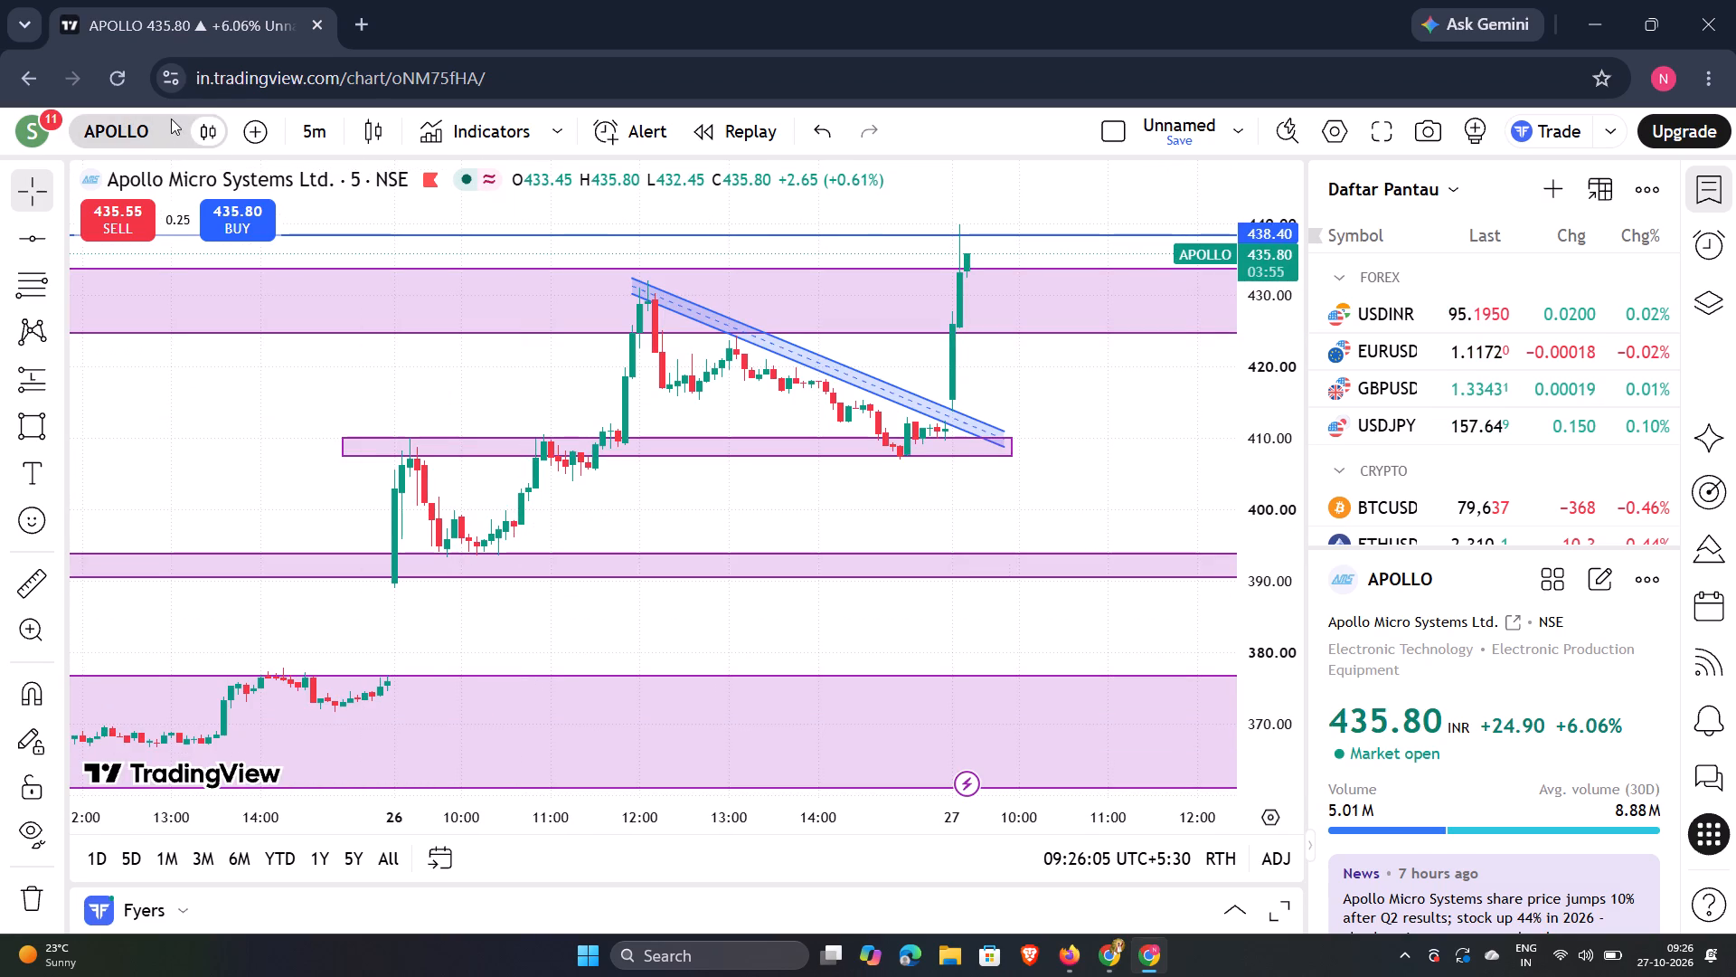
{"action": "left_click", "coordinate": [171, 119]}
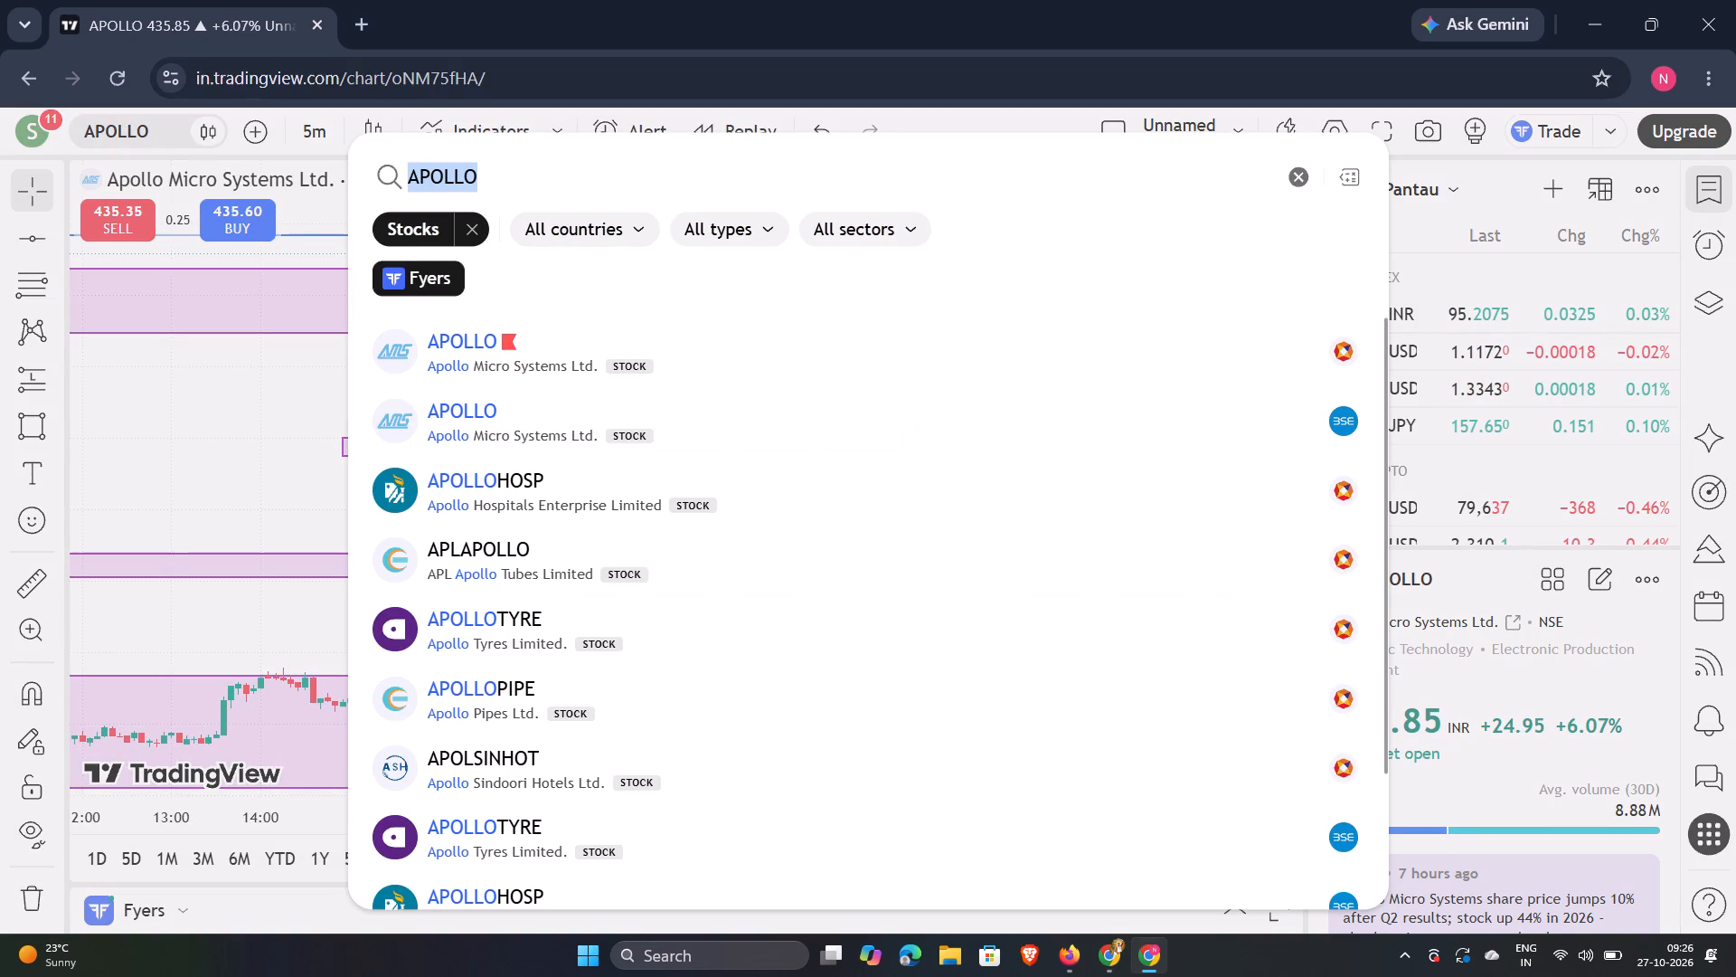
{"action": "left_click", "coordinate": [1295, 168]}
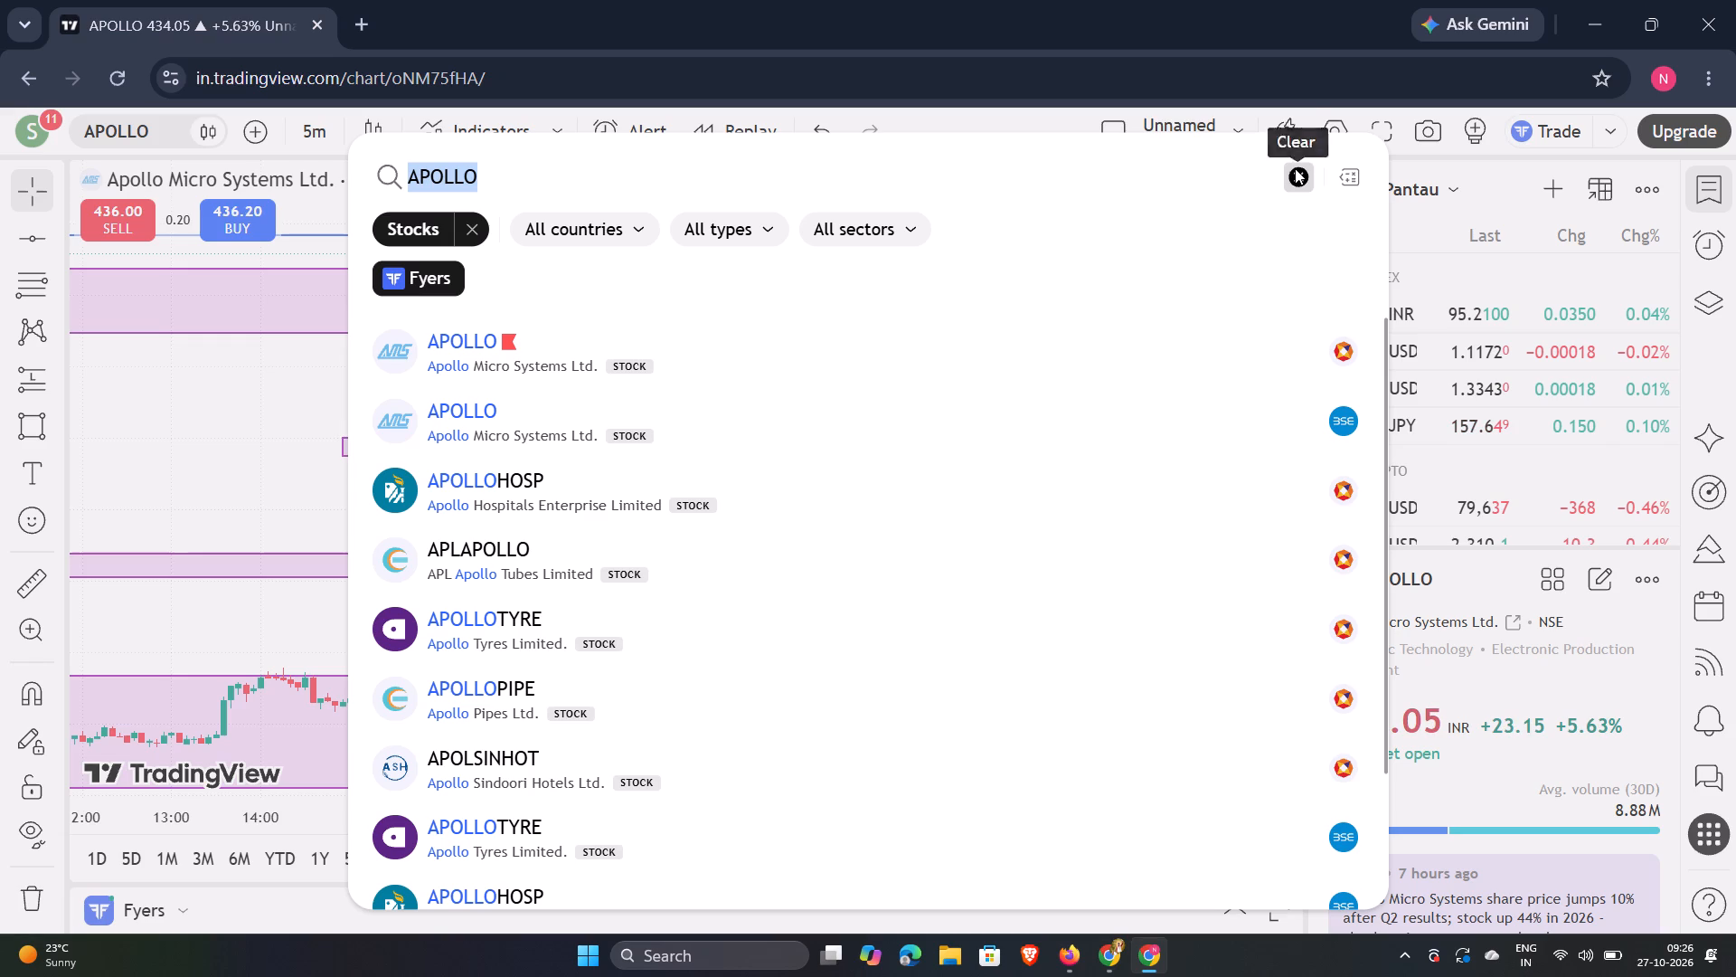
{"action": "type", "text": "TTT"}
{"action": "key", "text": "BackSpace"}
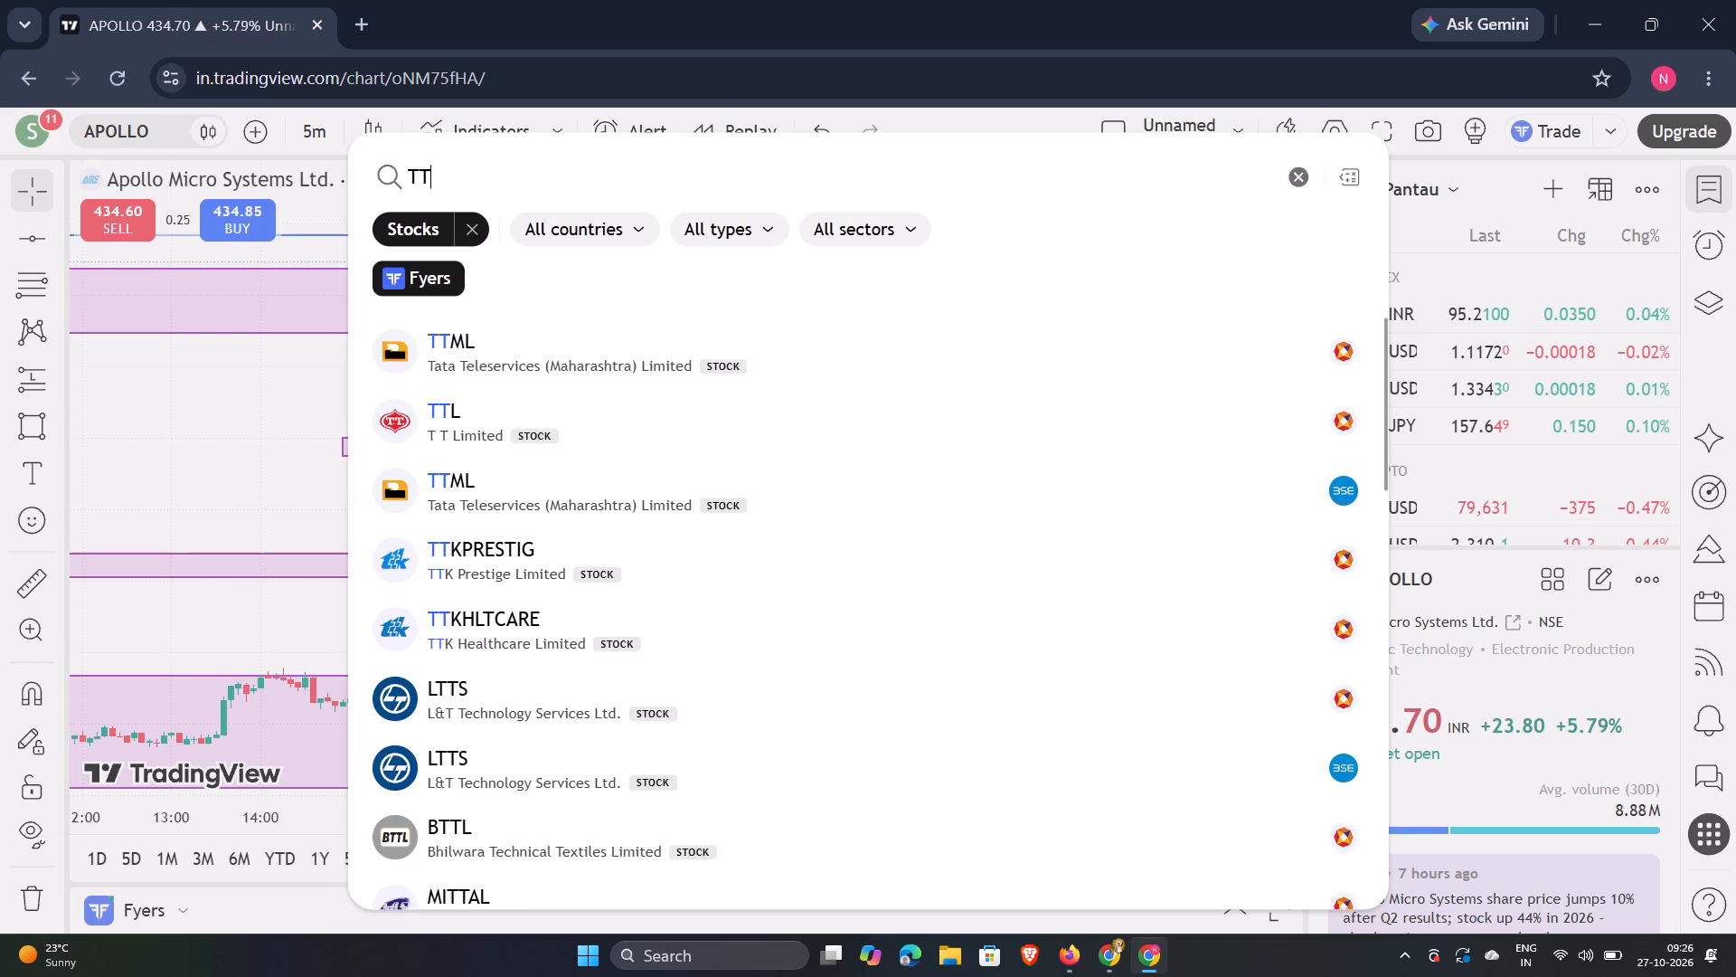
{"action": "left_click", "coordinate": [666, 345]}
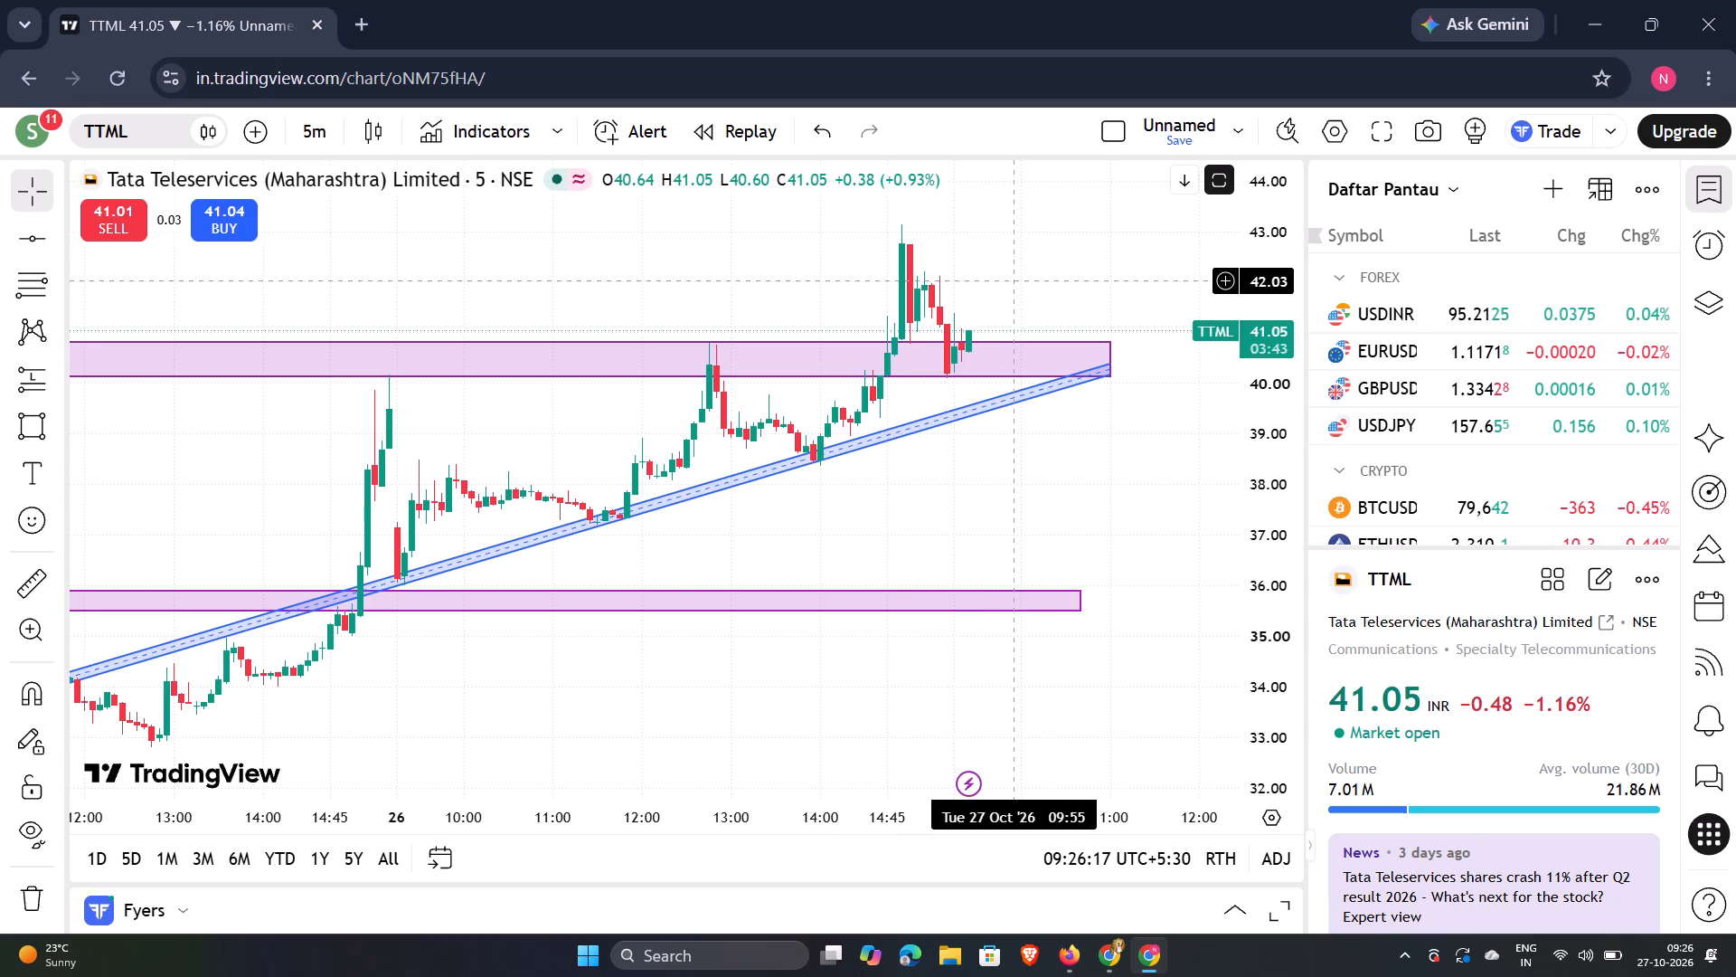
Examine TTML's recent 5-minute candles around the upper price zone and the rising trend channel.
{"action": "scroll", "coordinate": [1016, 287], "scroll_direction": "down", "scroll_amount": 4}
{"action": "scroll", "coordinate": [1016, 287], "scroll_direction": "up", "scroll_amount": 5}
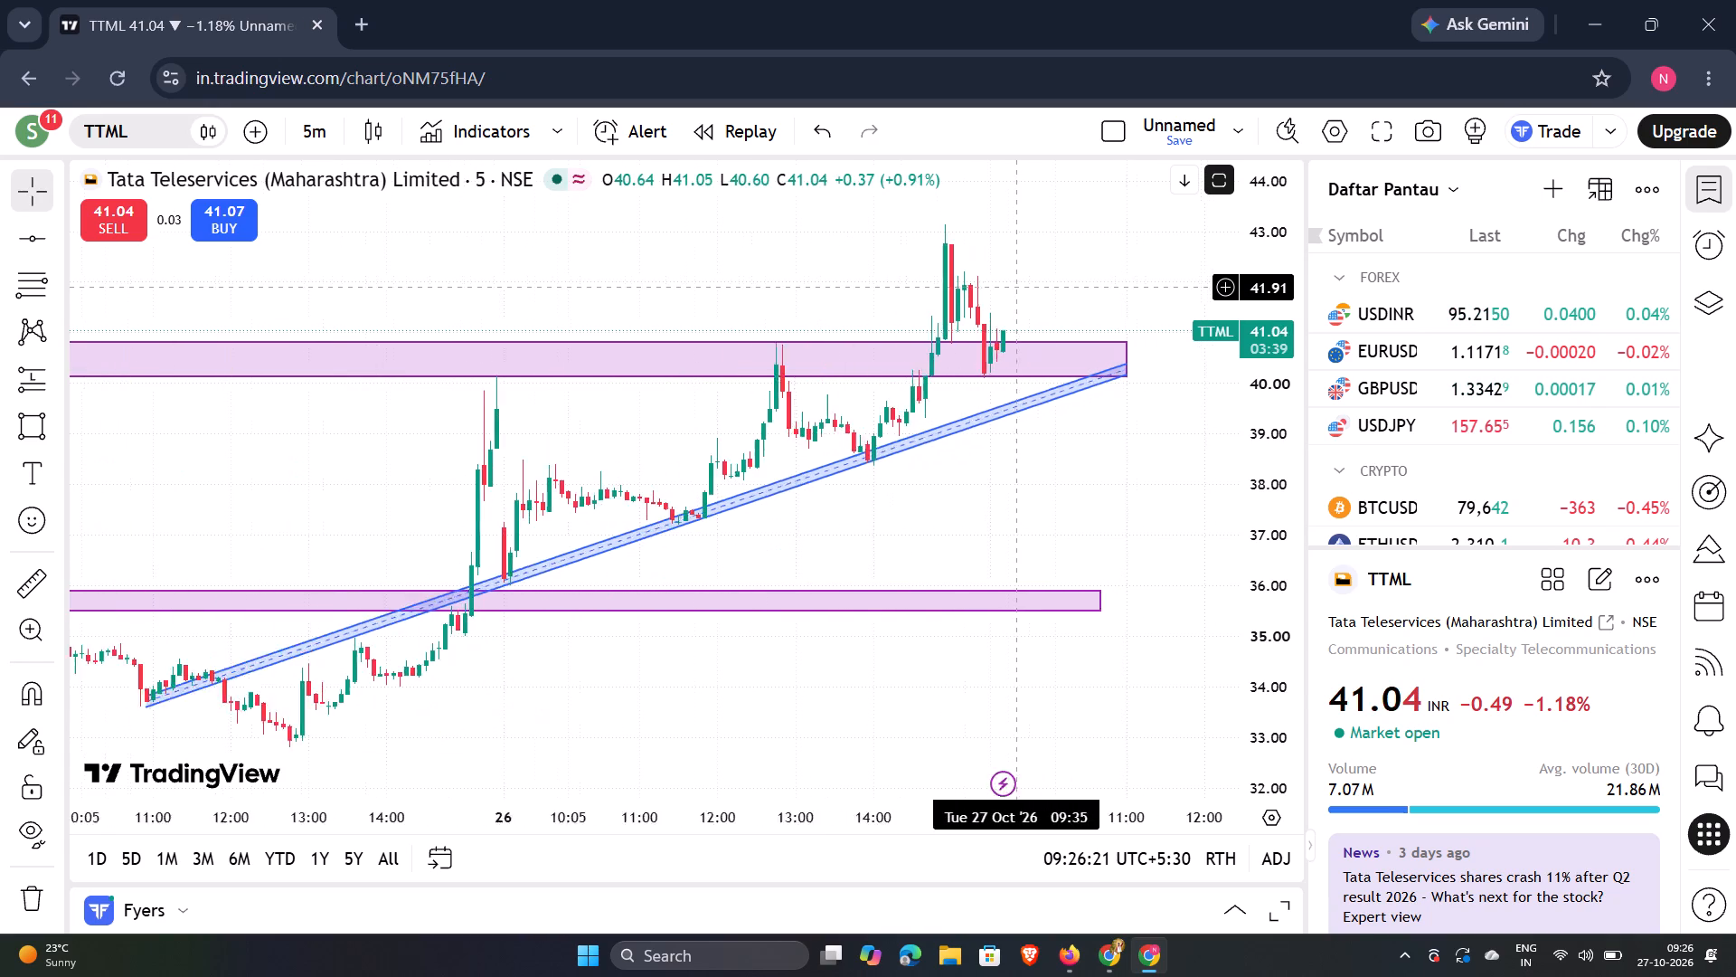
{"action": "scroll", "coordinate": [1020, 278], "scroll_direction": "down", "scroll_amount": 4}
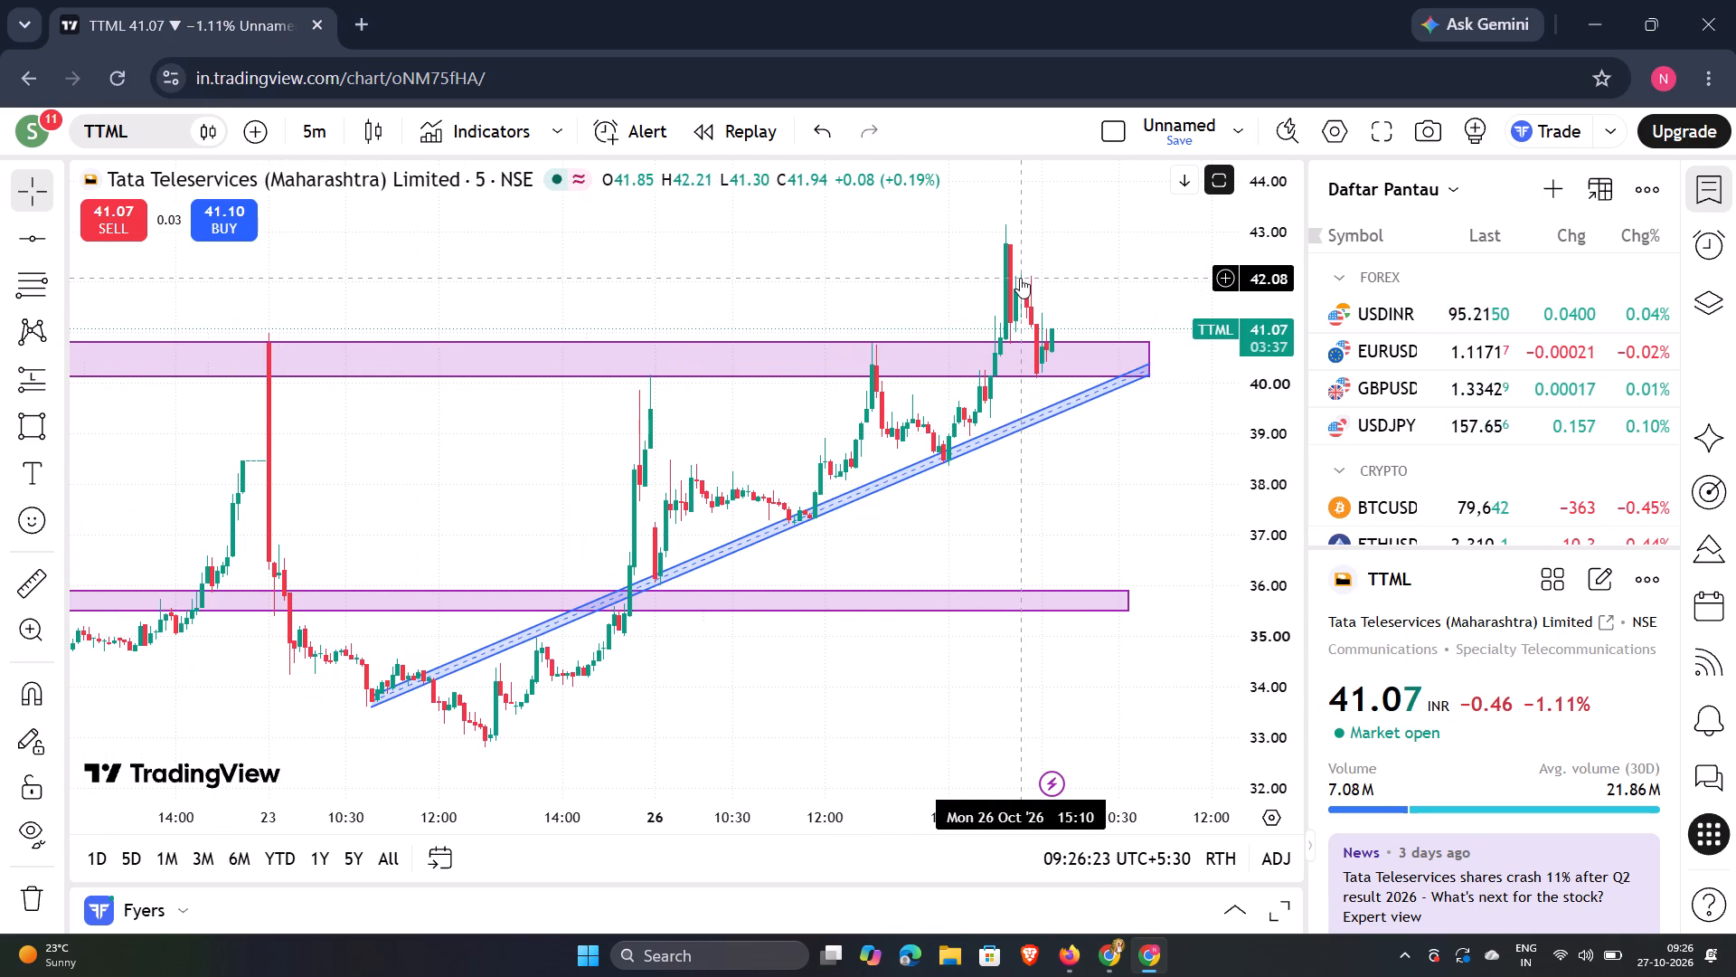
{"action": "scroll", "coordinate": [1020, 277], "scroll_direction": "up", "scroll_amount": 1}
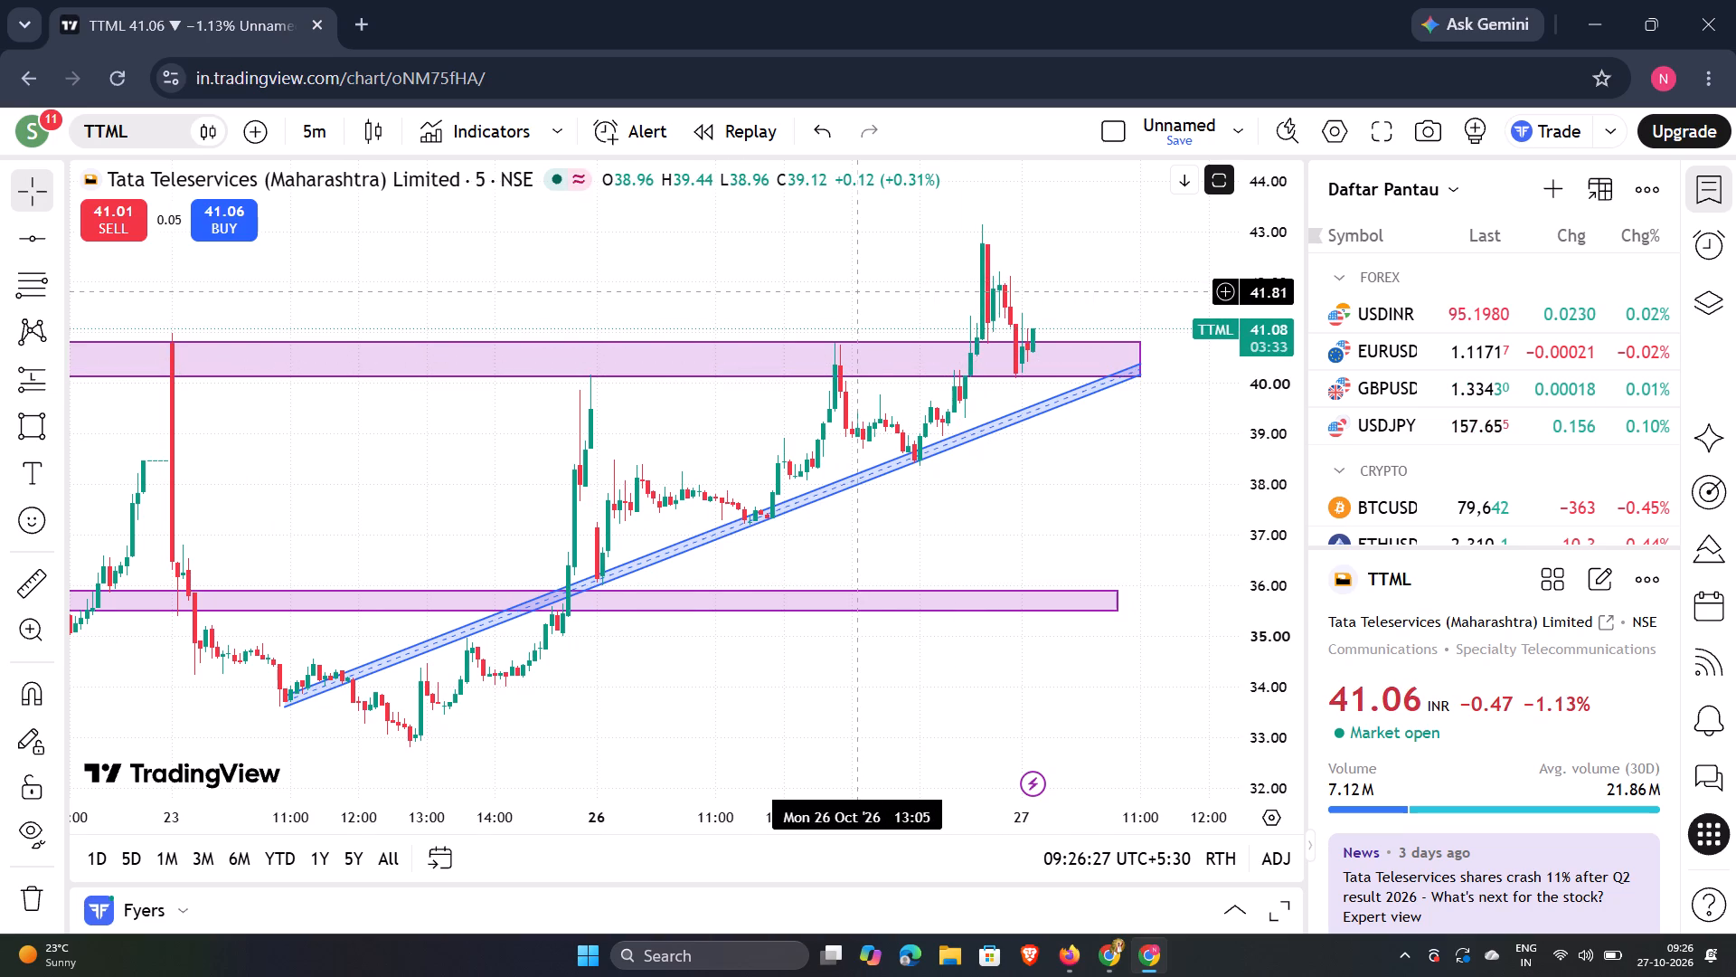
{"action": "left_click_drag", "start_coordinate": [858, 292], "coordinate": [719, 313]}
{"action": "scroll", "coordinate": [1029, 297], "scroll_direction": "up", "scroll_amount": 5}
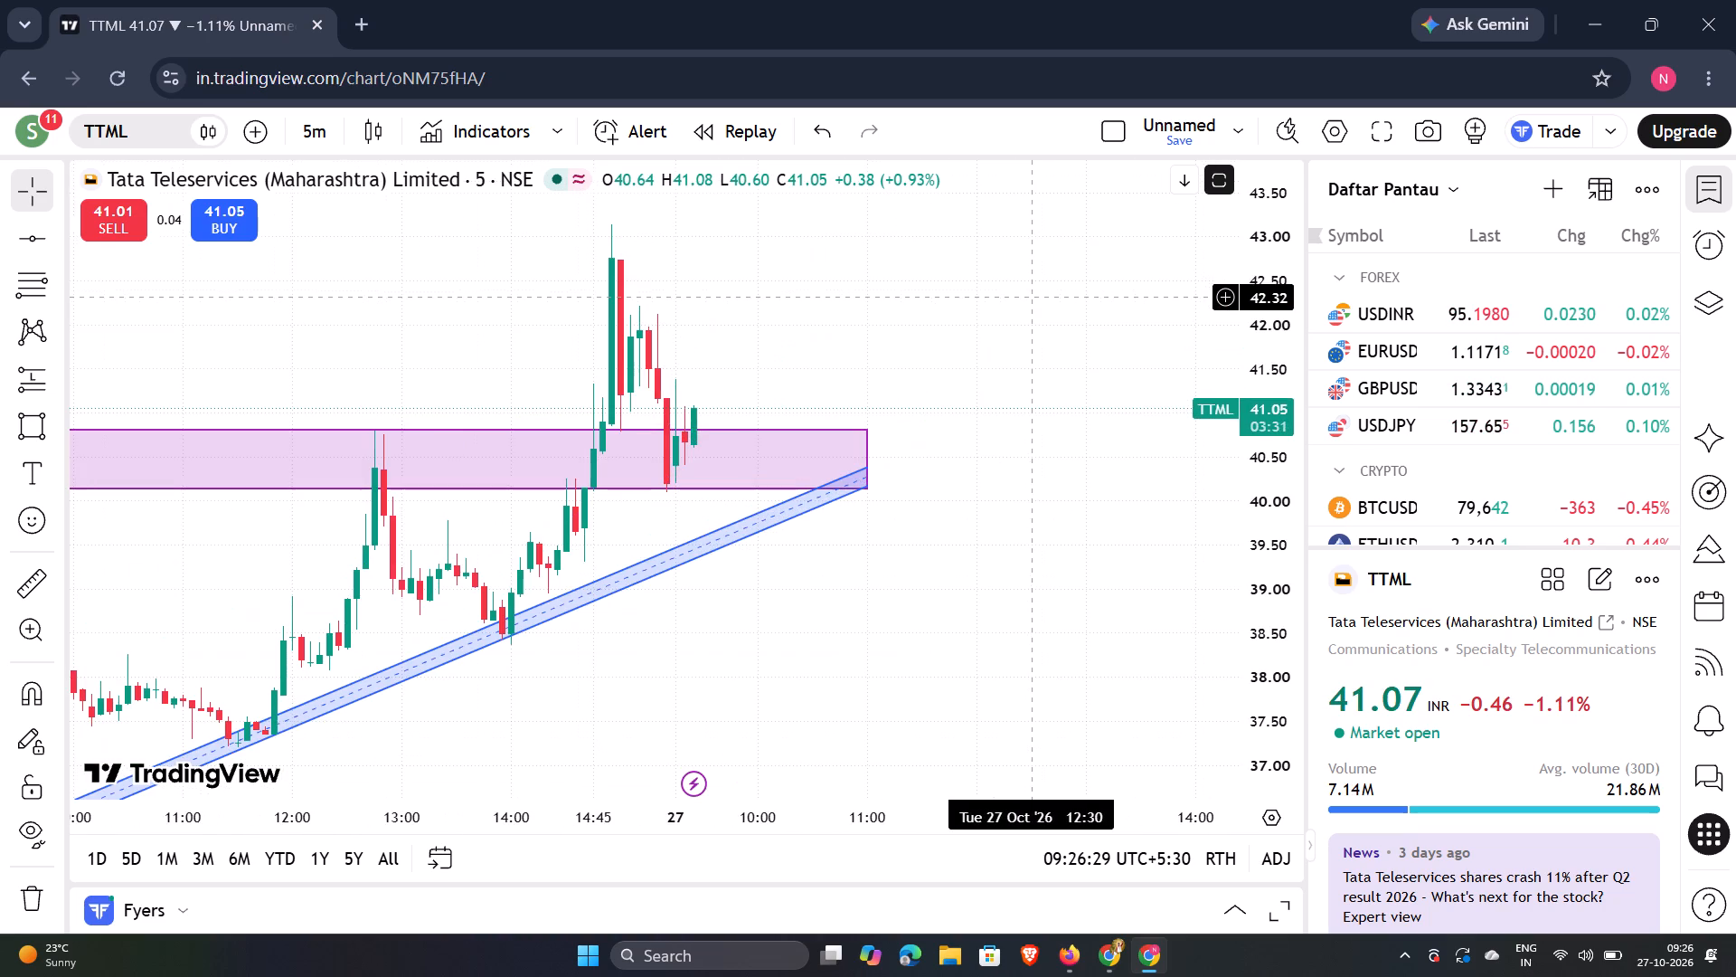
{"action": "scroll", "coordinate": [1032, 297], "scroll_direction": "down", "scroll_amount": 18}
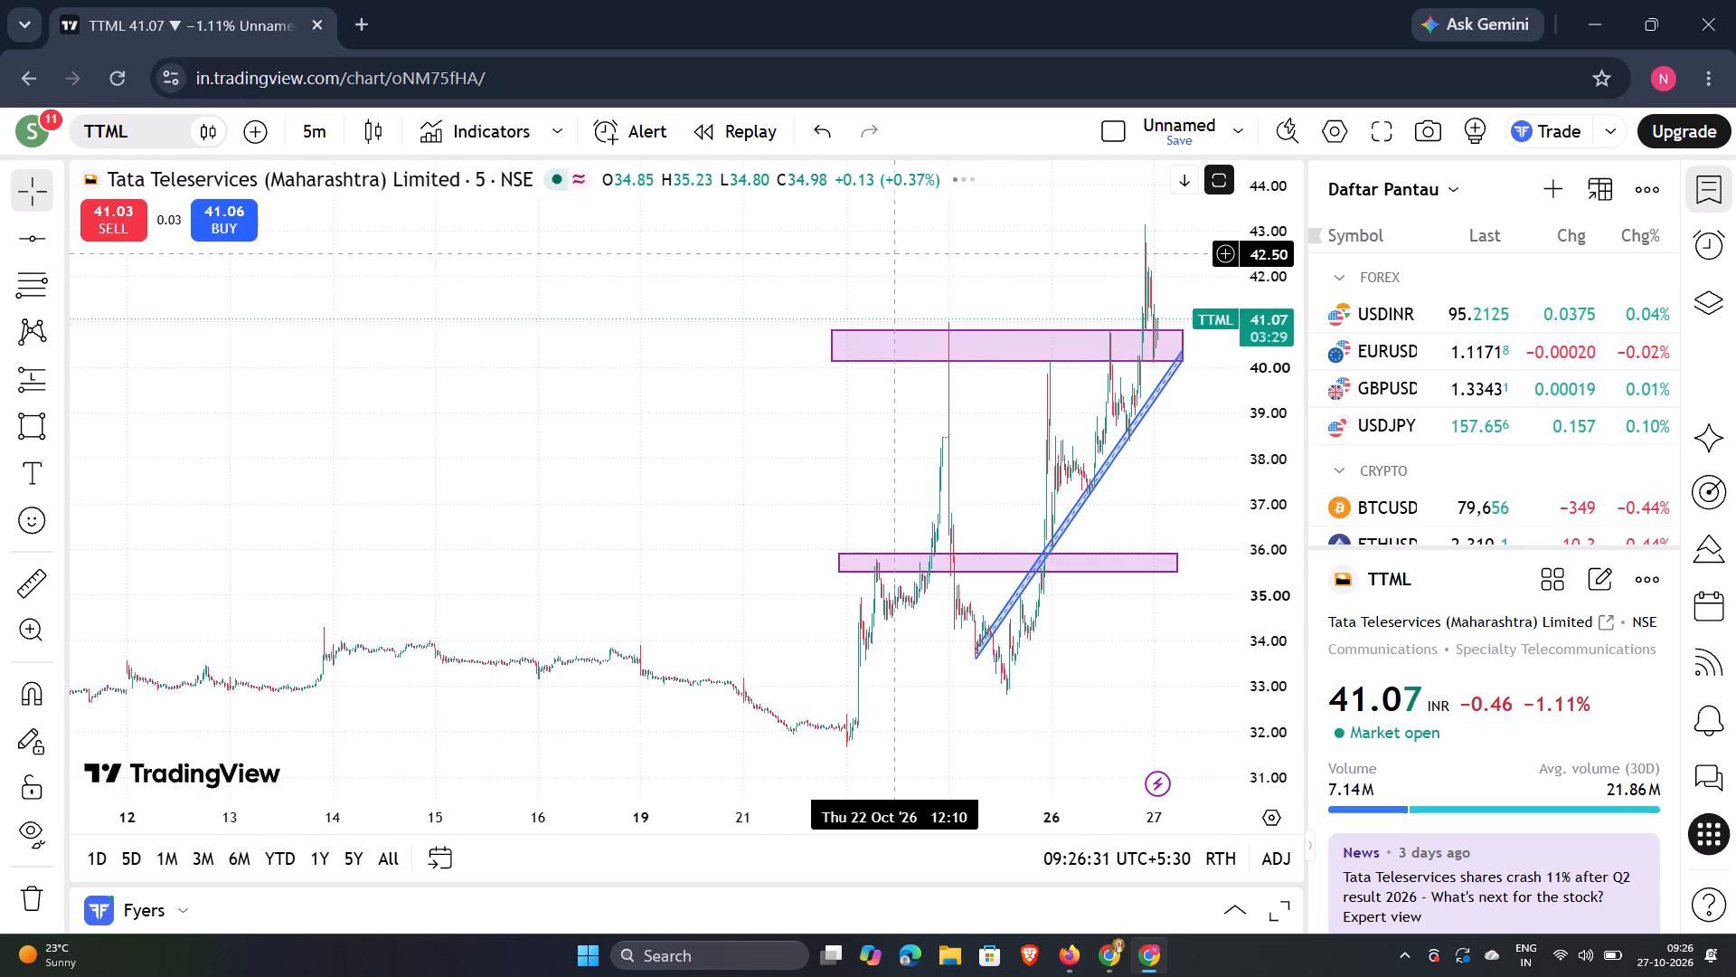
{"action": "scroll", "coordinate": [623, 297], "scroll_direction": "down", "scroll_amount": 6}
Look back through TTML's 5-minute price history from October to late July for earlier highs near the current price.
{"action": "left_click_drag", "start_coordinate": [550, 302], "coordinate": [816, 417]}
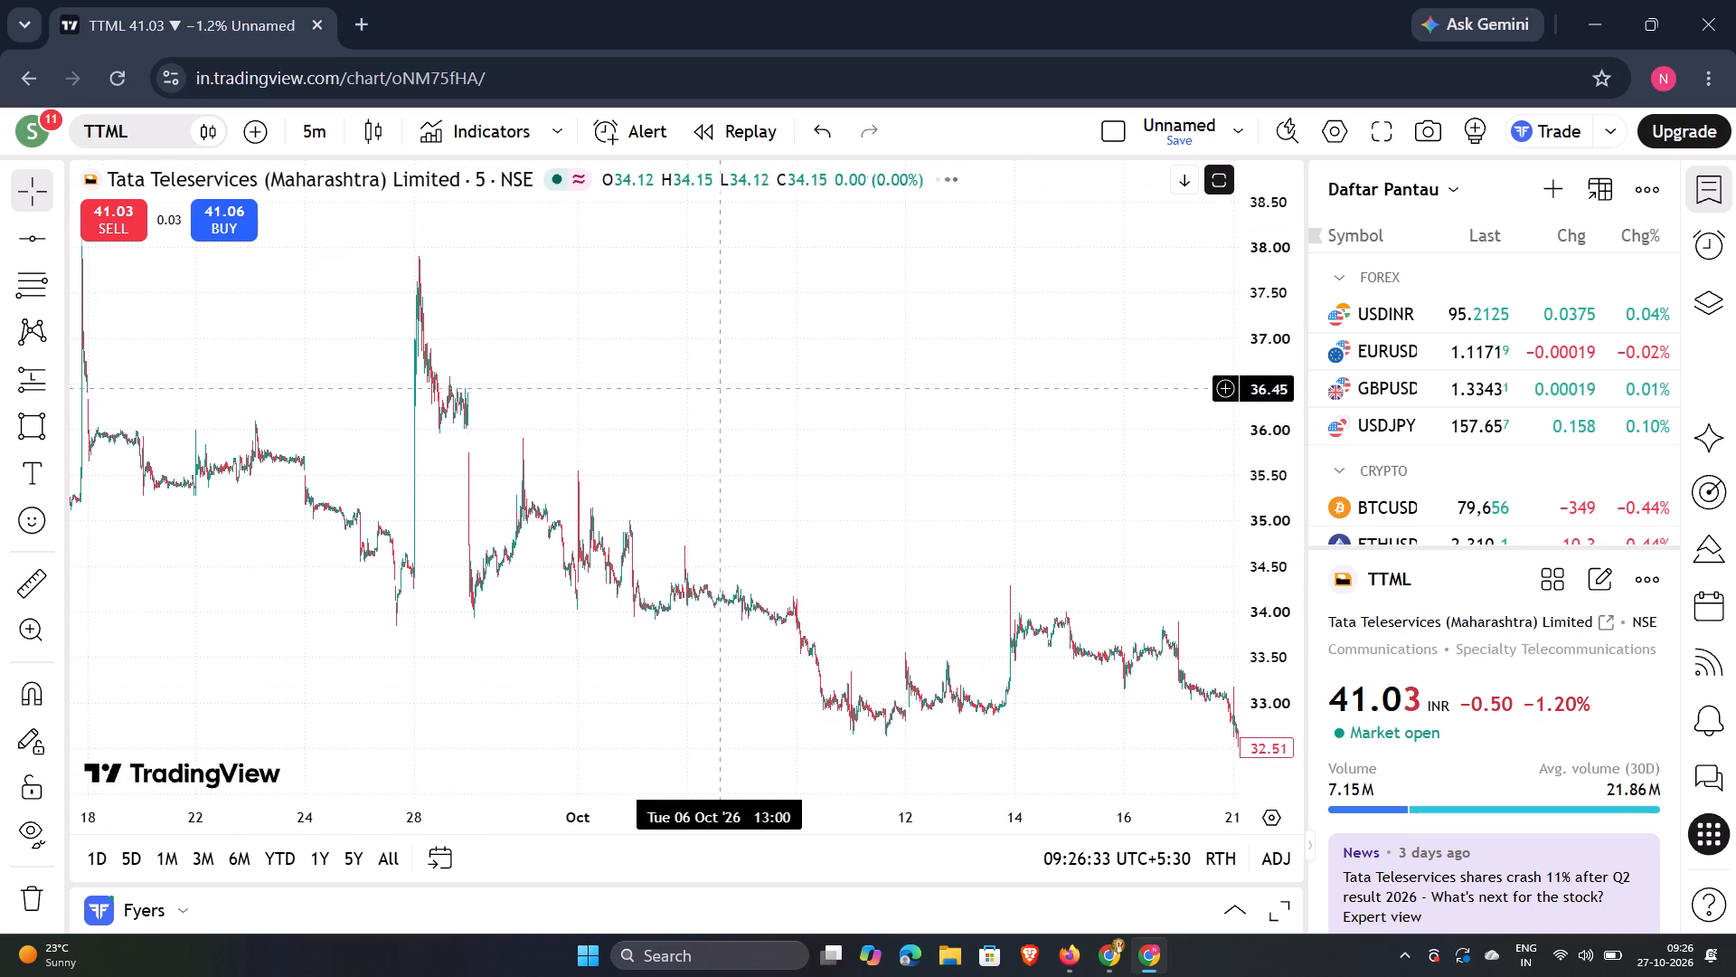
{"action": "left_click_drag", "start_coordinate": [699, 373], "coordinate": [685, 485]}
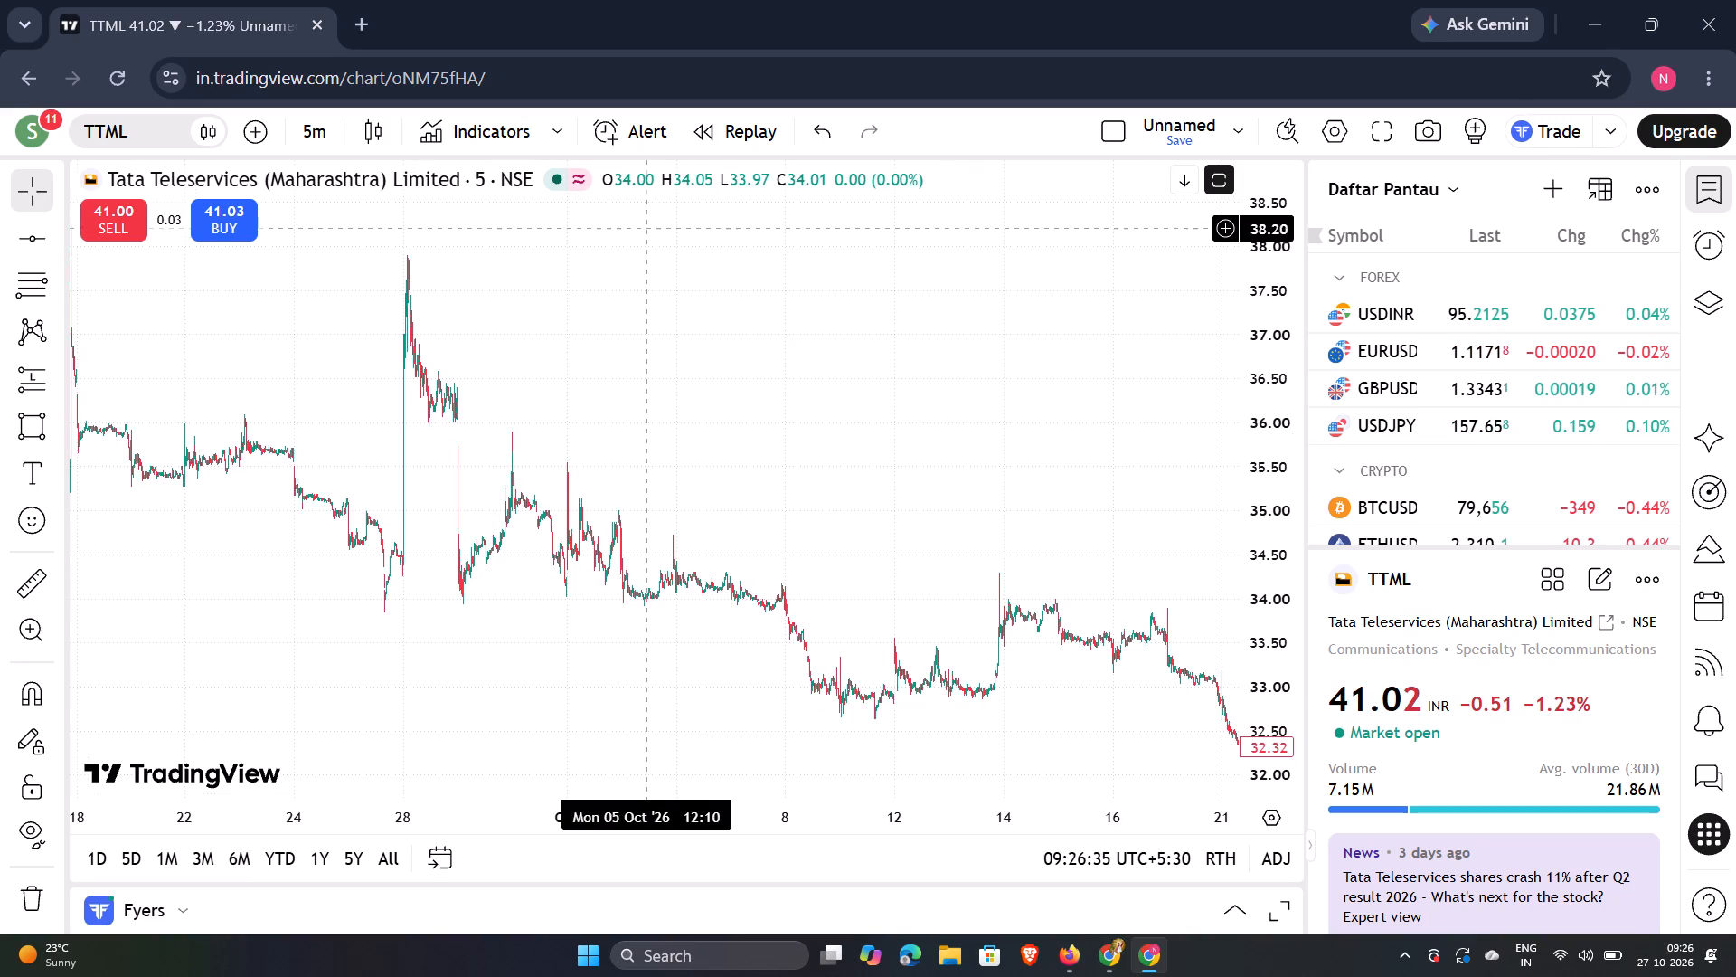
{"action": "left_click_drag", "start_coordinate": [647, 242], "coordinate": [951, 318]}
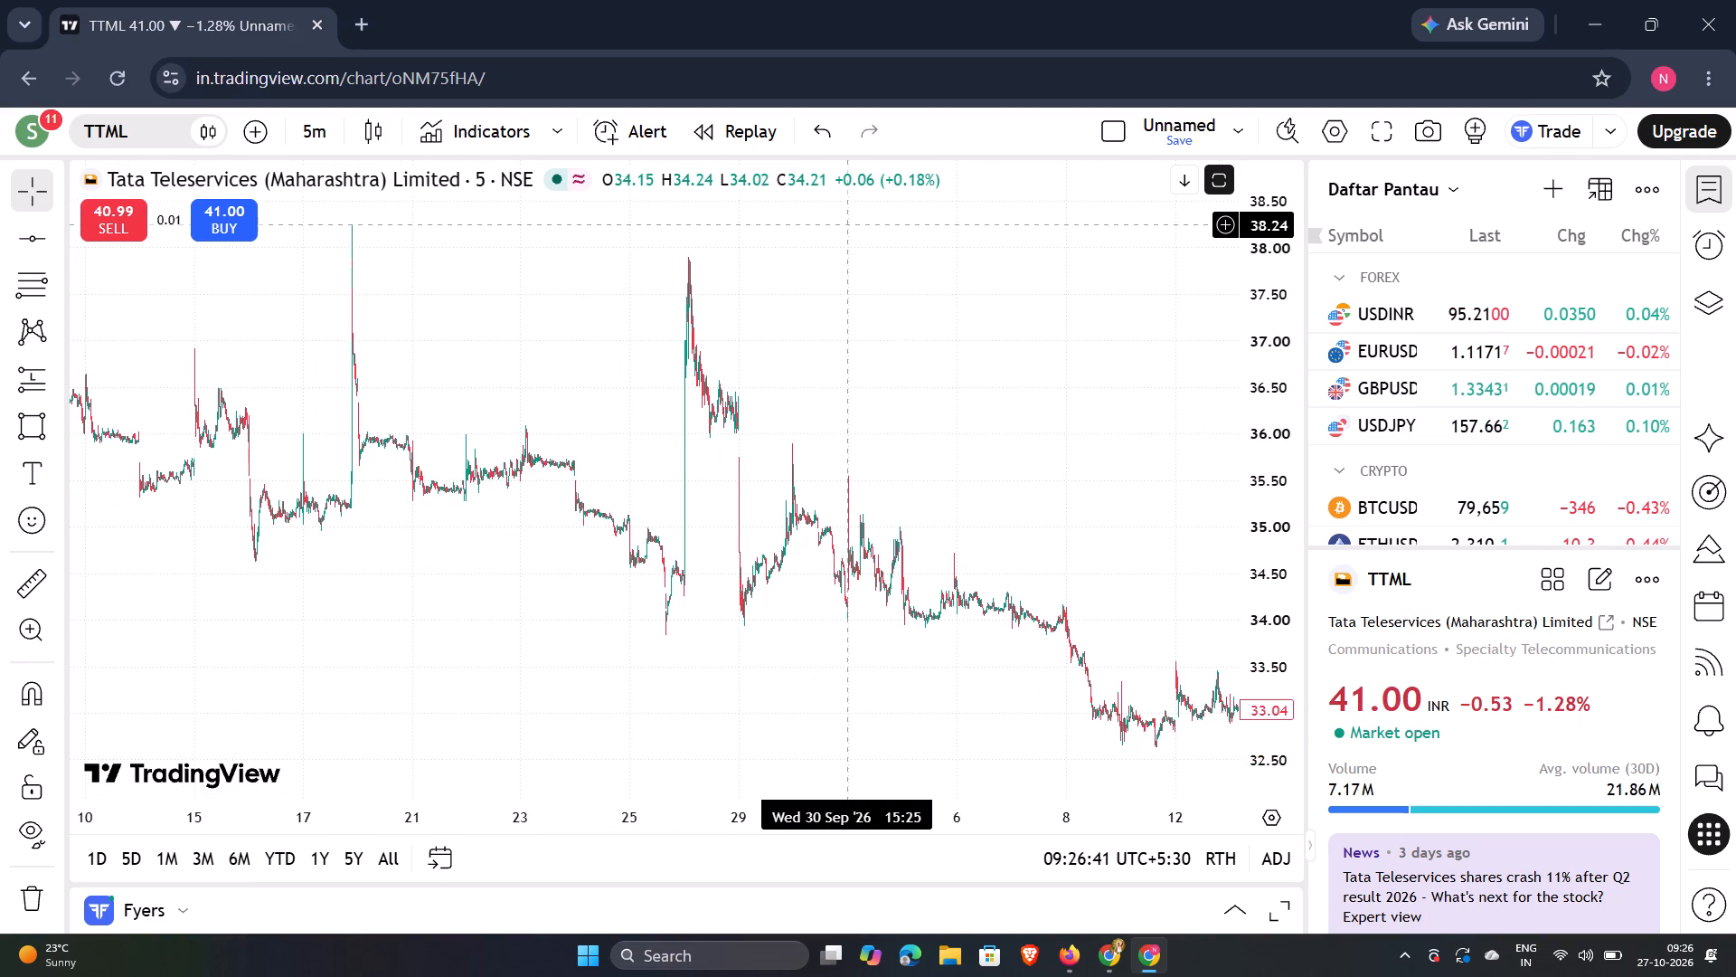
{"action": "left_click_drag", "start_coordinate": [597, 231], "coordinate": [809, 286]}
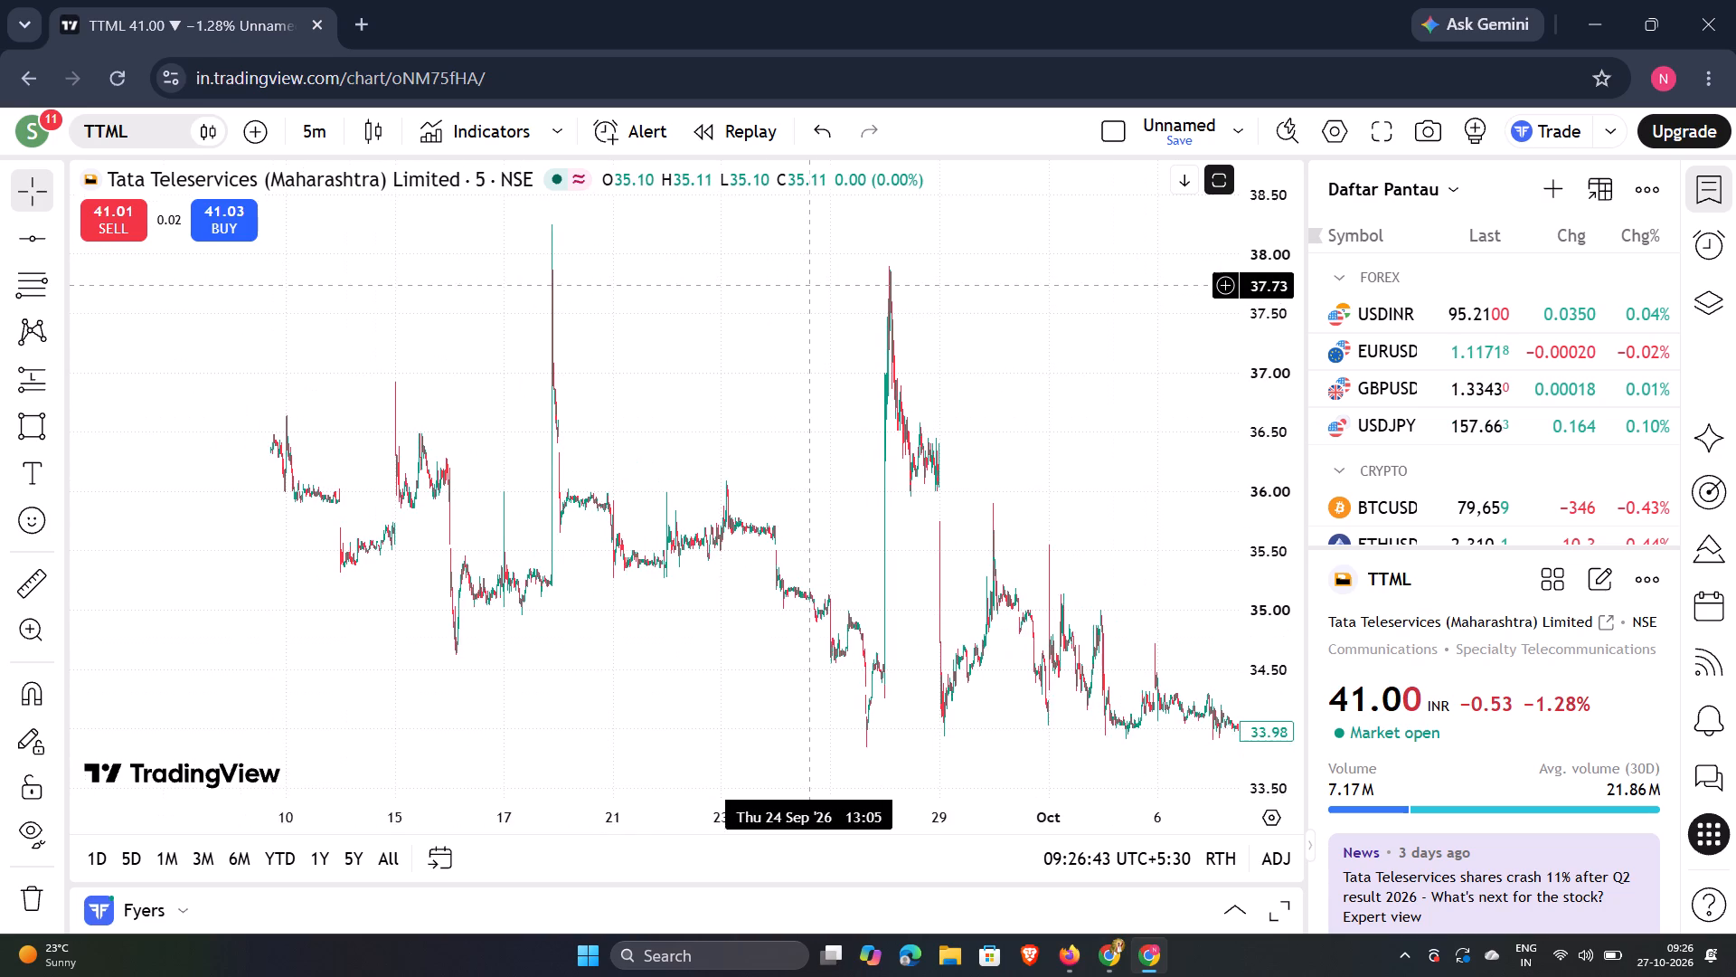
{"action": "left_click_drag", "start_coordinate": [535, 293], "coordinate": [856, 328]}
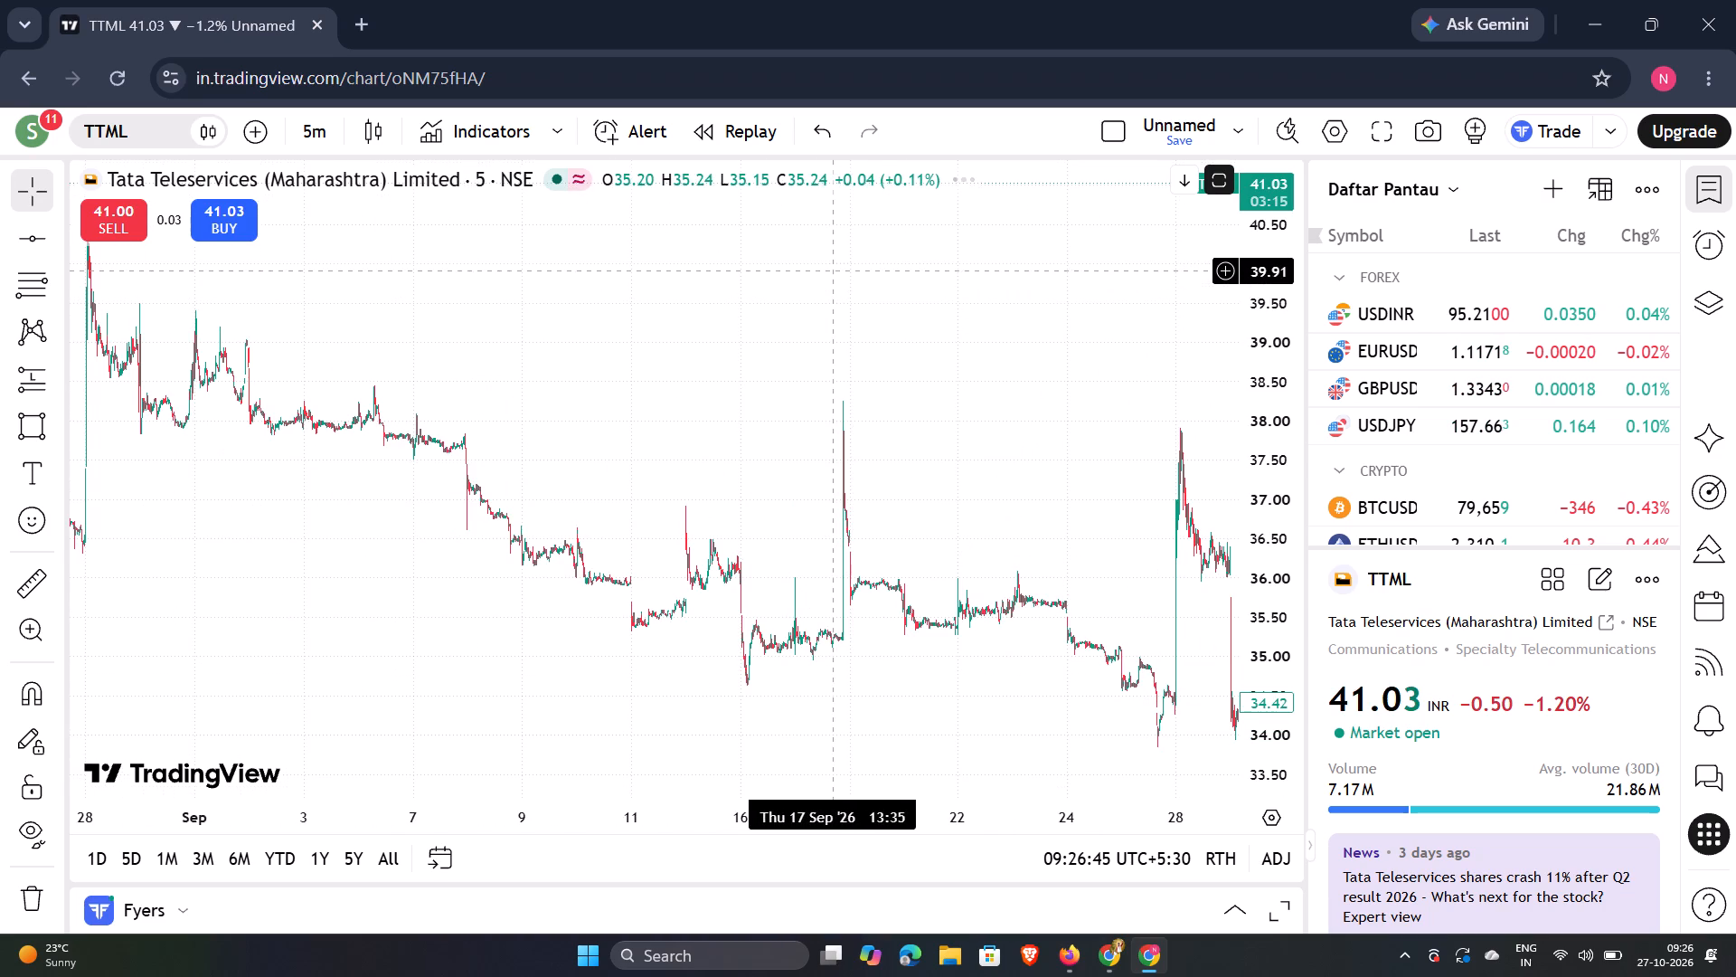
{"action": "left_click_drag", "start_coordinate": [678, 305], "coordinate": [957, 344]}
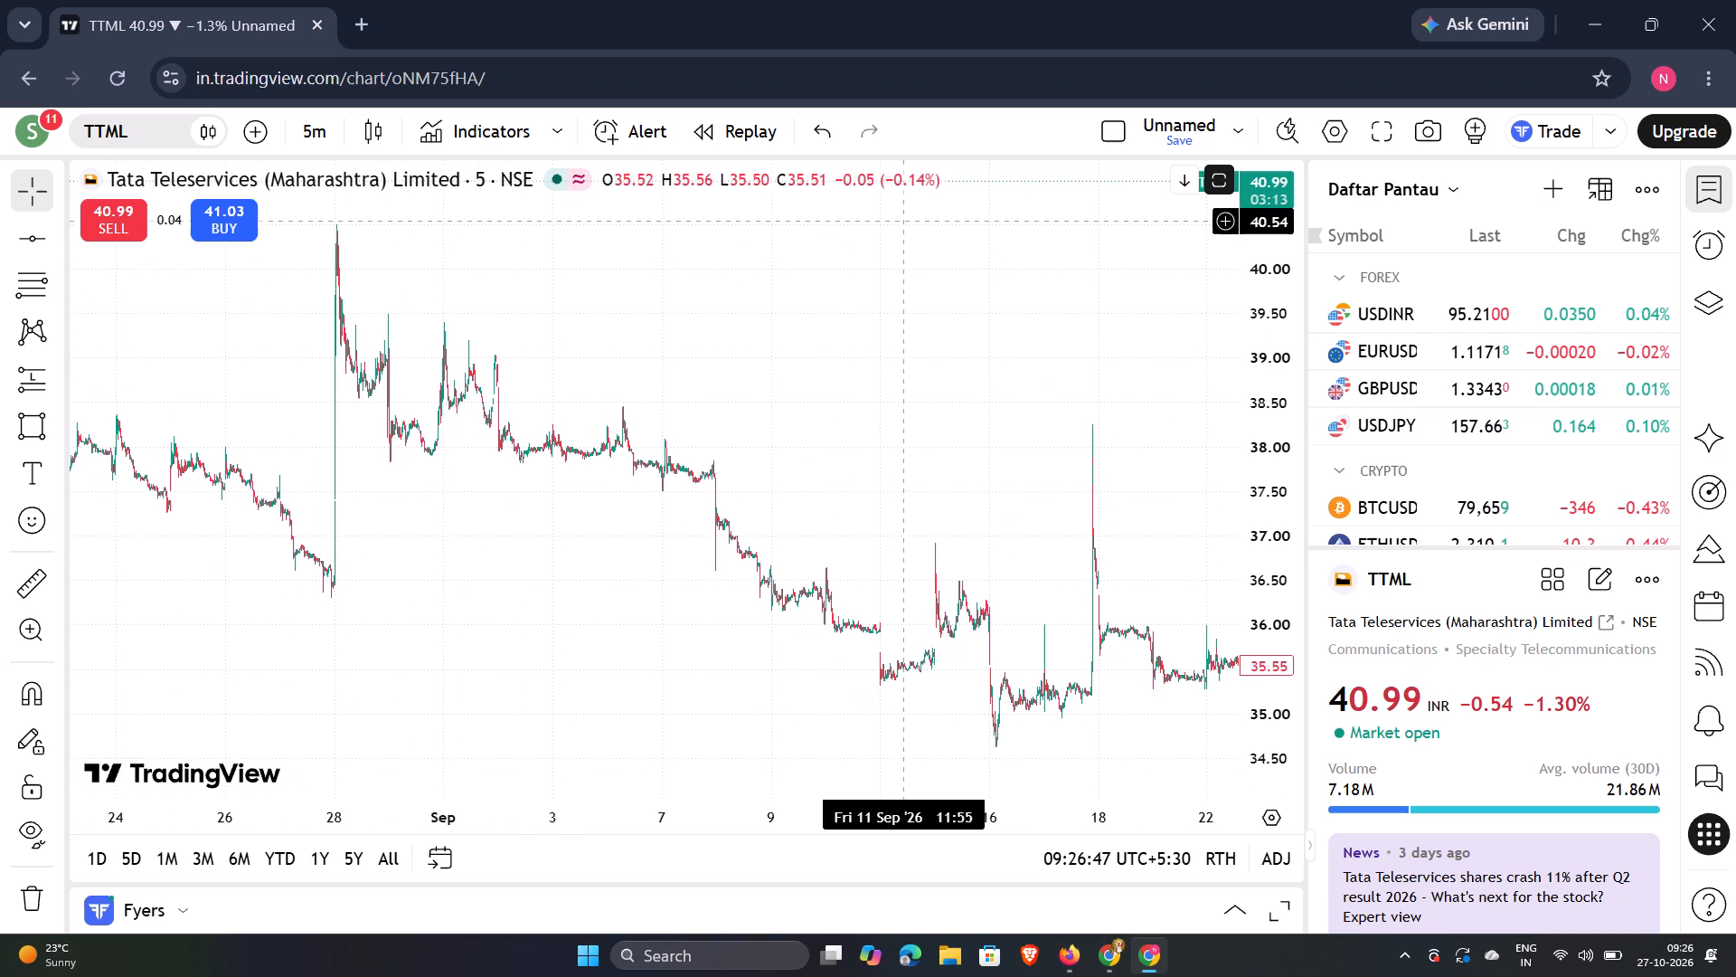
{"action": "left_click_drag", "start_coordinate": [890, 244], "coordinate": [1251, 302]}
{"action": "left_click_drag", "start_coordinate": [503, 302], "coordinate": [536, 323]}
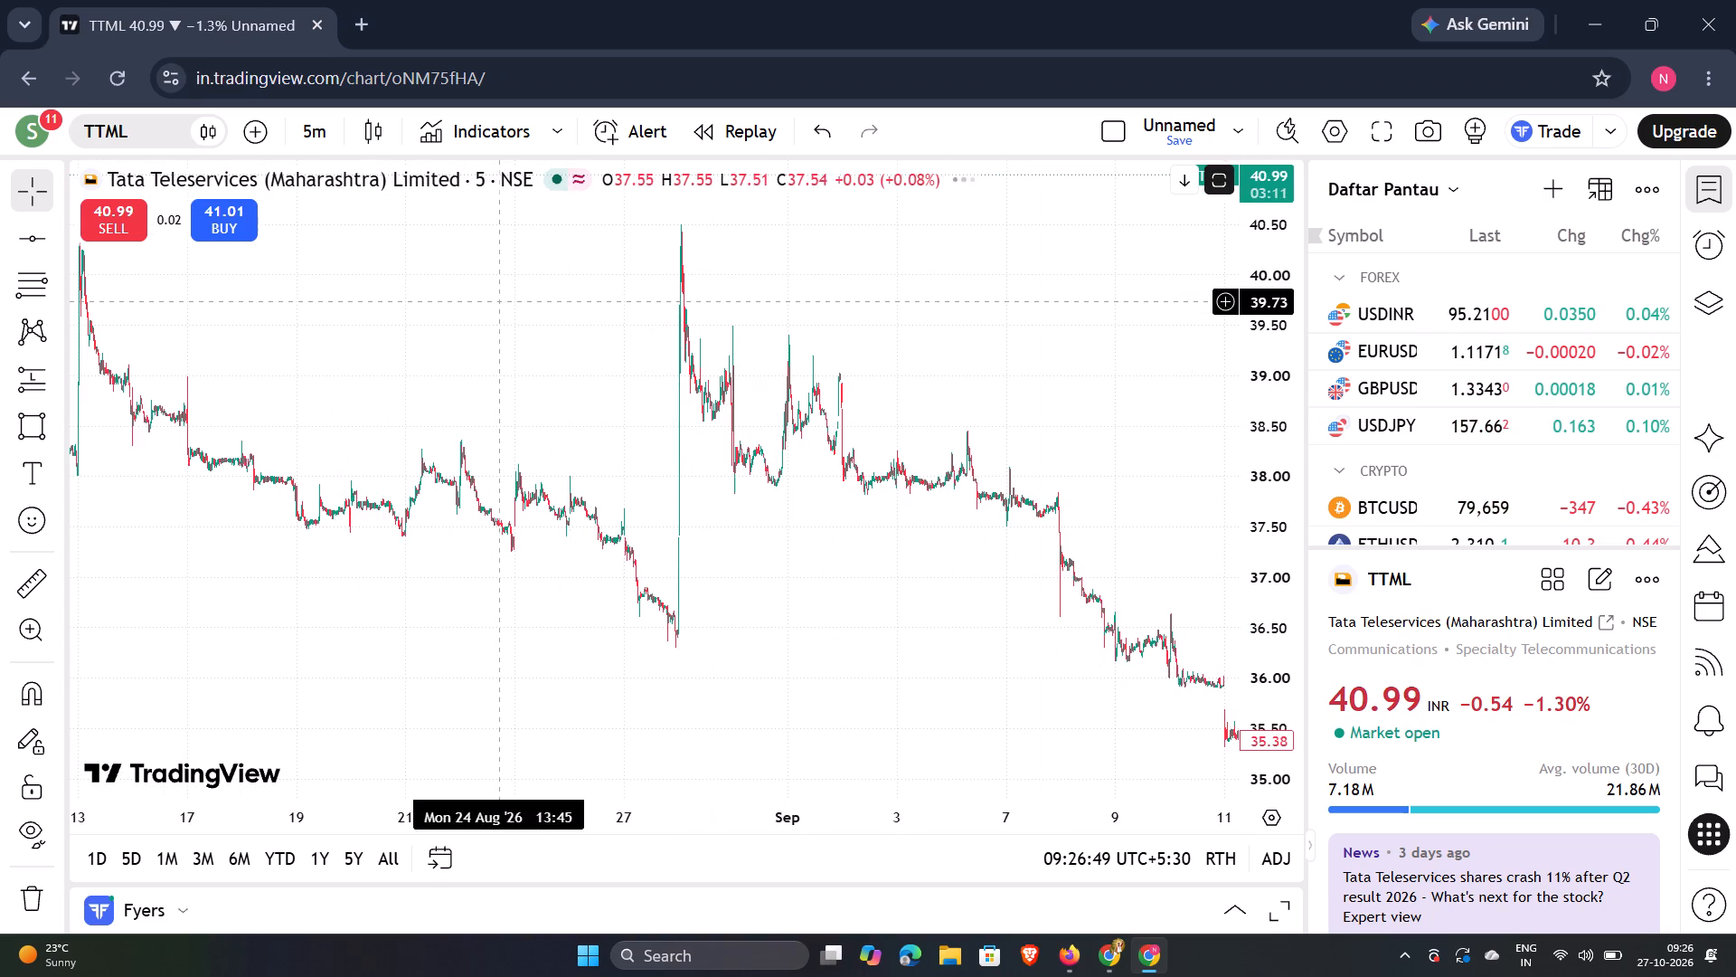
{"action": "left_click_drag", "start_coordinate": [536, 323], "coordinate": [933, 345]}
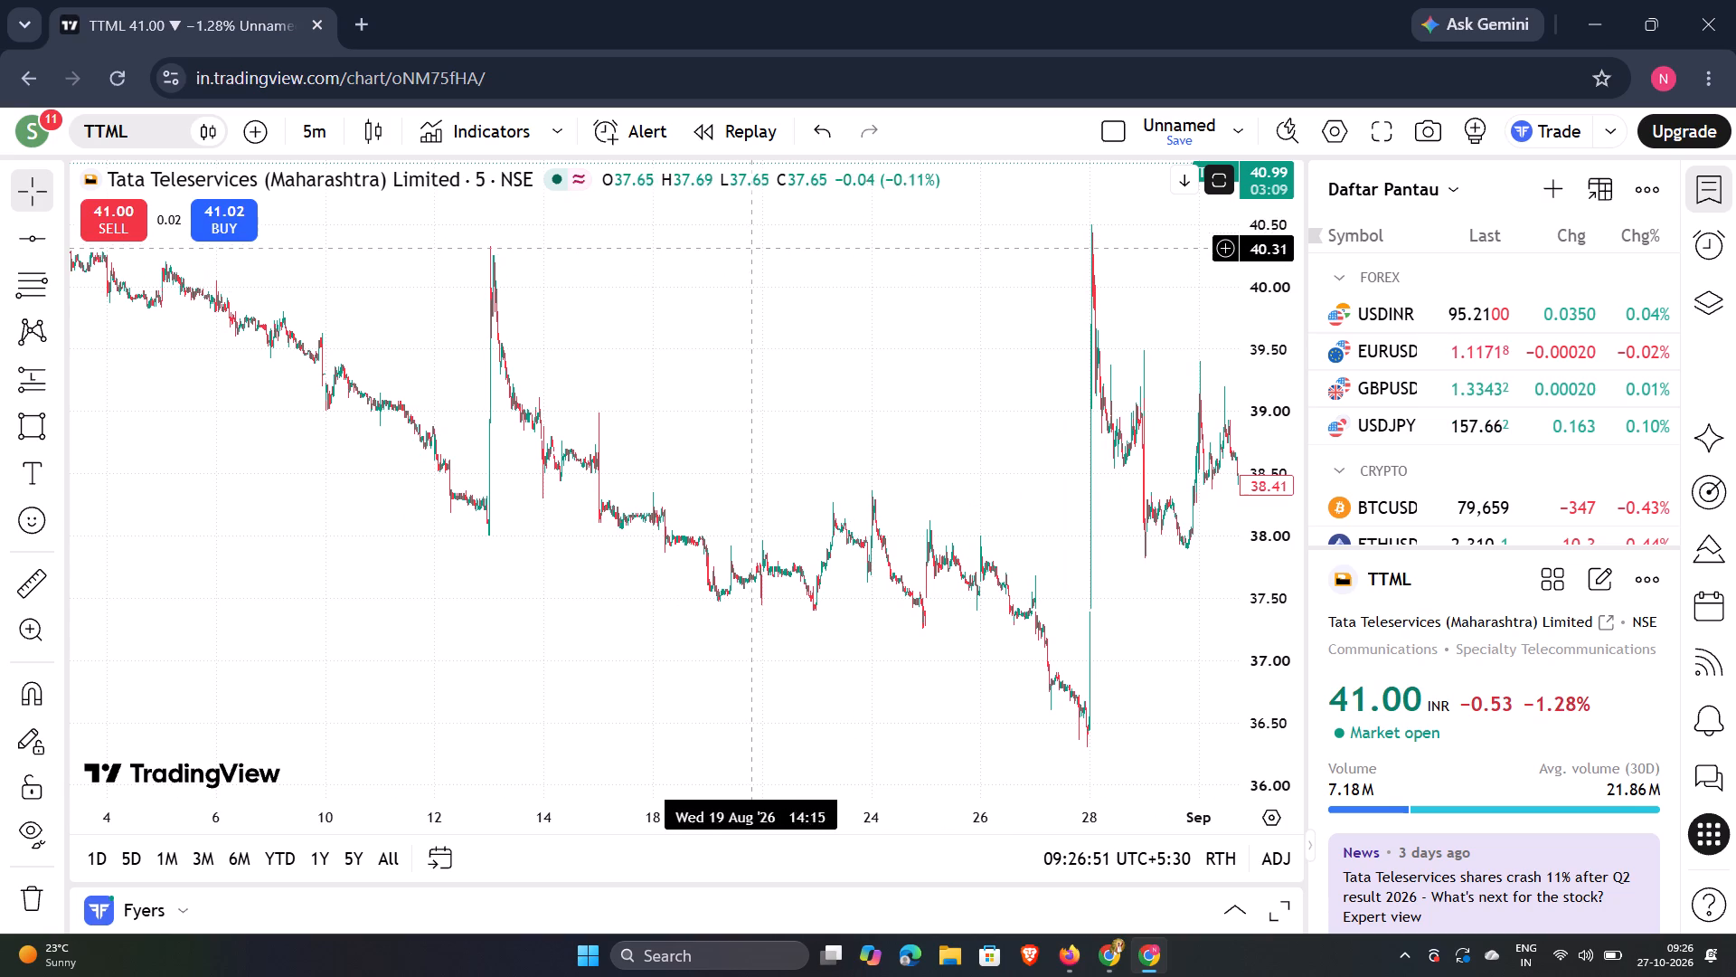
{"action": "left_click_drag", "start_coordinate": [754, 250], "coordinate": [1041, 301]}
{"action": "left_click_drag", "start_coordinate": [860, 267], "coordinate": [1043, 287]}
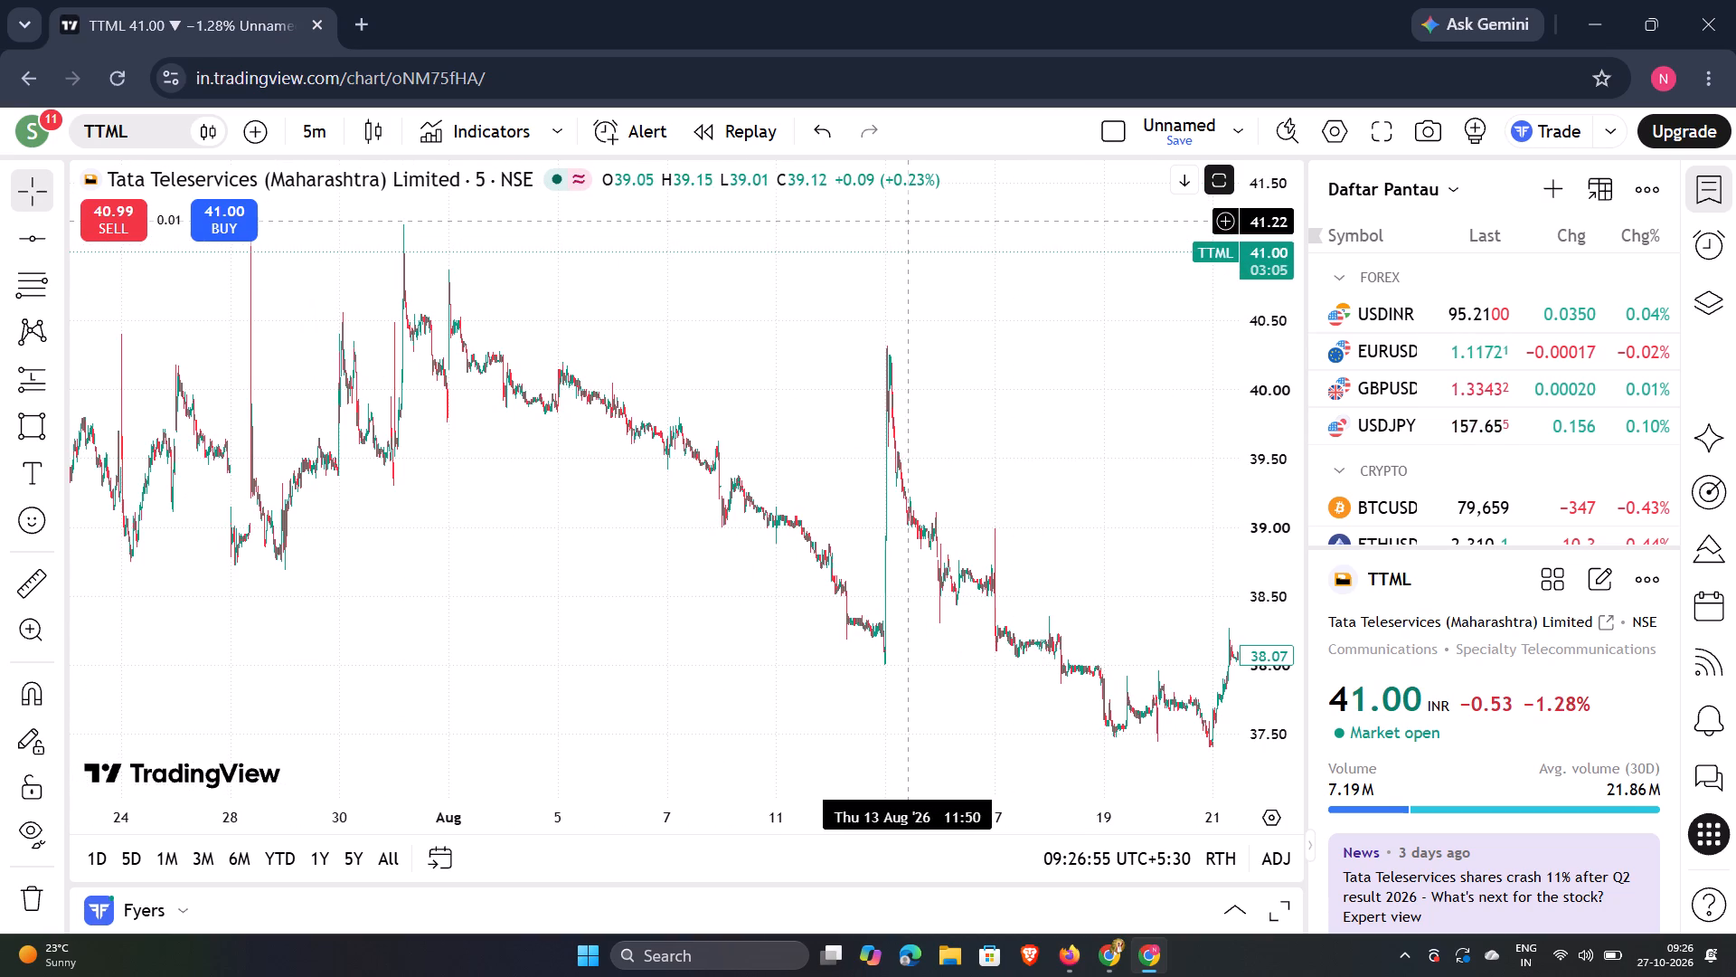
{"action": "left_click_drag", "start_coordinate": [747, 232], "coordinate": [1285, 356]}
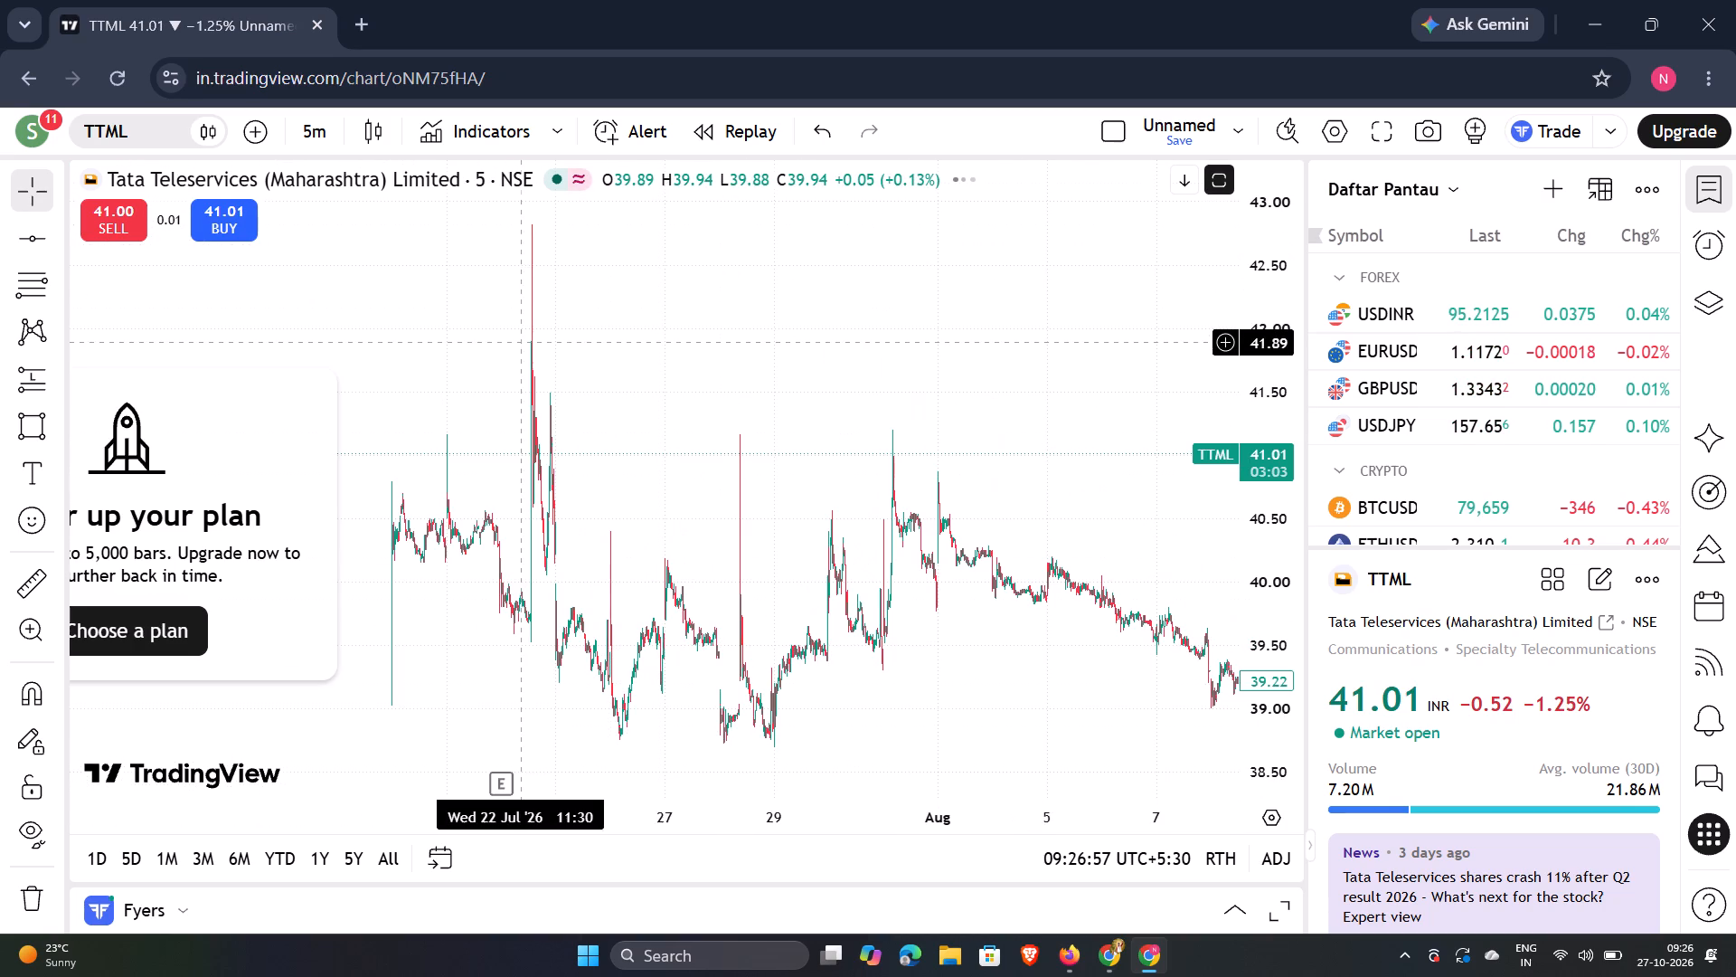
{"action": "left_click_drag", "start_coordinate": [708, 307], "coordinate": [458, 325]}
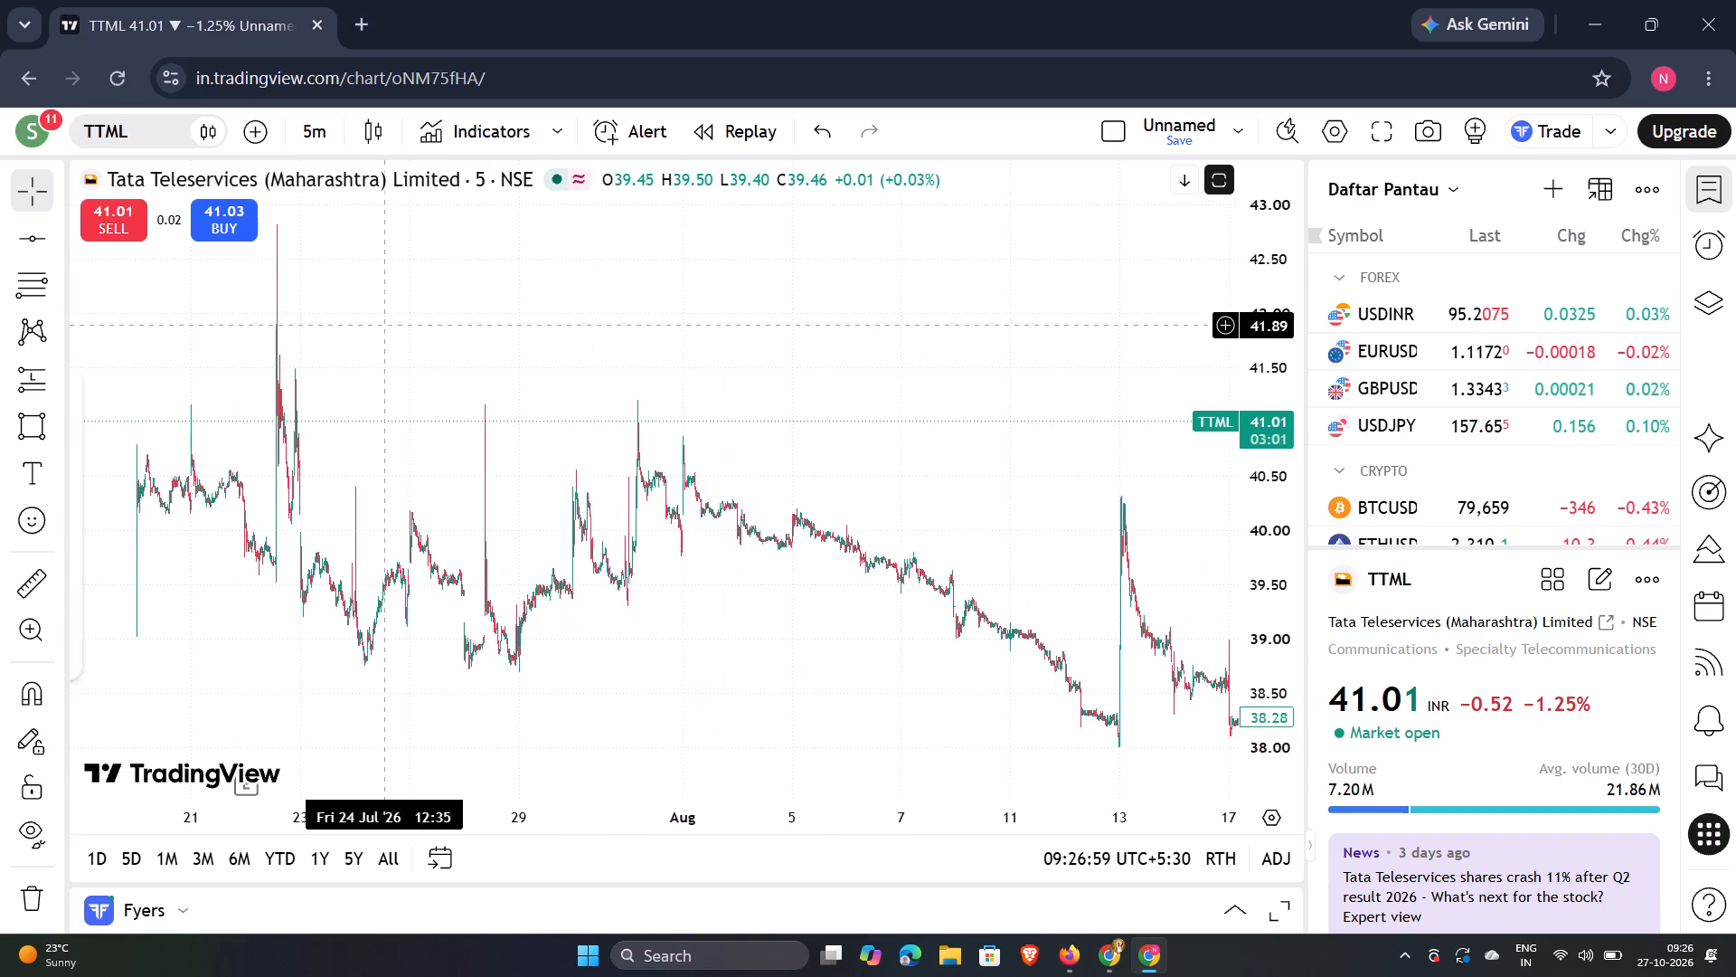
{"action": "left_click_drag", "start_coordinate": [458, 325], "coordinate": [637, 327]}
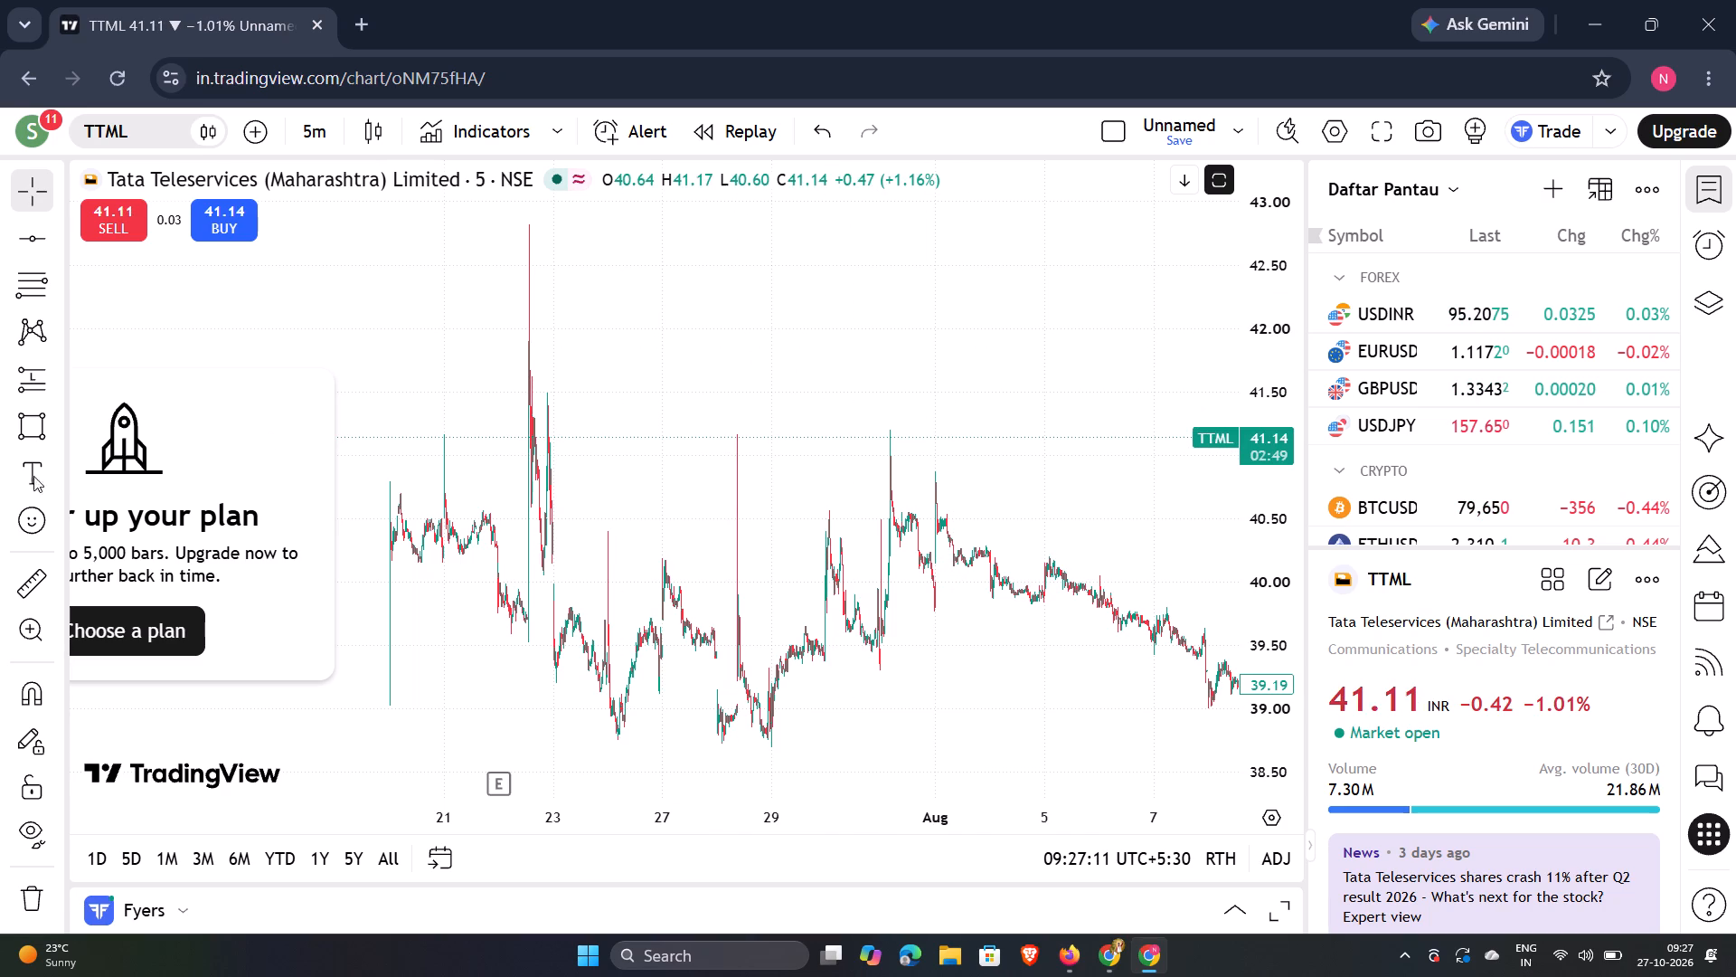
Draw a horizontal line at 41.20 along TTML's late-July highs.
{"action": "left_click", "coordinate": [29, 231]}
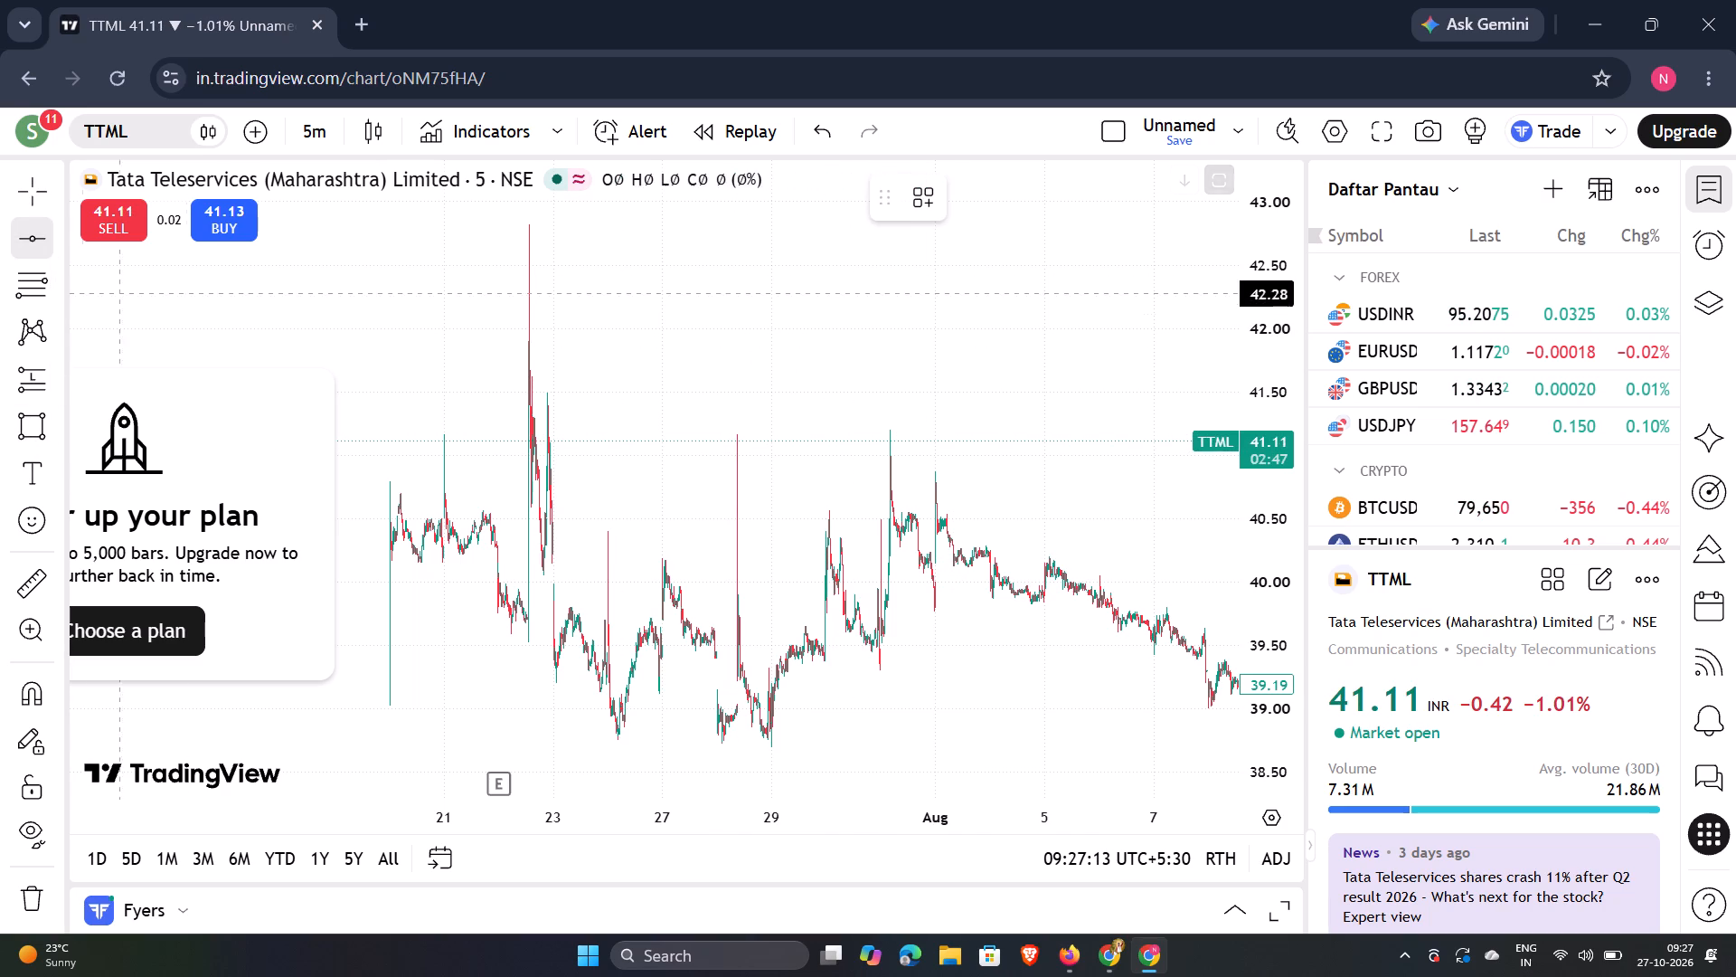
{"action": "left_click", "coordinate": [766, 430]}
Stretch TTML's upper price zone up to 41.28, around the horizontal line's level, and extend its end slightly further along 27 Oct.
{"action": "scroll", "coordinate": [774, 370], "scroll_direction": "down", "scroll_amount": 6}
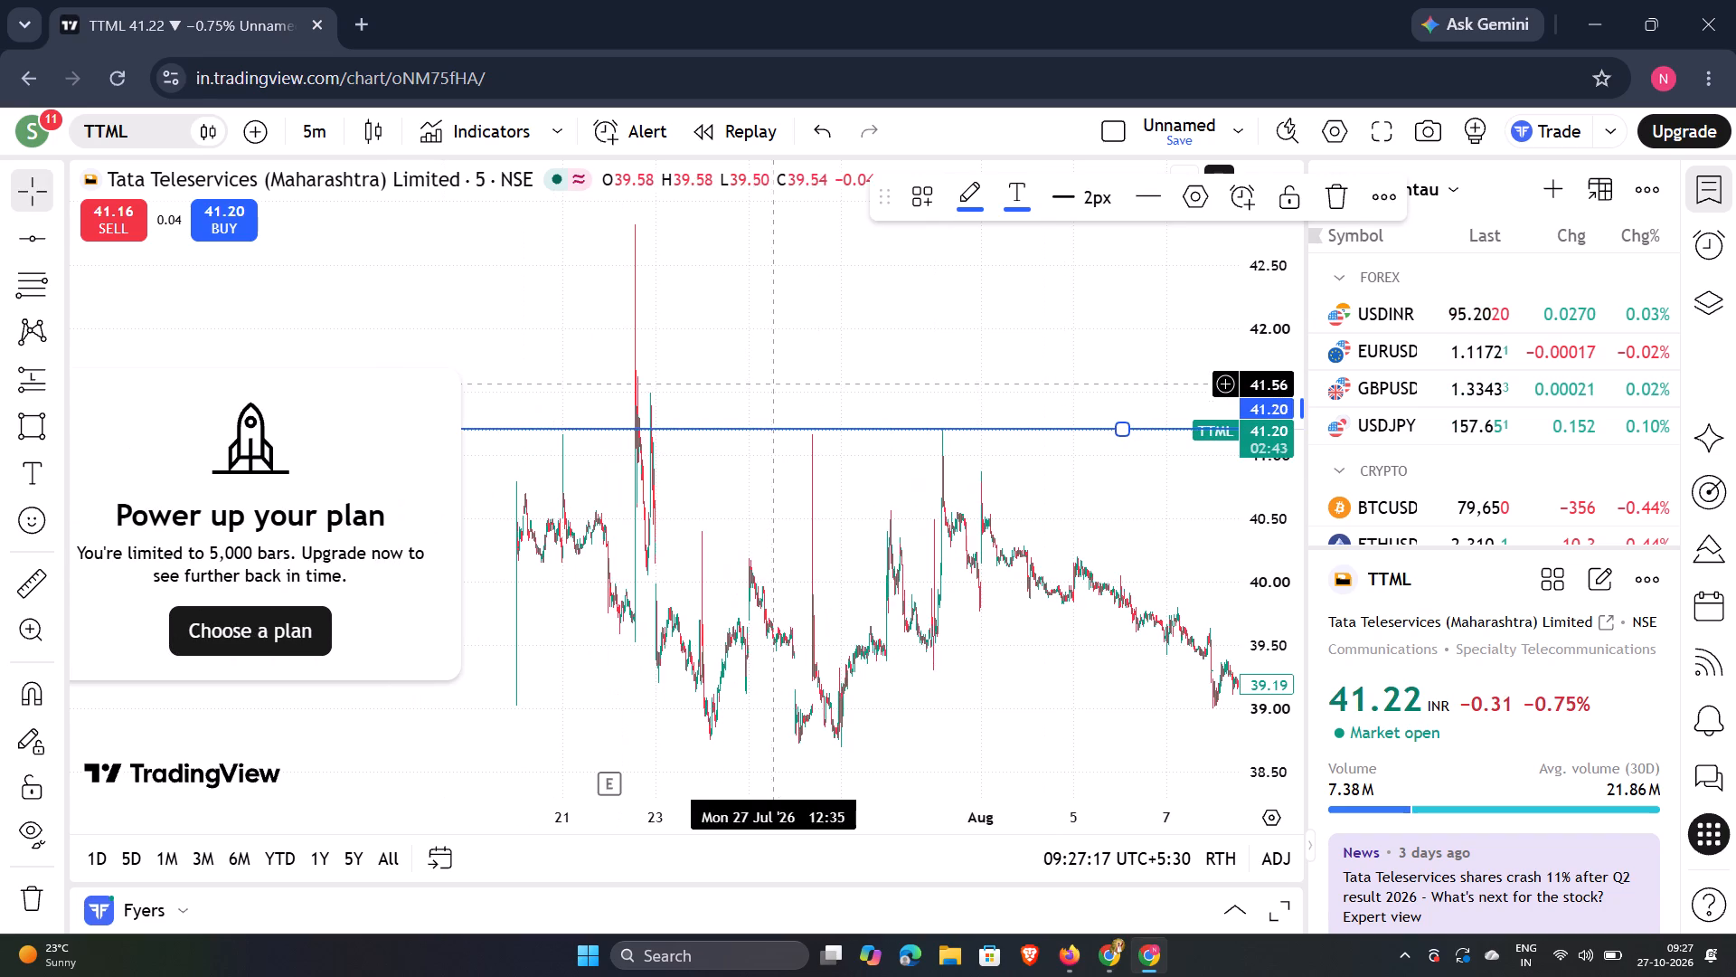
{"action": "left_click_drag", "start_coordinate": [1027, 389], "coordinate": [0, 389]}
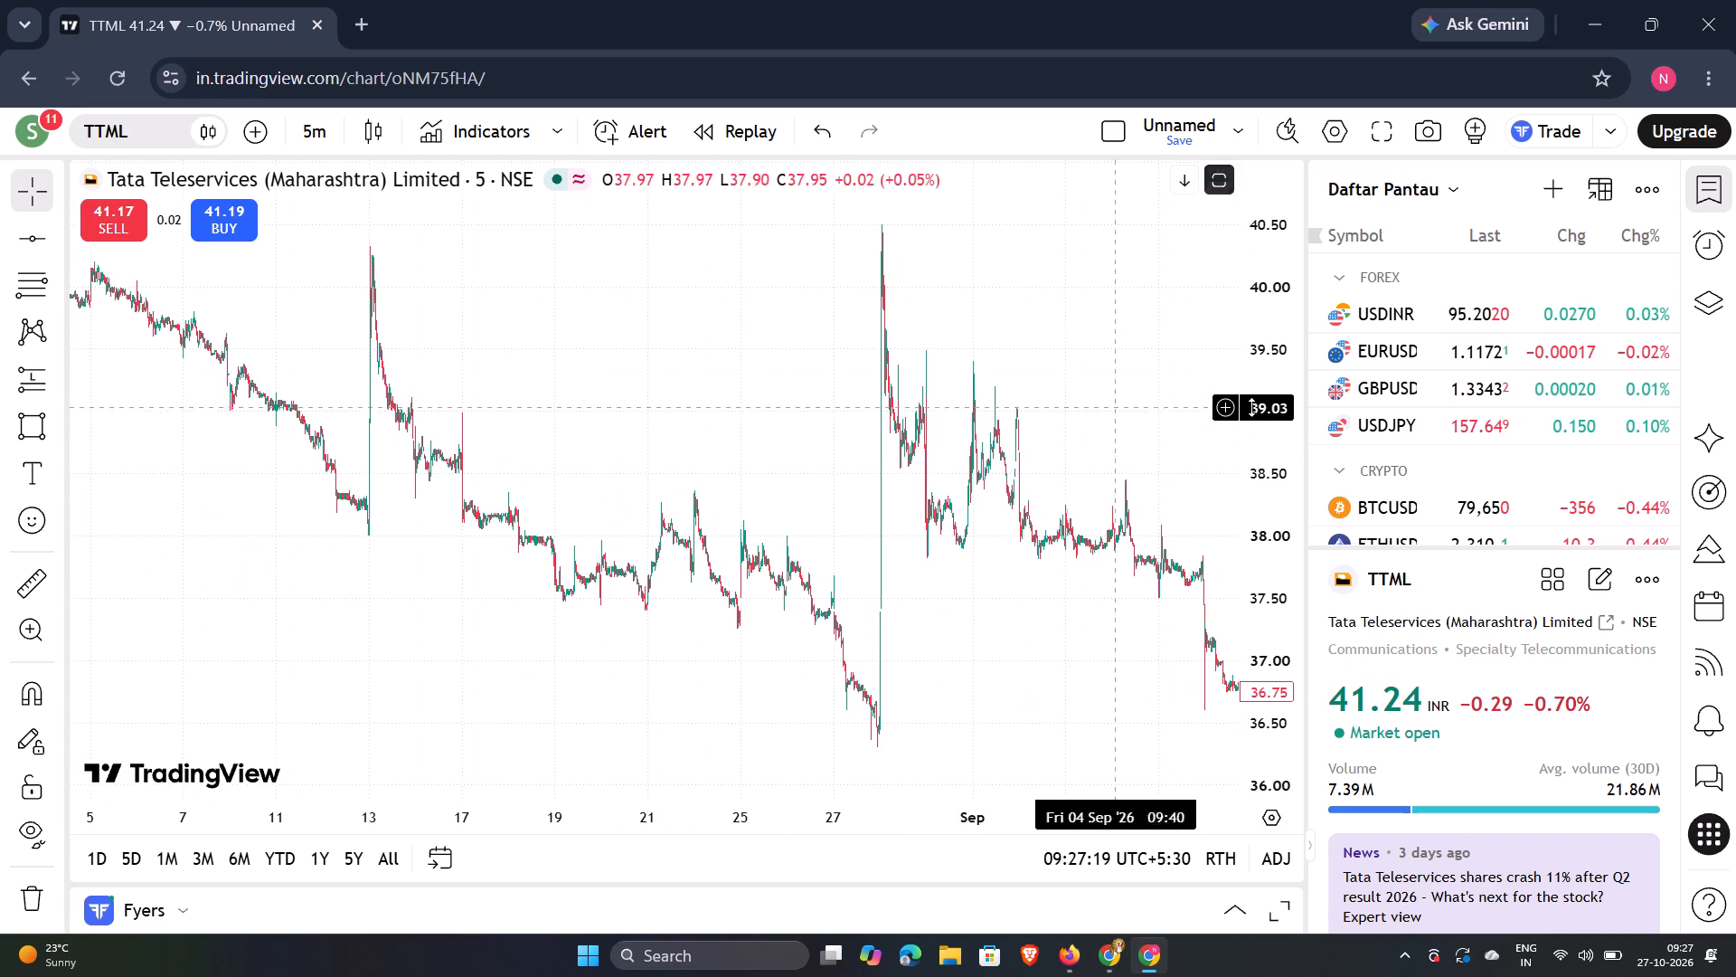
{"action": "right_click", "coordinate": [1105, 385]}
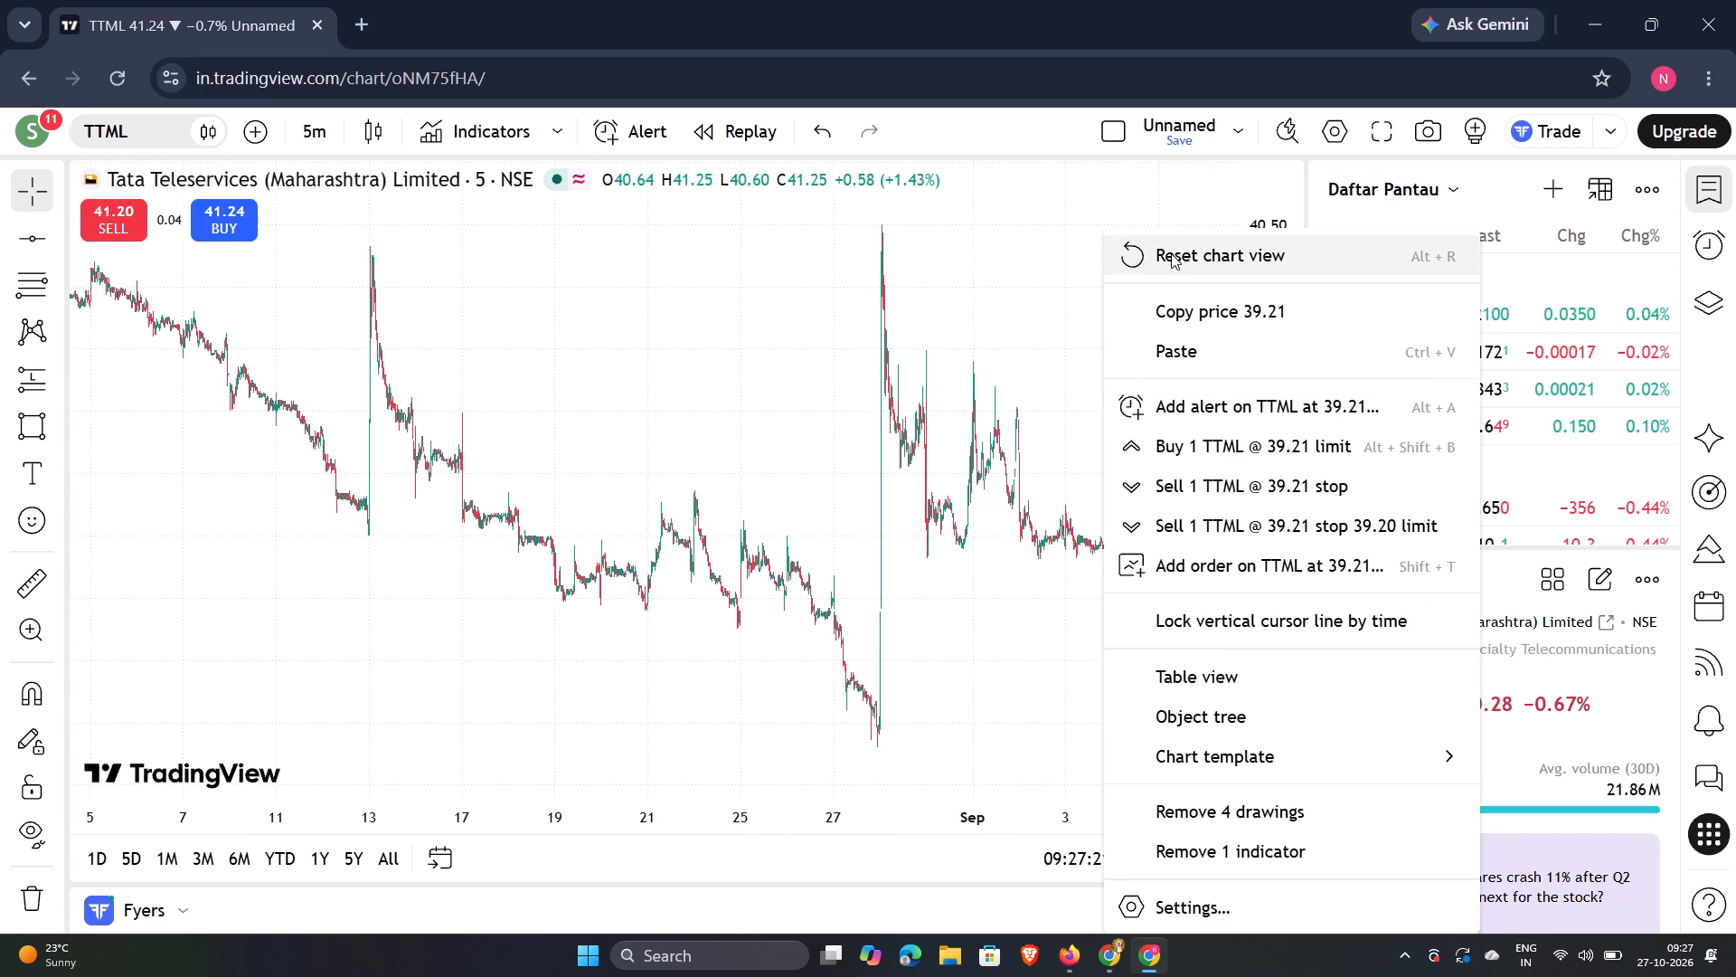
{"action": "left_click", "coordinate": [1171, 253]}
{"action": "scroll", "coordinate": [863, 302], "scroll_direction": "down", "scroll_amount": 8}
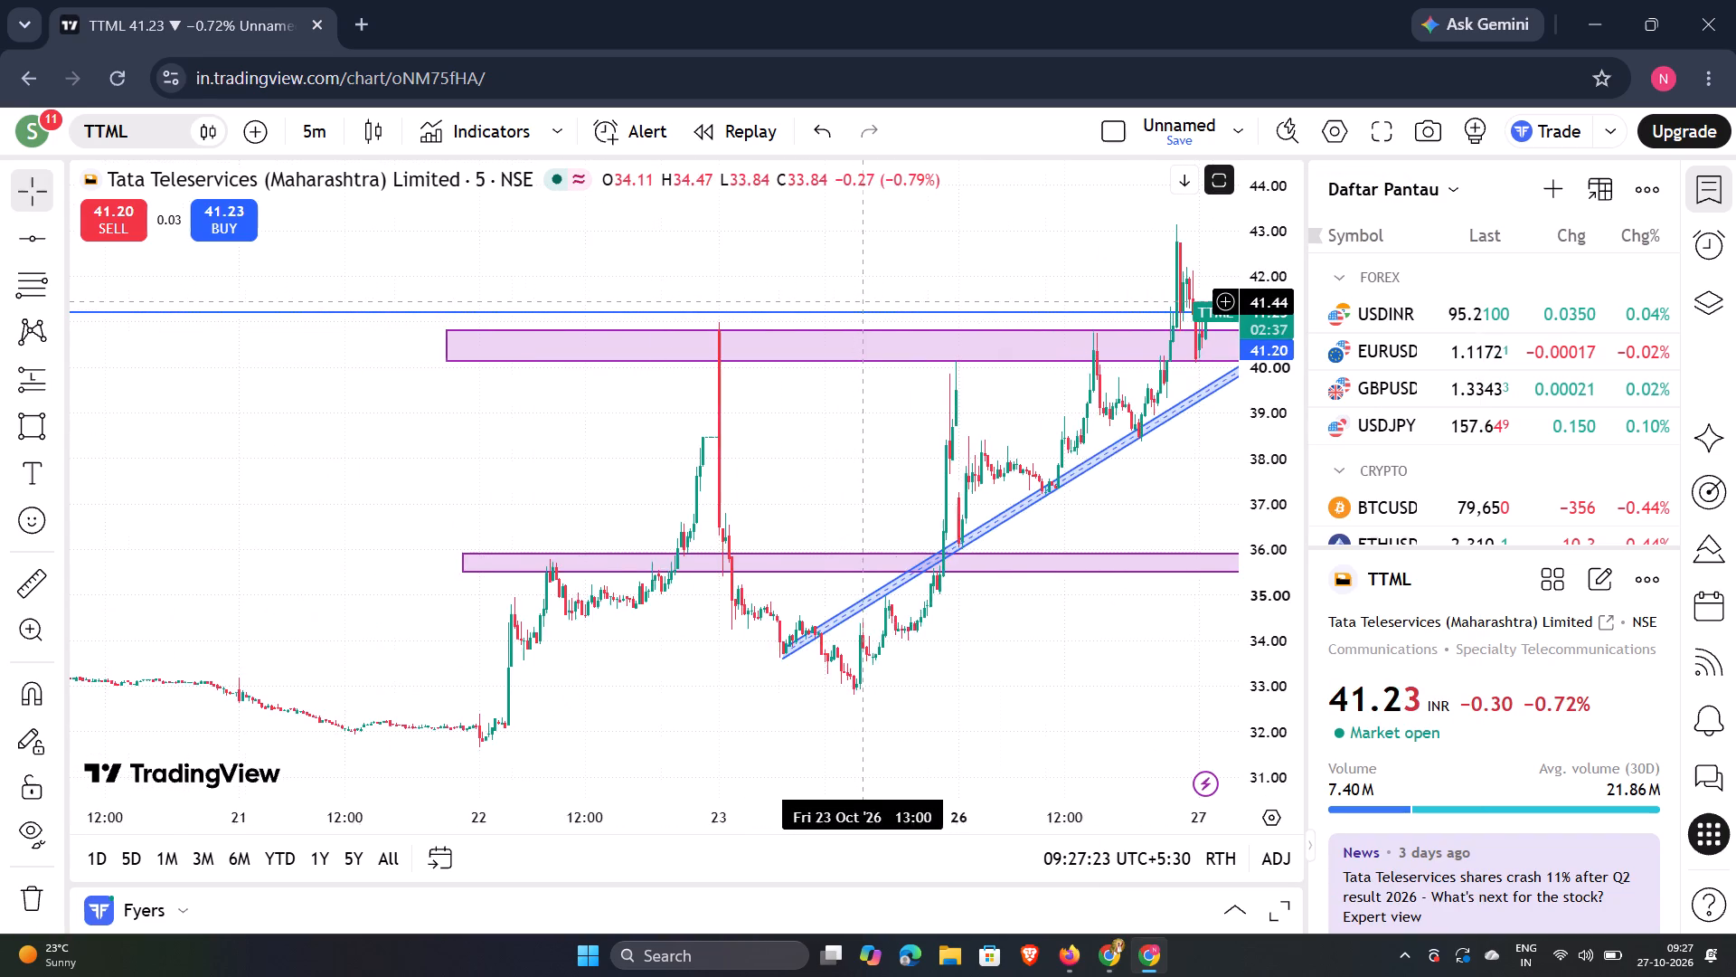
{"action": "scroll", "coordinate": [863, 302], "scroll_direction": "down", "scroll_amount": 3}
{"action": "left_click_drag", "start_coordinate": [840, 212], "coordinate": [471, 308]}
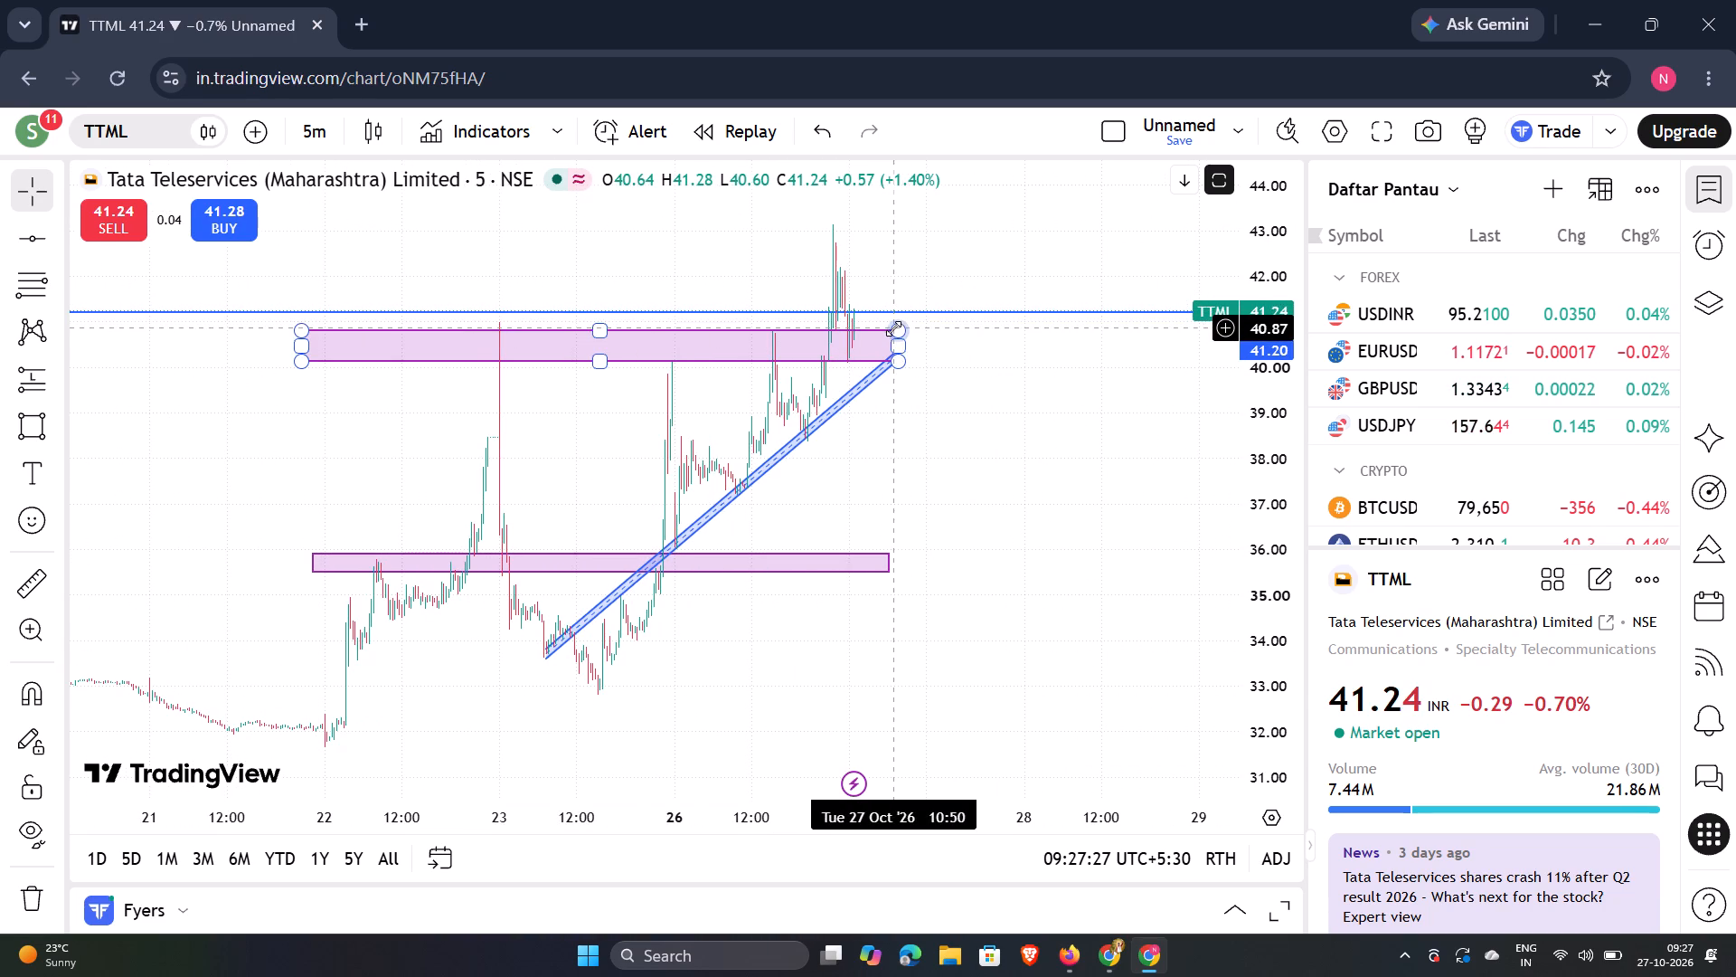
{"action": "left_click_drag", "start_coordinate": [893, 328], "coordinate": [915, 309]}
{"action": "left_click", "coordinate": [915, 309]}
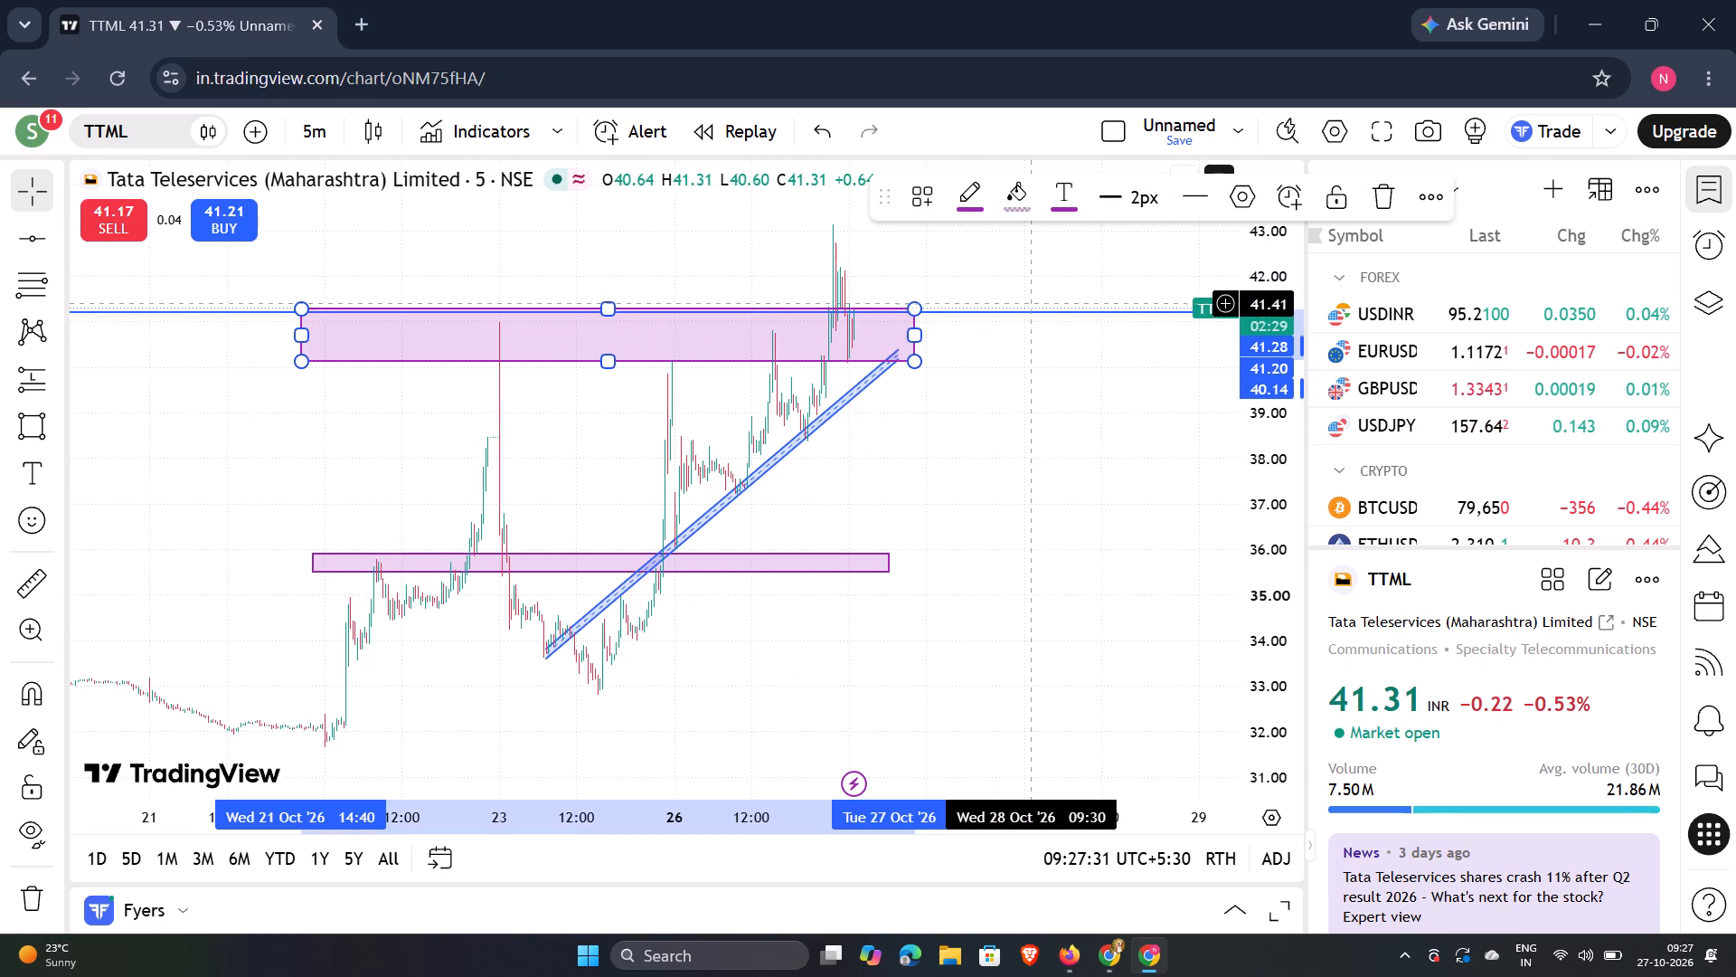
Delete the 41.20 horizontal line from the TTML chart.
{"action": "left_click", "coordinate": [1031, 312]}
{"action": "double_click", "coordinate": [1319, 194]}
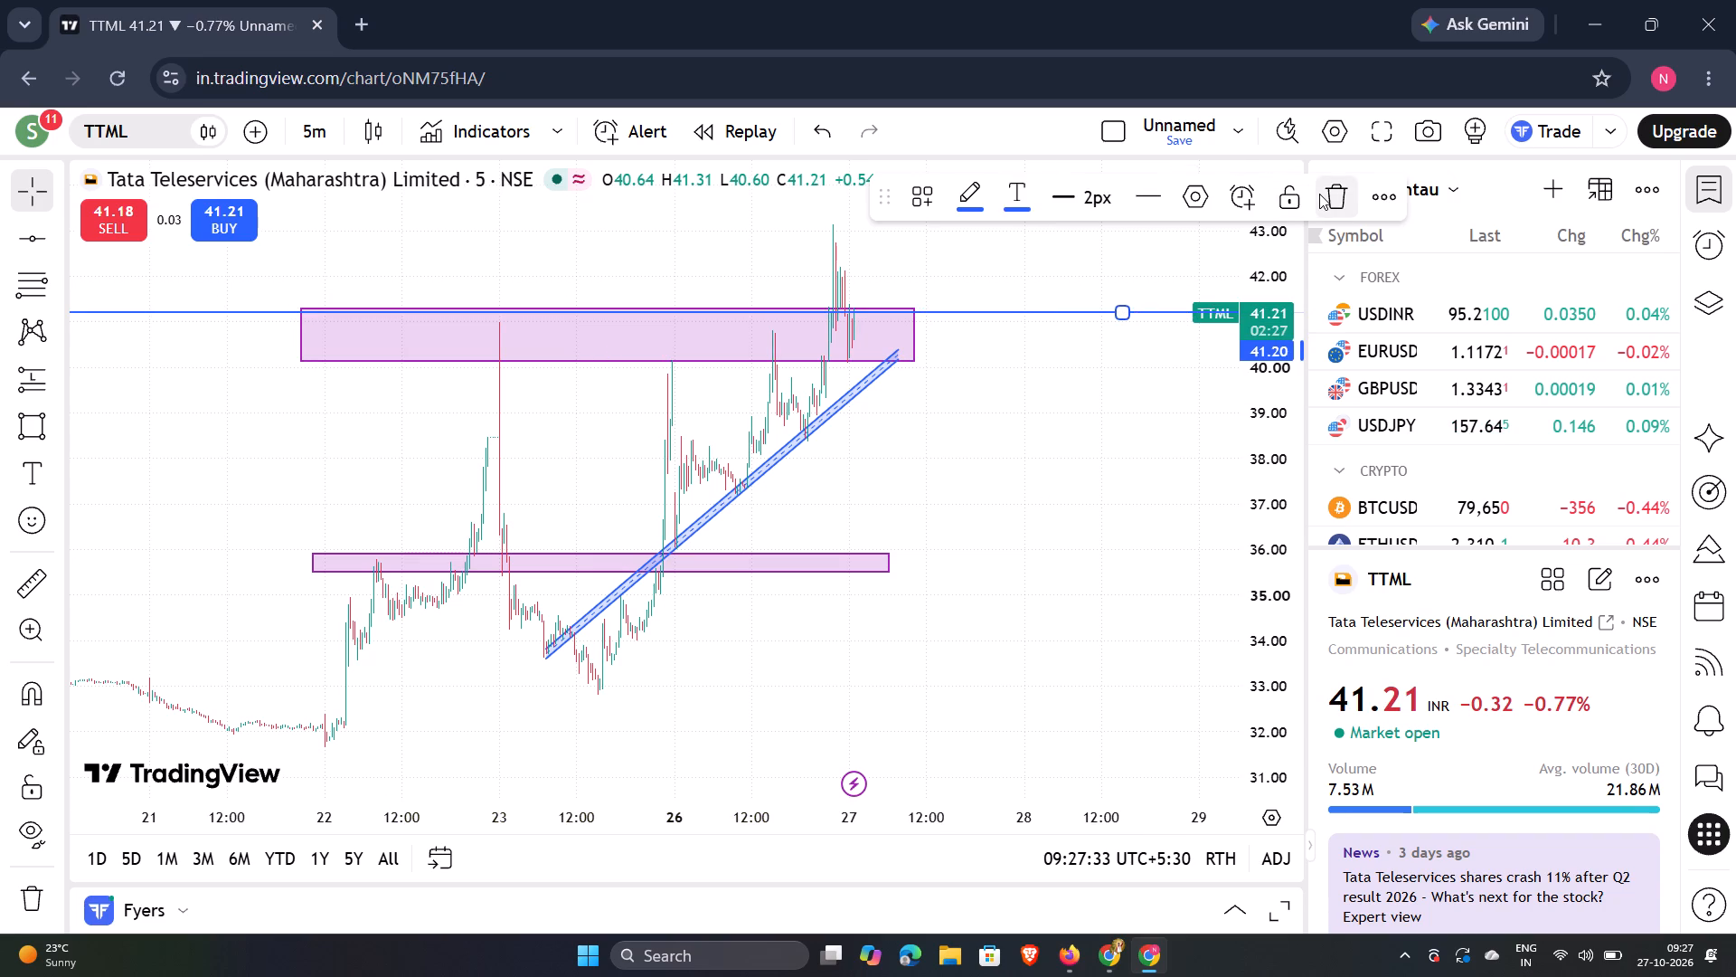
Reset the chart view and examine TTML's 27 Oct candles against the enlarged upper zone.
{"action": "right_click", "coordinate": [1072, 308]}
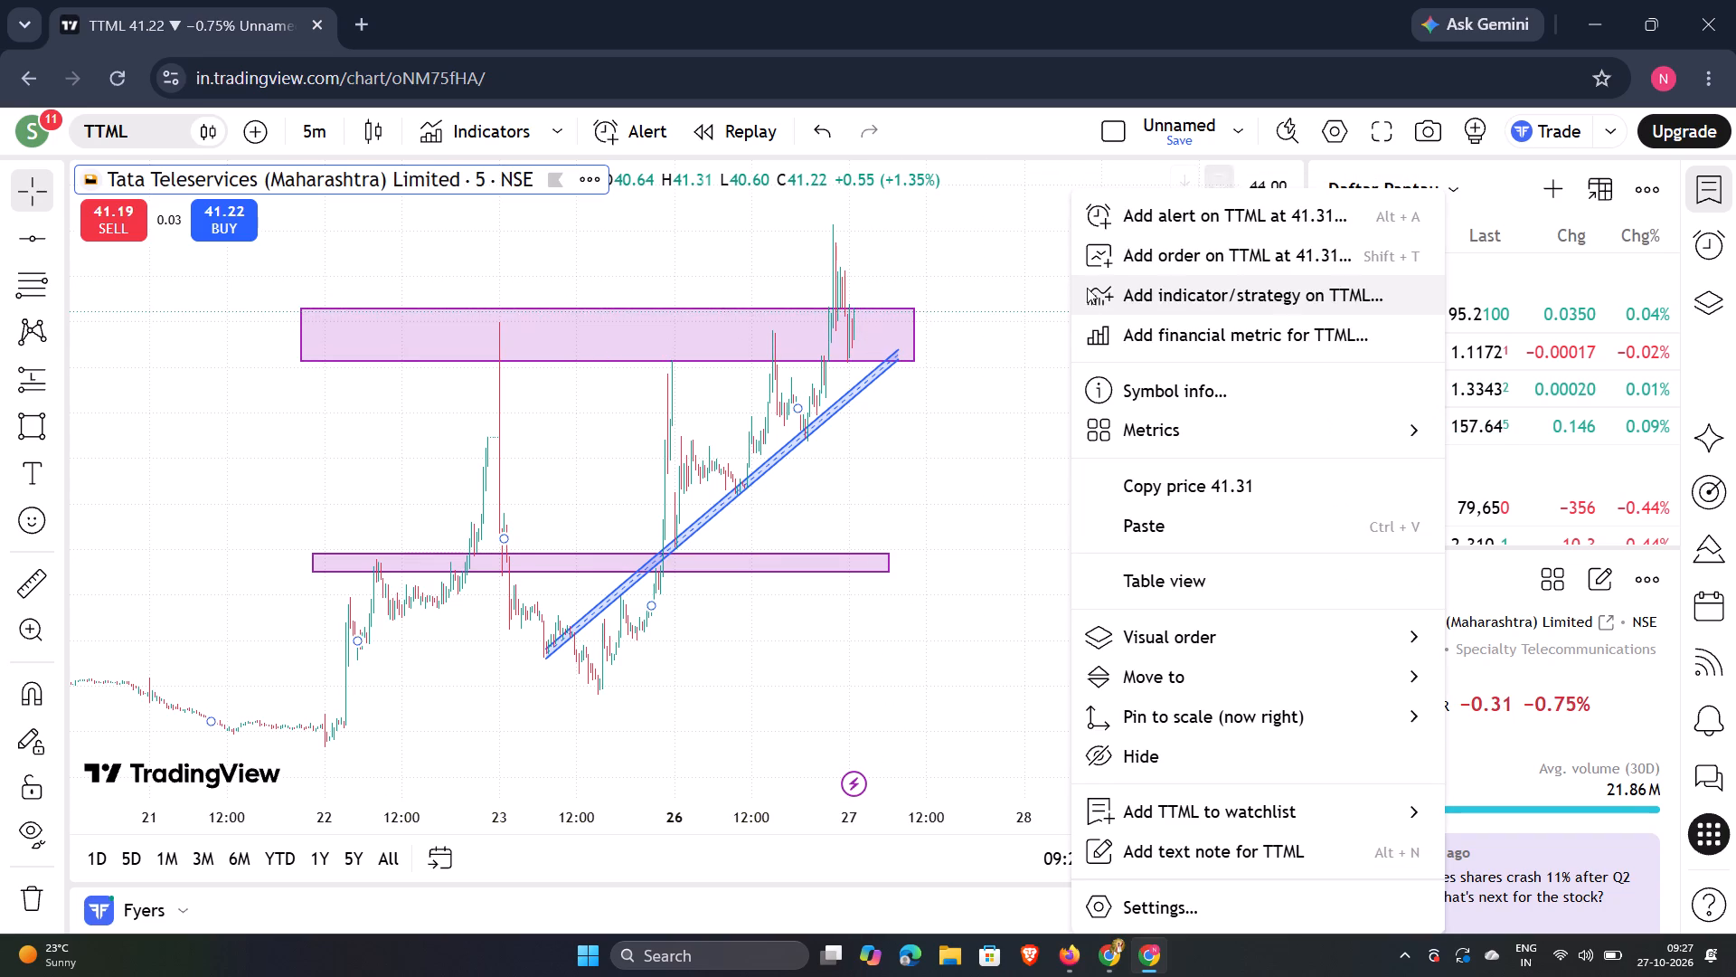
{"action": "left_click", "coordinate": [930, 235]}
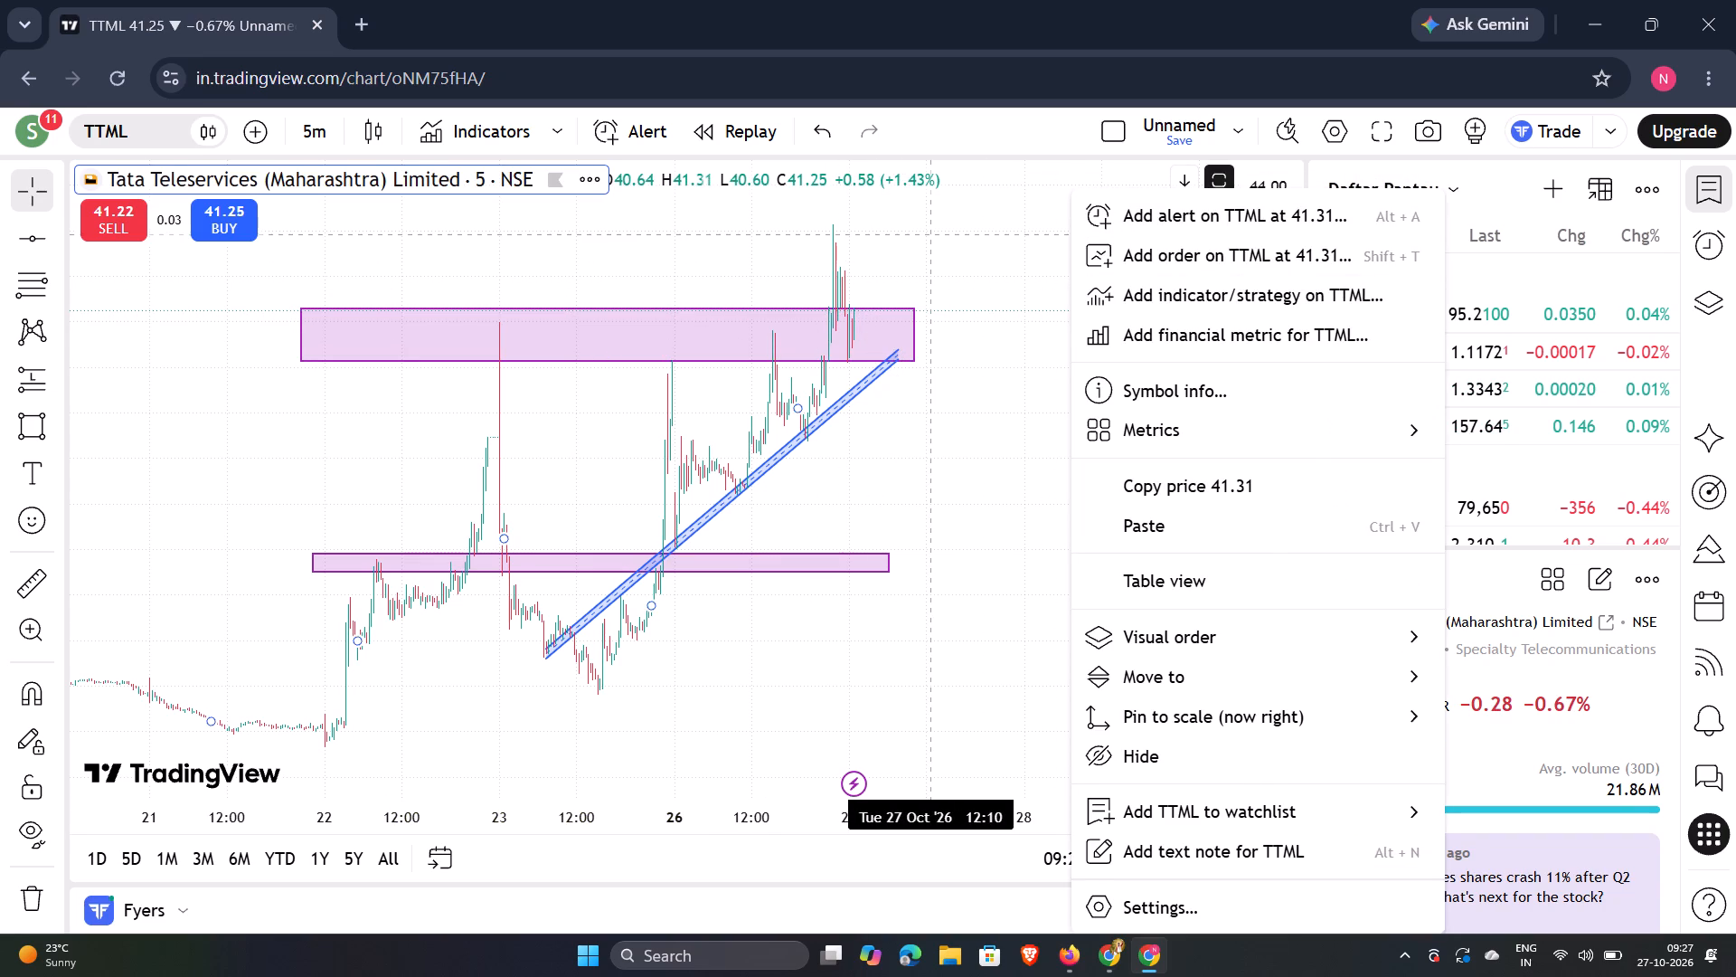
{"action": "right_click", "coordinate": [992, 280]}
{"action": "left_click", "coordinate": [1024, 247]}
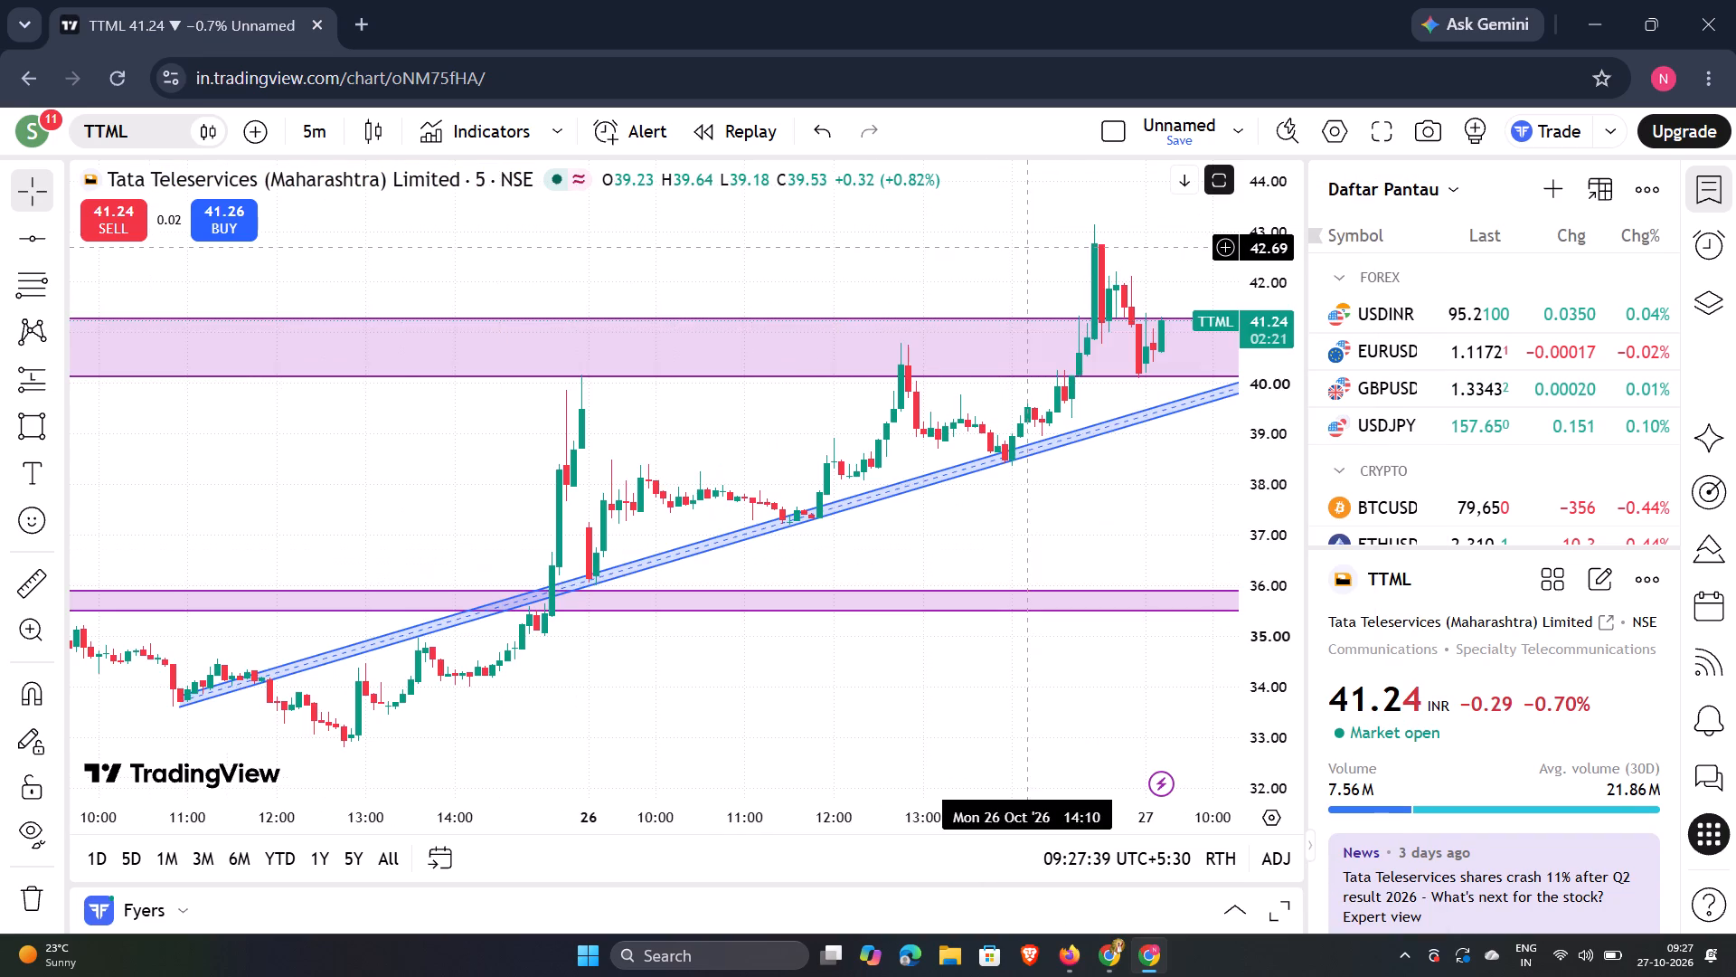
{"action": "left_click_drag", "start_coordinate": [1001, 252], "coordinate": [661, 301]}
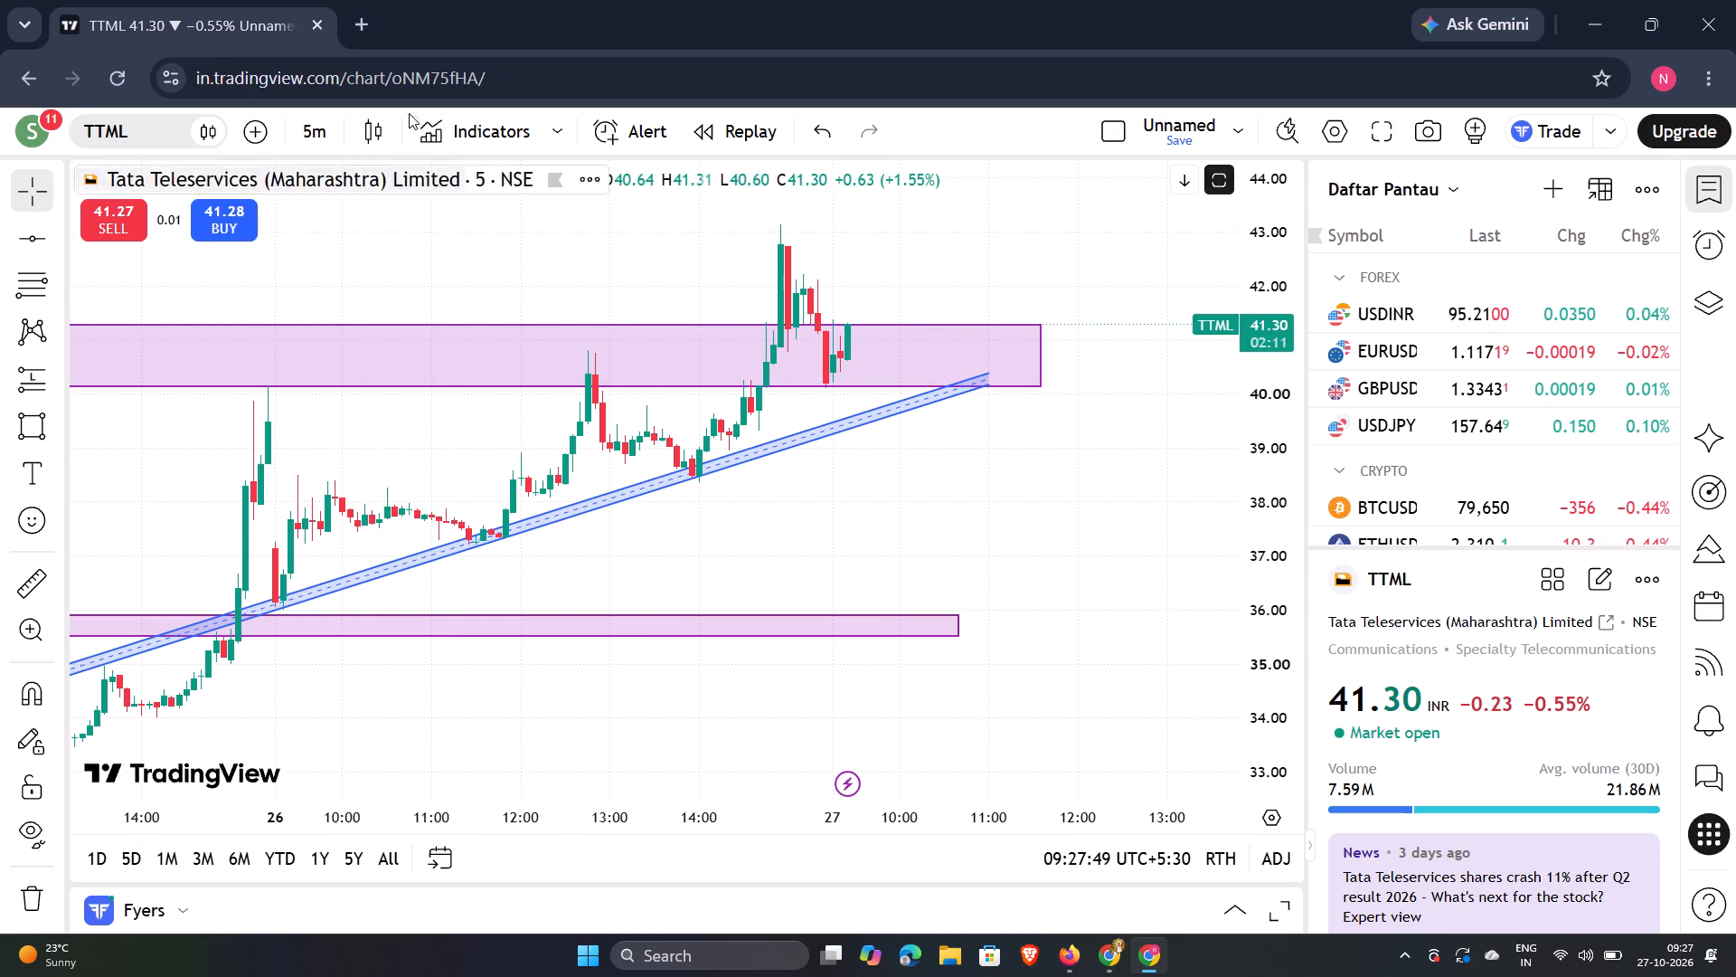
Switch the TTML chart to the 15-minute interval and dismiss the advertisement covering it.
{"action": "left_click", "coordinate": [320, 132]}
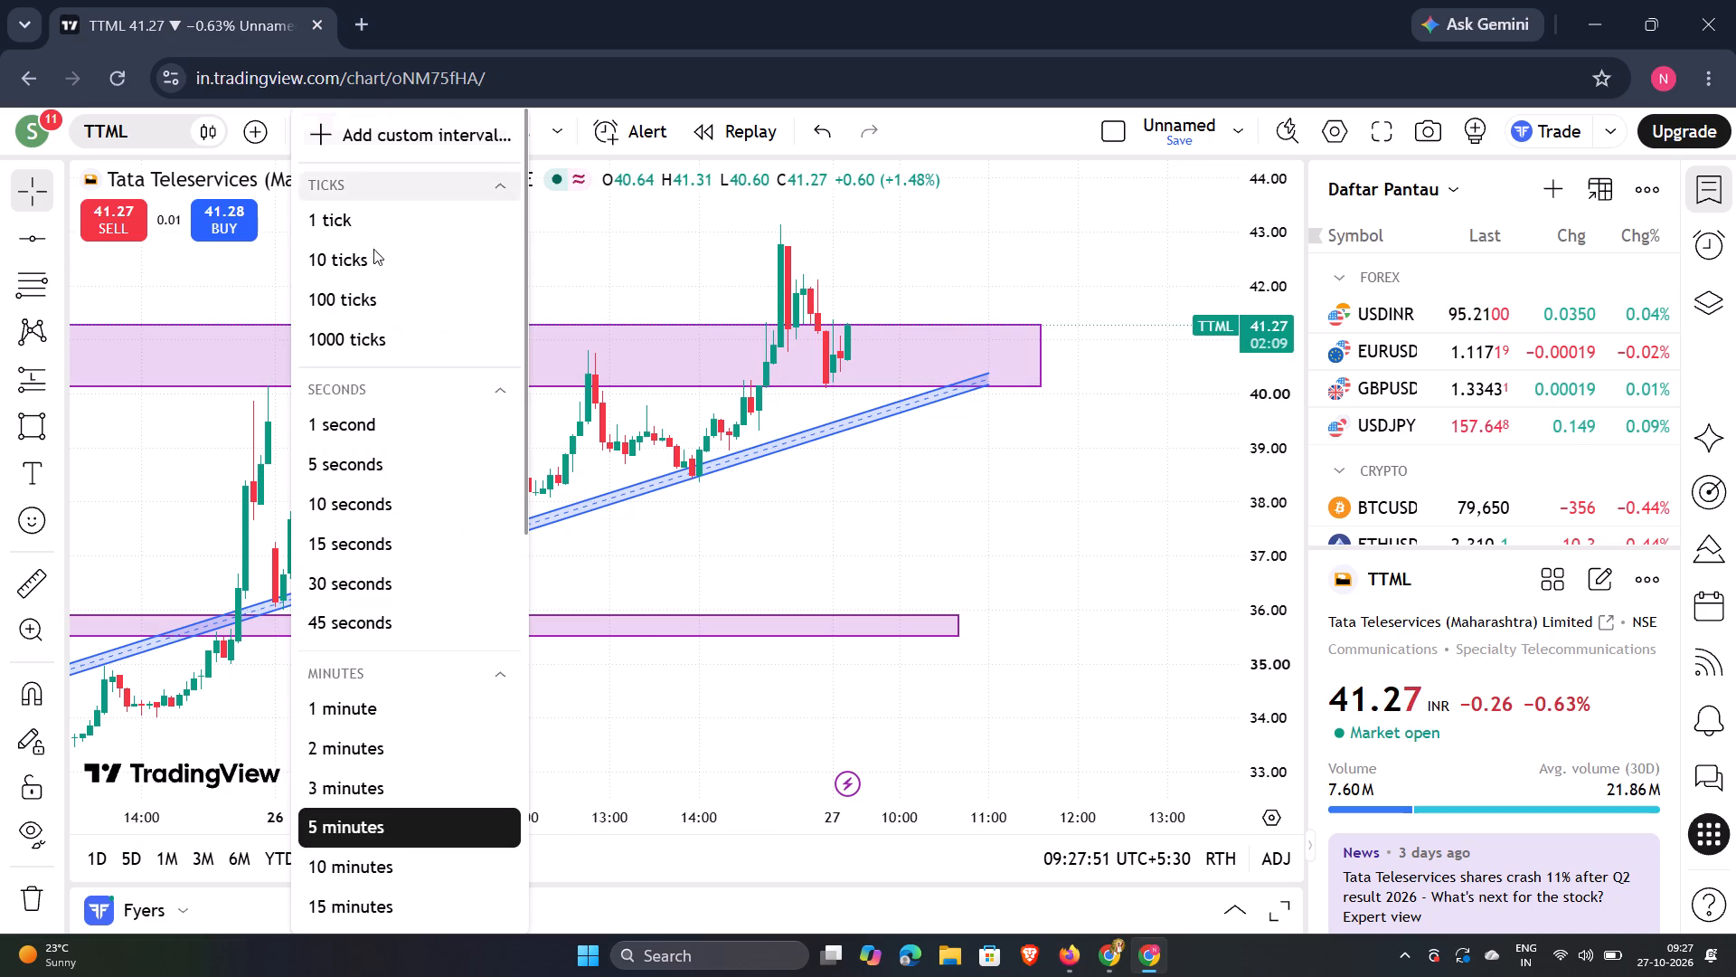
{"action": "left_click", "coordinate": [345, 904]}
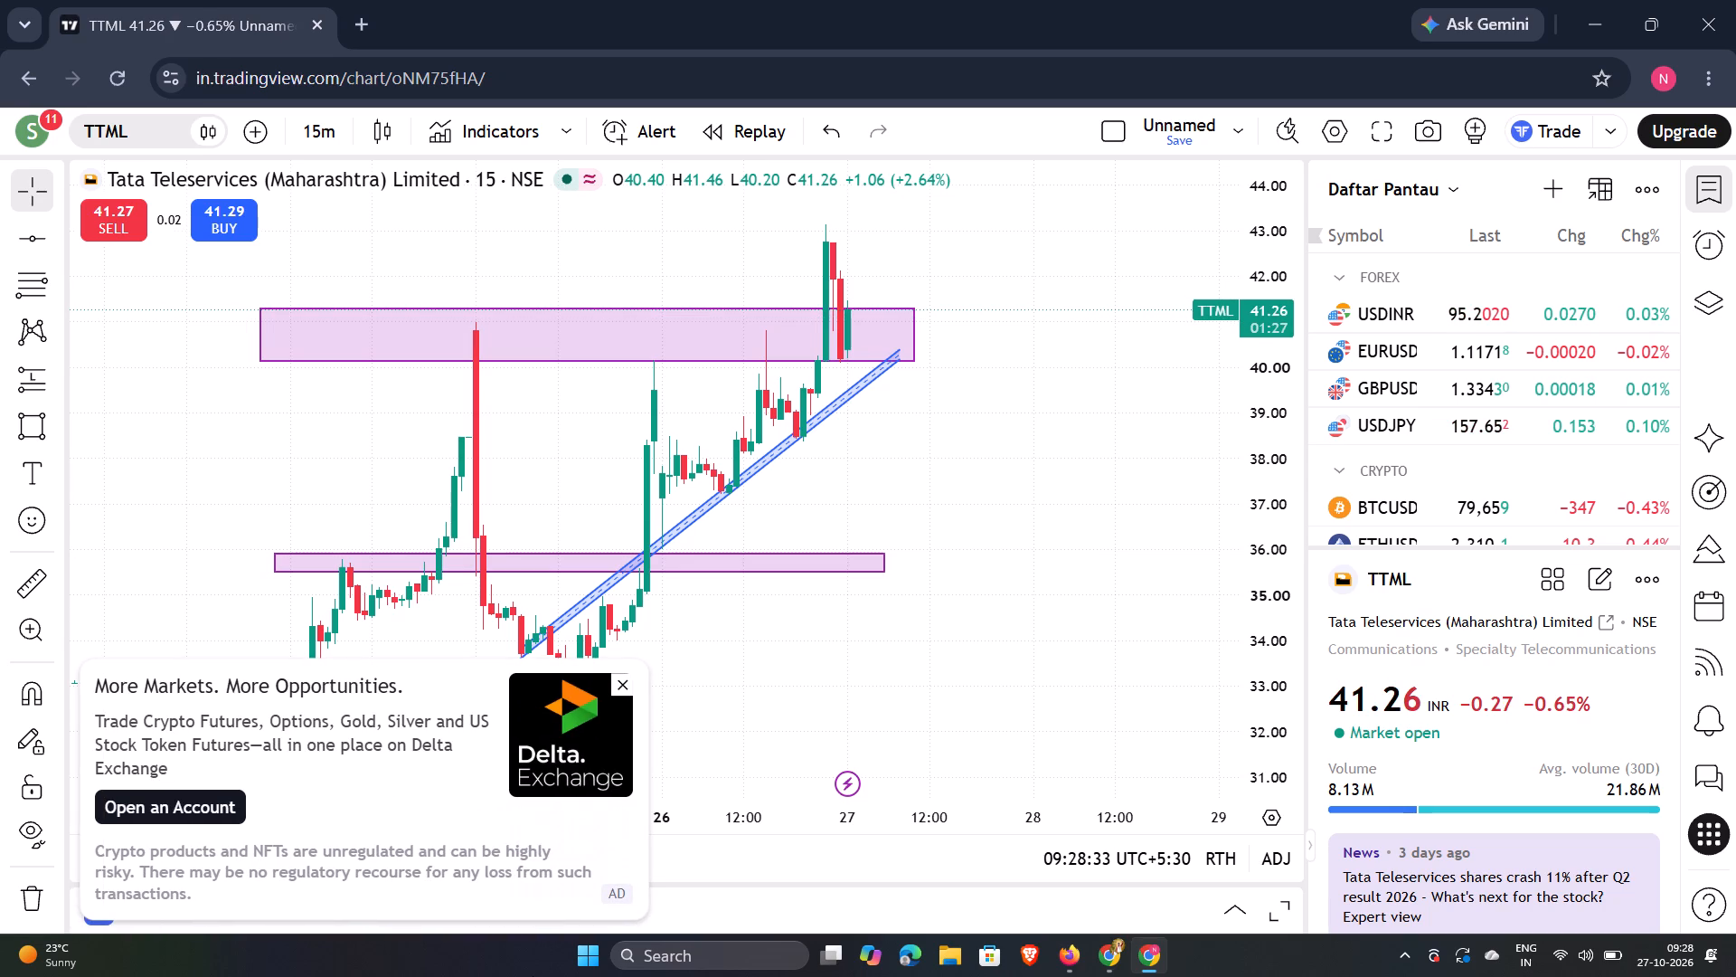
{"action": "left_click", "coordinate": [621, 691]}
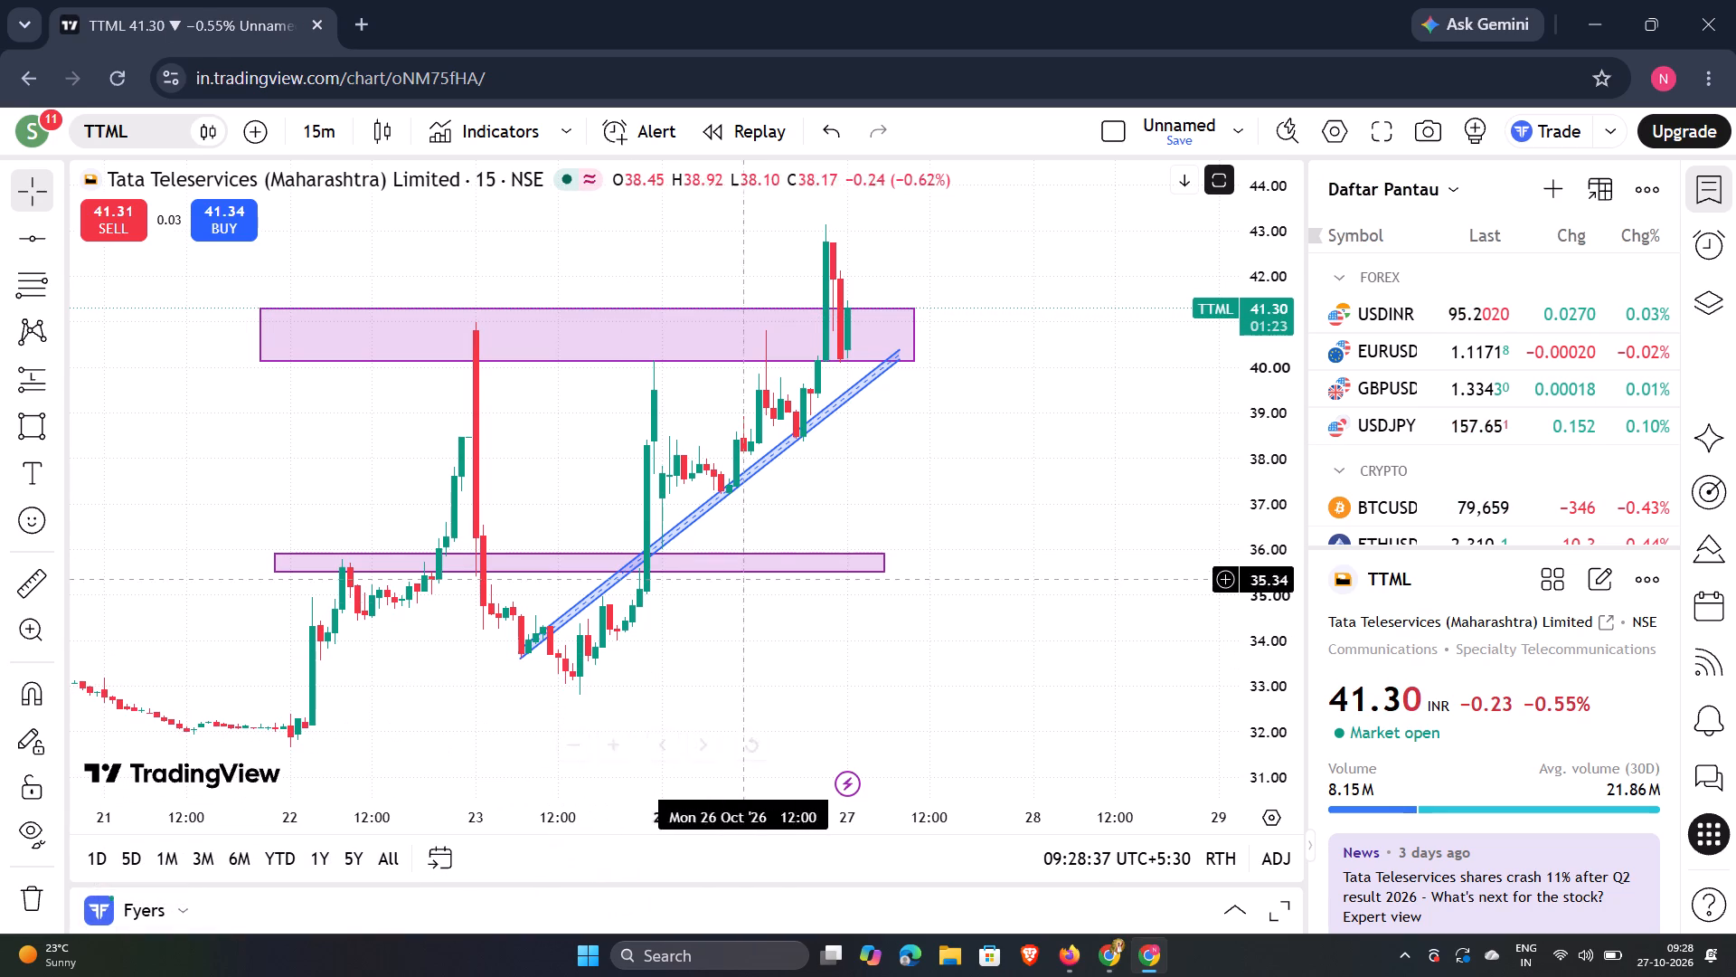
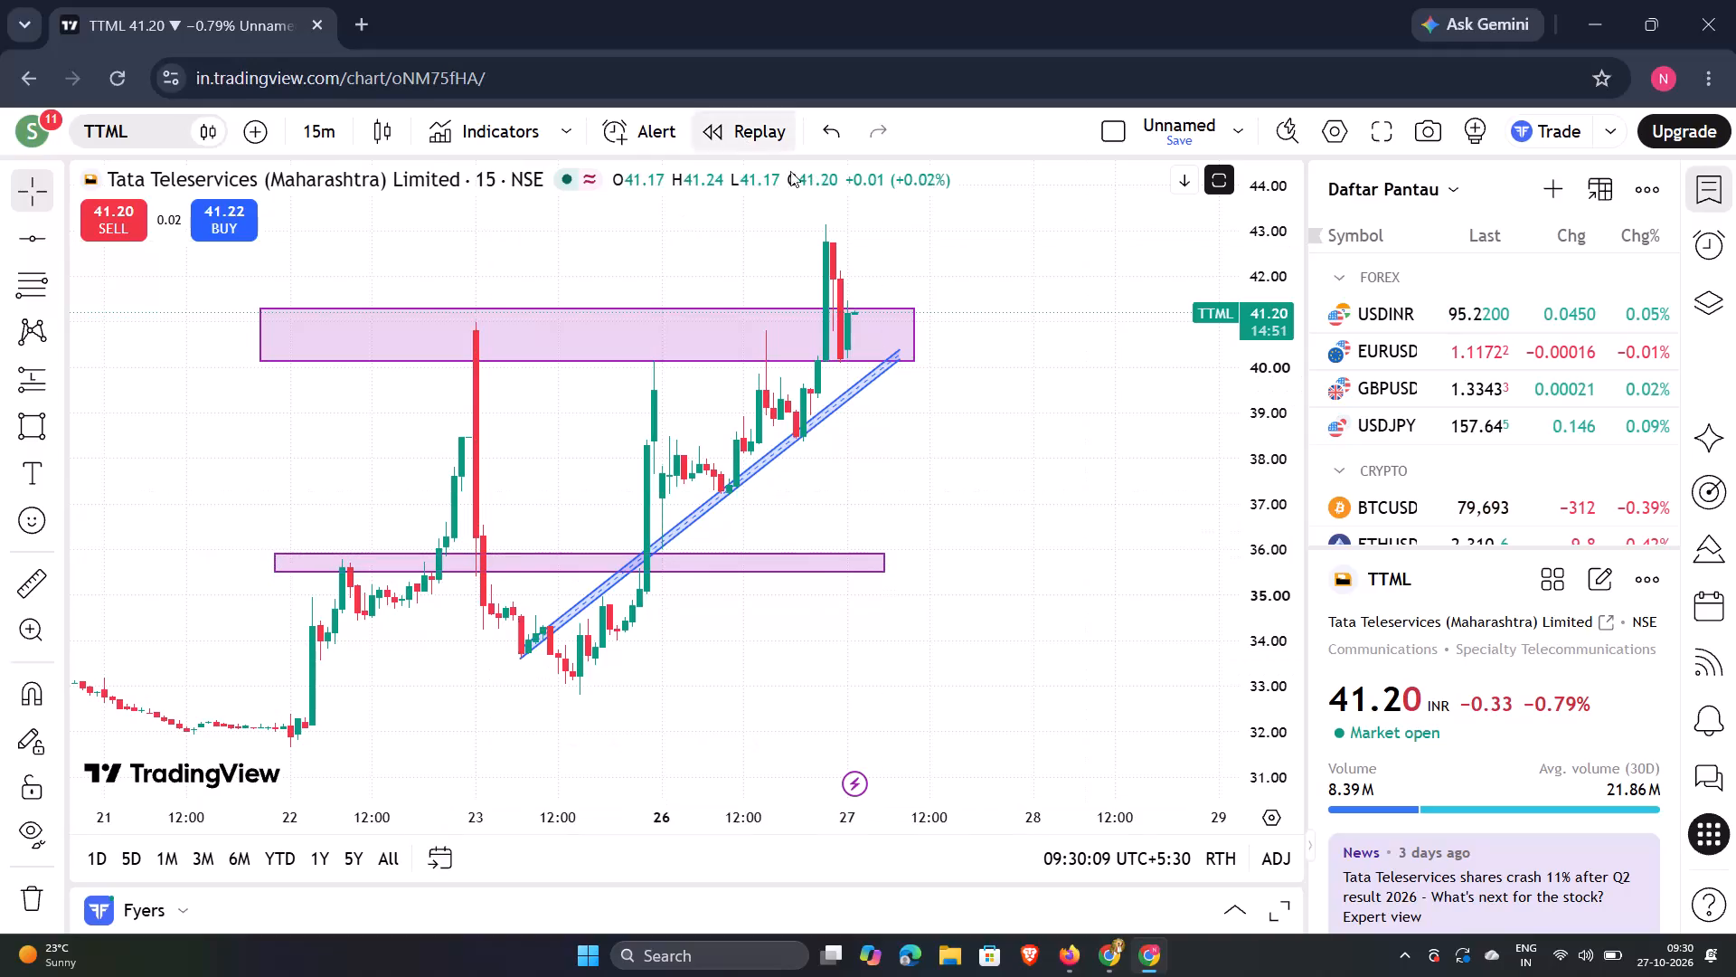
Examine TTML's 15-minute candles from 22 to 27 Oct against the two price zones and the rising trend channel.
{"action": "scroll", "coordinate": [816, 344], "scroll_direction": "down", "scroll_amount": 5}
{"action": "scroll", "coordinate": [816, 344], "scroll_direction": "up", "scroll_amount": 8}
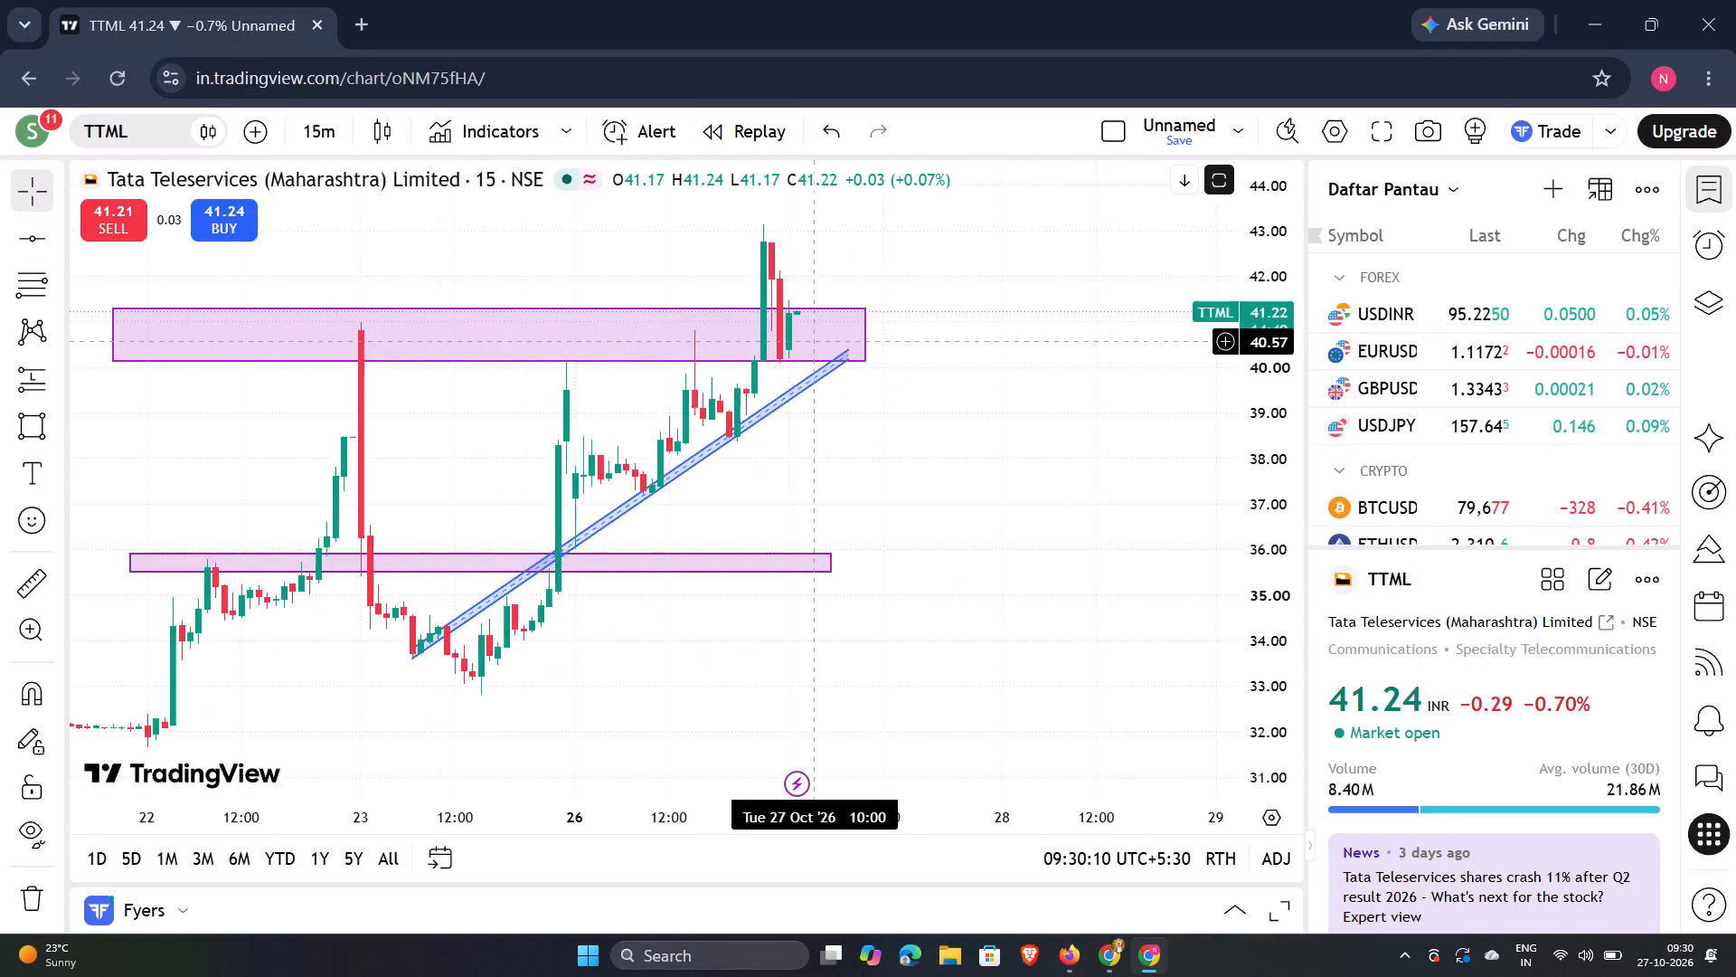
{"action": "scroll", "coordinate": [816, 343], "scroll_direction": "up", "scroll_amount": 3}
{"action": "scroll", "coordinate": [816, 343], "scroll_direction": "down", "scroll_amount": 1}
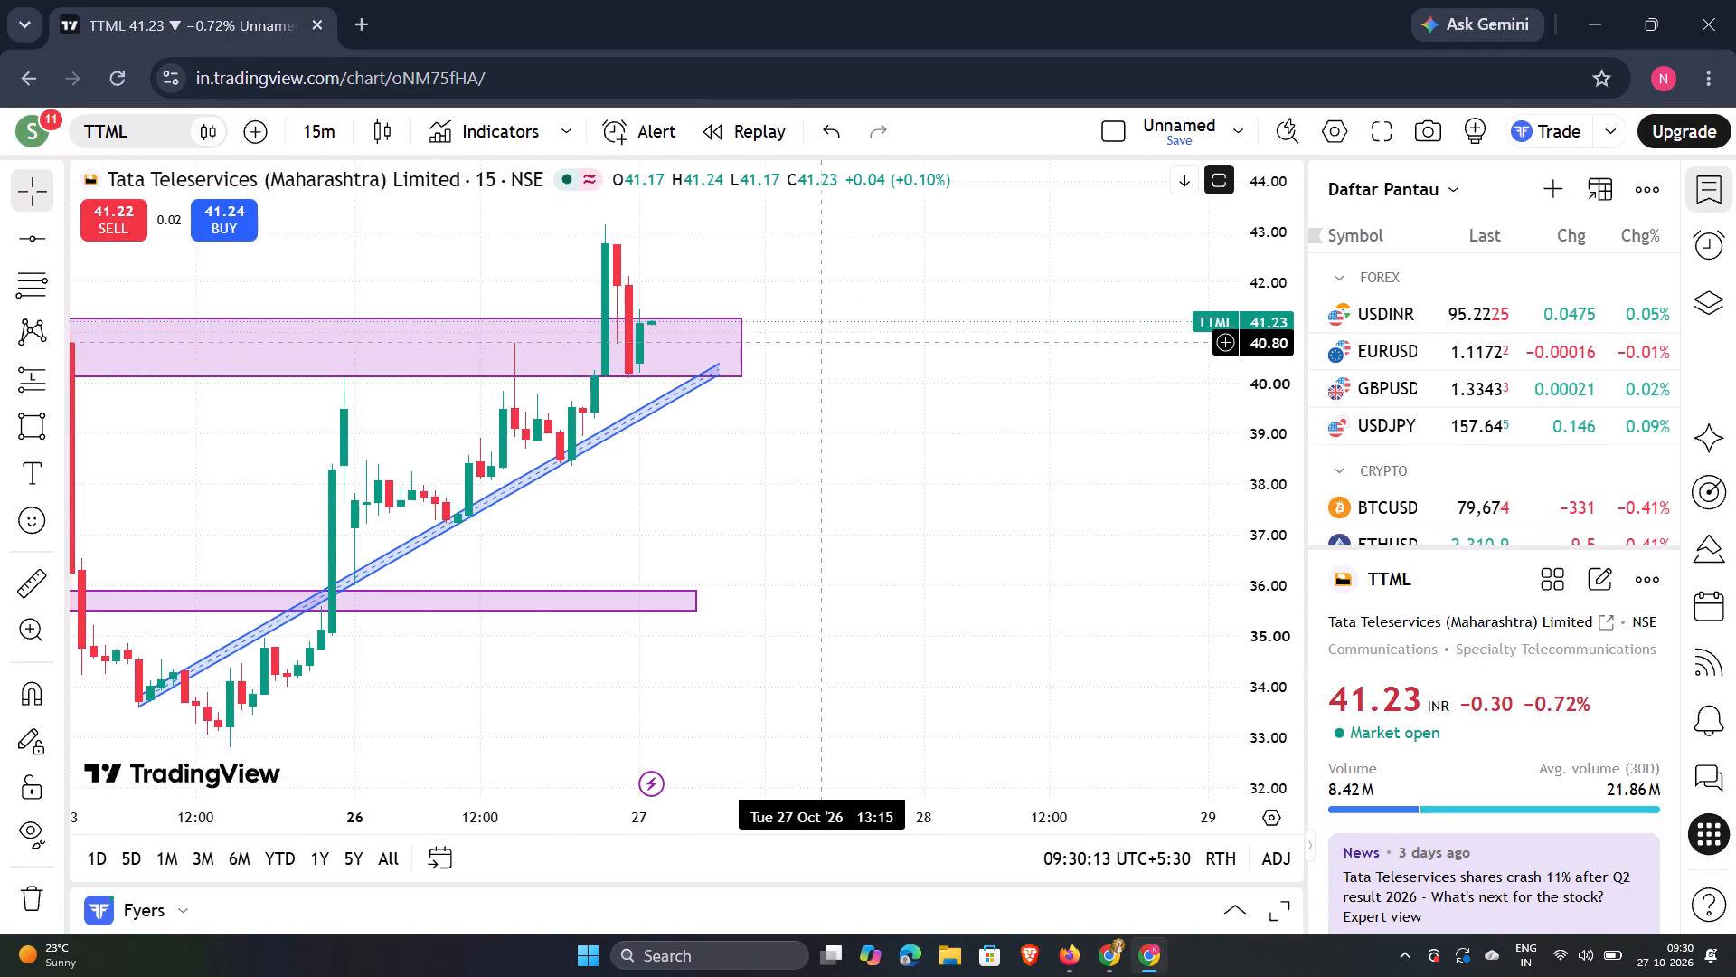
{"action": "scroll", "coordinate": [816, 343], "scroll_direction": "down", "scroll_amount": 1}
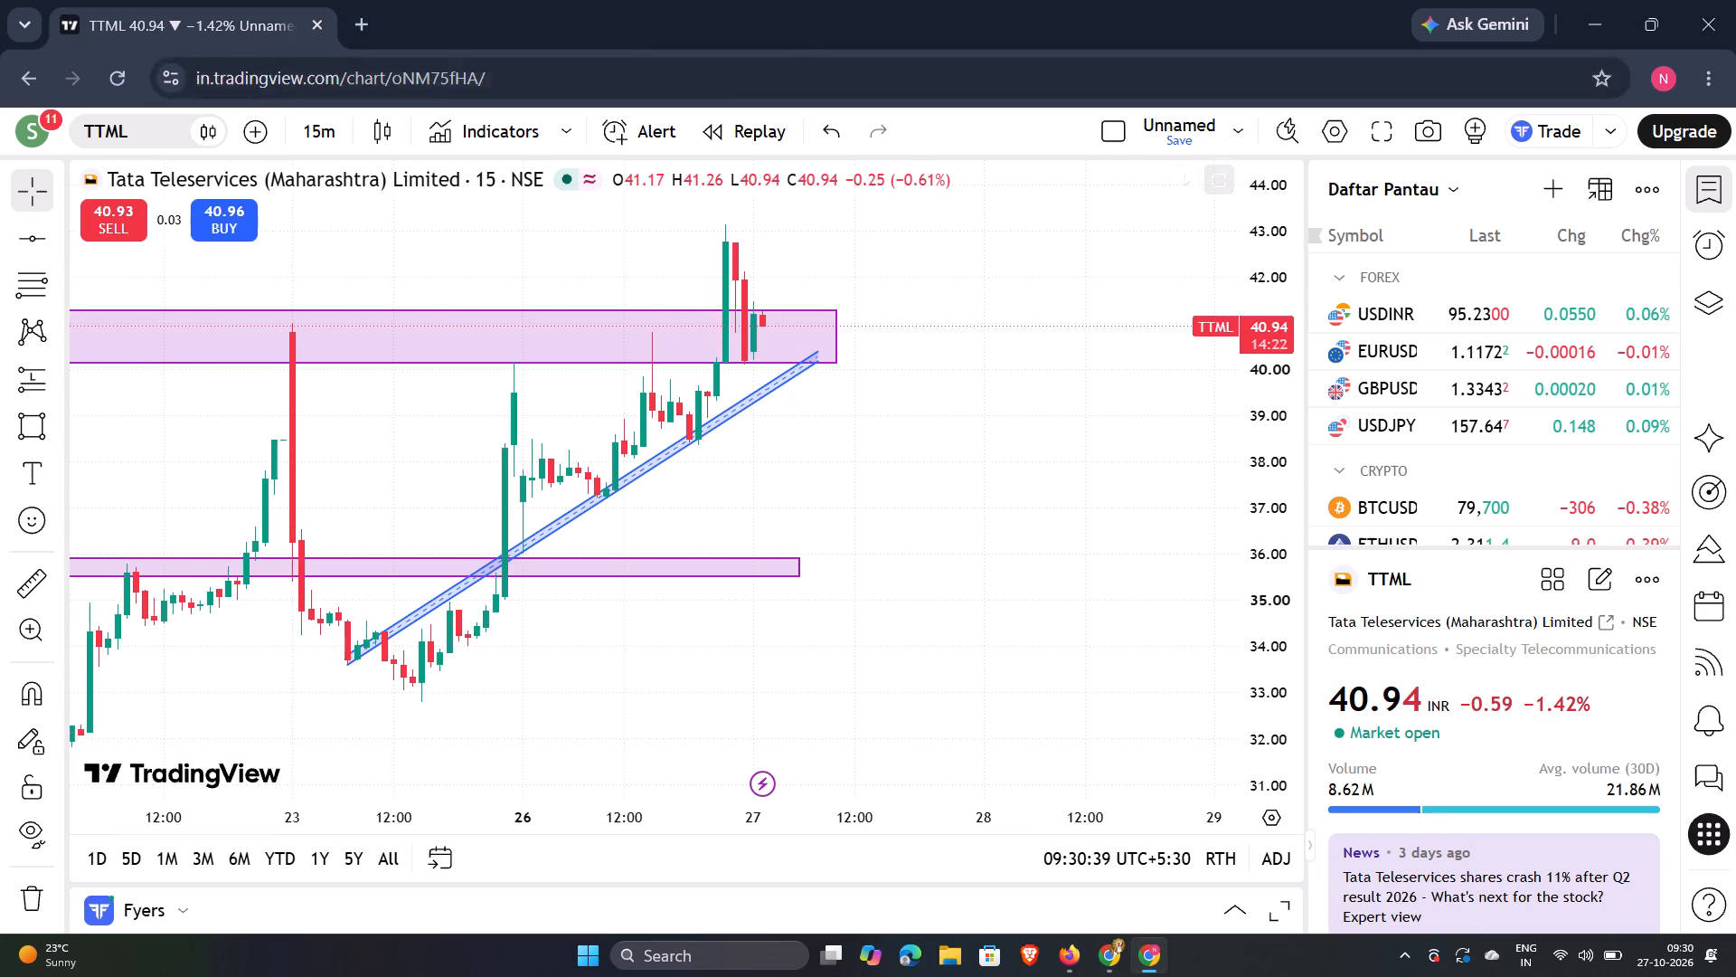
Switch the TTML chart to the 5-minute interval and reset its view to review the 26 and 27 Oct candles.
{"action": "left_click", "coordinate": [300, 115]}
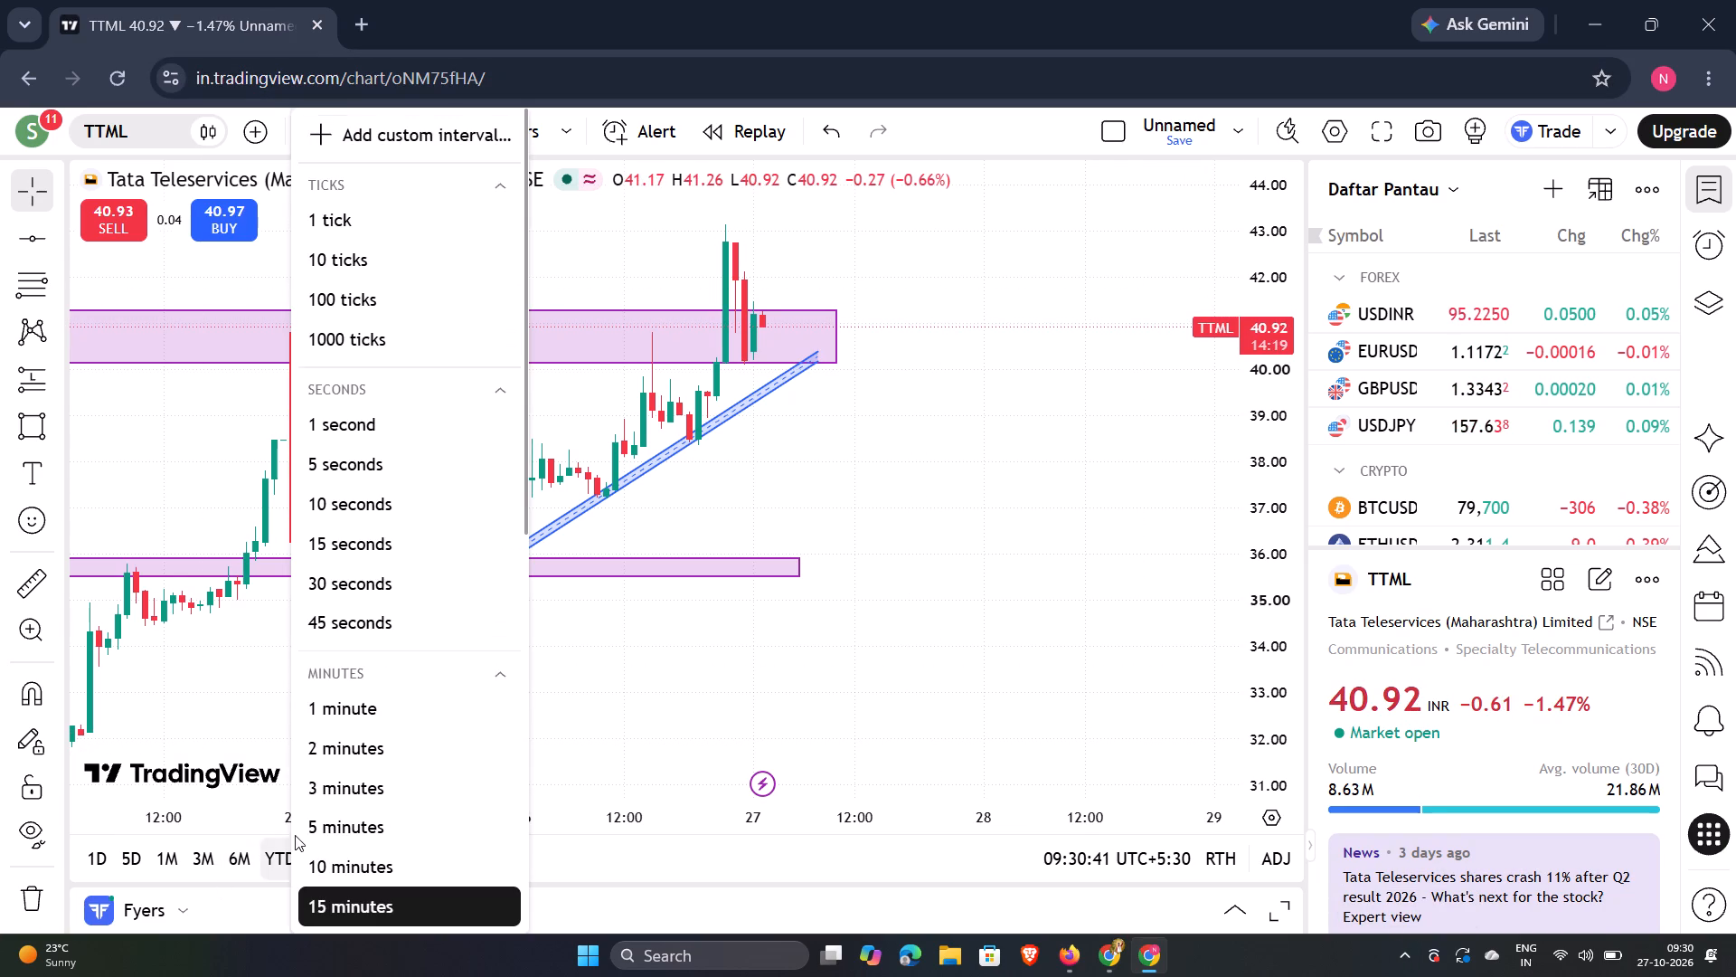
{"action": "left_click", "coordinate": [333, 832]}
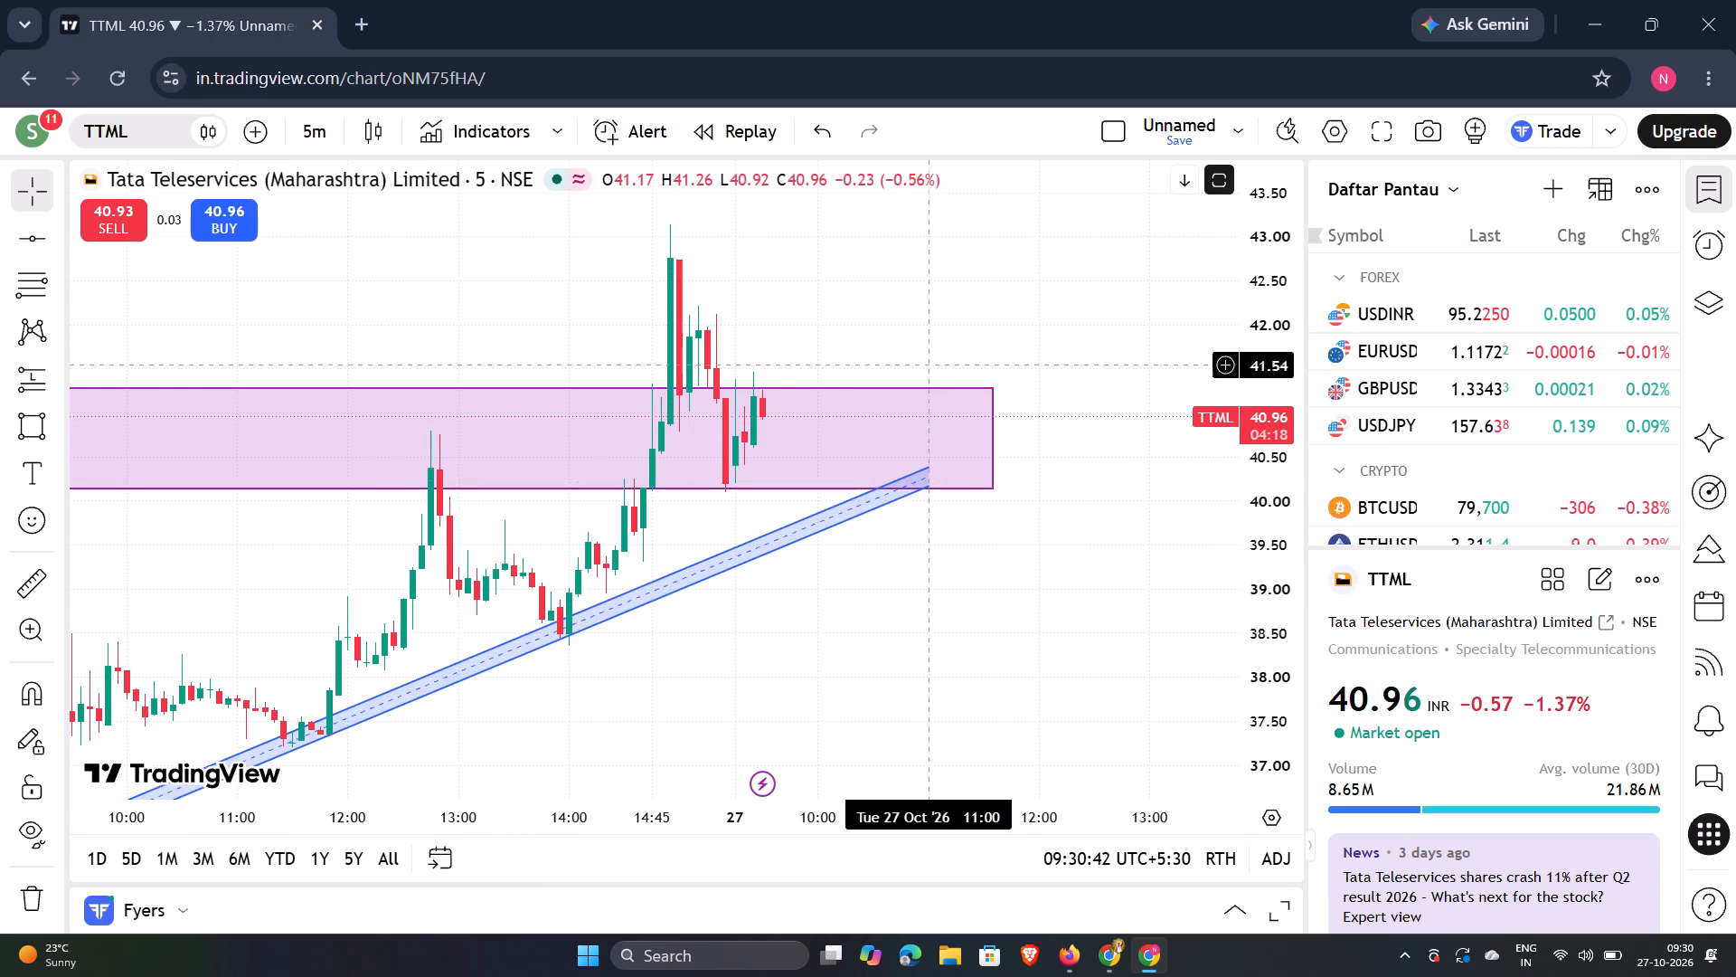
{"action": "right_click", "coordinate": [950, 316]}
{"action": "left_click", "coordinate": [1044, 260]}
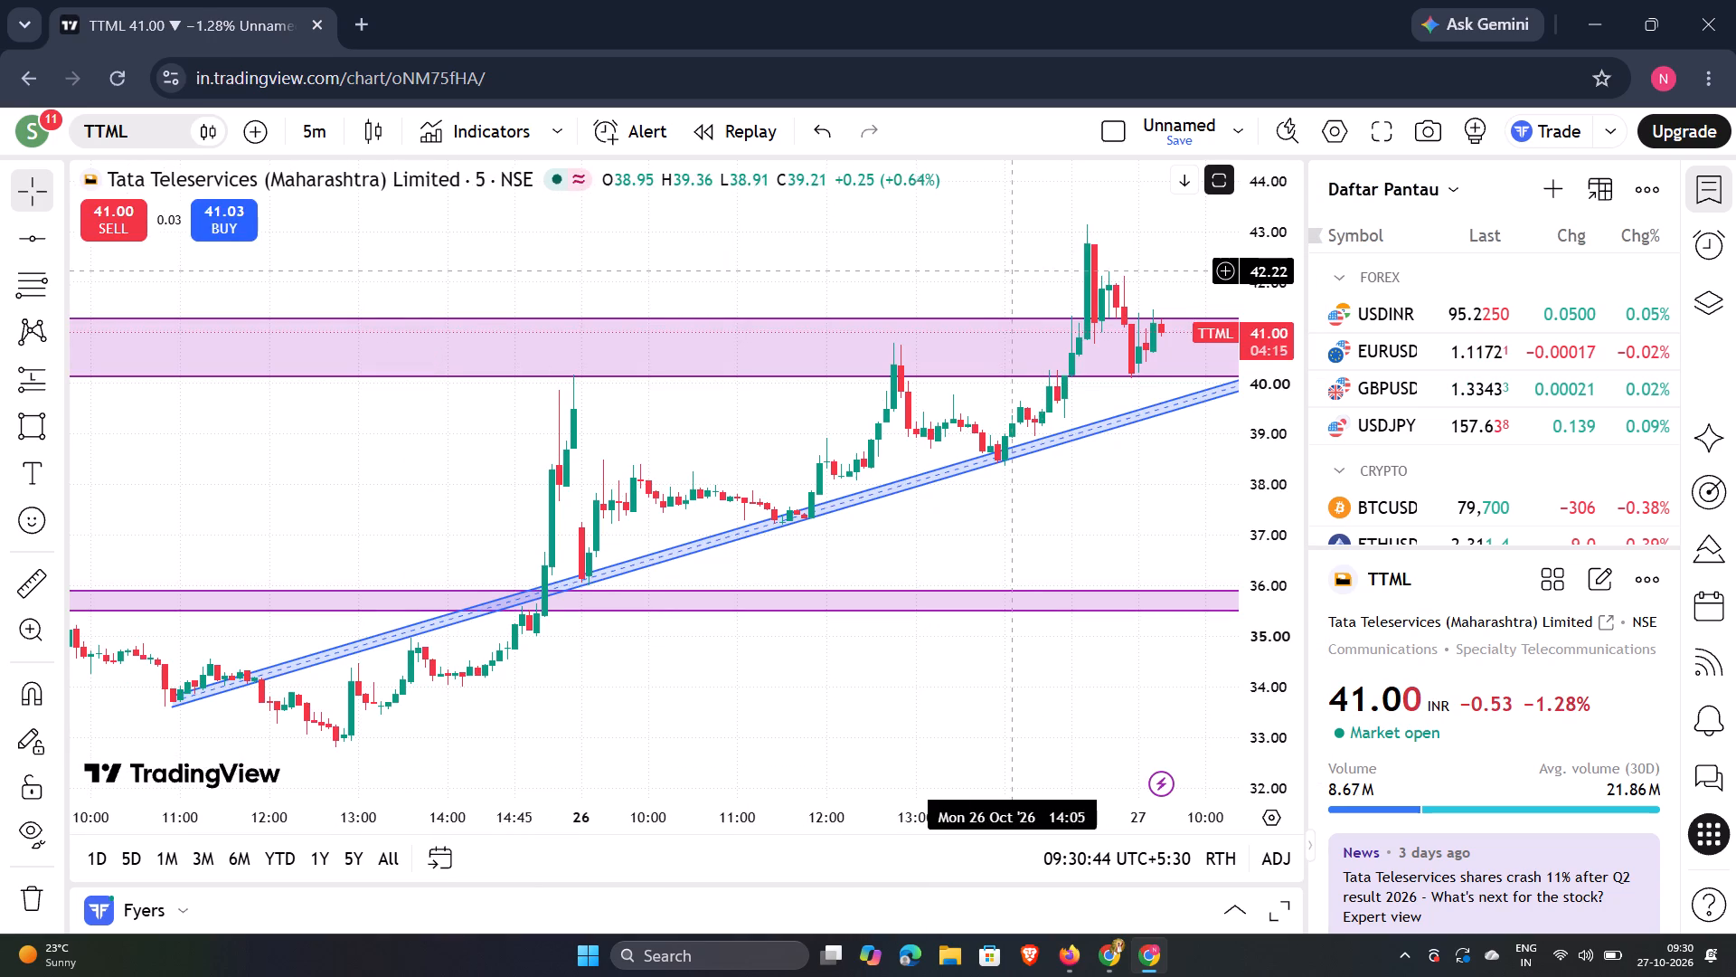
{"action": "left_click_drag", "start_coordinate": [994, 277], "coordinate": [673, 273]}
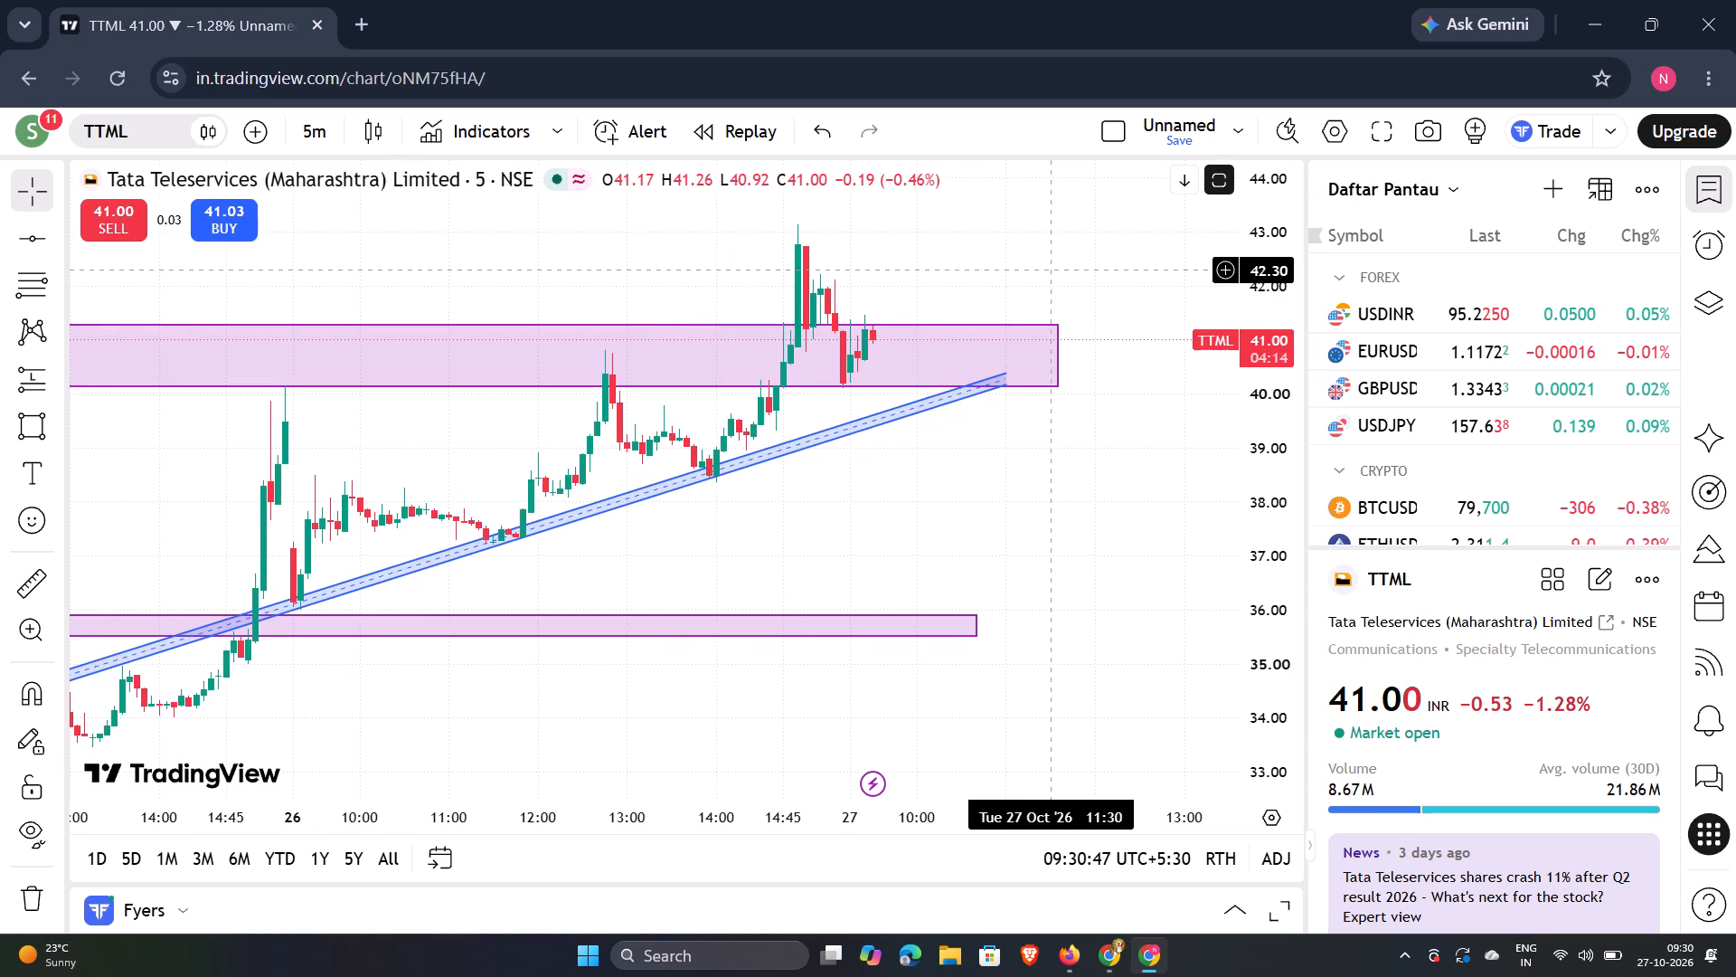
{"action": "scroll", "coordinate": [1054, 270], "scroll_direction": "down", "scroll_amount": 2}
{"action": "scroll", "coordinate": [1054, 270], "scroll_direction": "up", "scroll_amount": 1}
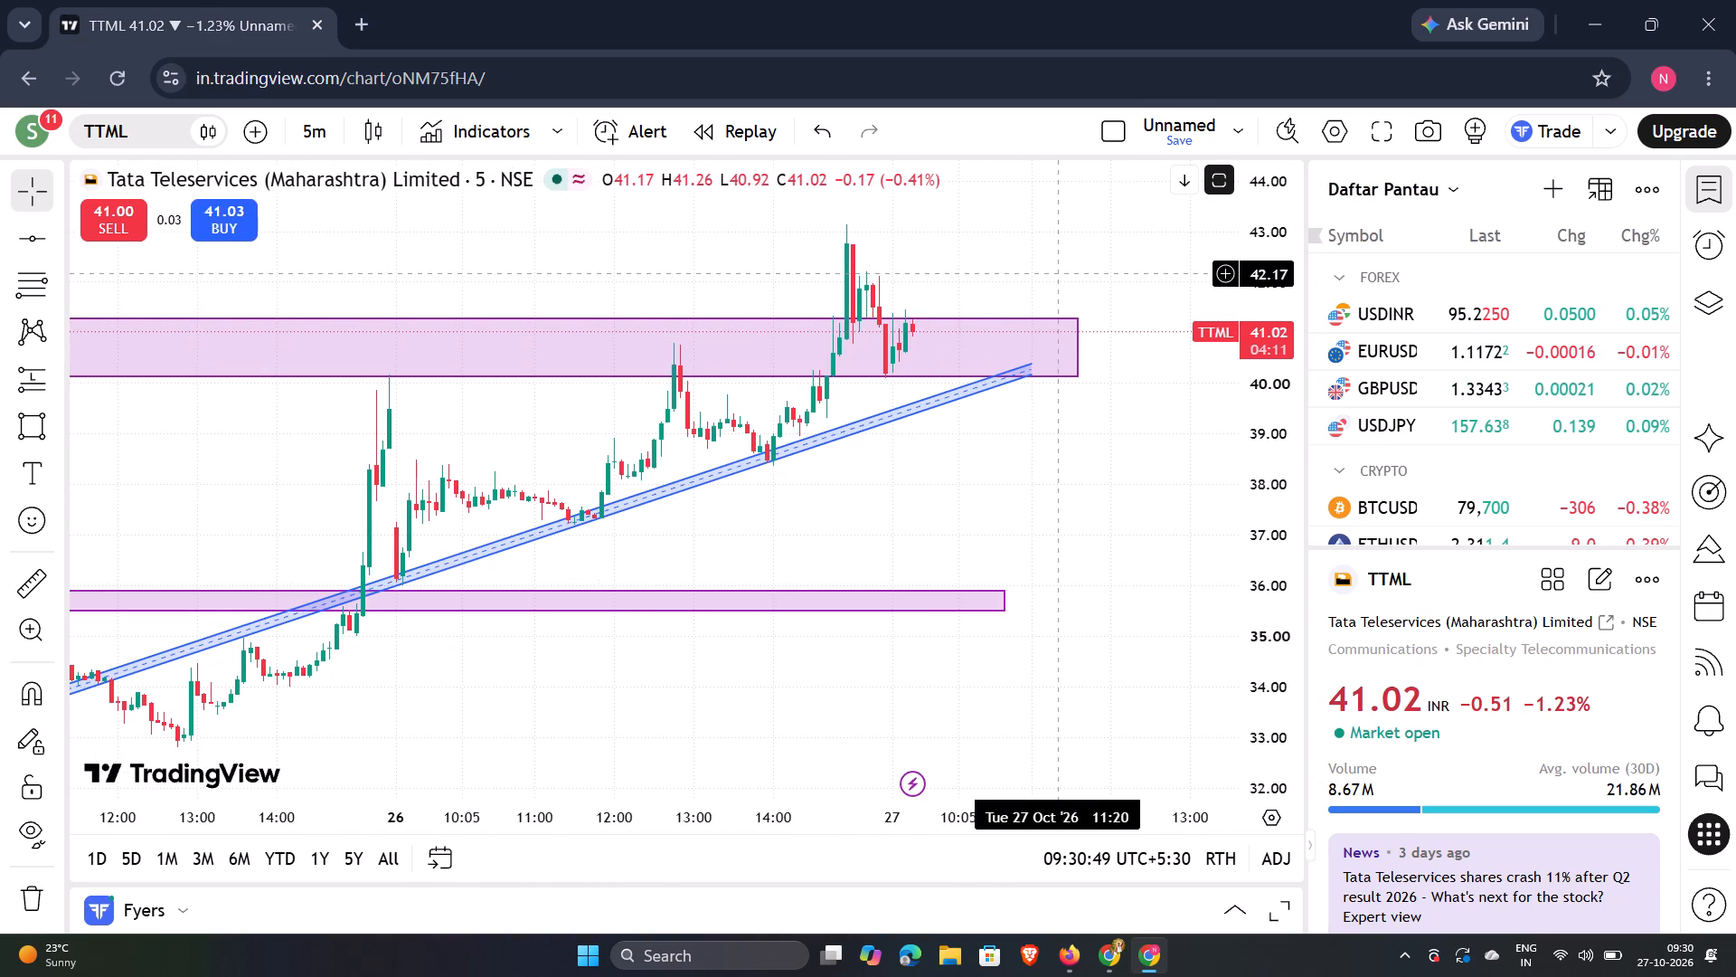
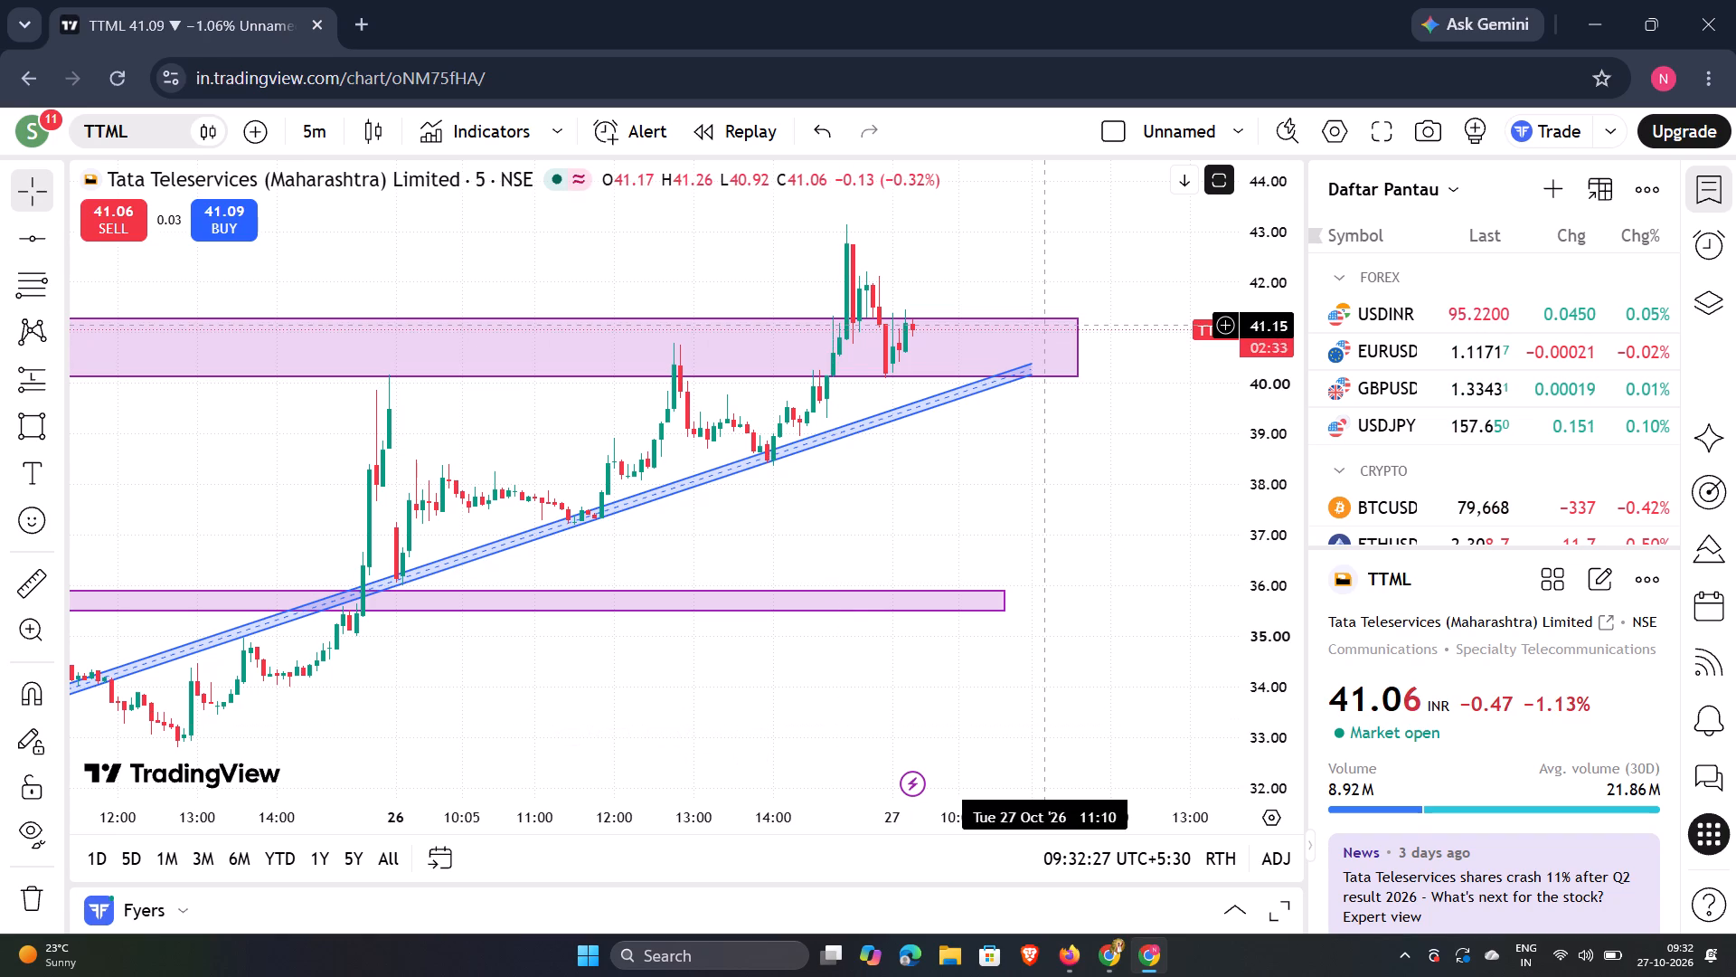
Search the symbols for APO and switch the chart to the NSE-listed stock APOLLO (Apollo Micro Systems Ltd.).
{"action": "left_click", "coordinate": [157, 131]}
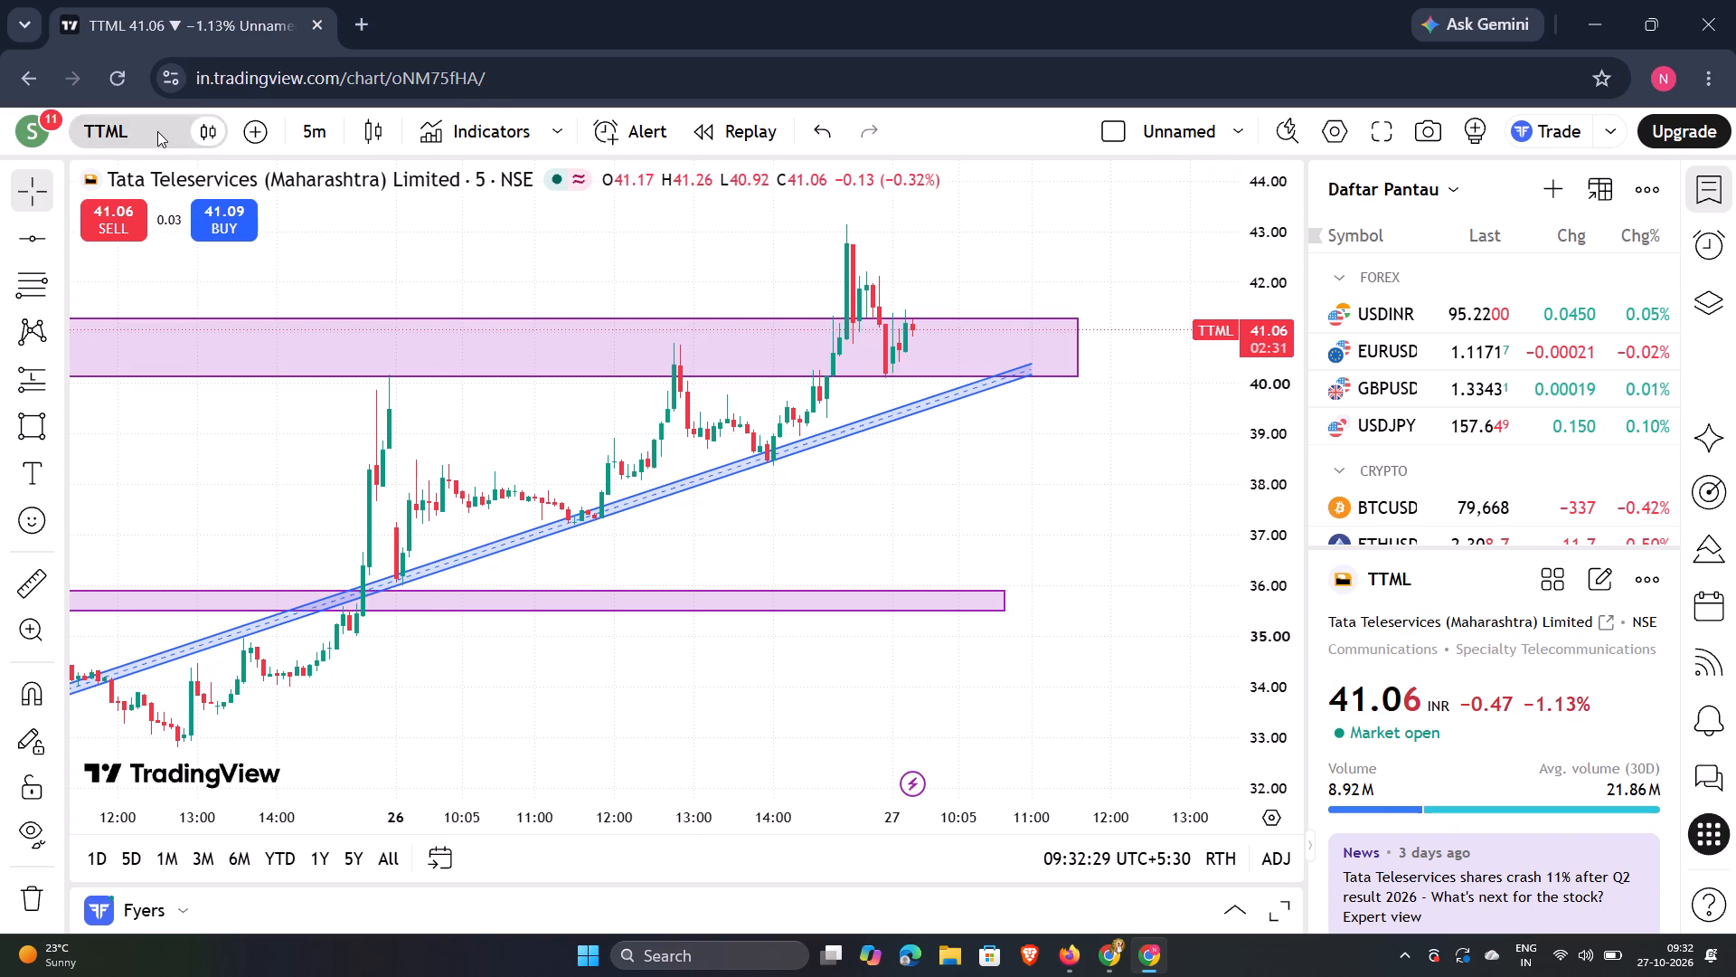
{"action": "left_click", "coordinate": [1304, 166]}
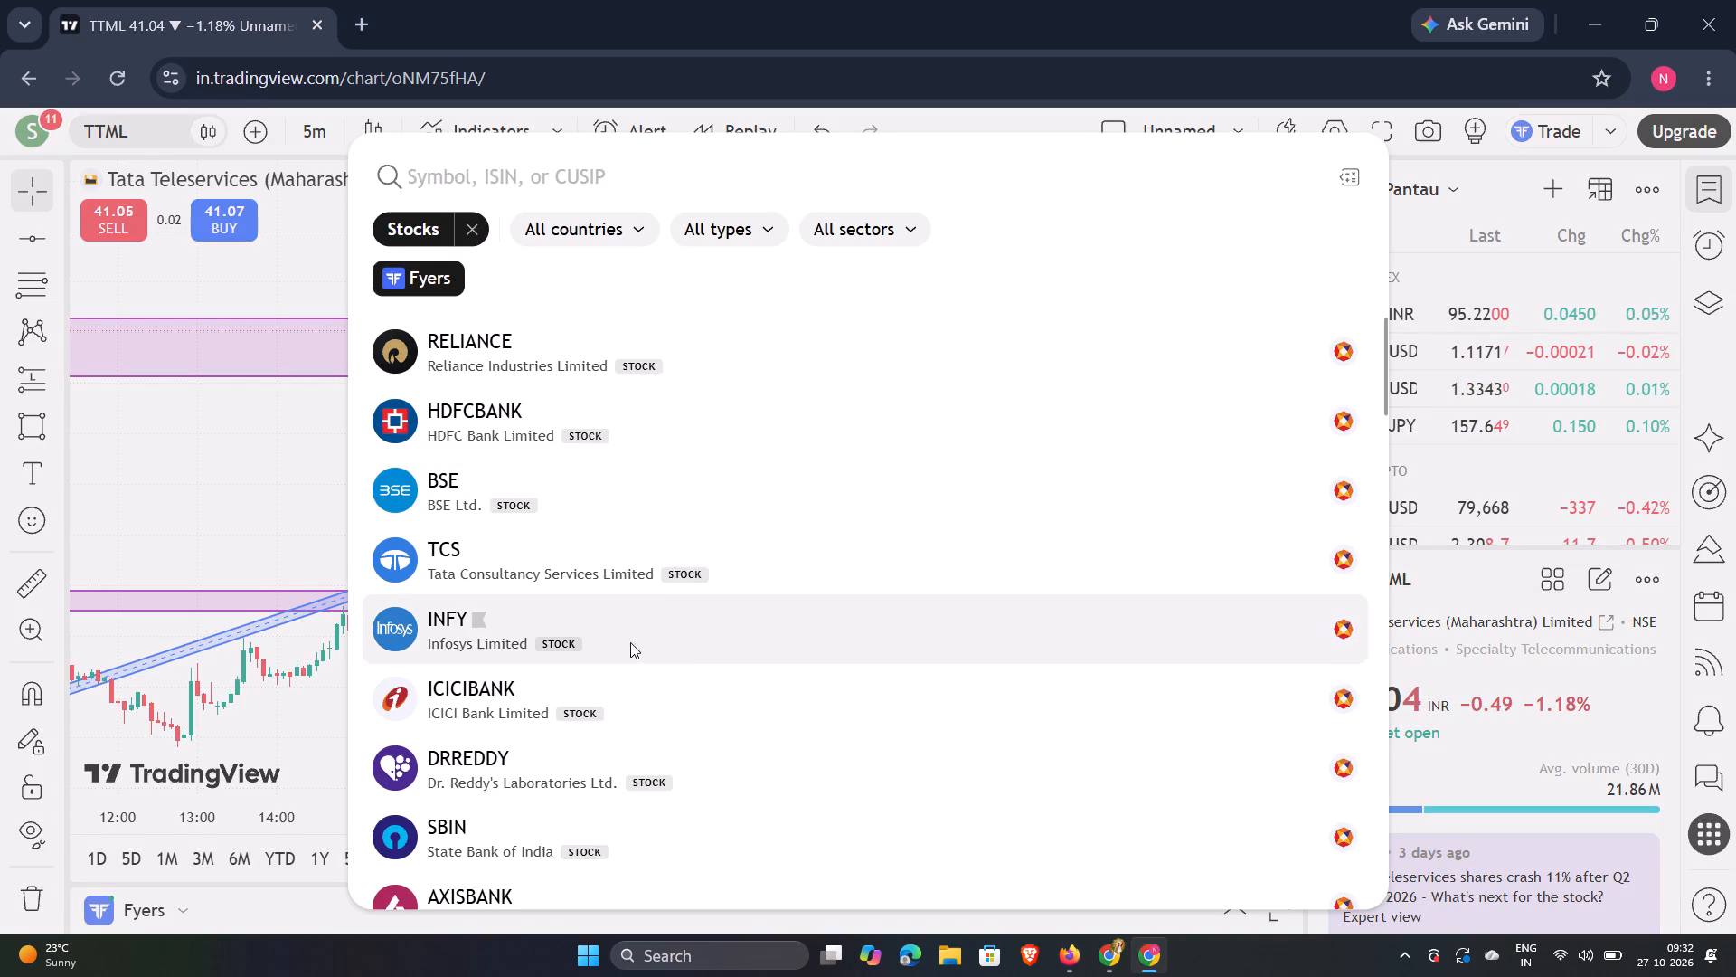
{"action": "key", "text": "a"}
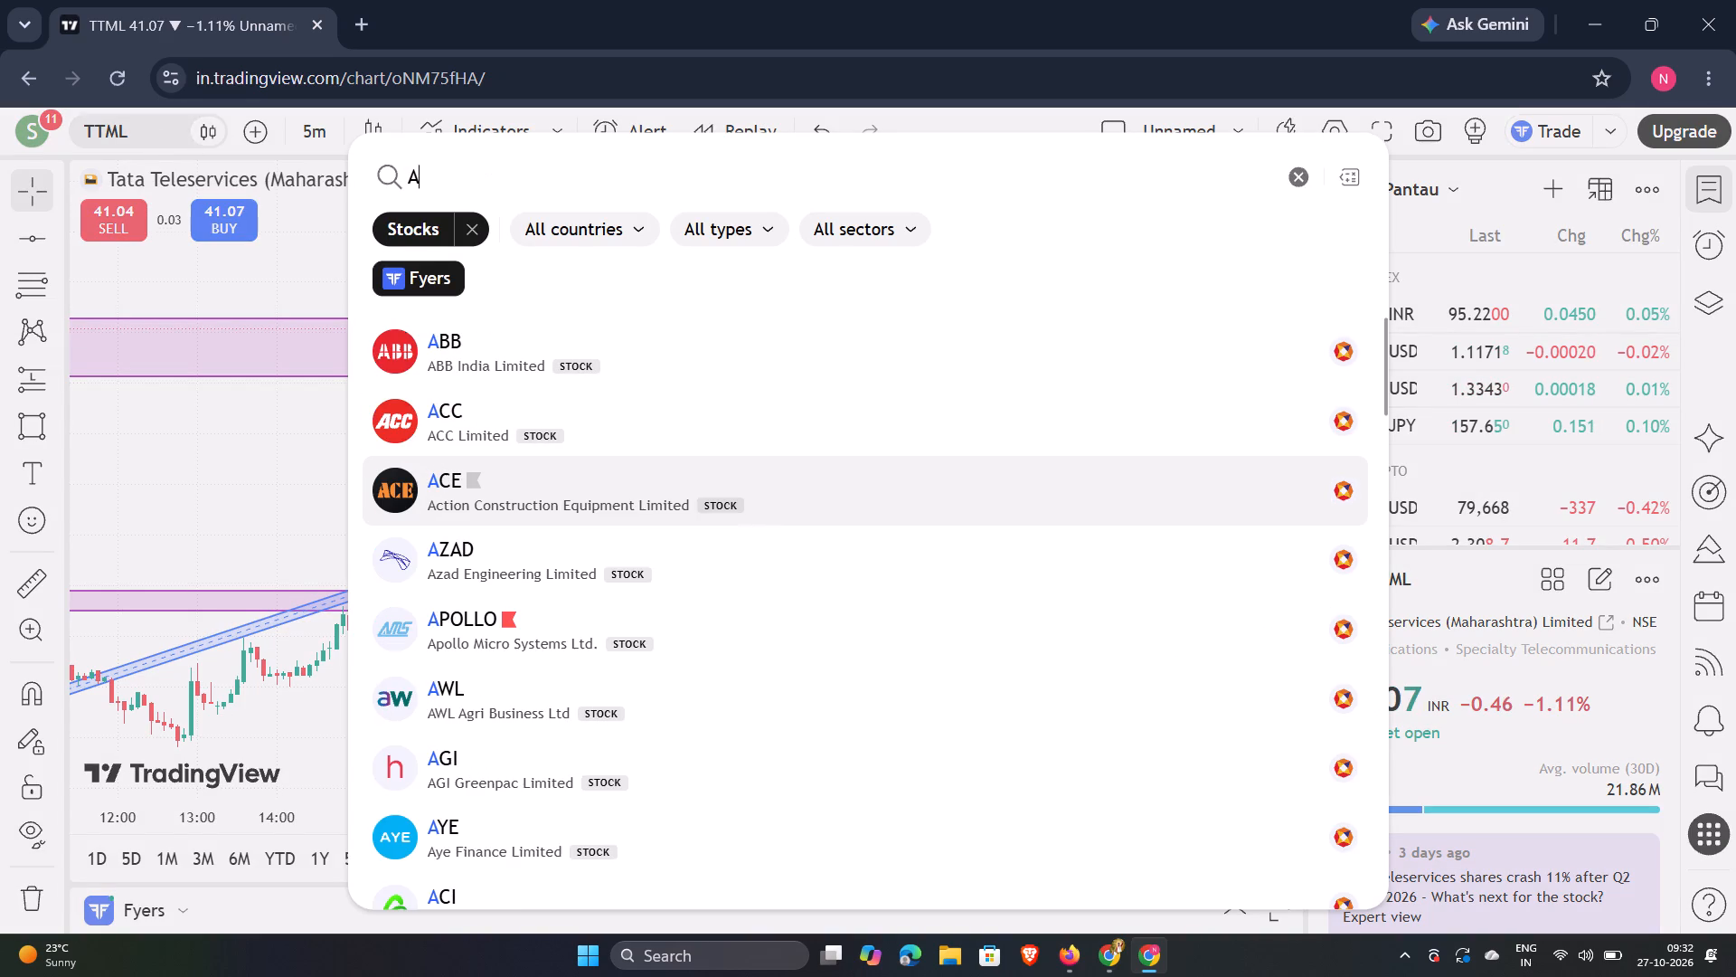
{"action": "type", "text": "PO"}
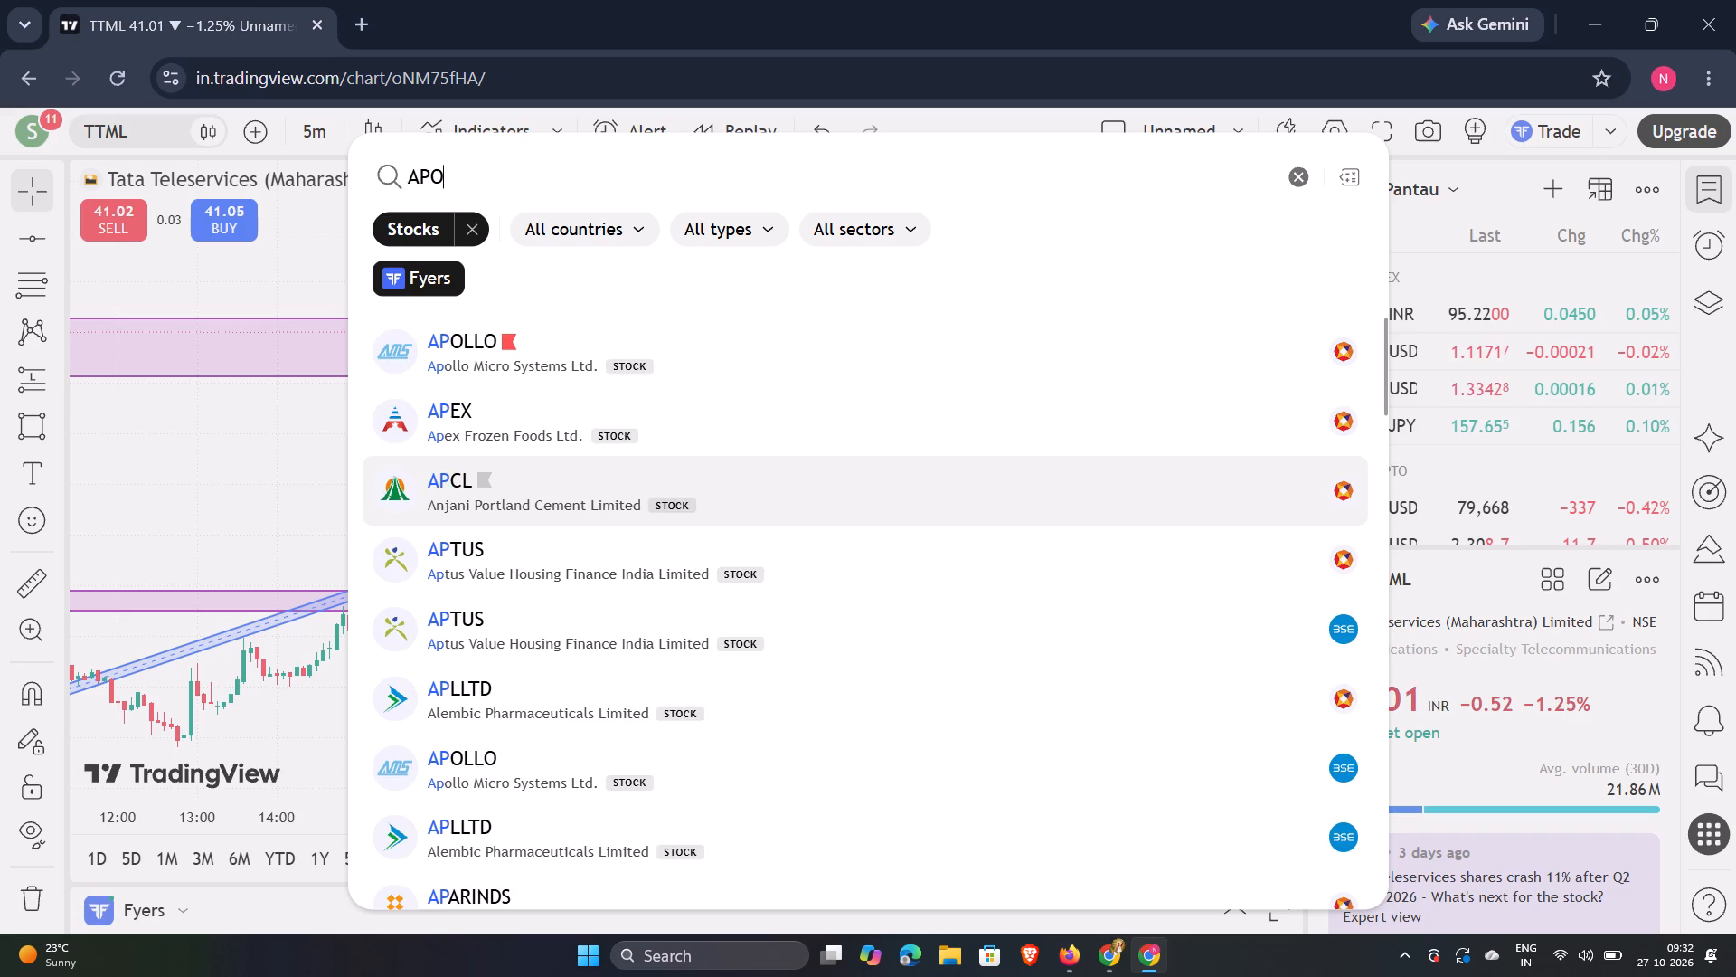
{"action": "left_click", "coordinate": [612, 356]}
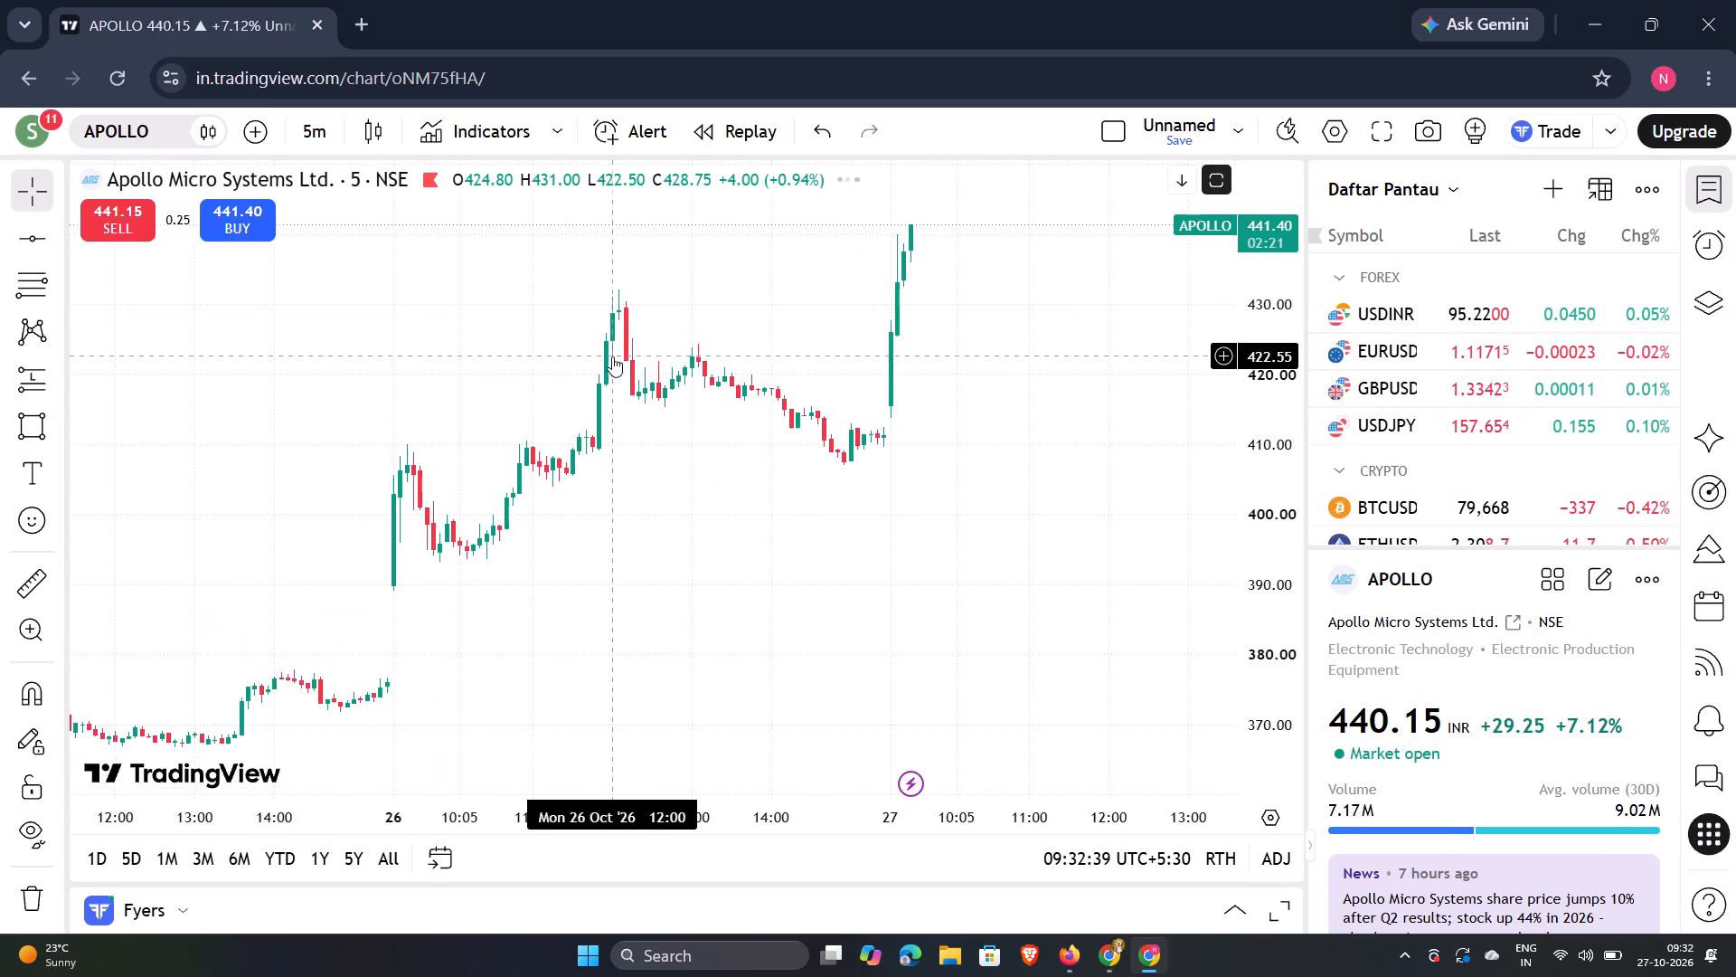
Examine APOLLO's 5-minute candles from 23 to 27 Oct against the price zones, the horizontal level and the falling trend channel.
{"action": "scroll", "coordinate": [932, 331], "scroll_direction": "up", "scroll_amount": 4}
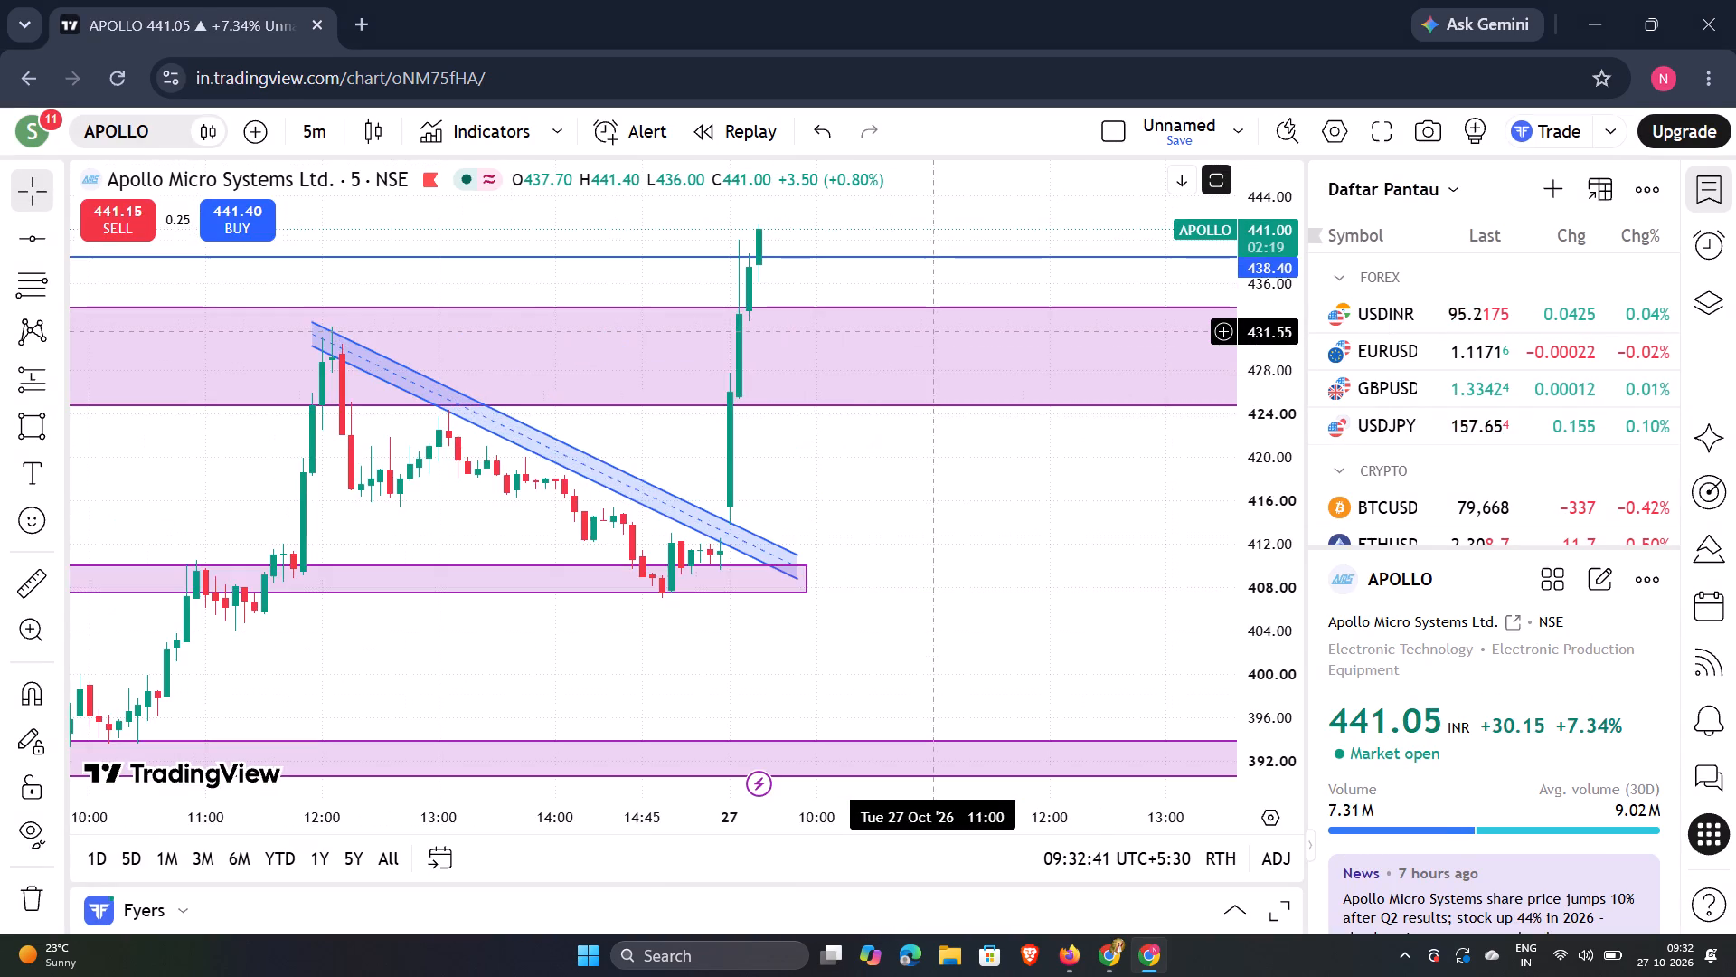
{"action": "scroll", "coordinate": [932, 331], "scroll_direction": "down", "scroll_amount": 5}
{"action": "scroll", "coordinate": [1253, 307], "scroll_direction": "down", "scroll_amount": 19}
{"action": "scroll", "coordinate": [1253, 308], "scroll_direction": "down", "scroll_amount": 2}
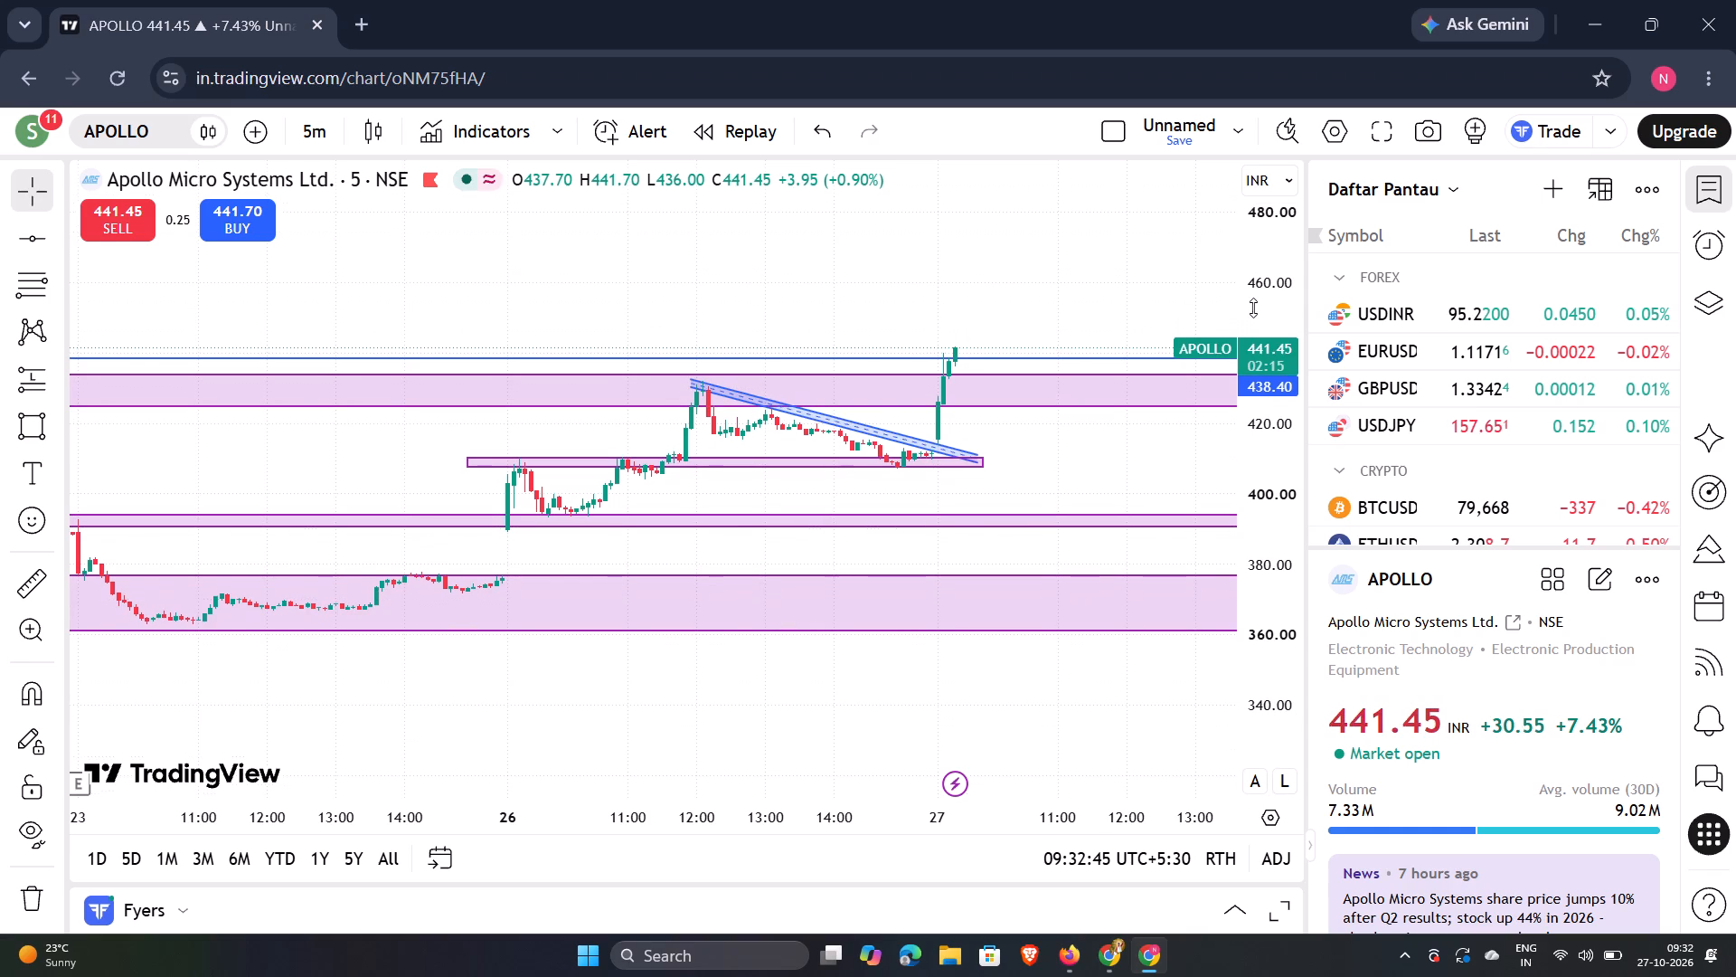
{"action": "scroll", "coordinate": [1141, 269], "scroll_direction": "up", "scroll_amount": 4}
{"action": "scroll", "coordinate": [1141, 269], "scroll_direction": "down", "scroll_amount": 2}
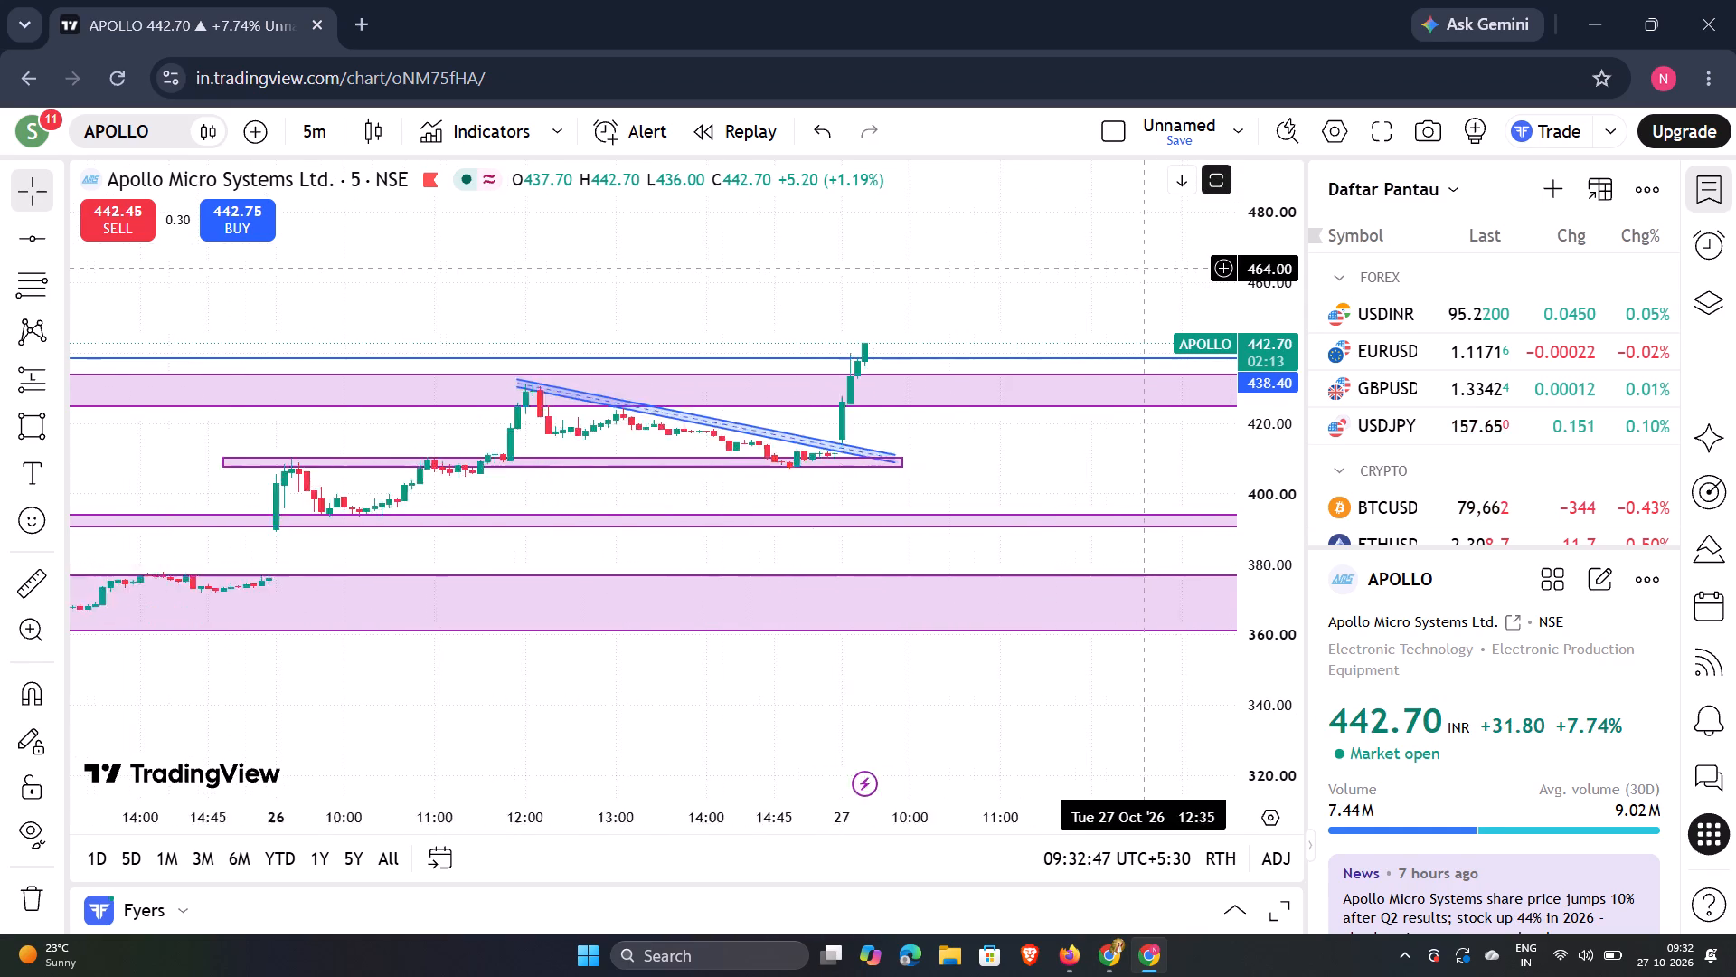
{"action": "scroll", "coordinate": [1141, 269], "scroll_direction": "down", "scroll_amount": 2}
{"action": "right_click", "coordinate": [1141, 269]}
{"action": "left_click", "coordinate": [1198, 233]}
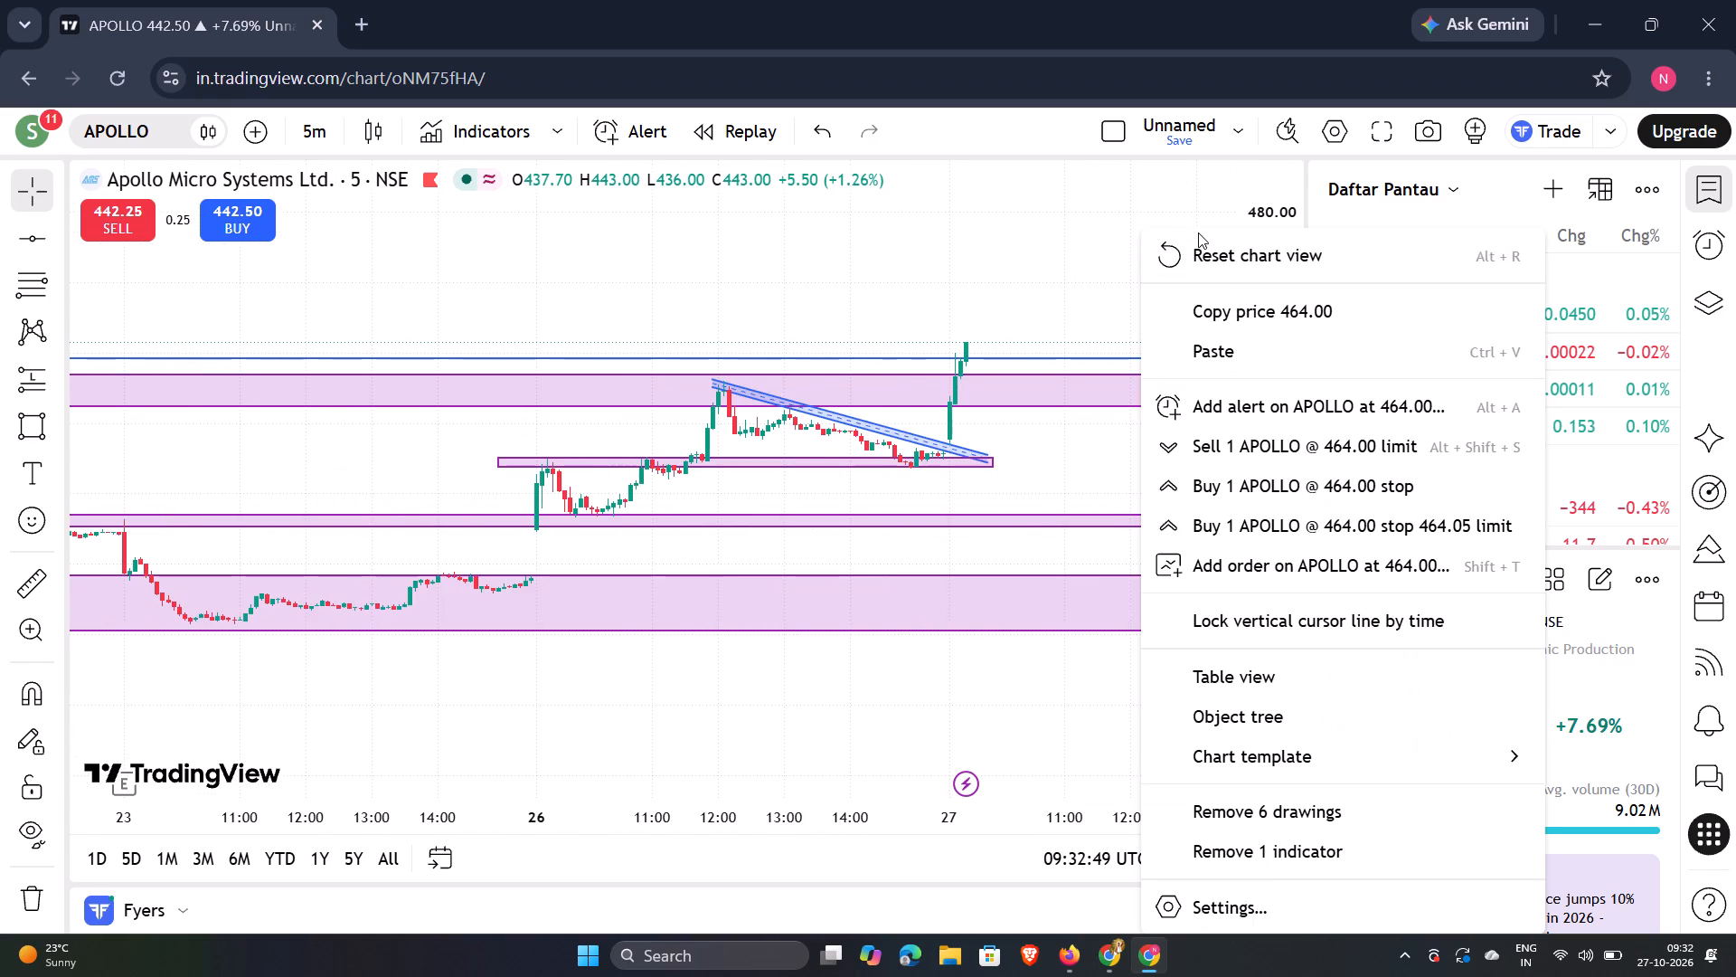
{"action": "left_click", "coordinate": [1205, 247]}
{"action": "left_click_drag", "start_coordinate": [1109, 191], "coordinate": [908, 244]}
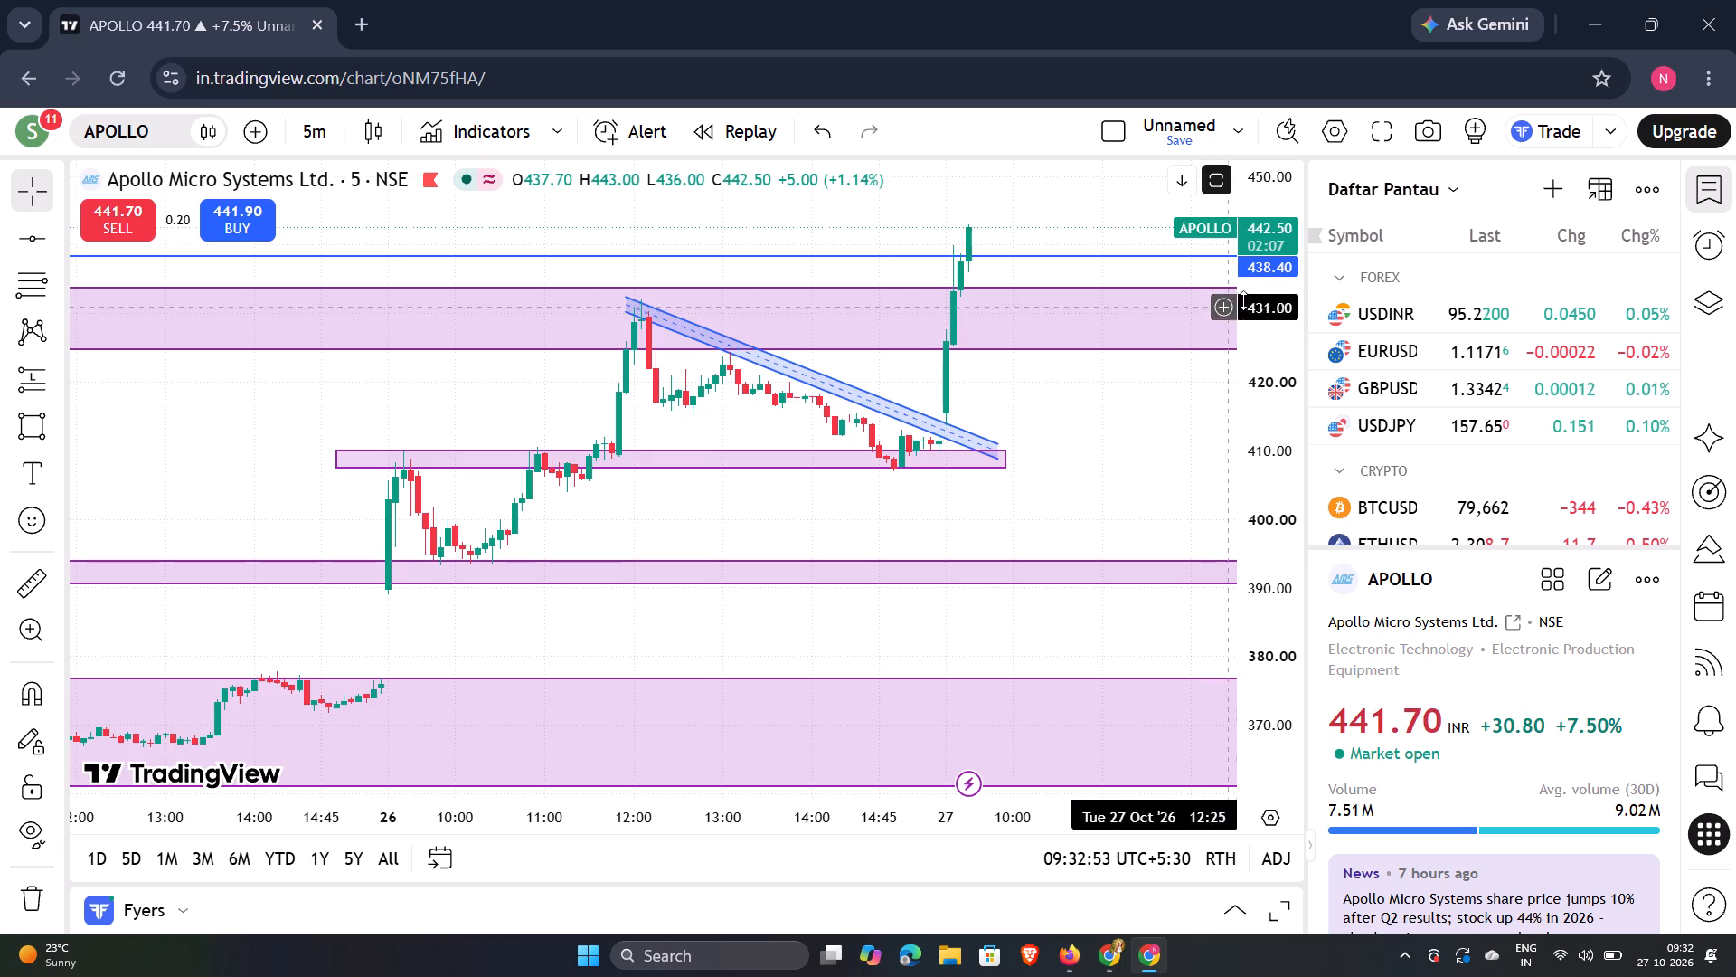
{"action": "scroll", "coordinate": [1244, 299], "scroll_direction": "down", "scroll_amount": 7}
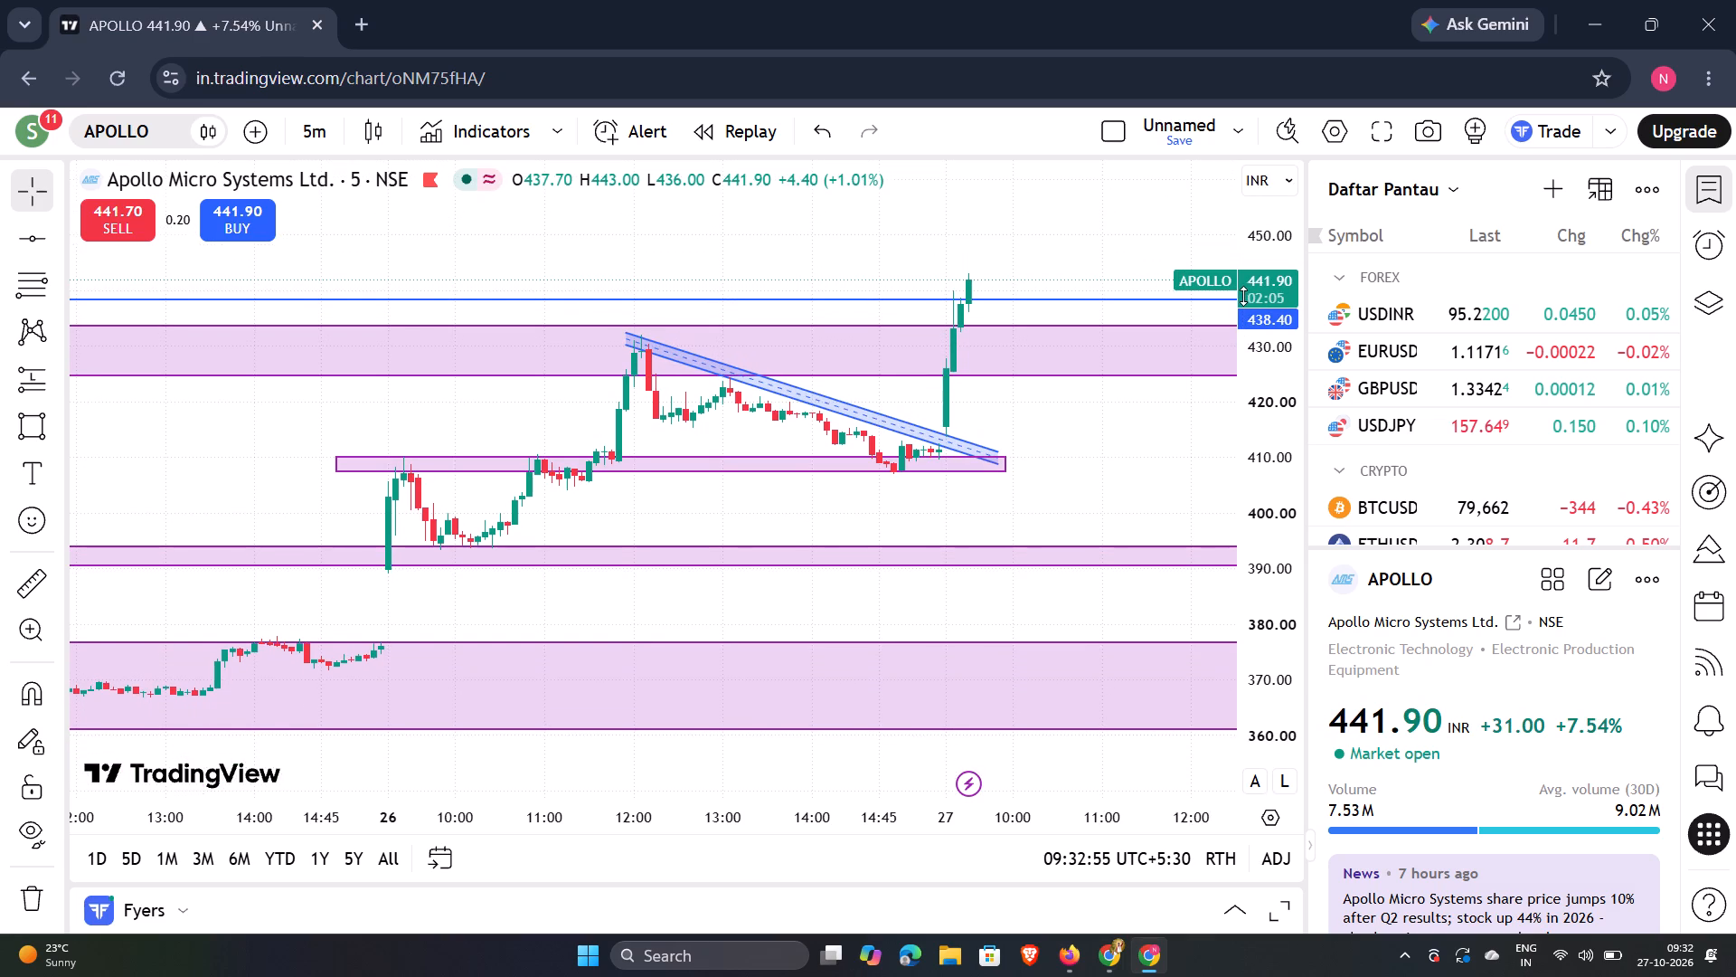
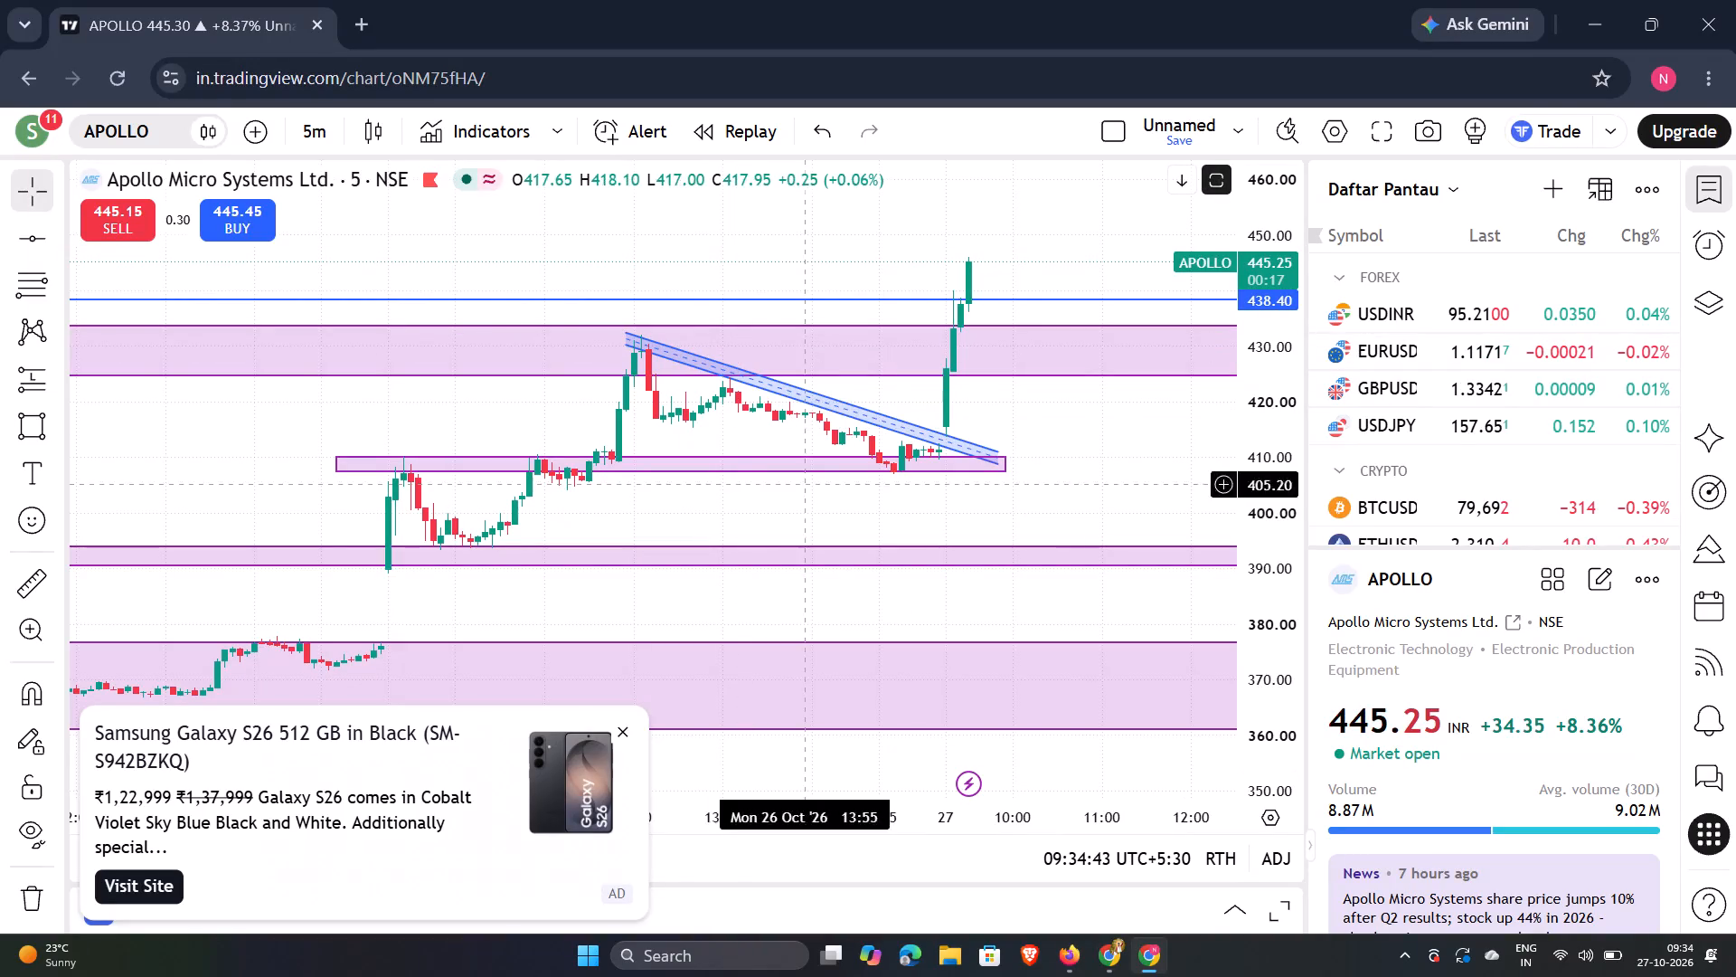
Dismiss the advertisement, search the symbols for TT and switch the chart to the NSE-listed stock TTML.
{"action": "left_click", "coordinate": [623, 735]}
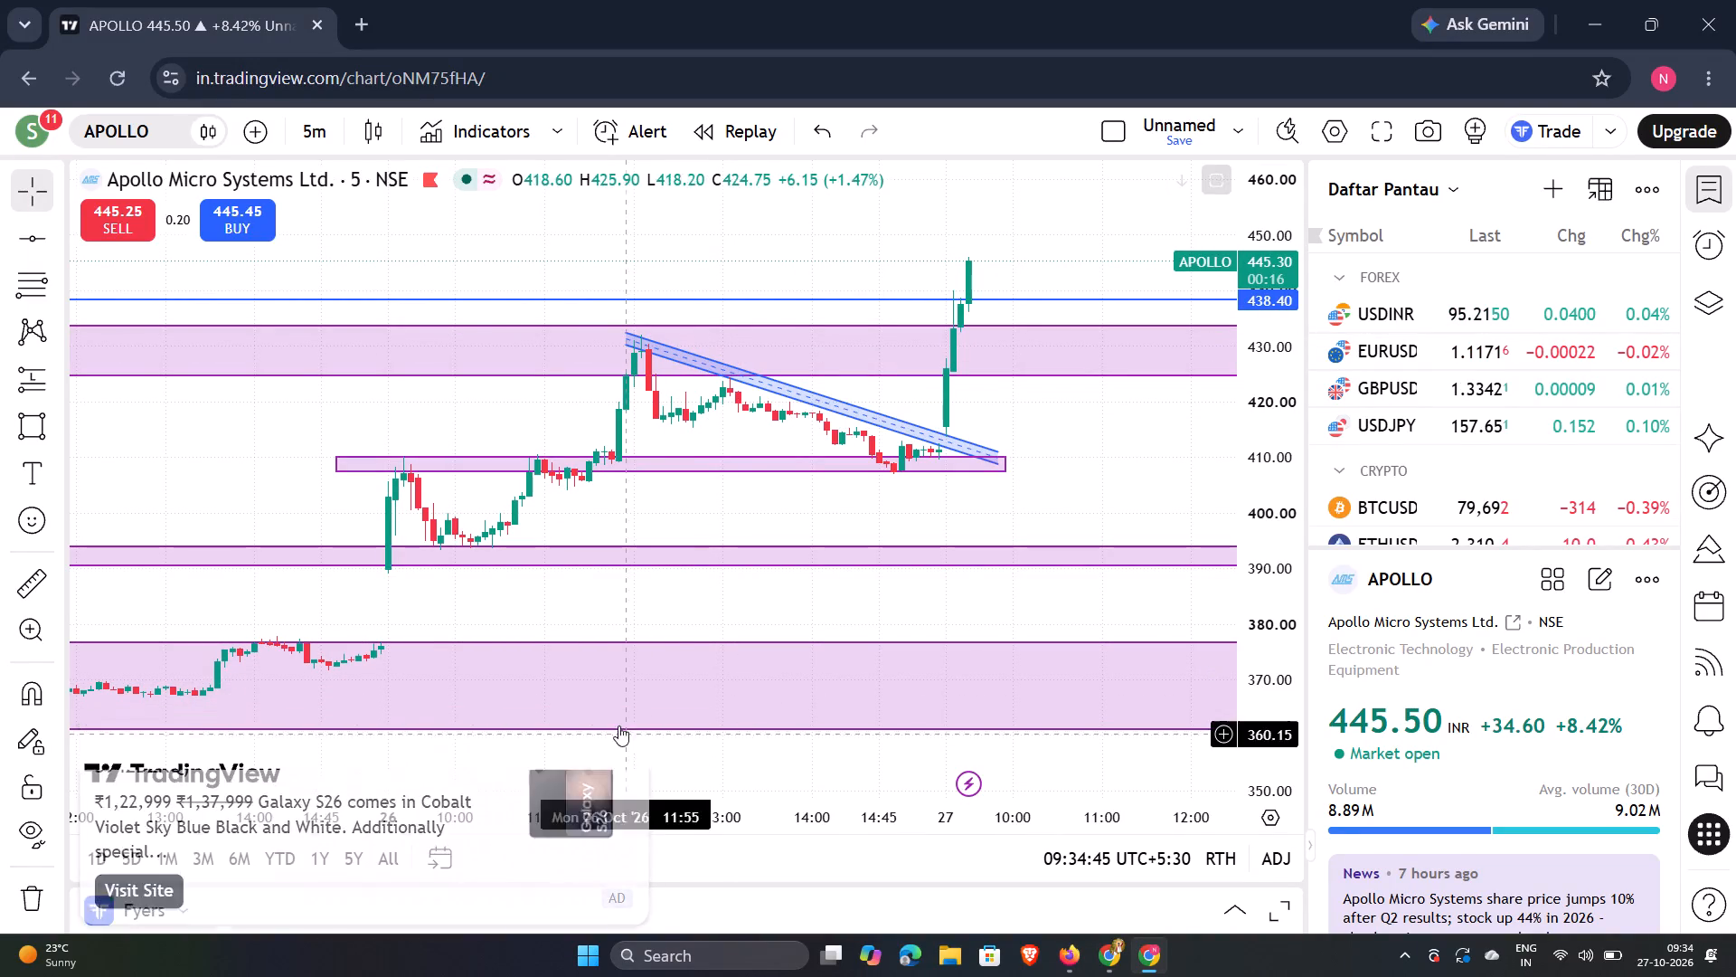
{"action": "left_click", "coordinate": [170, 134]}
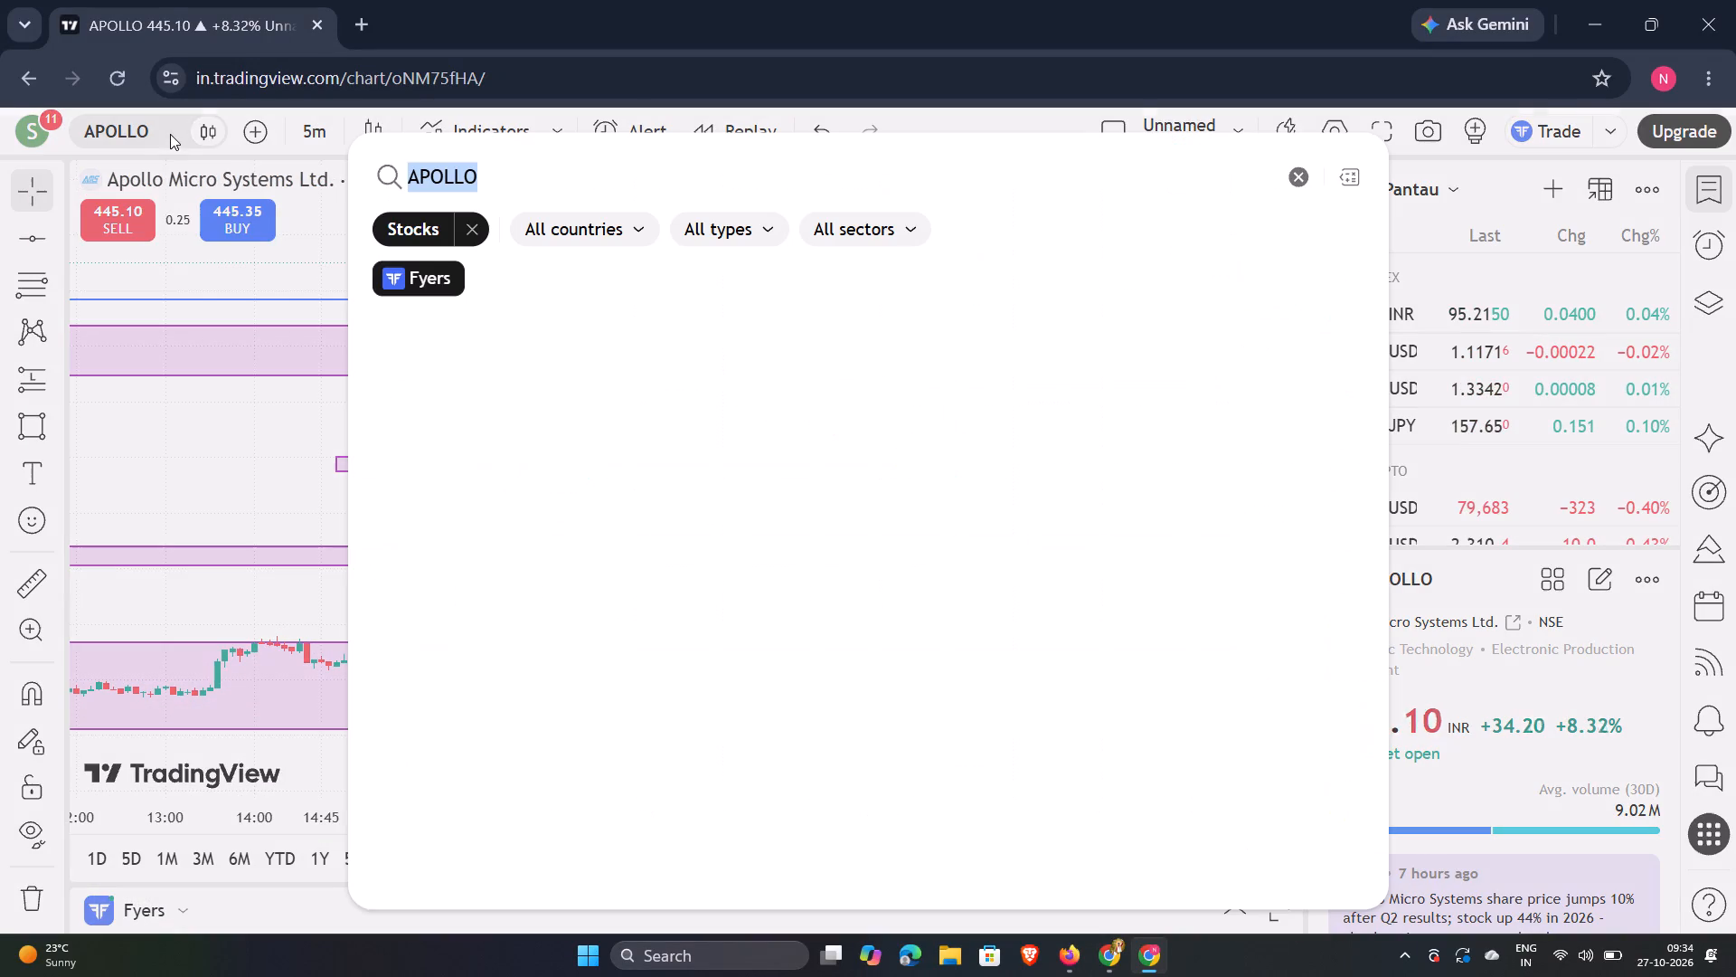
{"action": "left_click", "coordinate": [1304, 178]}
{"action": "type", "text": "TT"}
{"action": "double_click", "coordinate": [959, 335]}
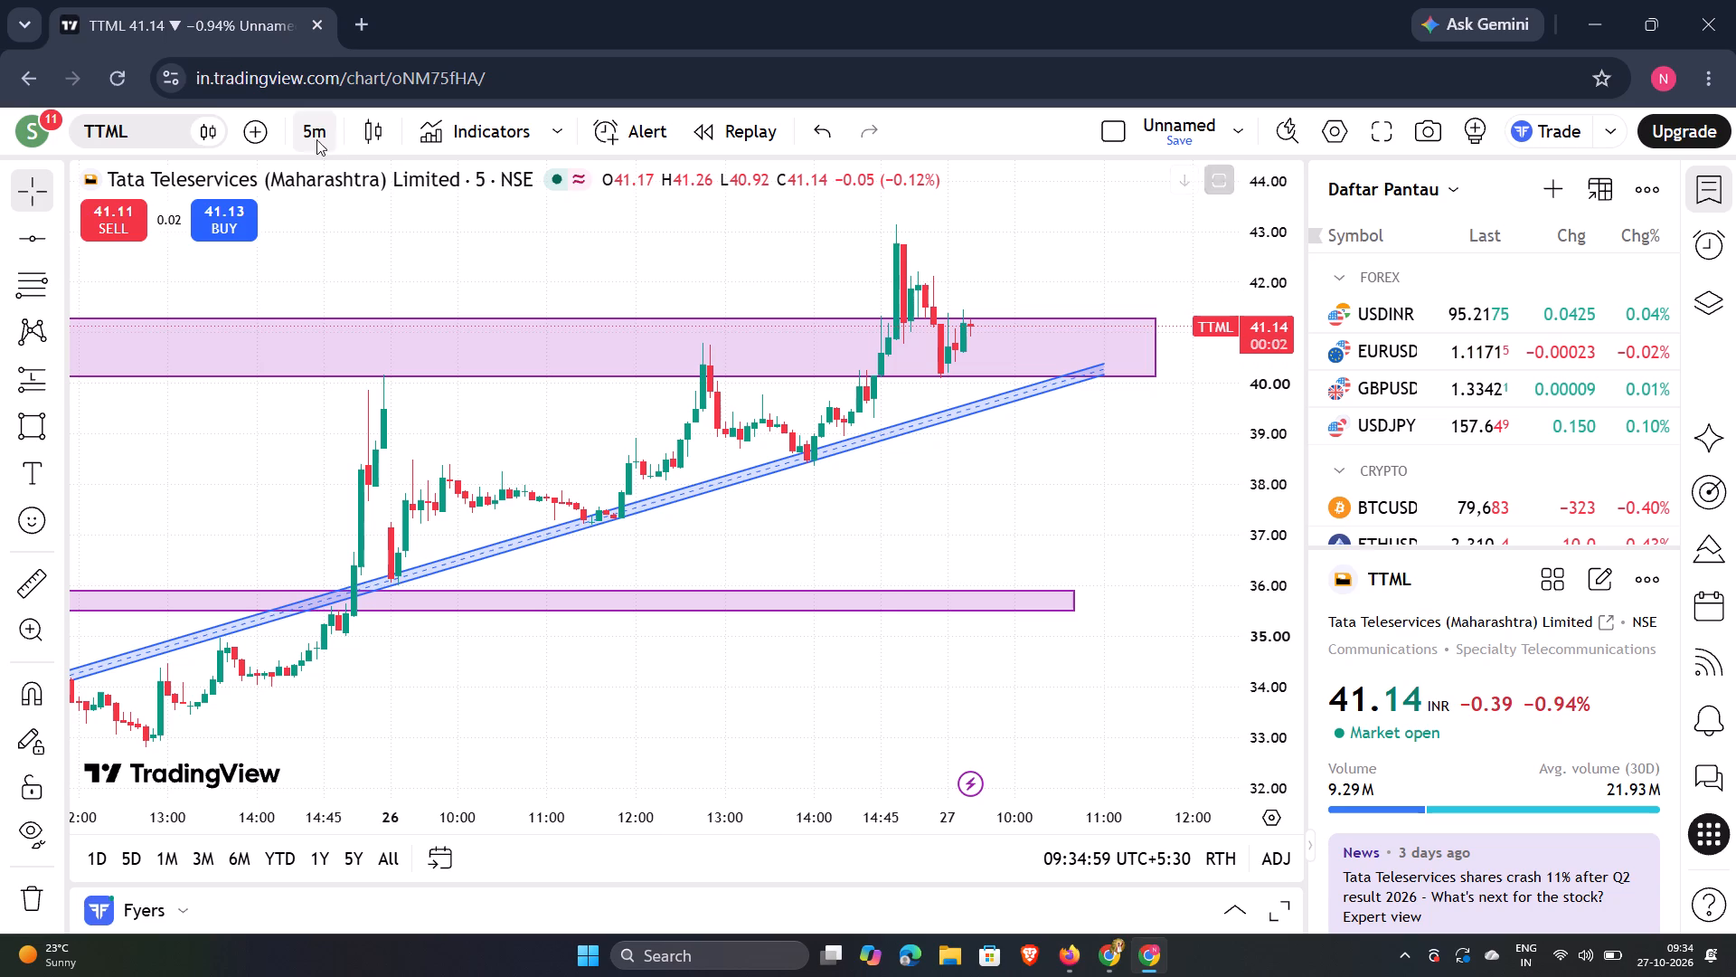
Search the symbols for AP and switch the chart back to the NSE-listed stock APOLLO (Apollo Micro Systems Ltd.).
{"action": "left_click", "coordinate": [129, 122]}
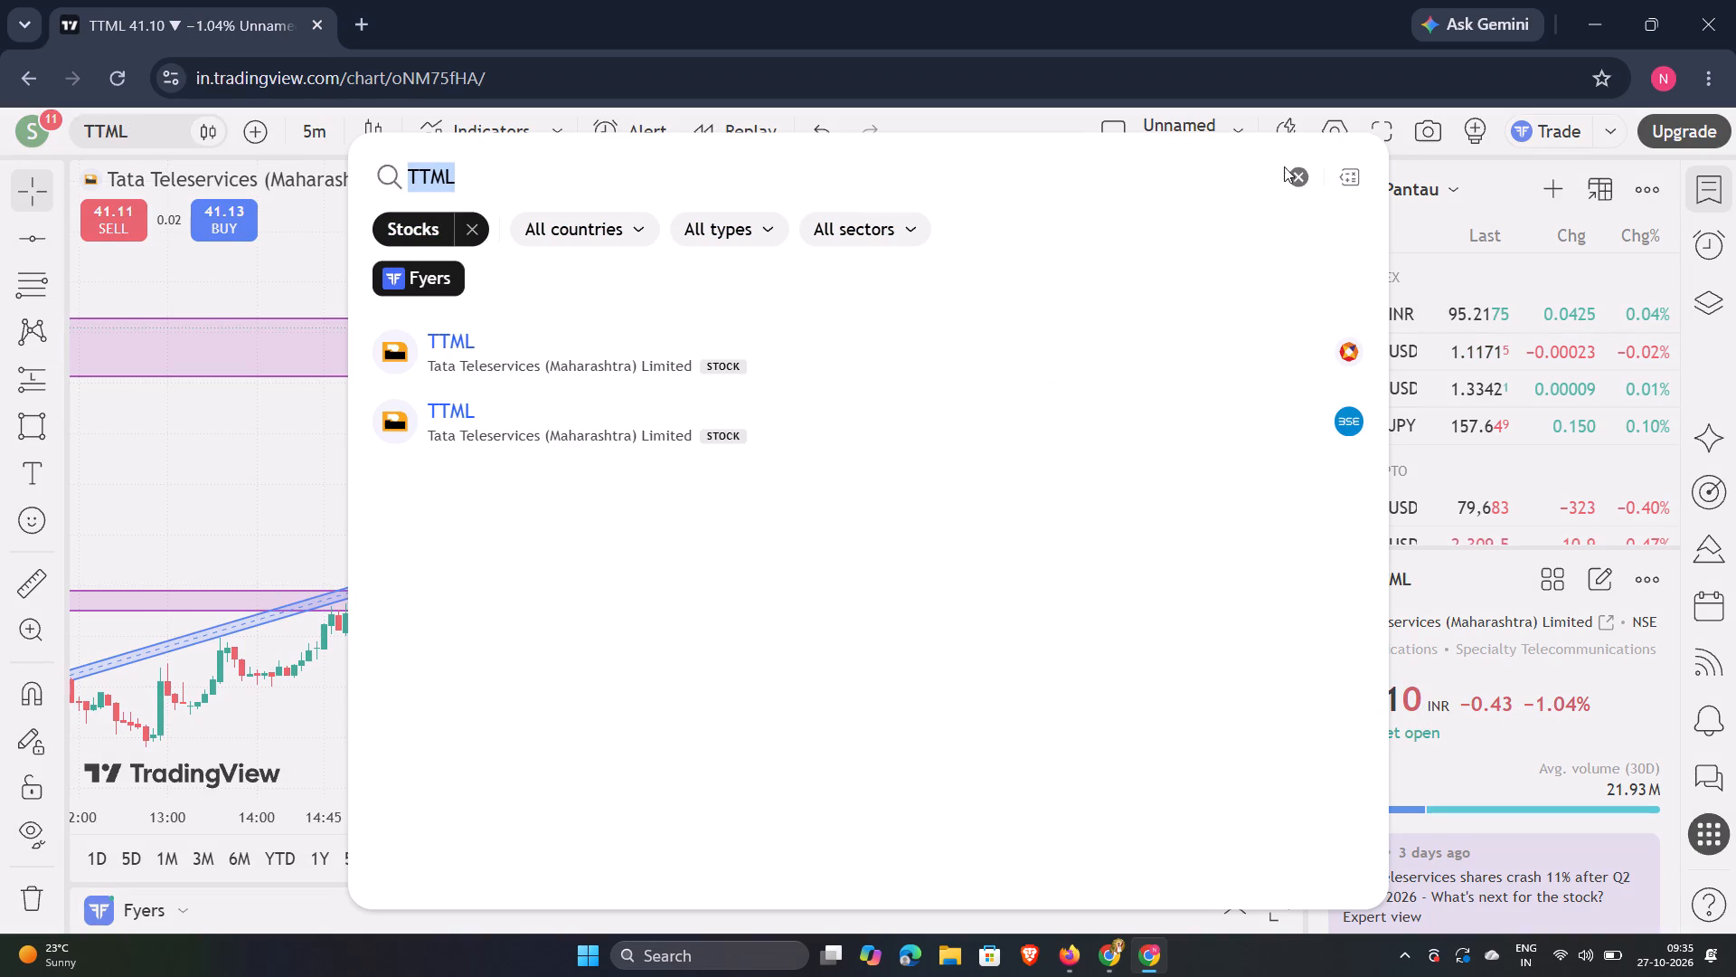
{"action": "left_click", "coordinate": [1297, 182]}
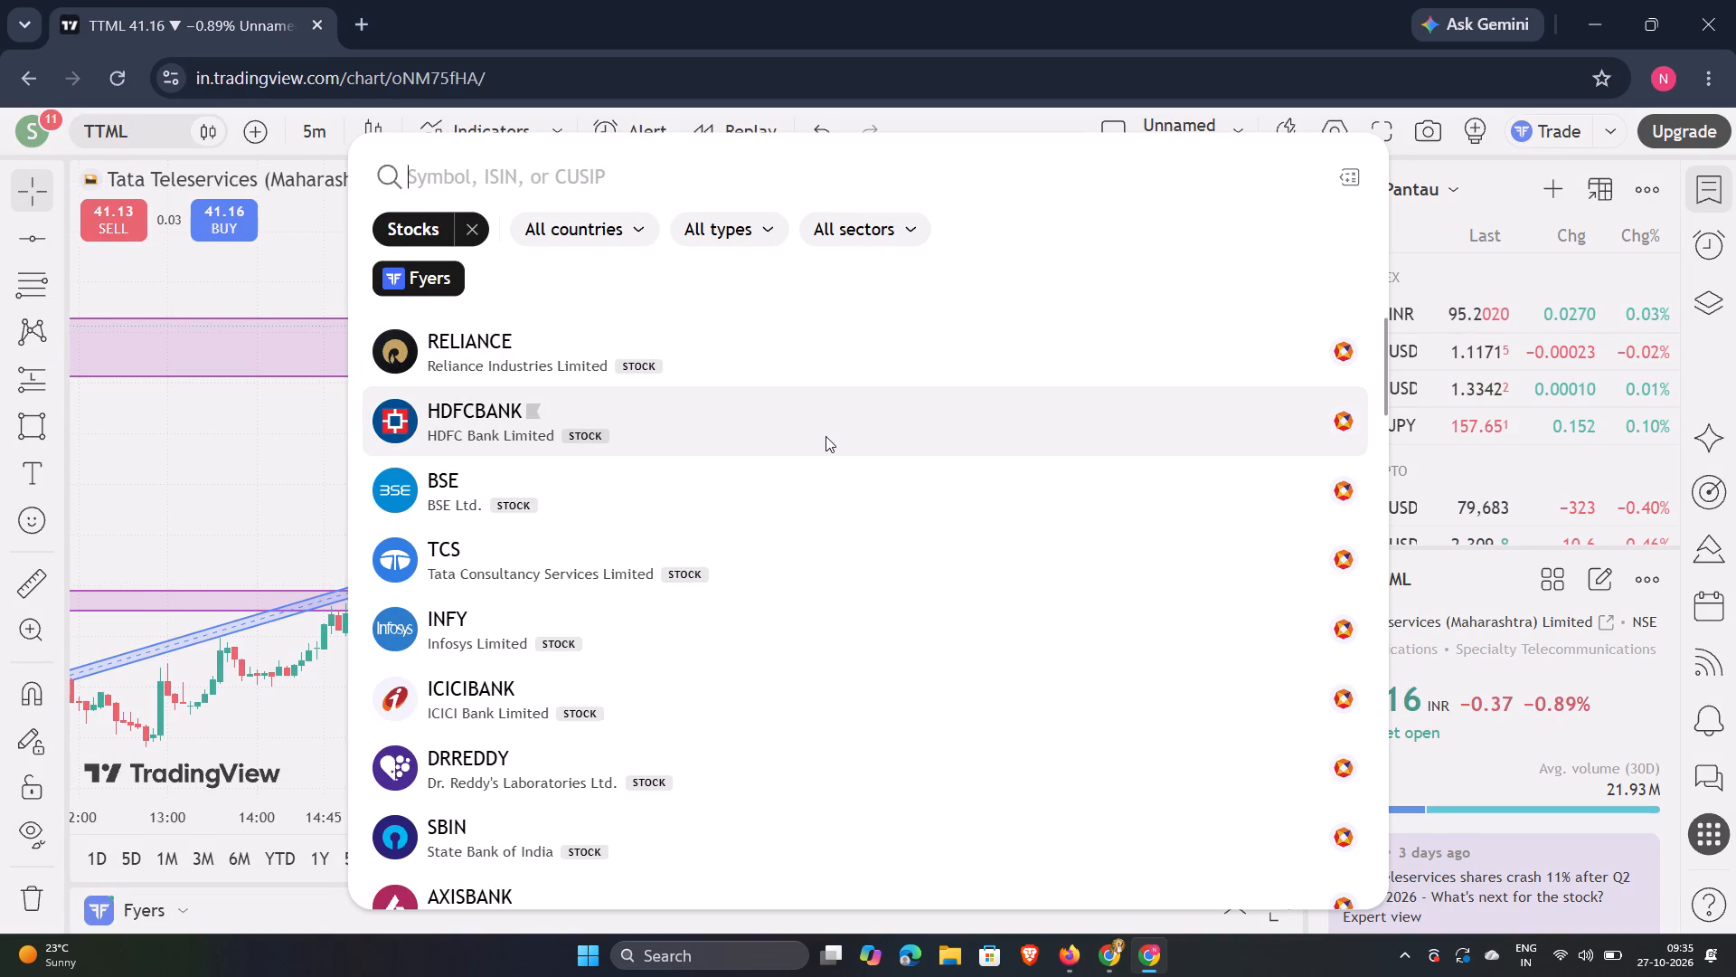
{"action": "key", "text": "a"}
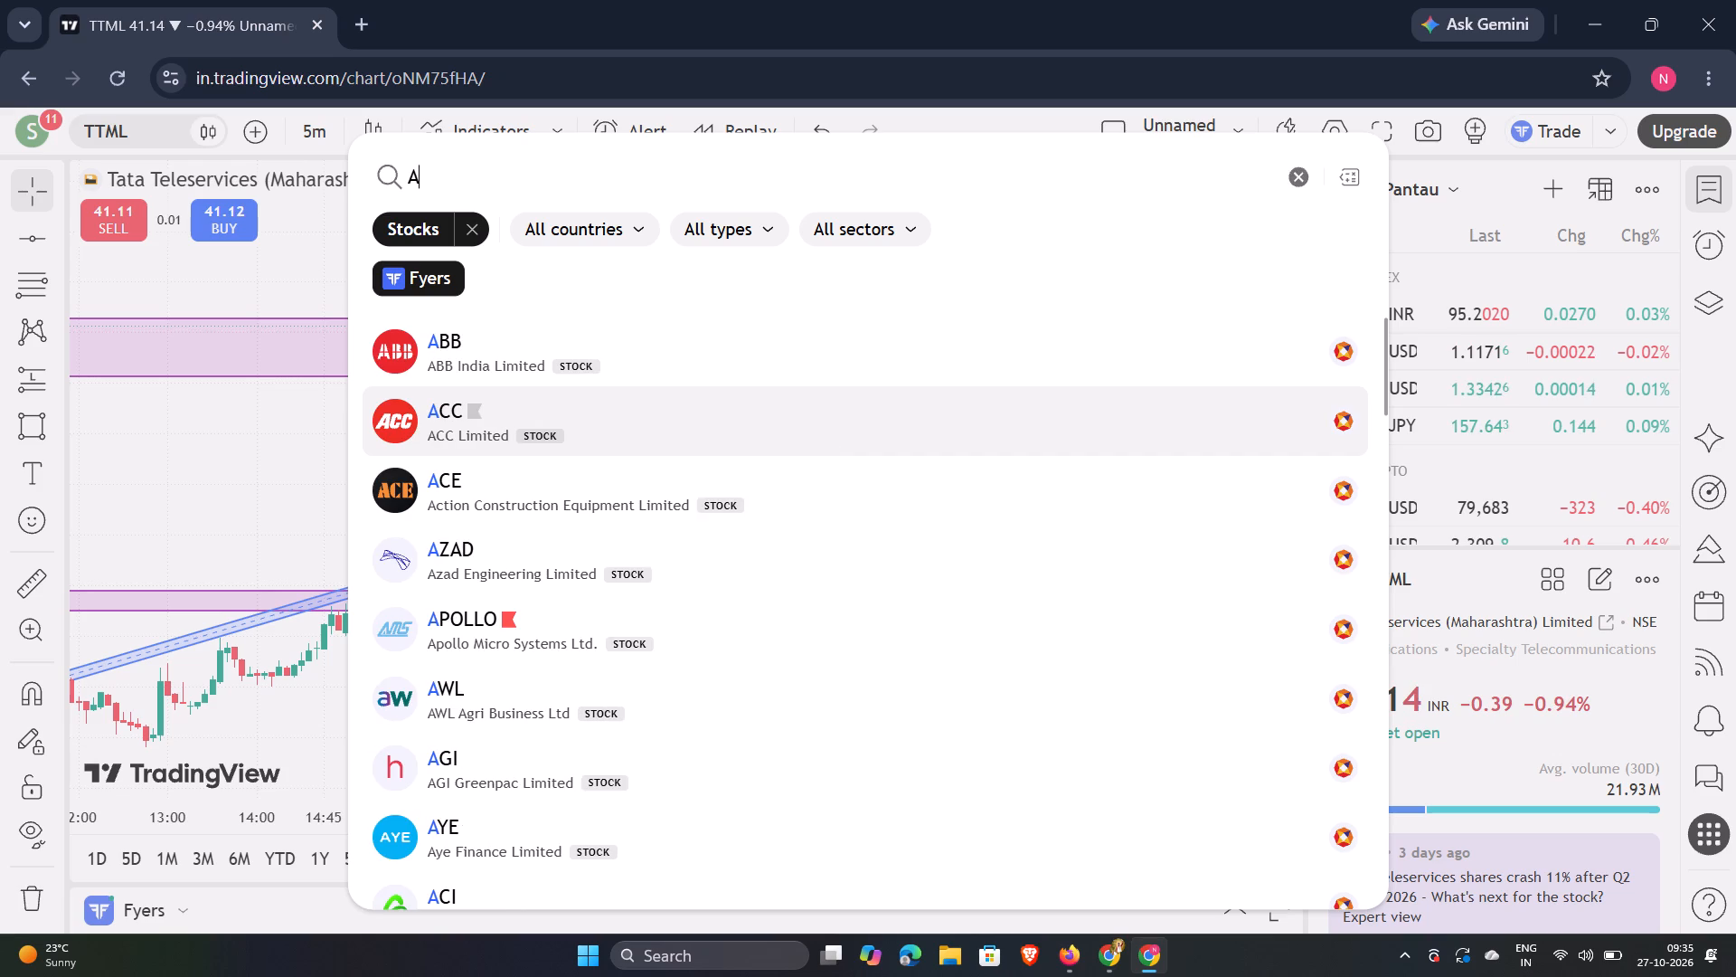
{"action": "key", "text": "p"}
{"action": "left_click", "coordinate": [784, 360]}
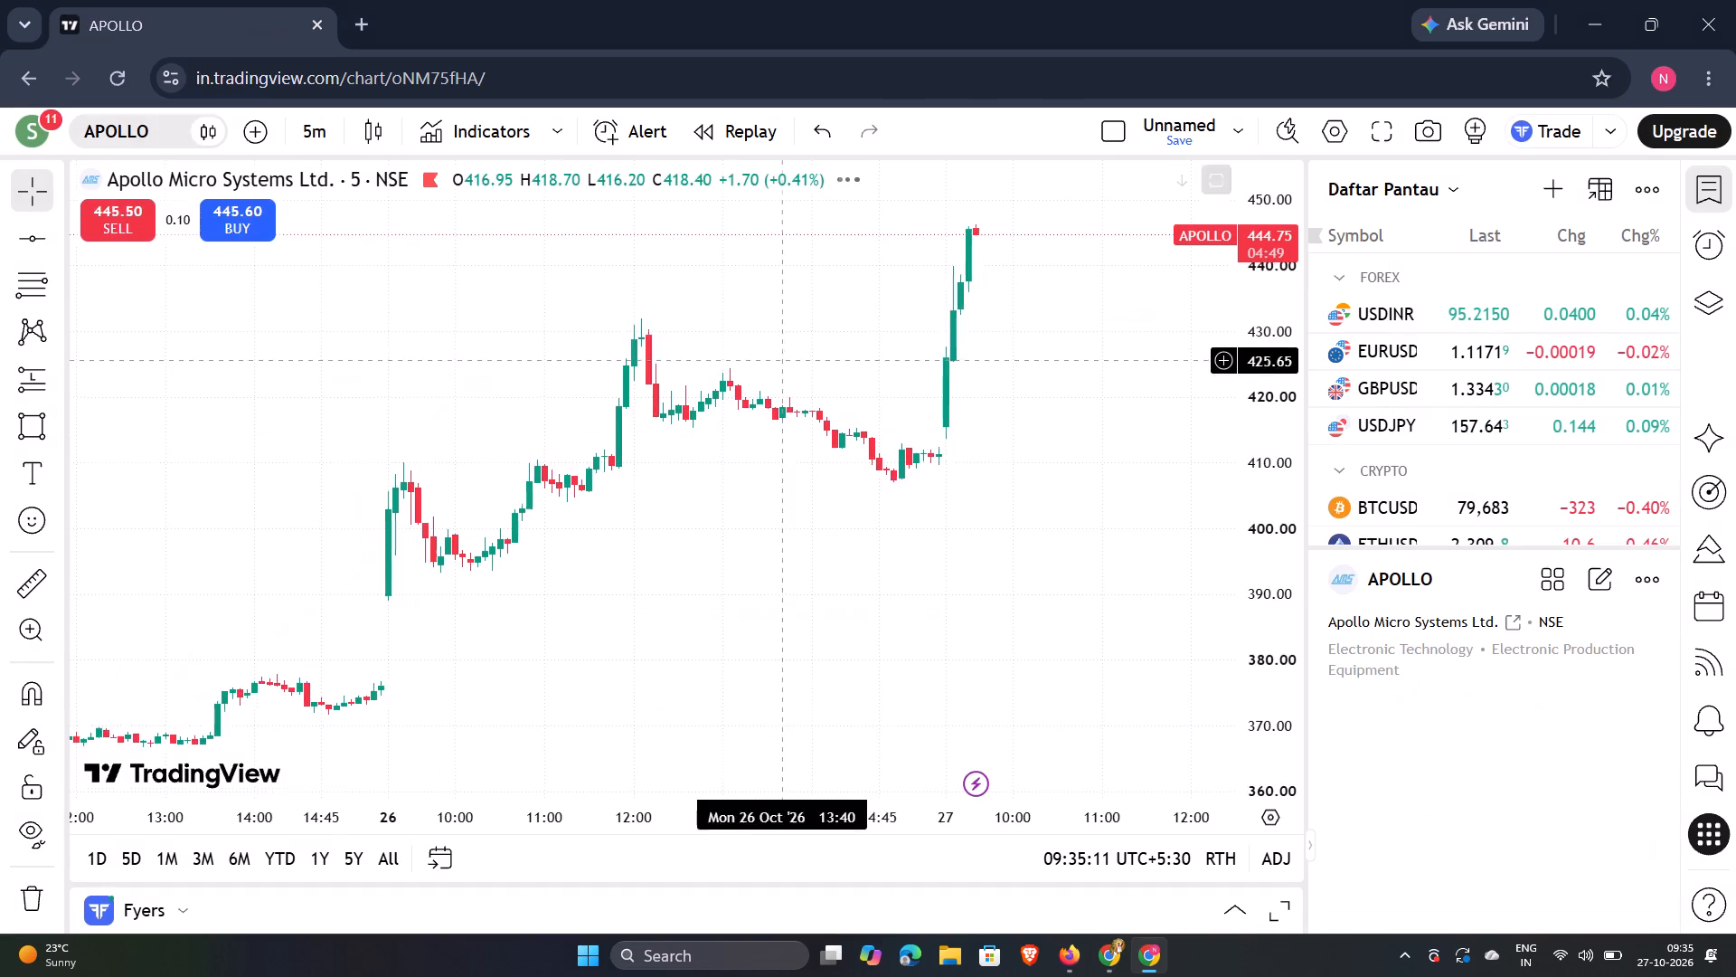
Examine APOLLO's 5-minute candles up to 27 Oct against the 438.40 level, the price zones and the falling trend channel.
{"action": "scroll", "coordinate": [1063, 330], "scroll_direction": "down", "scroll_amount": 5}
{"action": "scroll", "coordinate": [1063, 330], "scroll_direction": "up", "scroll_amount": 12}
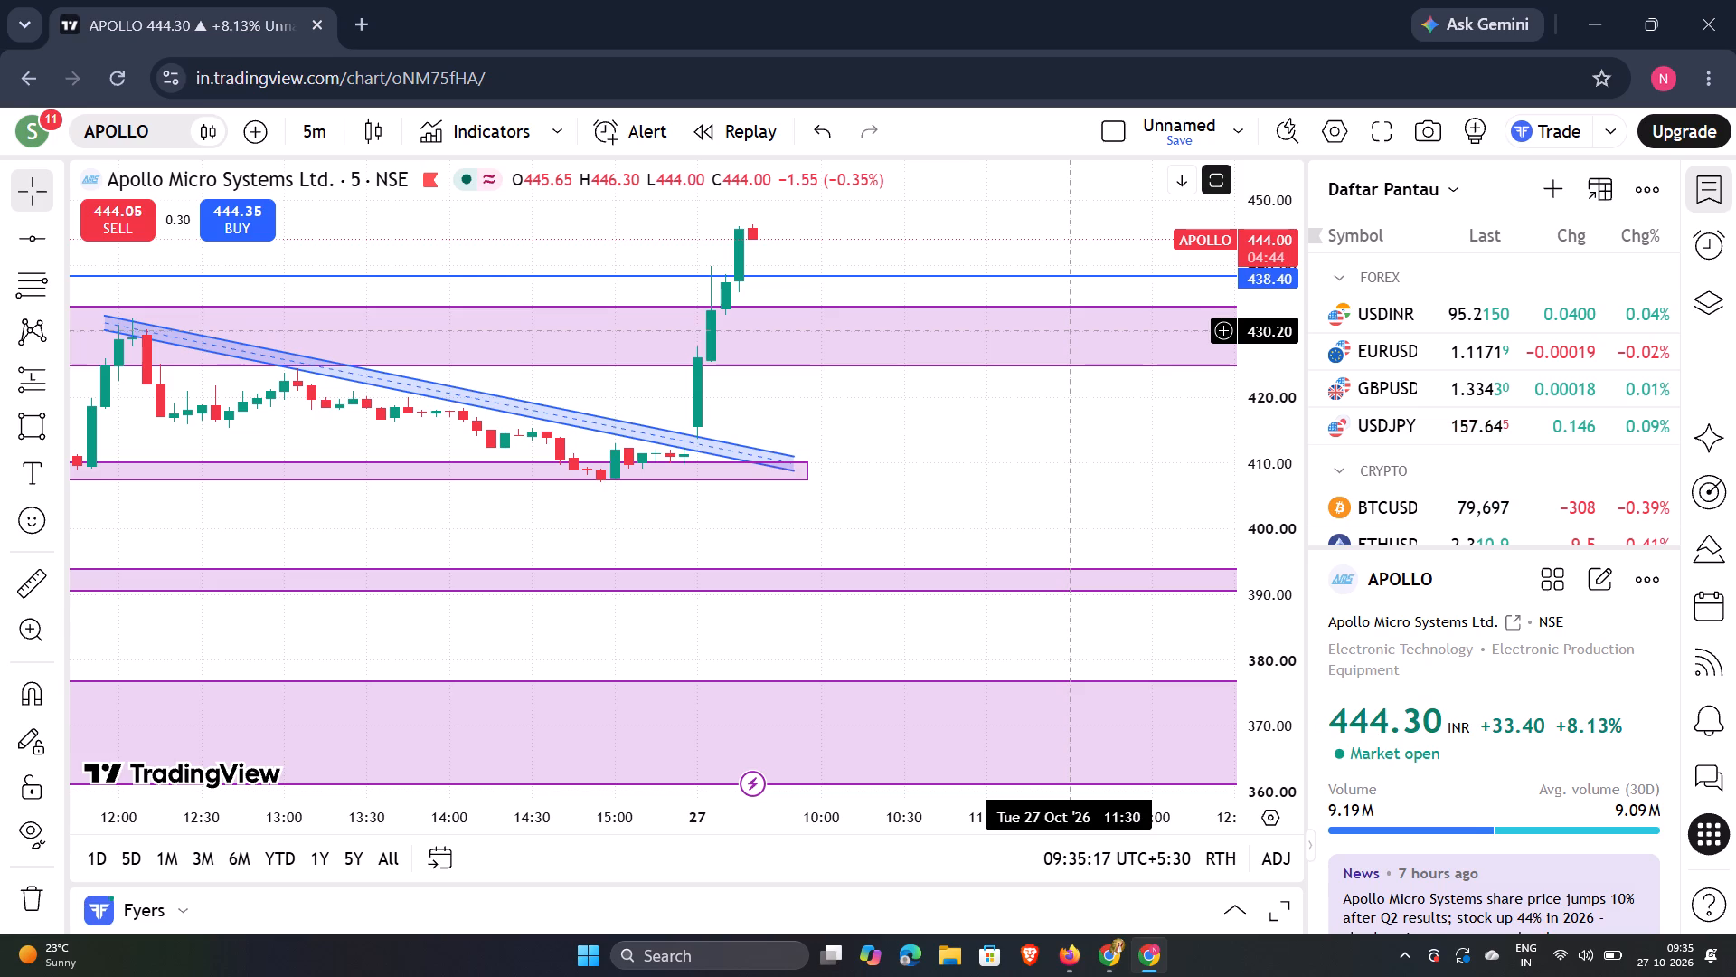
{"action": "right_click", "coordinate": [958, 470]}
{"action": "left_click", "coordinate": [1071, 249]}
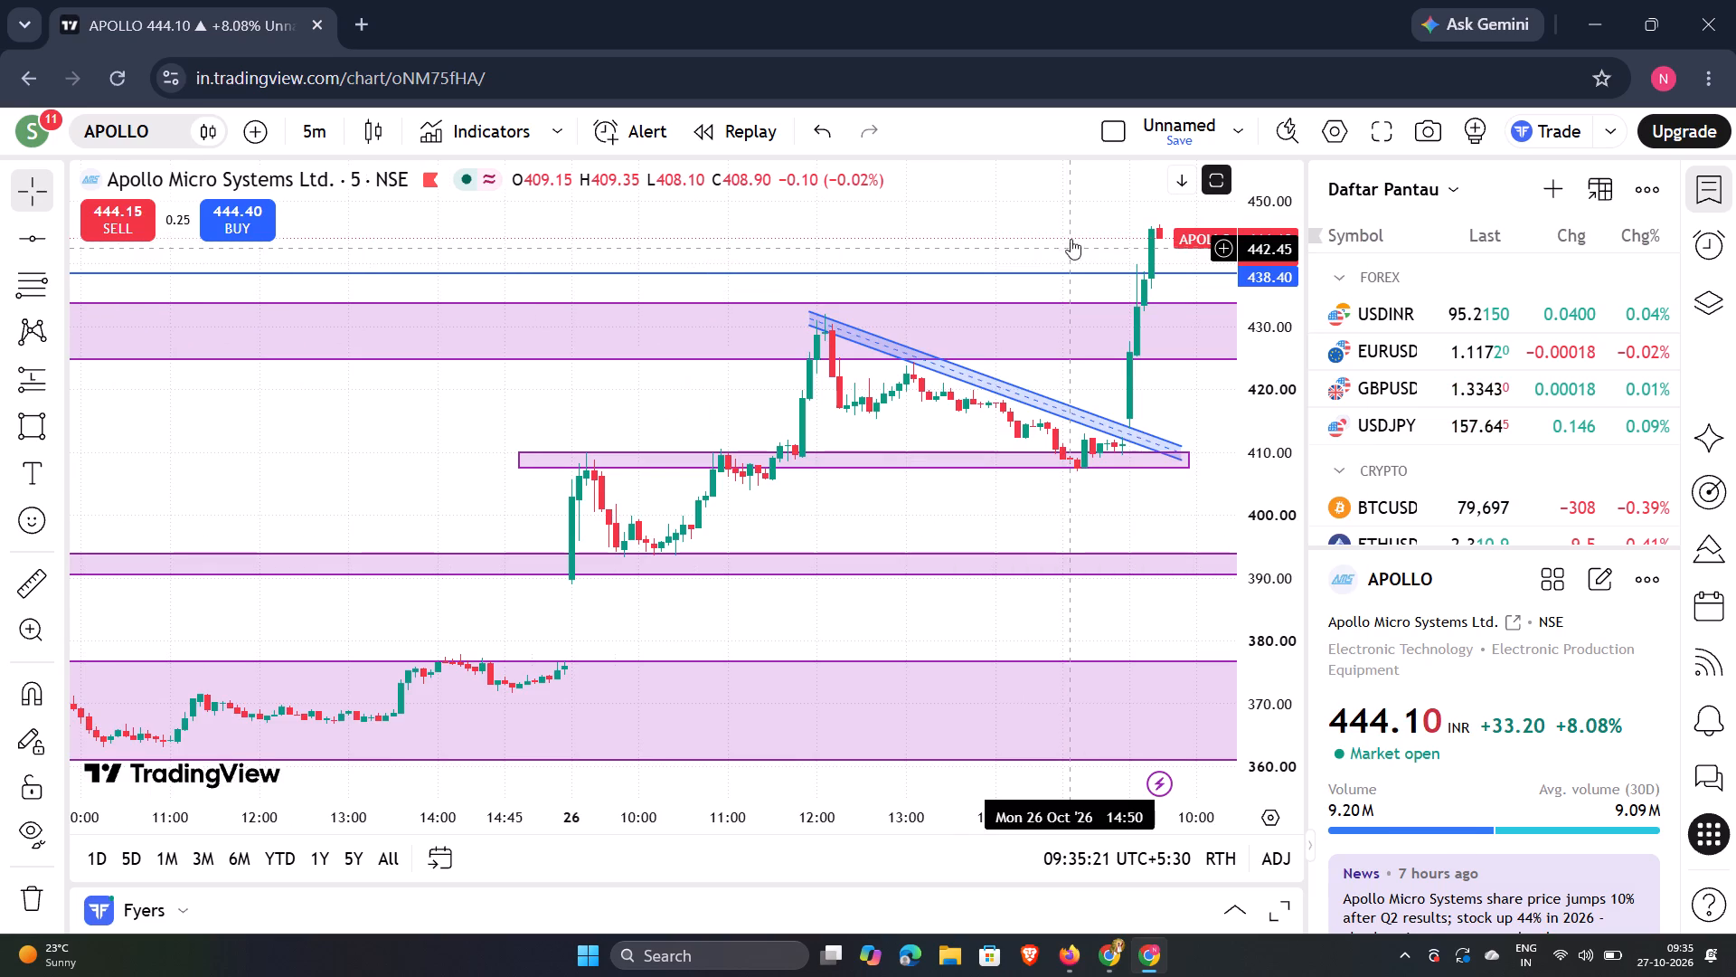
{"action": "scroll", "coordinate": [1072, 221], "scroll_direction": "down", "scroll_amount": 4}
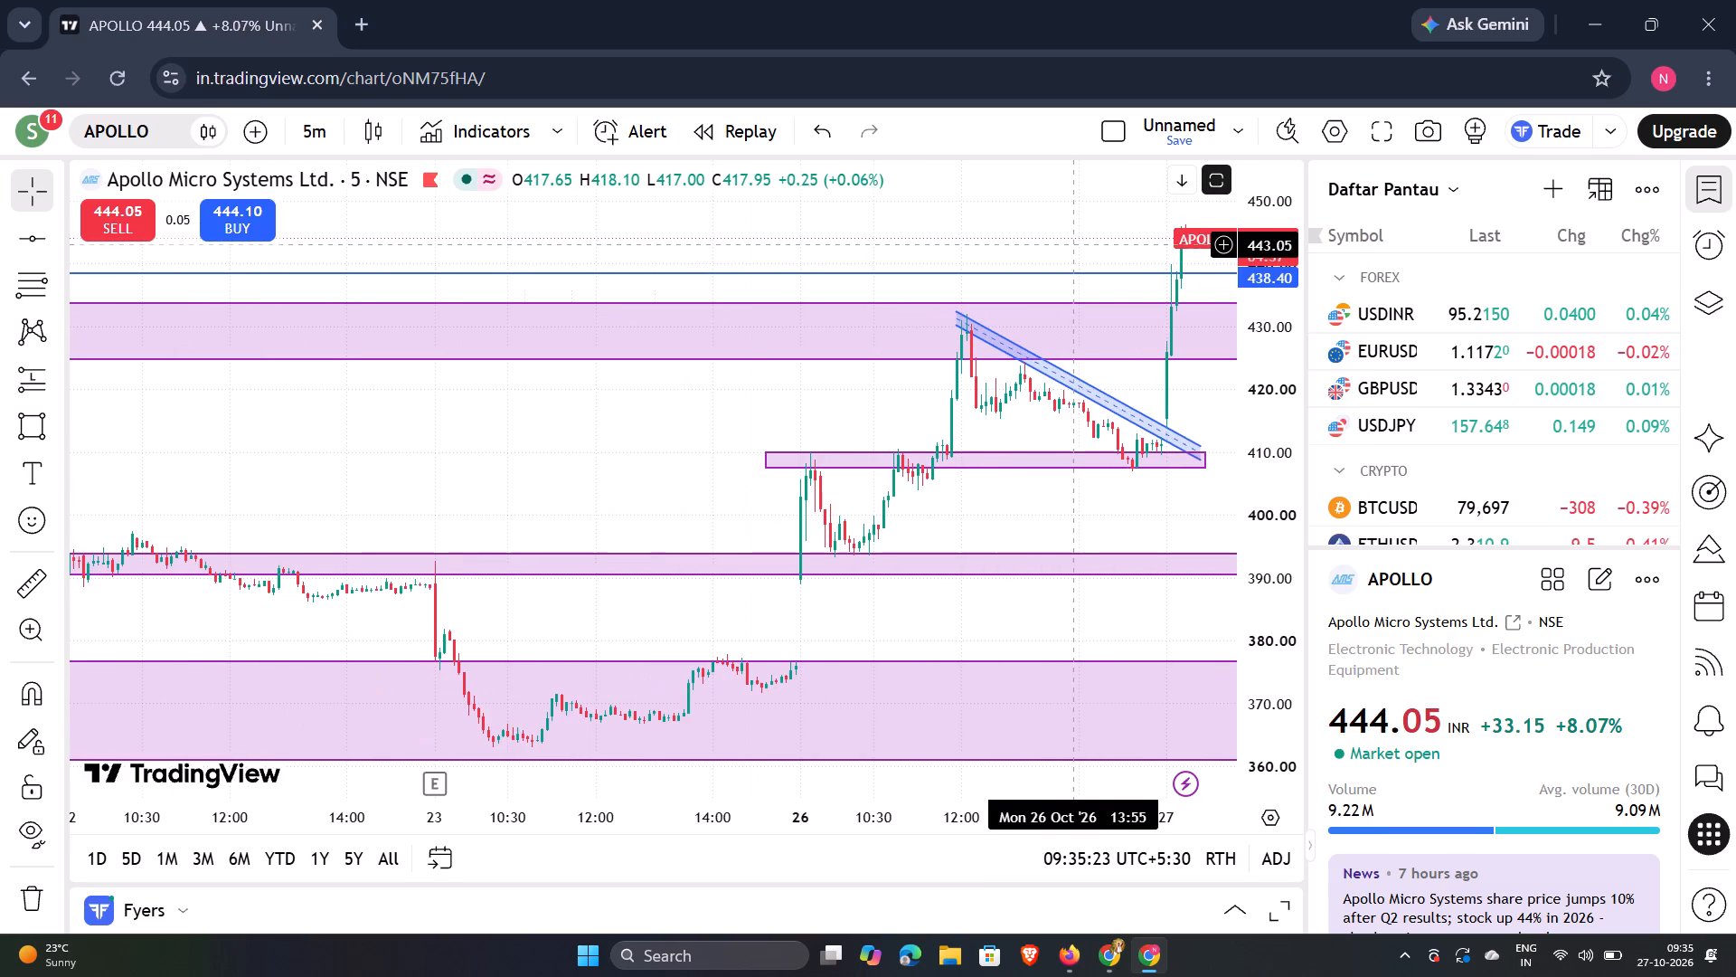
{"action": "left_click_drag", "start_coordinate": [1085, 251], "coordinate": [932, 254]}
{"action": "left_click", "coordinate": [932, 254]}
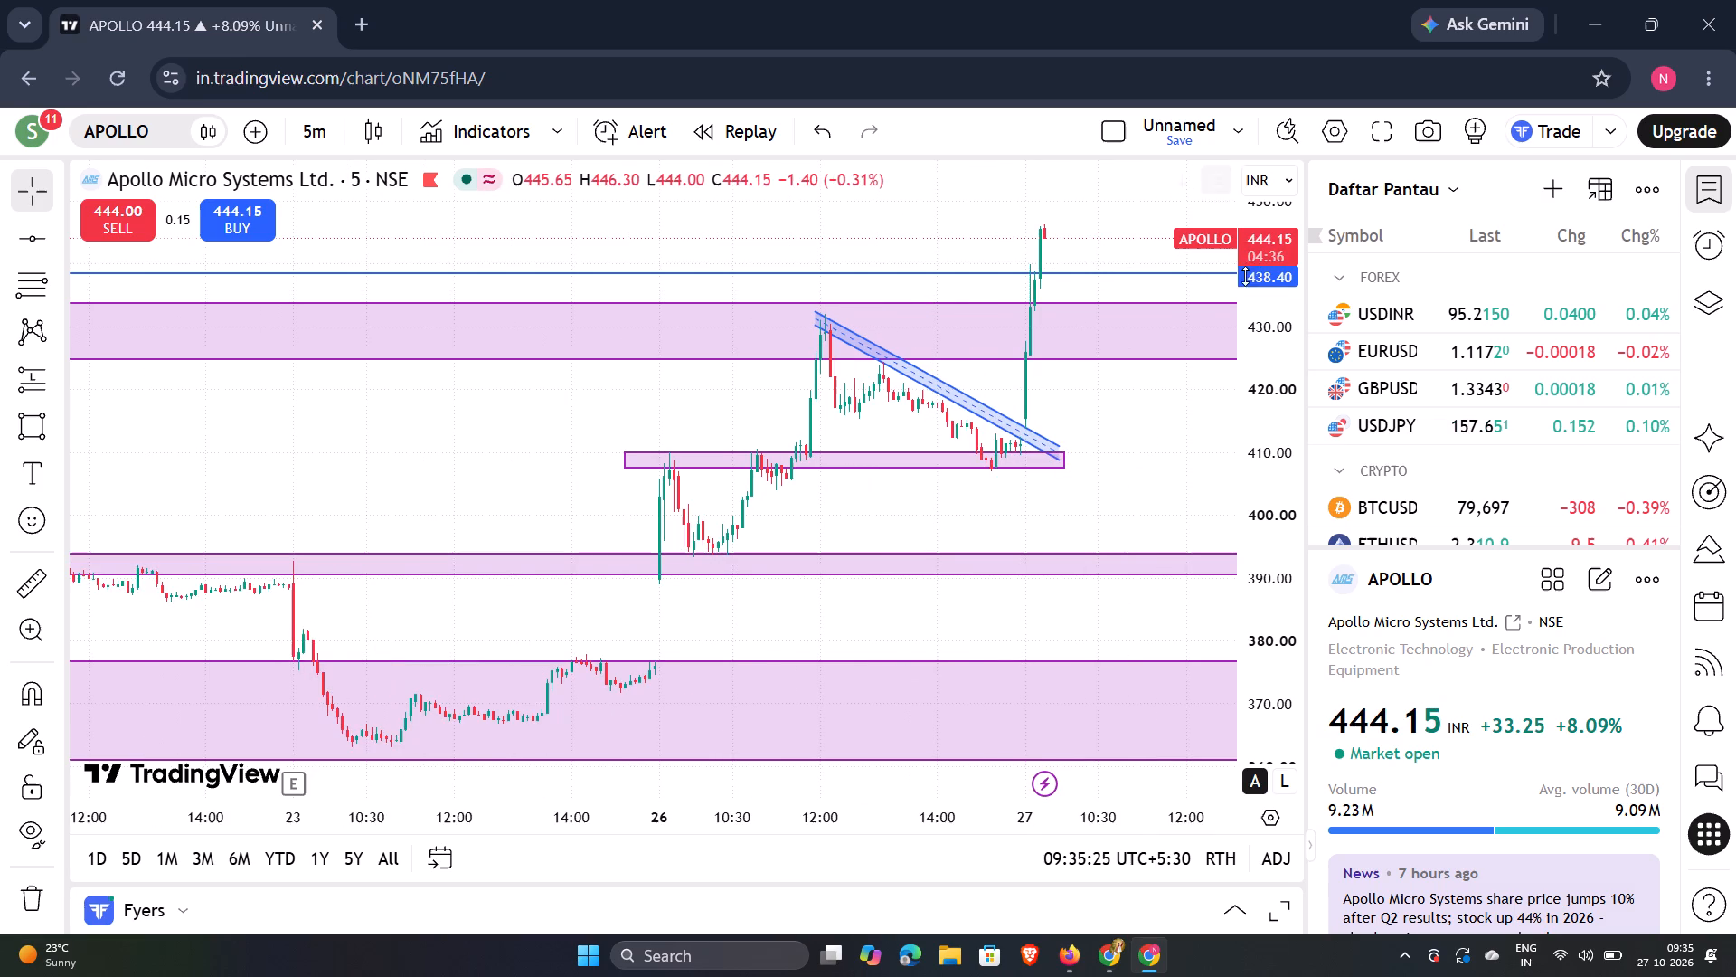
{"action": "scroll", "coordinate": [1275, 308], "scroll_direction": "down", "scroll_amount": 6}
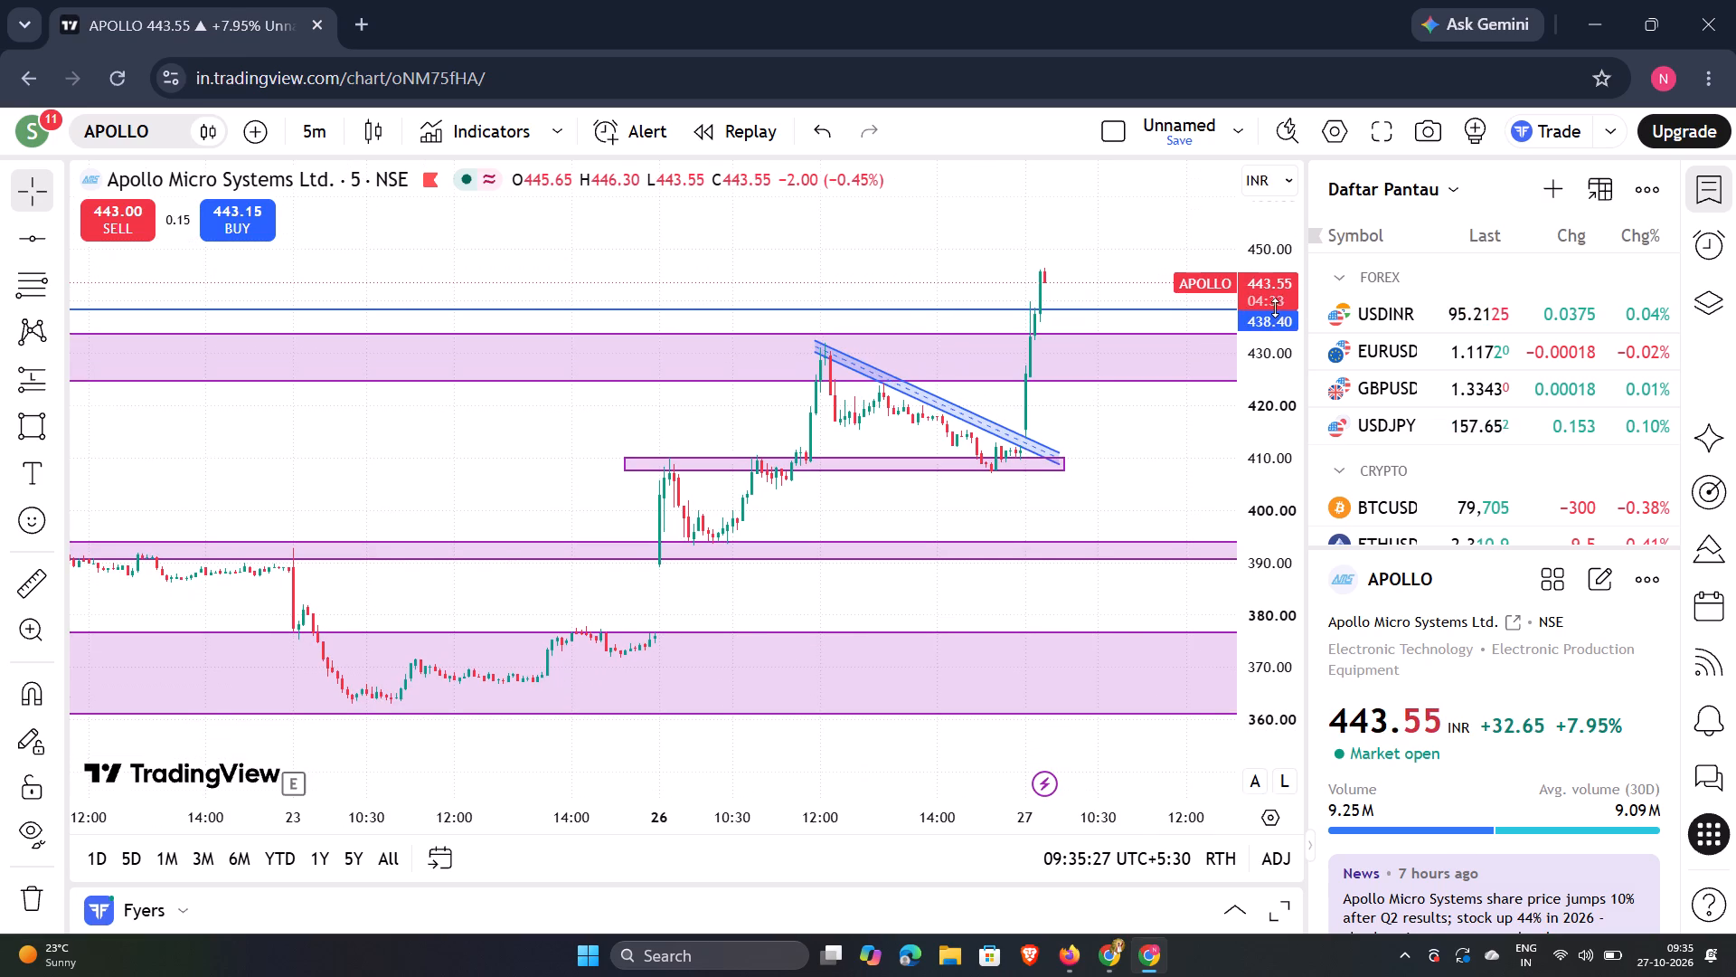
{"action": "scroll", "coordinate": [1014, 310], "scroll_direction": "up", "scroll_amount": 5}
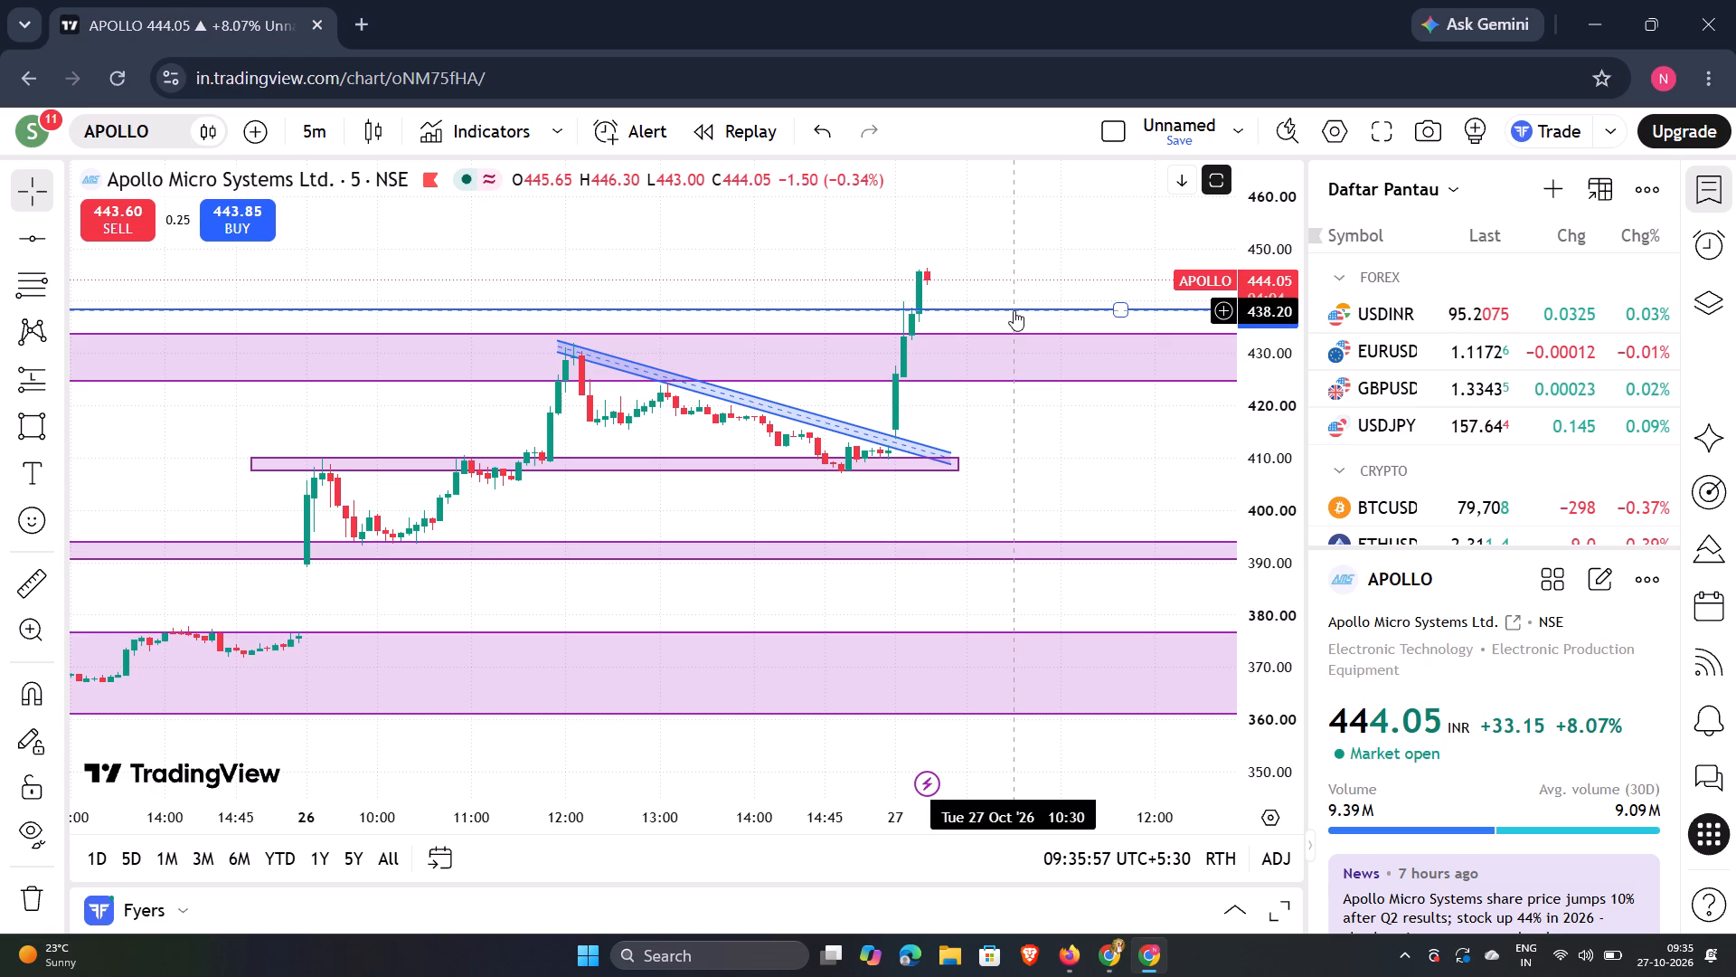
Search the indicators for ADX and add the Average directional index to the APOLLO chart.
{"action": "left_click", "coordinate": [452, 139]}
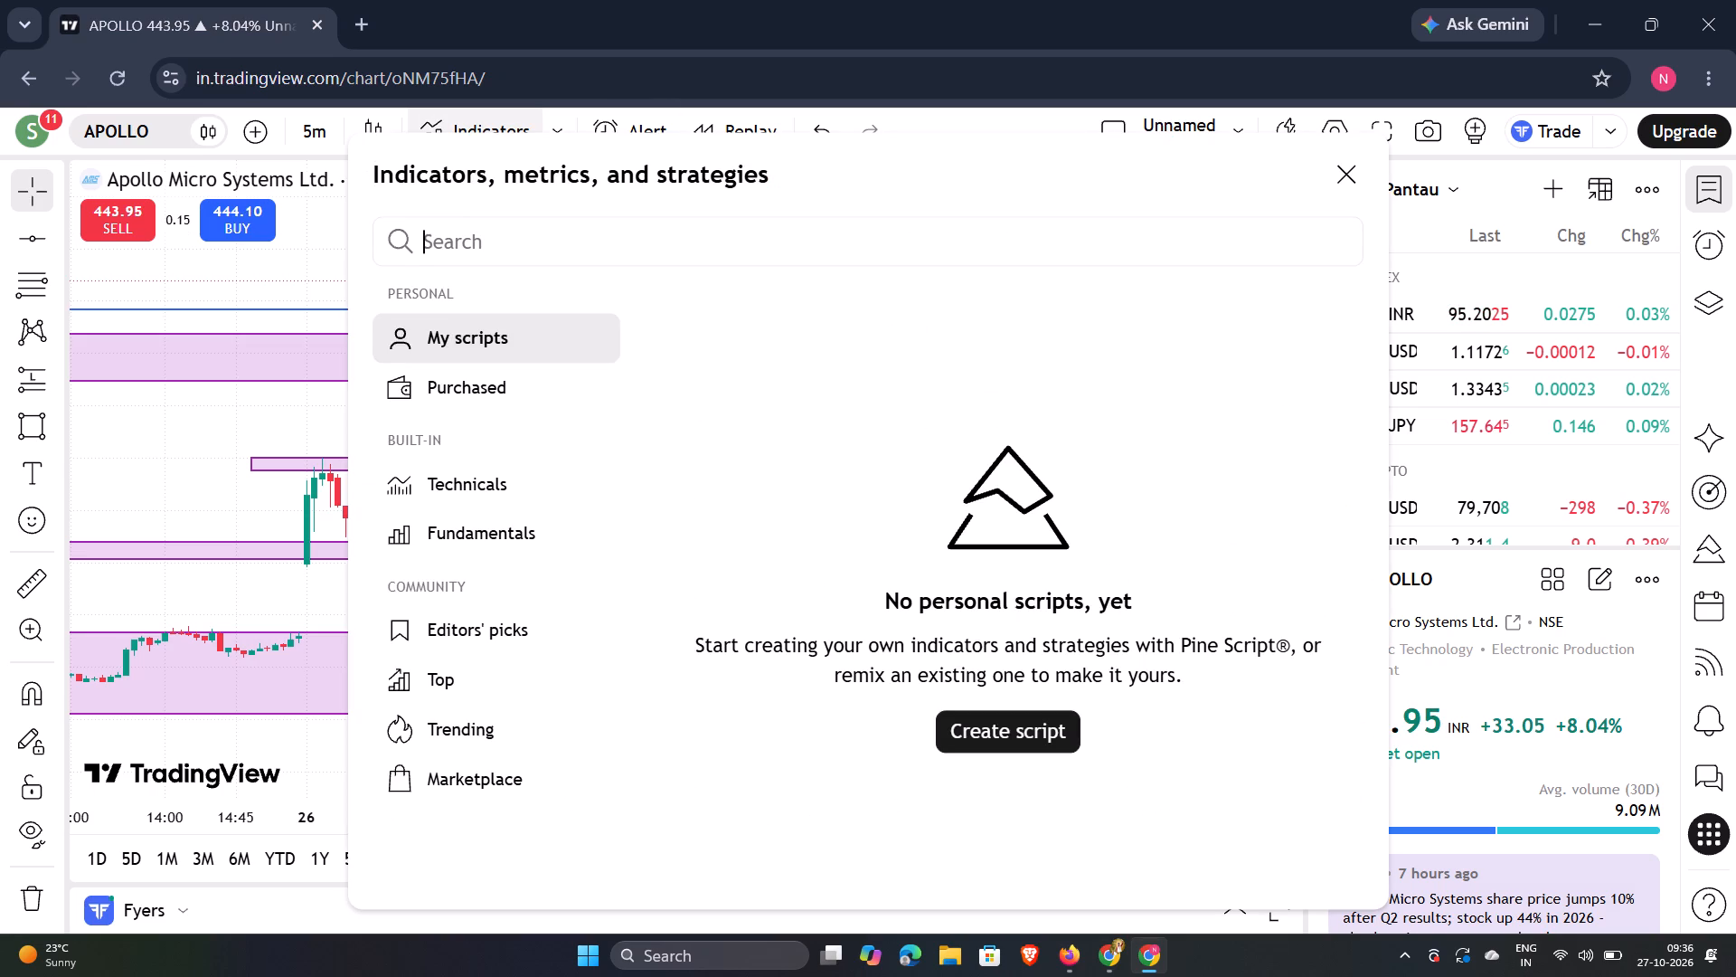
{"action": "key", "text": "t"}
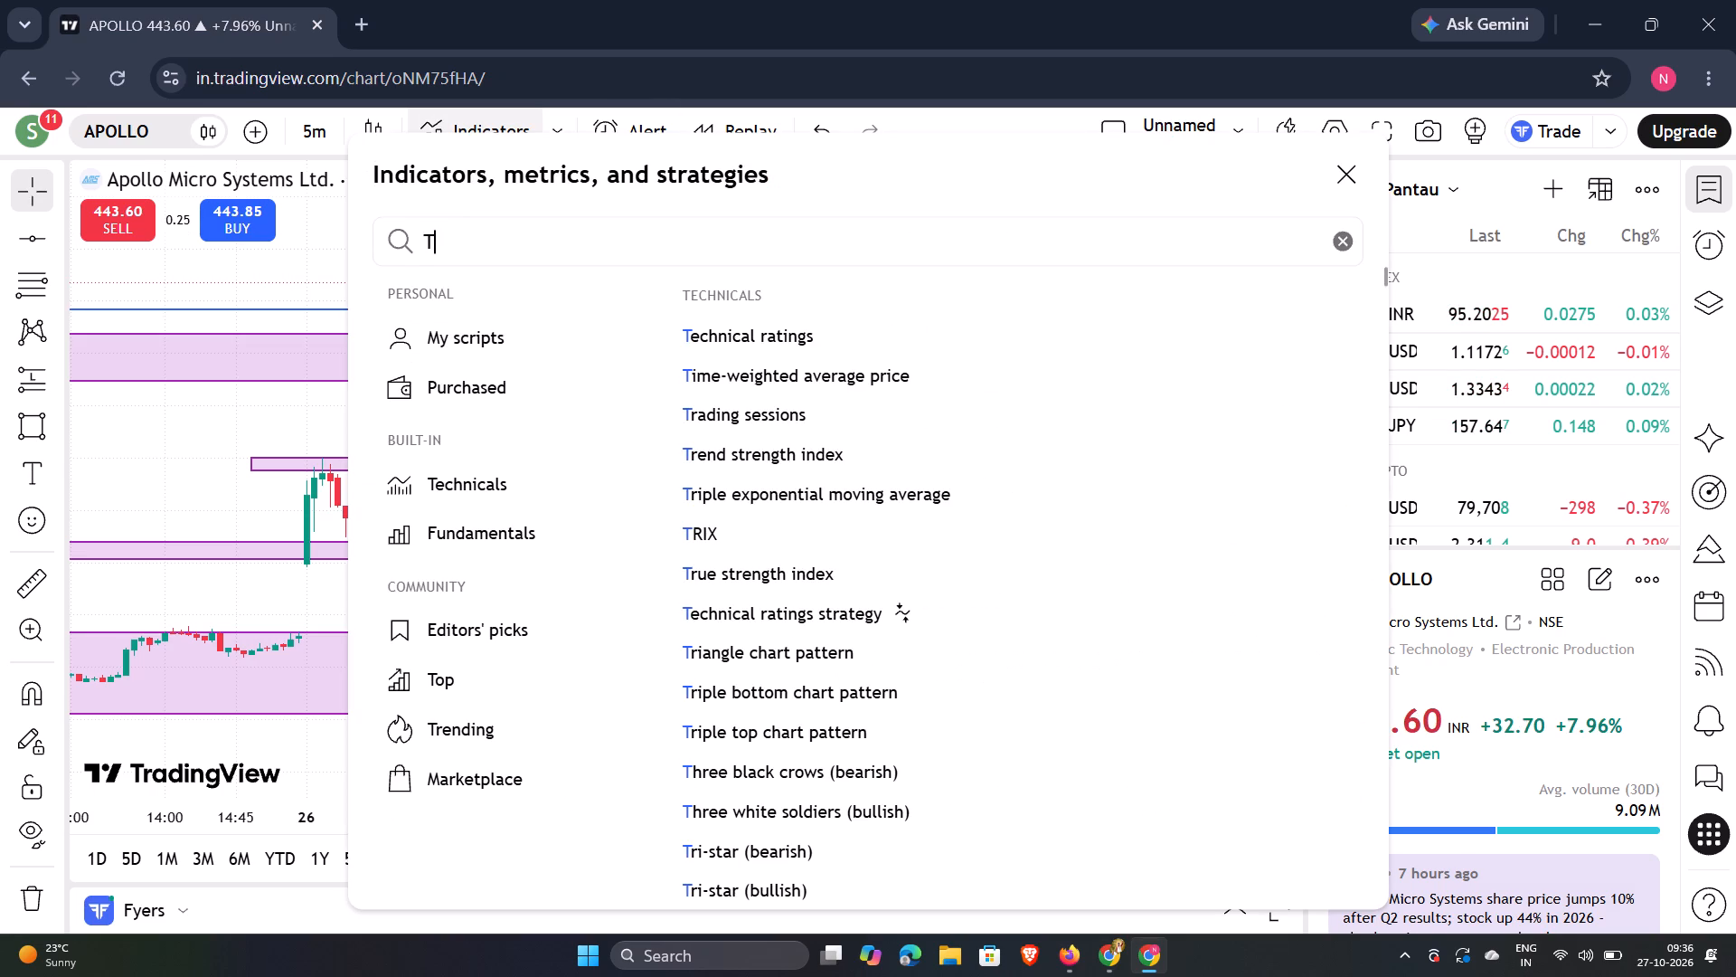
{"action": "key", "text": "BackSpace"}
{"action": "type", "text": "ADX"}
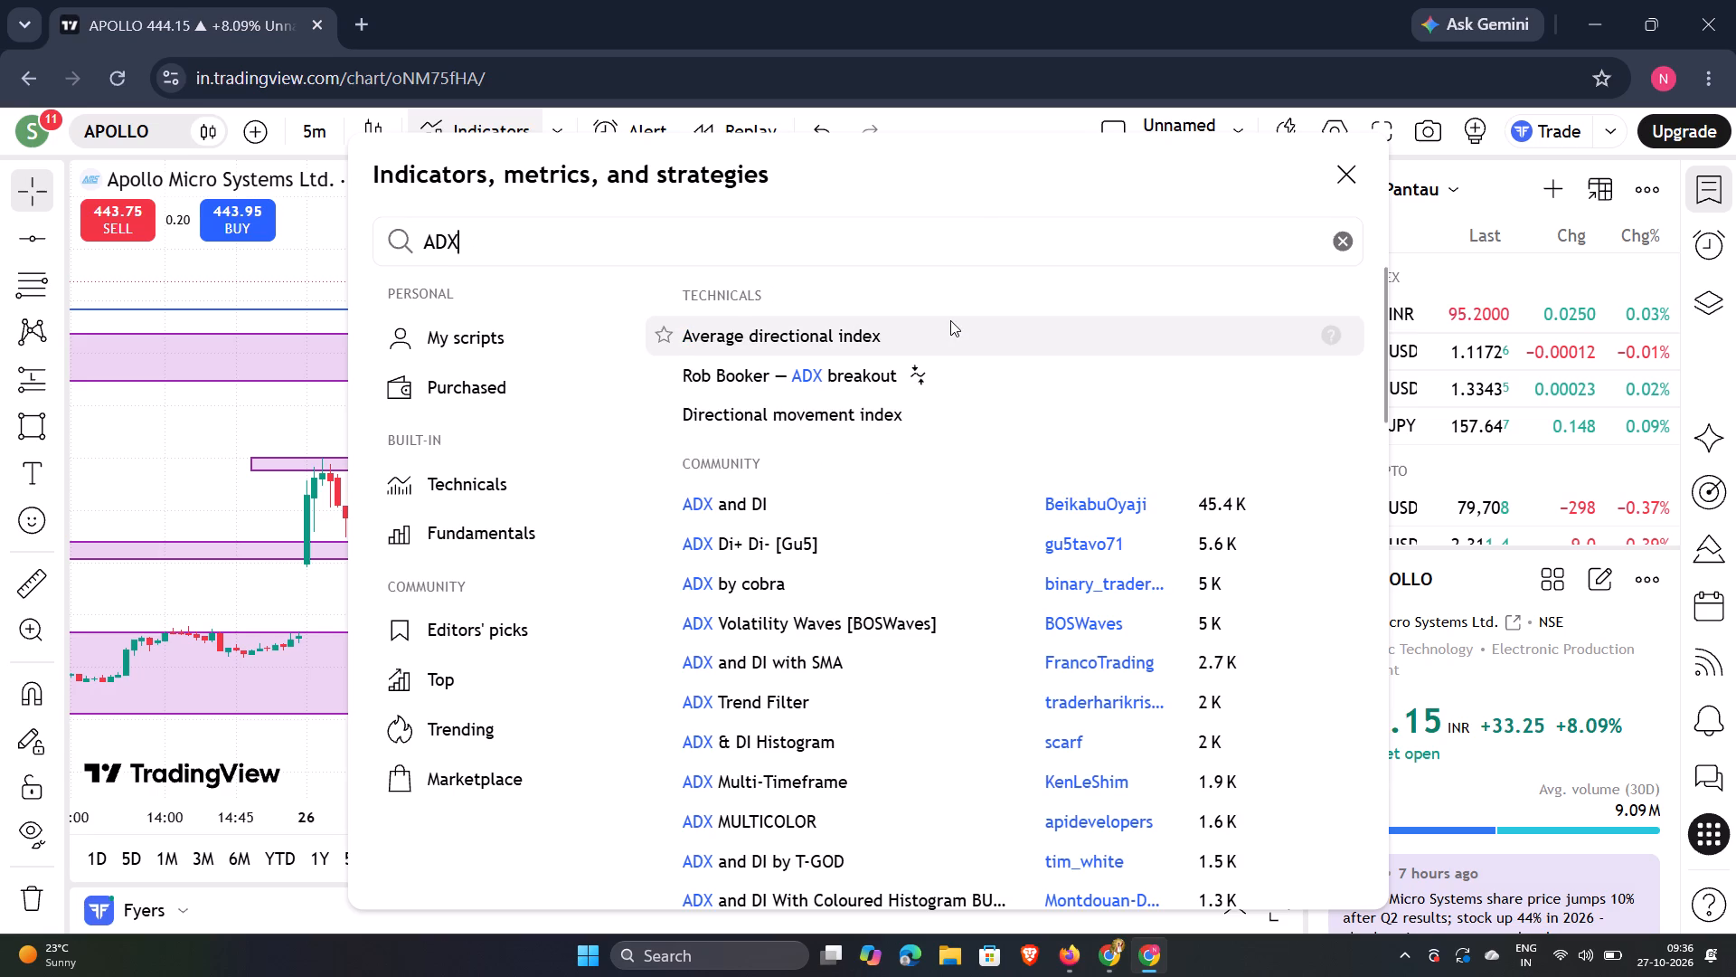
{"action": "left_click", "coordinate": [950, 320]}
{"action": "left_click", "coordinate": [1342, 174]}
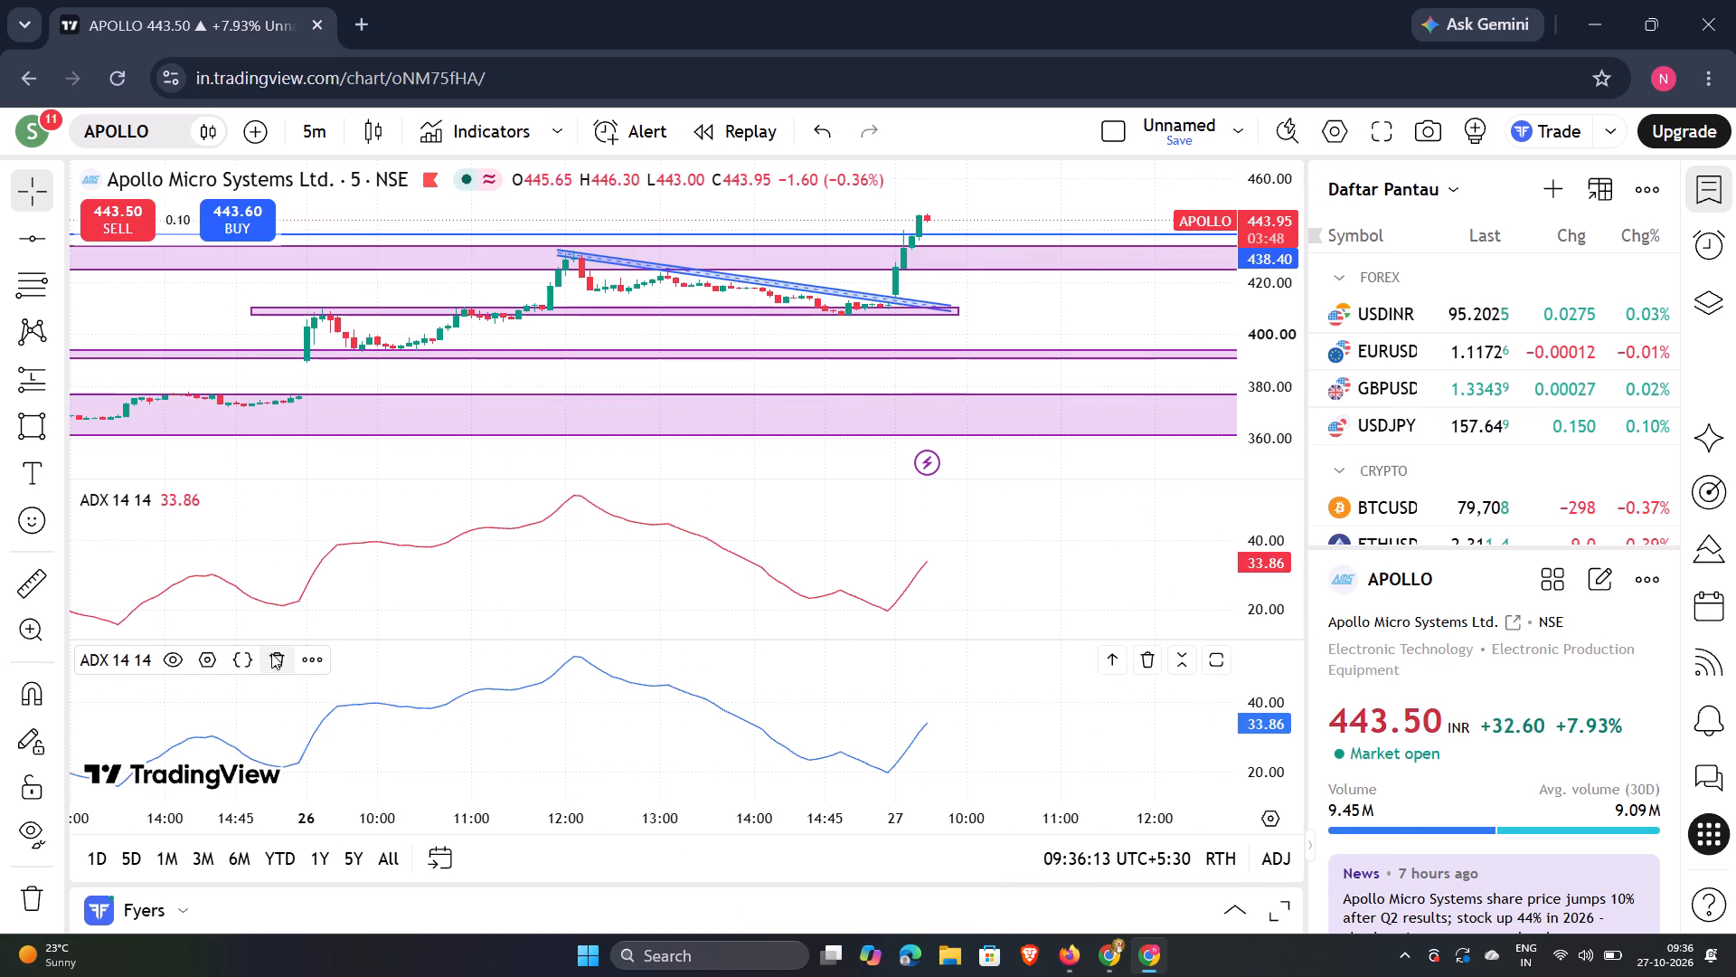
Remove the duplicate ADX 14 14 indicator in the lowest pane, keeping the other one.
{"action": "double_click", "coordinate": [273, 652]}
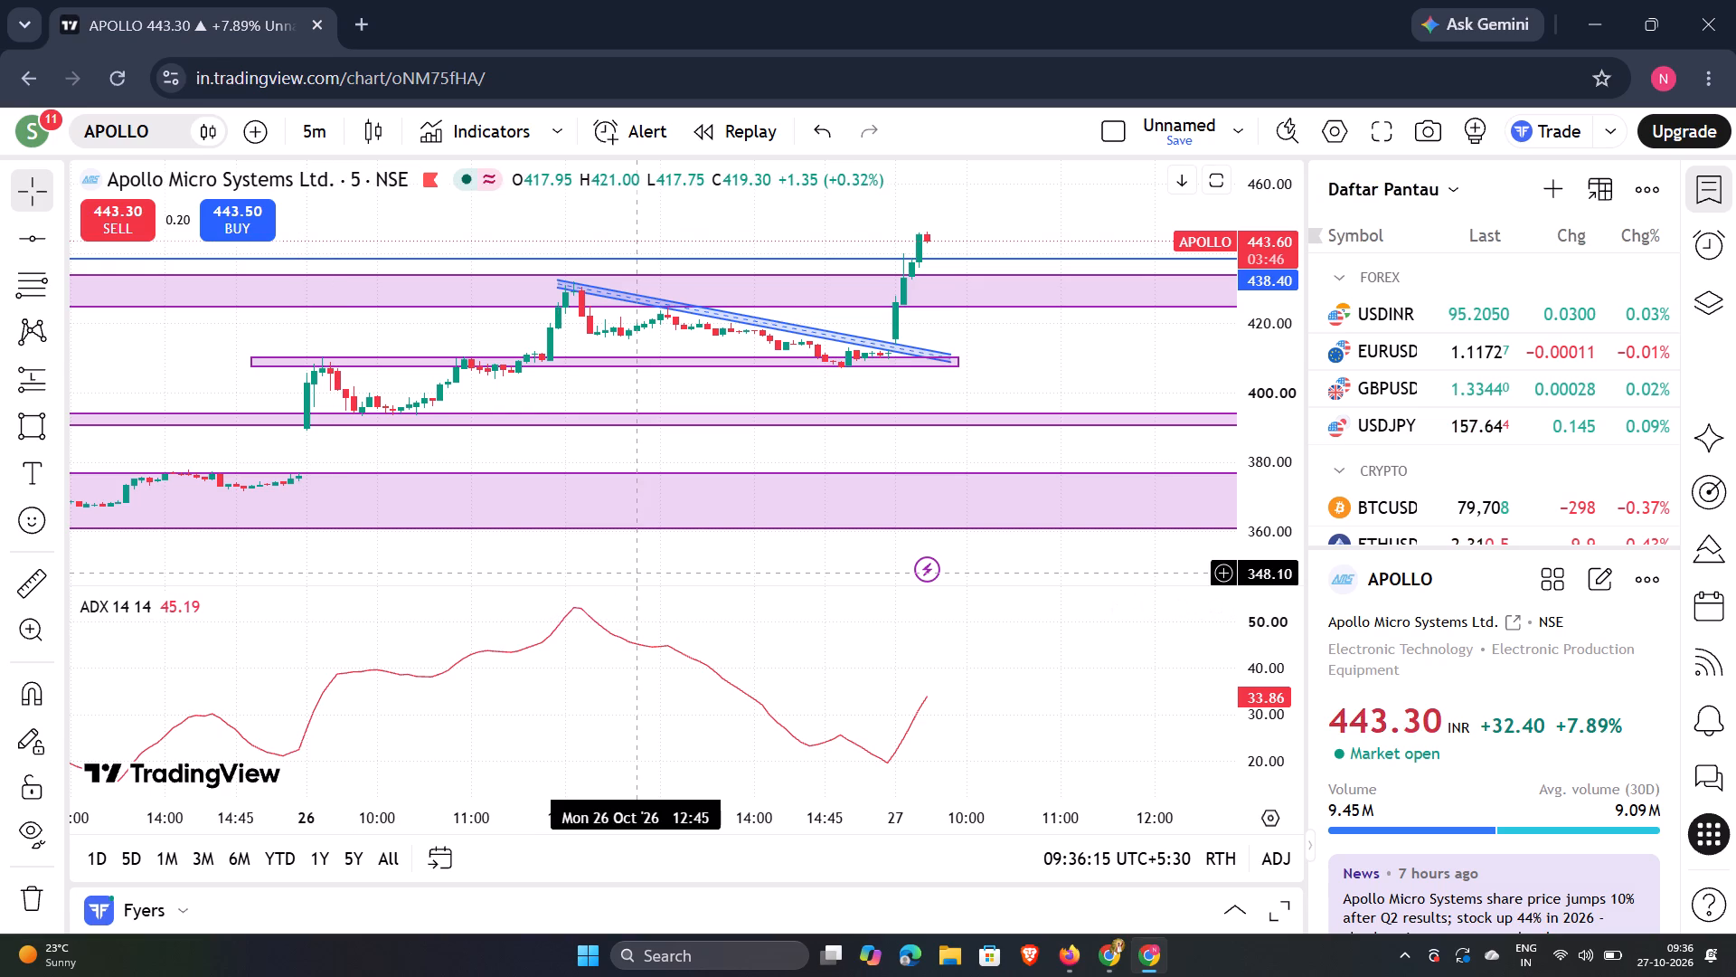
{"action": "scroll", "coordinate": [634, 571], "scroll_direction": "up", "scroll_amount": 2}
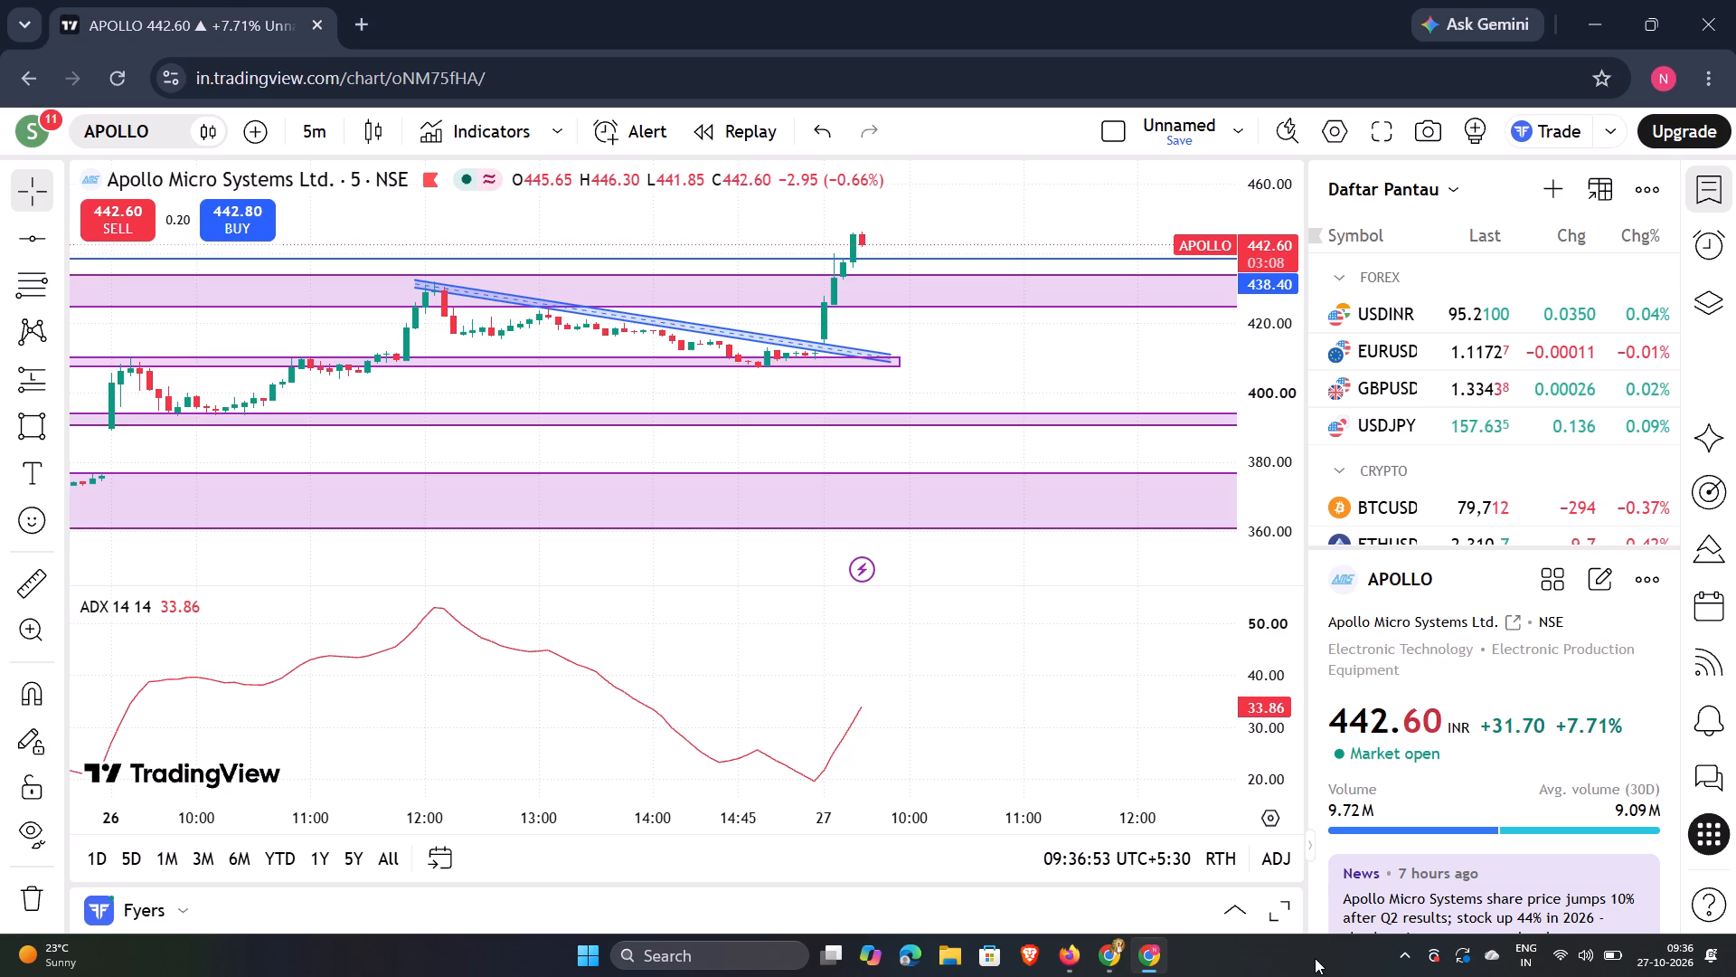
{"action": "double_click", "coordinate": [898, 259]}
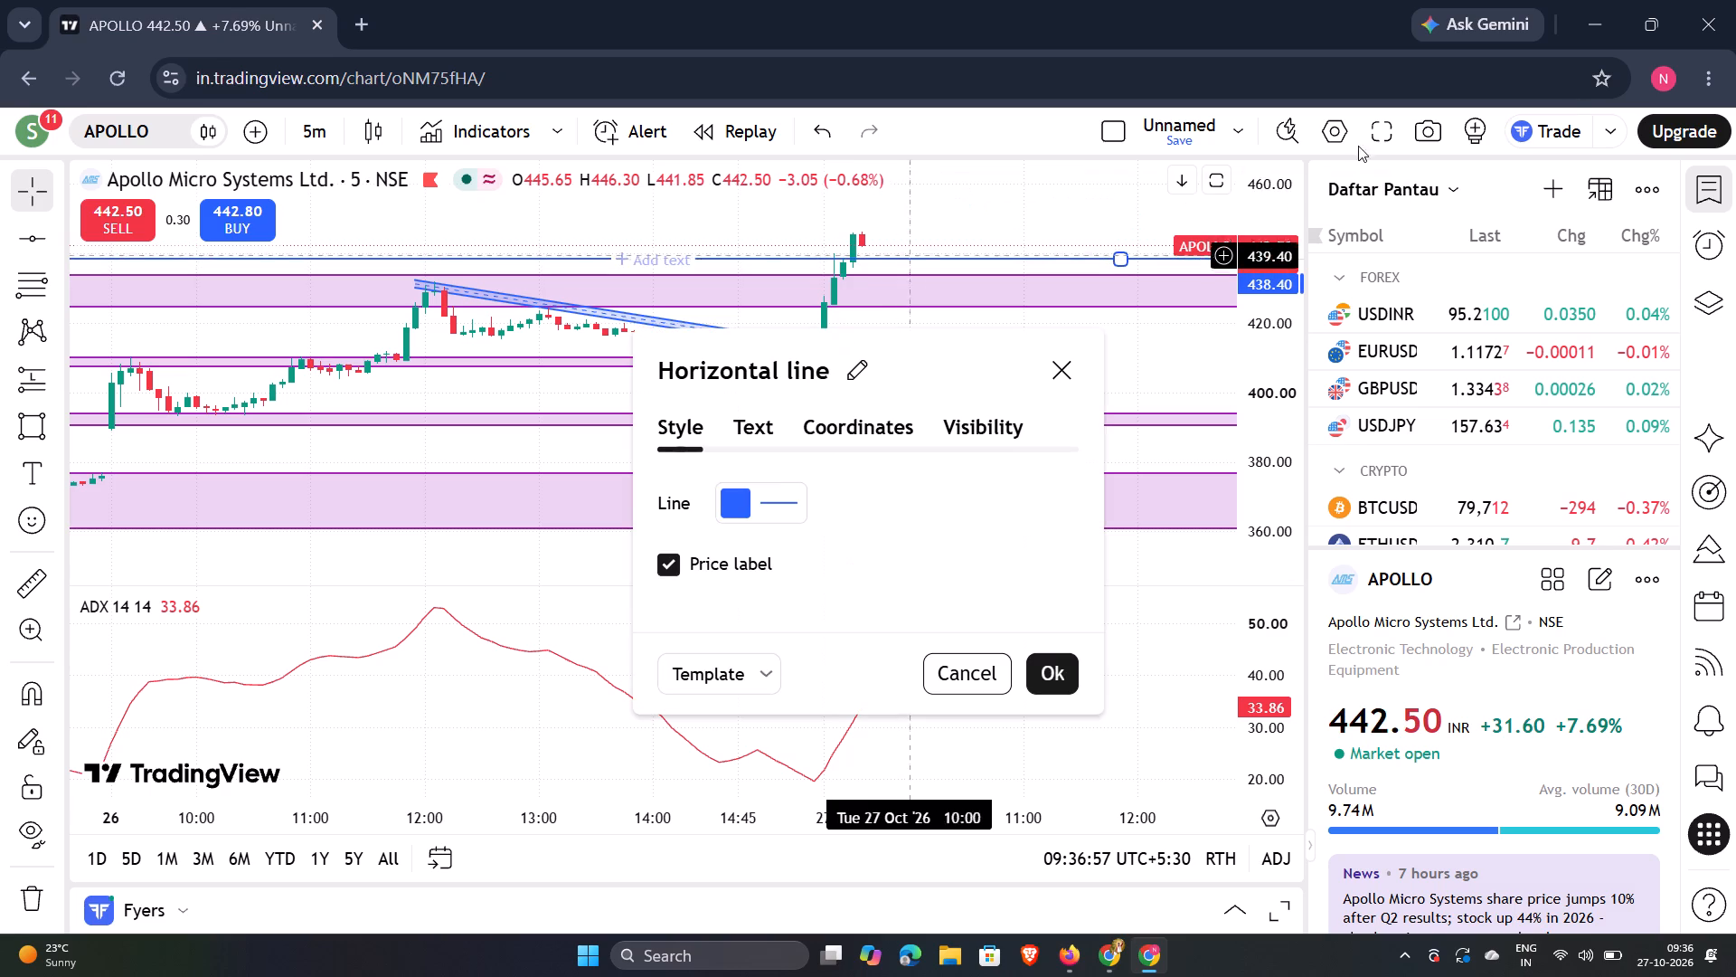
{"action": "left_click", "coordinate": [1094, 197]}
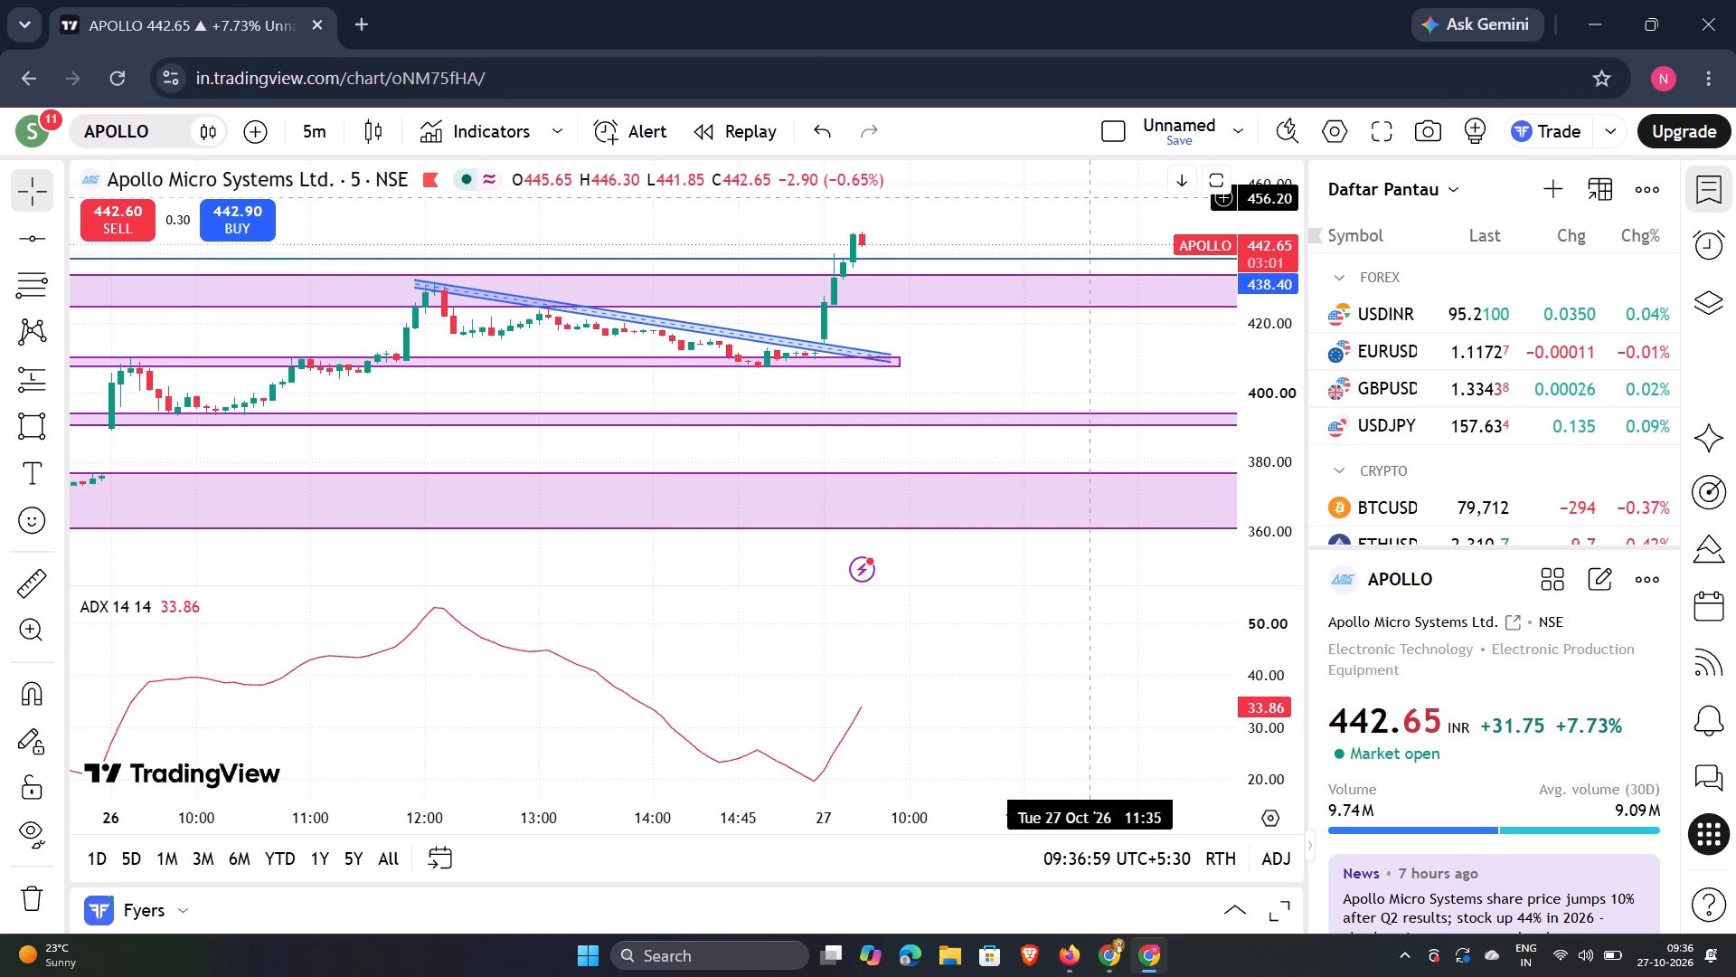
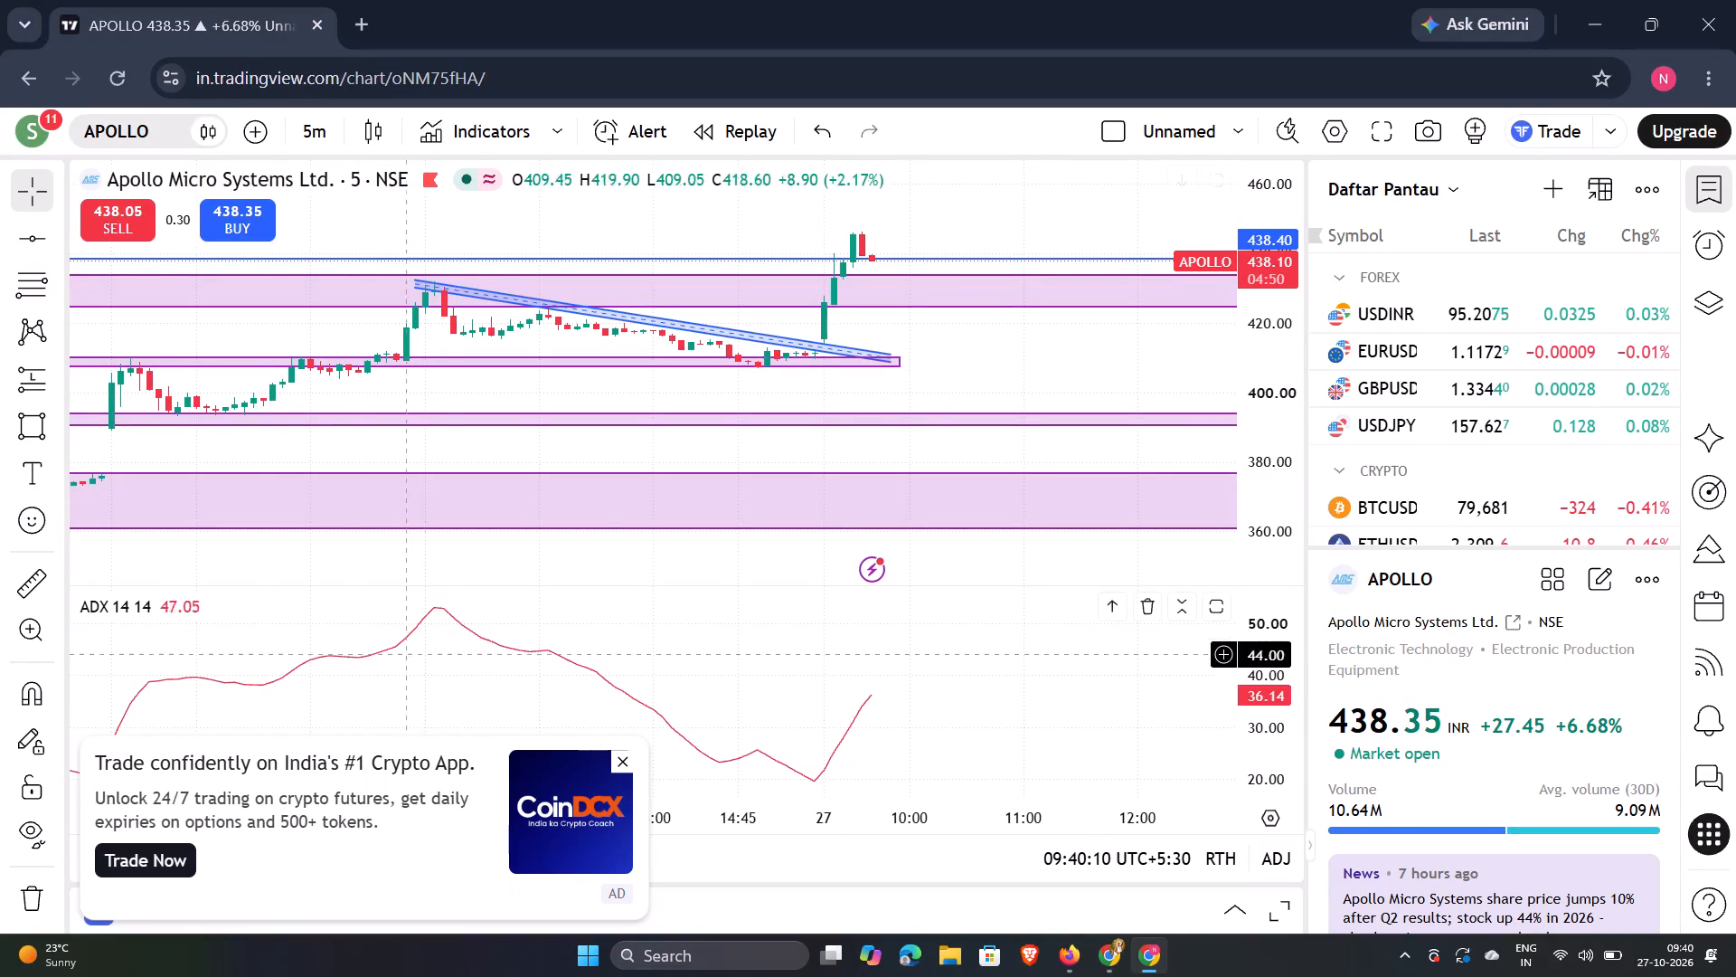
Dismiss the advertisement, search the indicators for VO and add the Volume indicator to the APOLLO chart.
{"action": "left_click", "coordinate": [613, 764]}
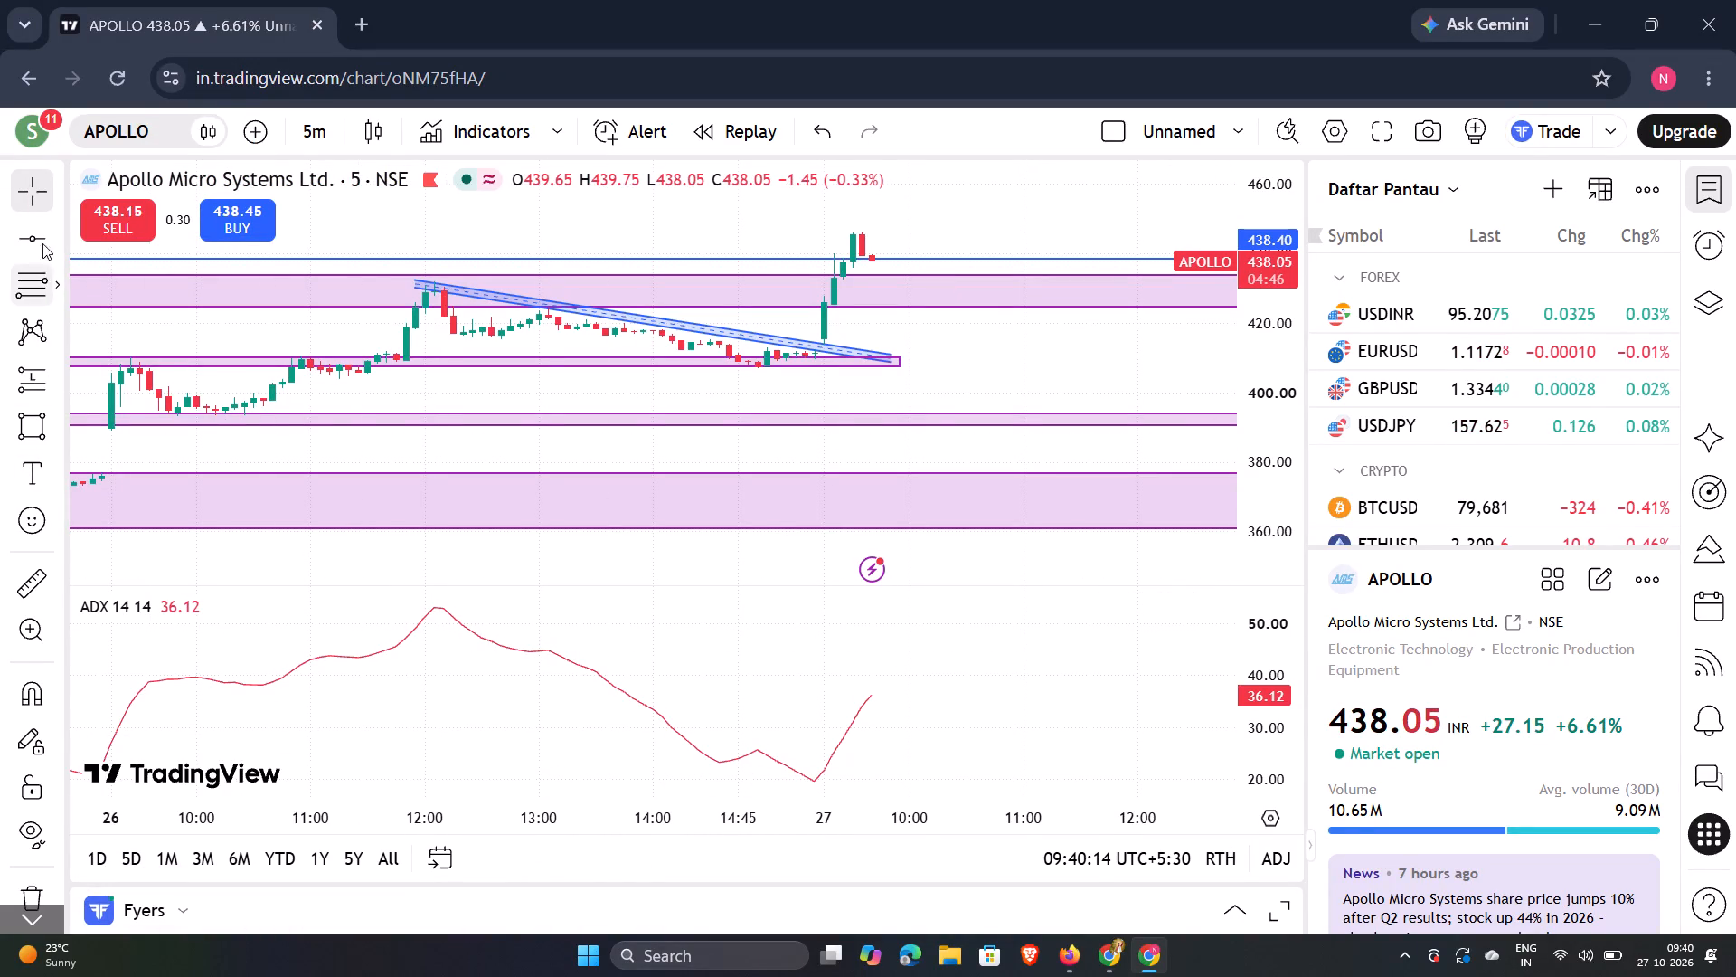
{"action": "left_click", "coordinate": [502, 128]}
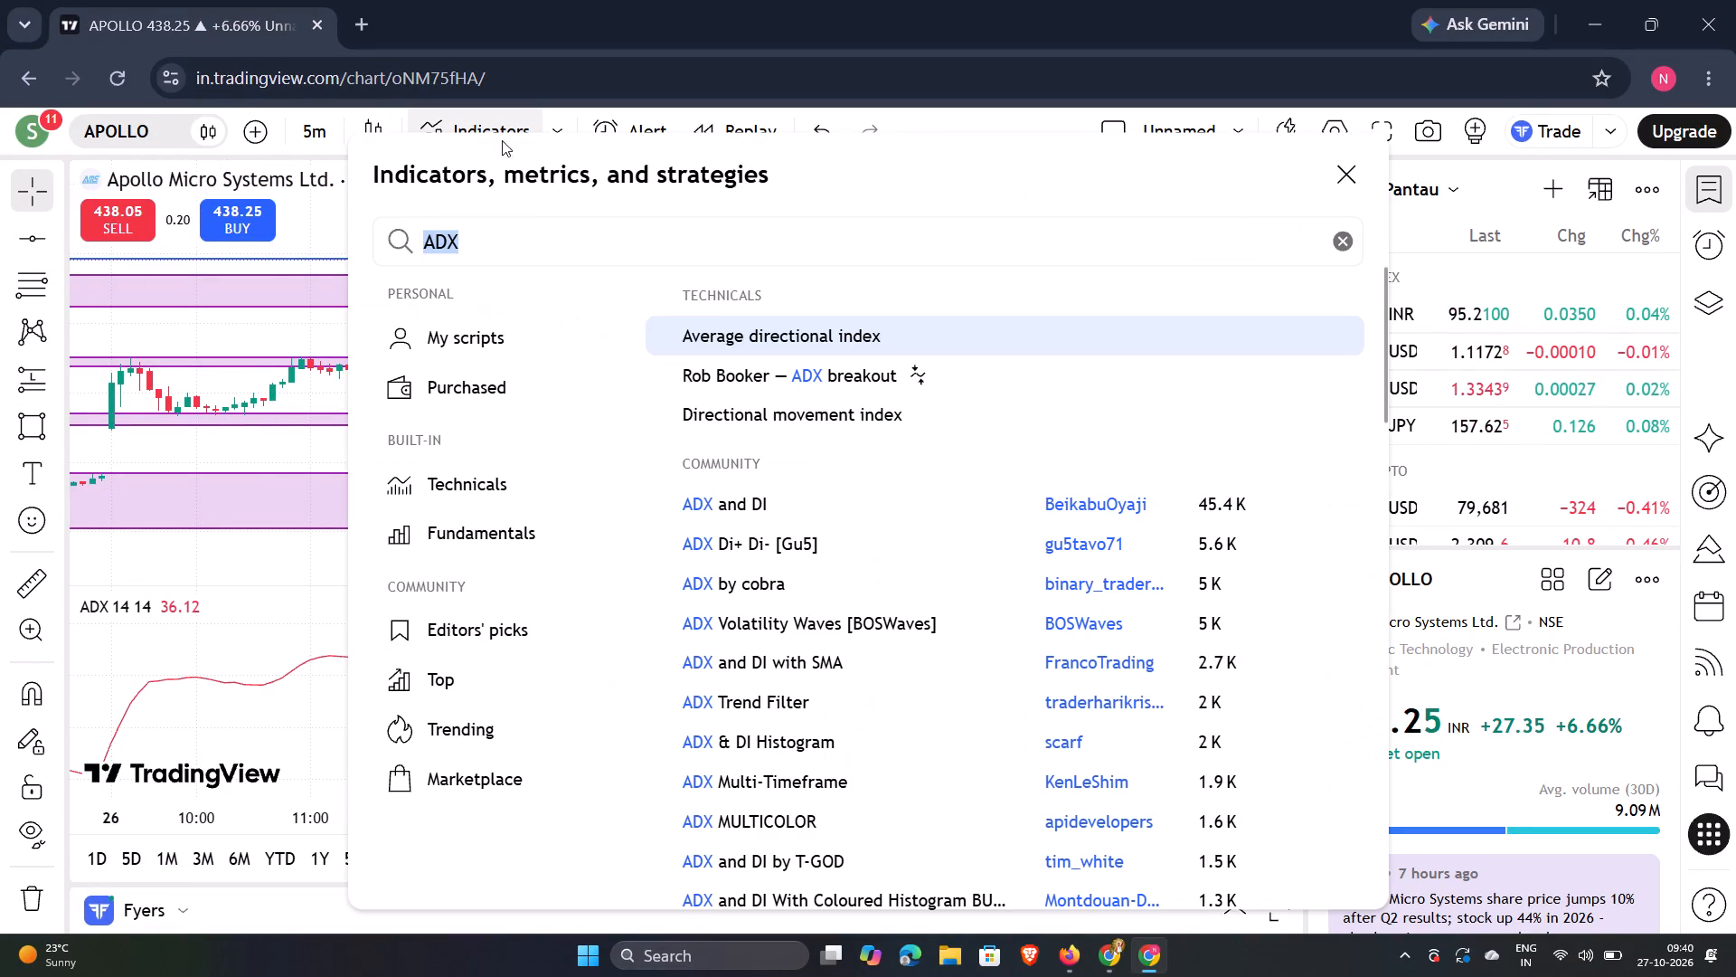
{"action": "key", "text": "BackSpace"}
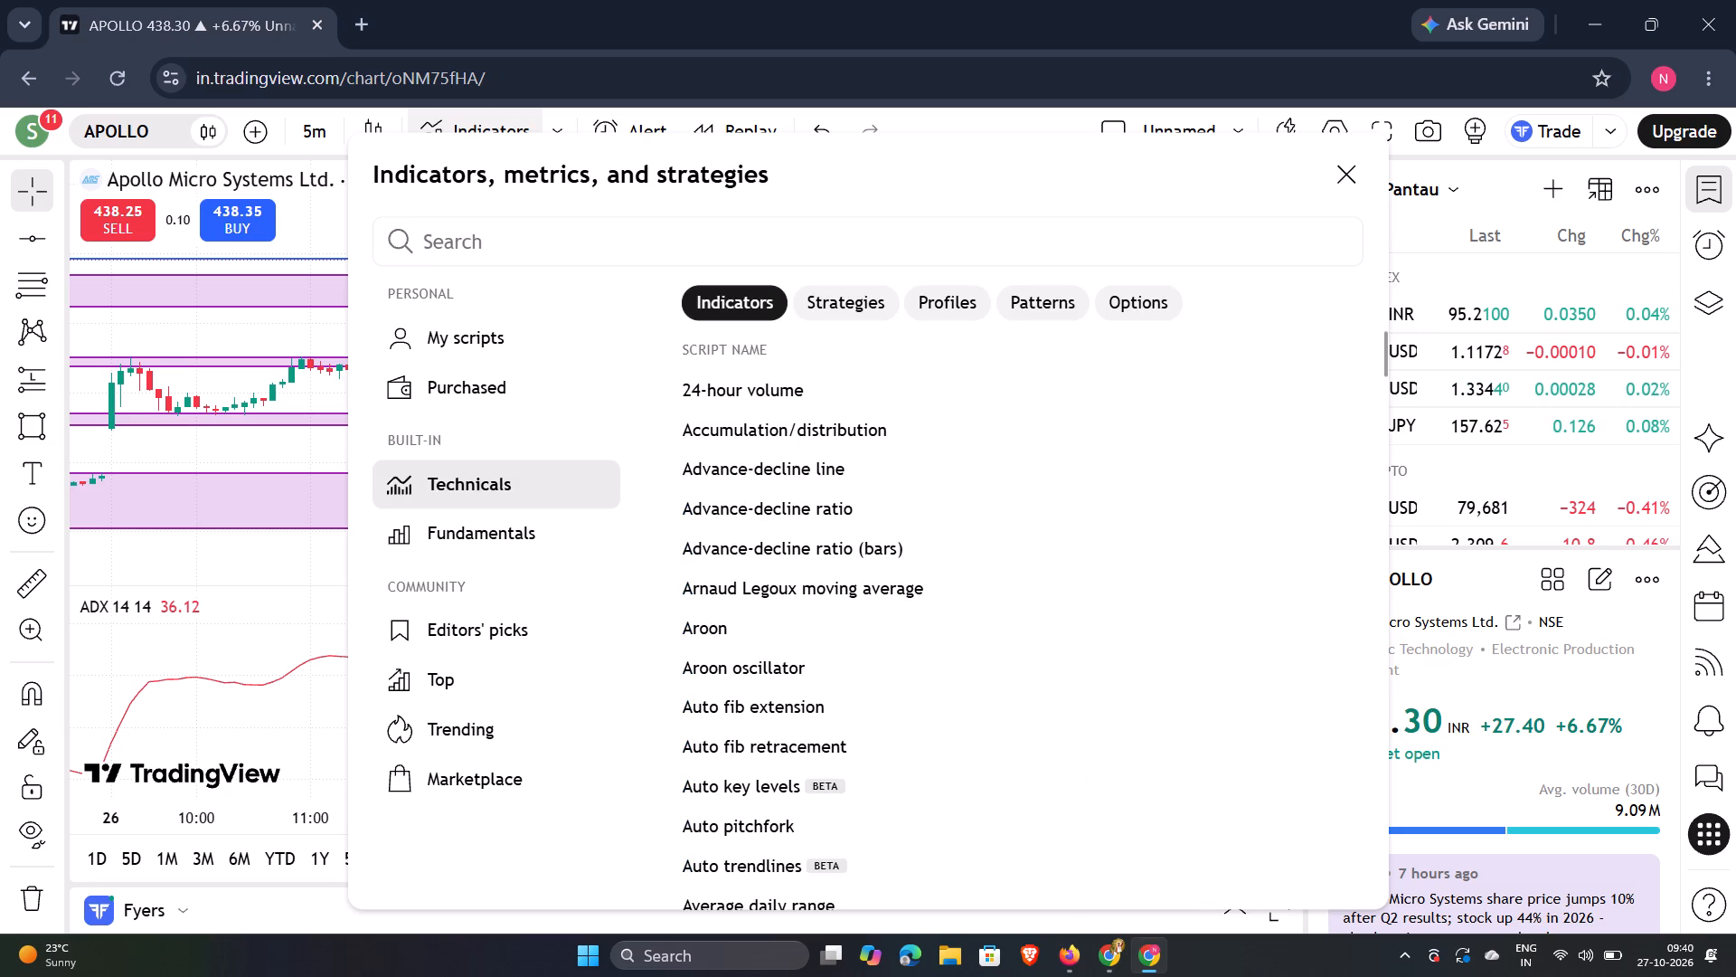
{"action": "key", "text": "v"}
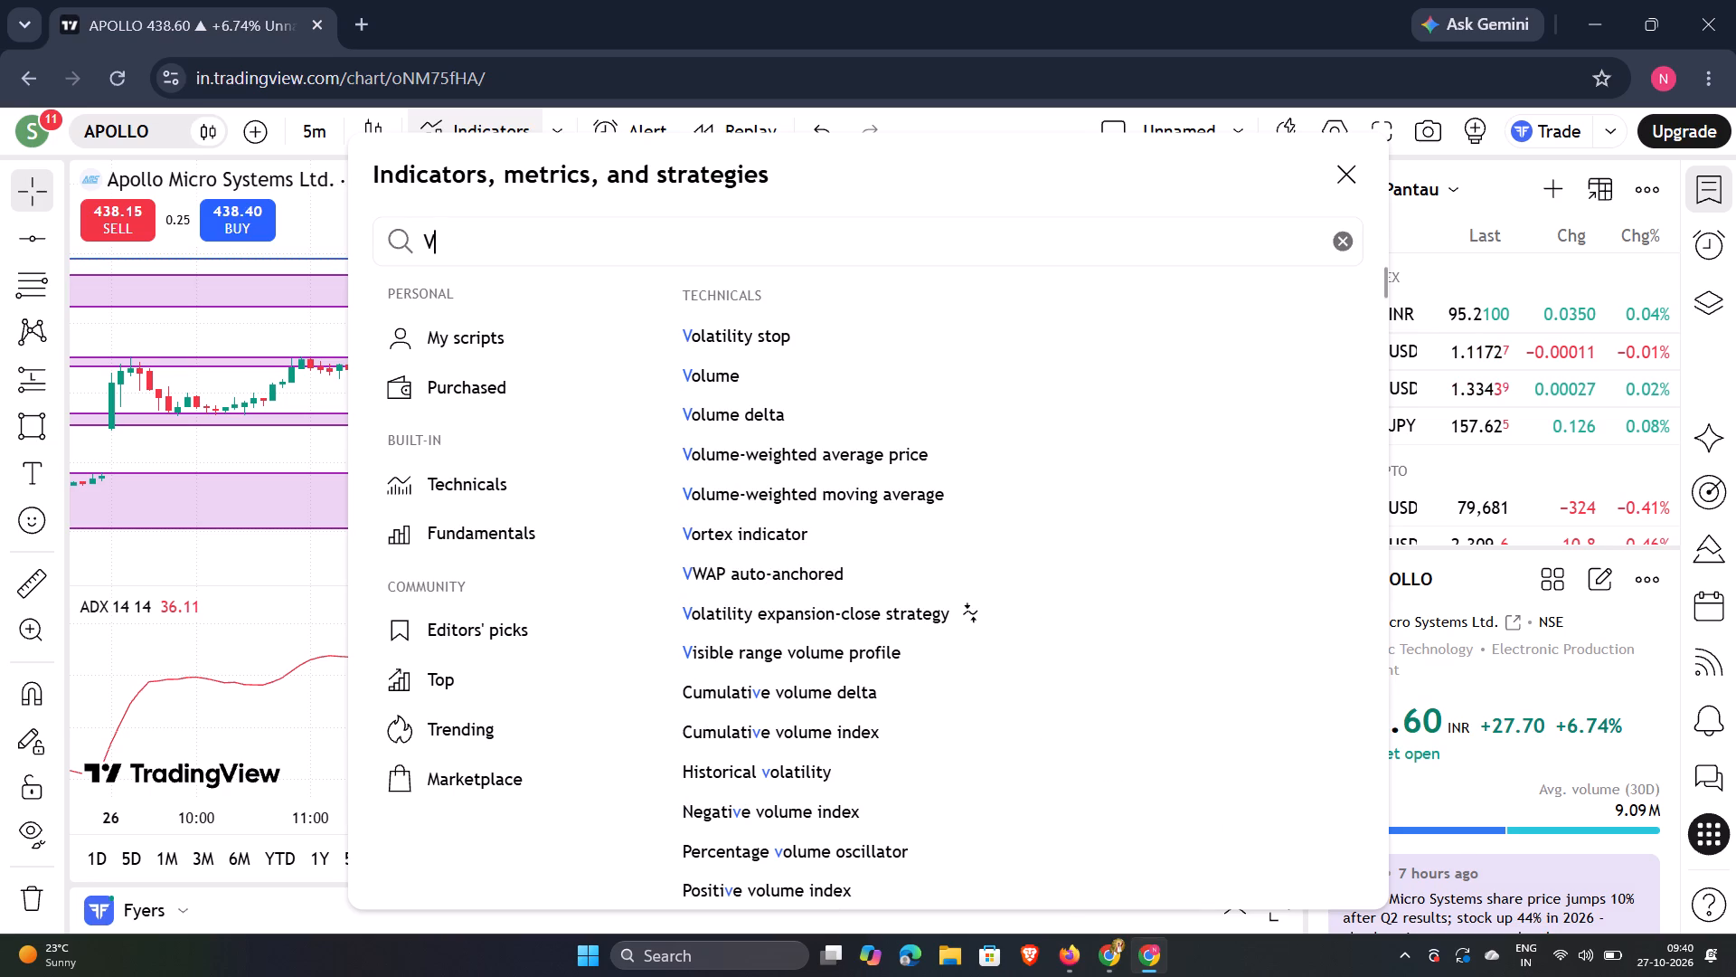
{"action": "key", "text": "o"}
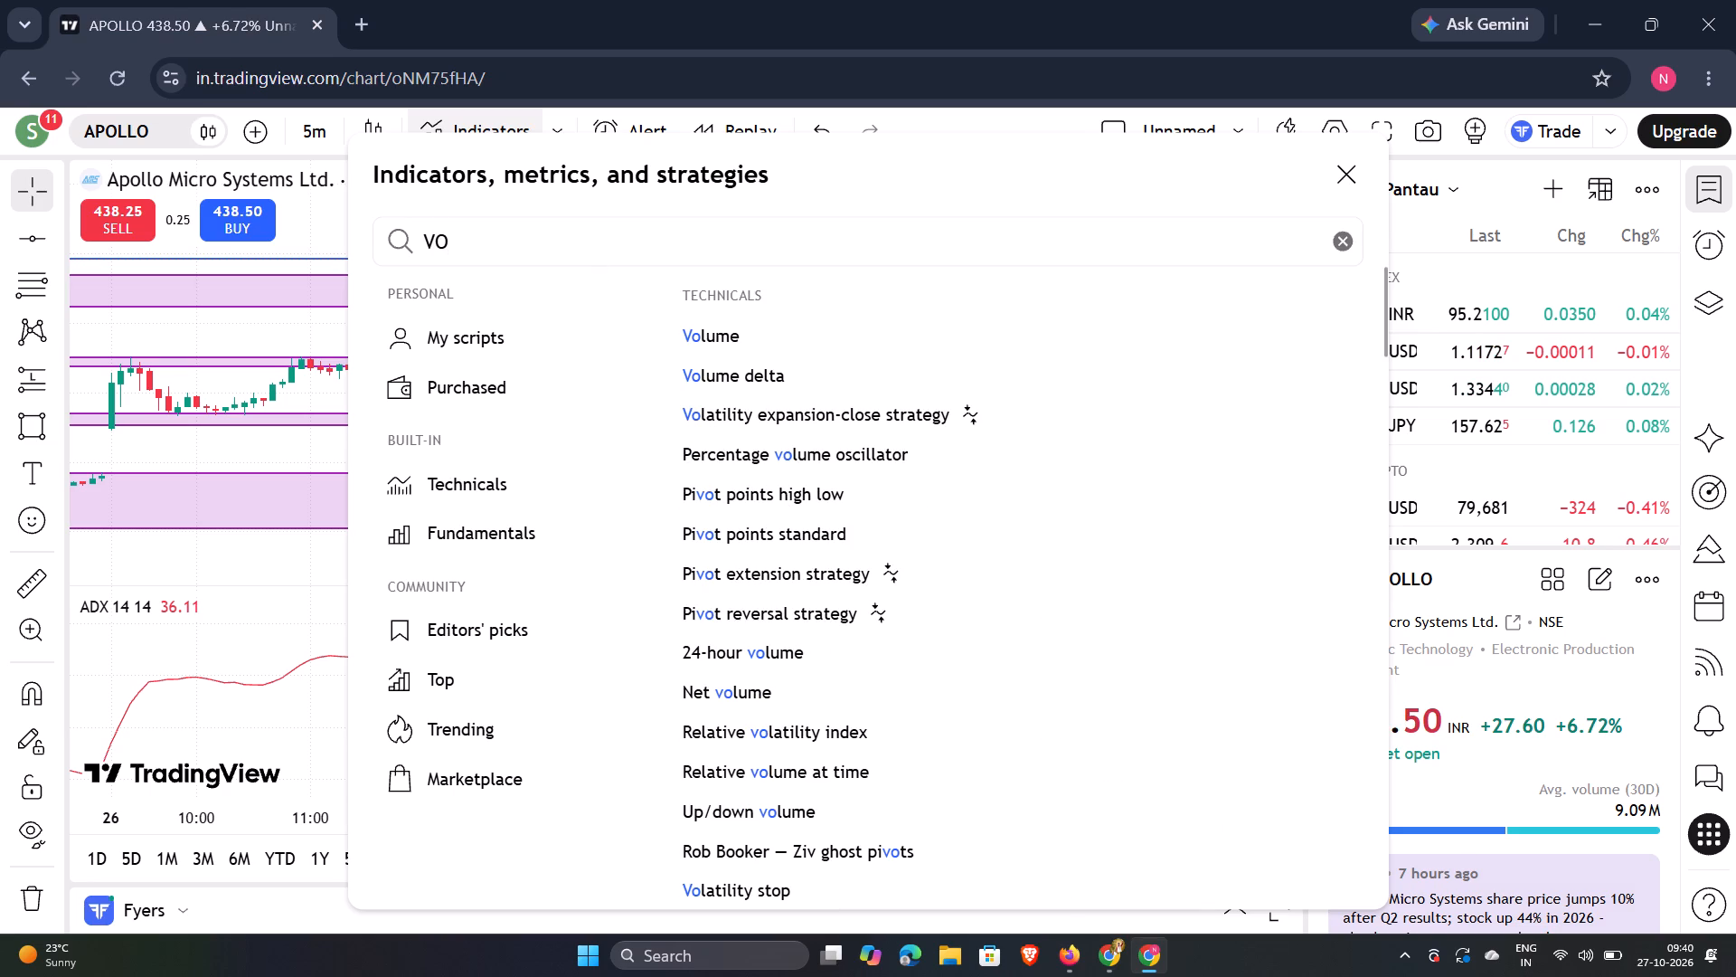
{"action": "double_click", "coordinate": [685, 327]}
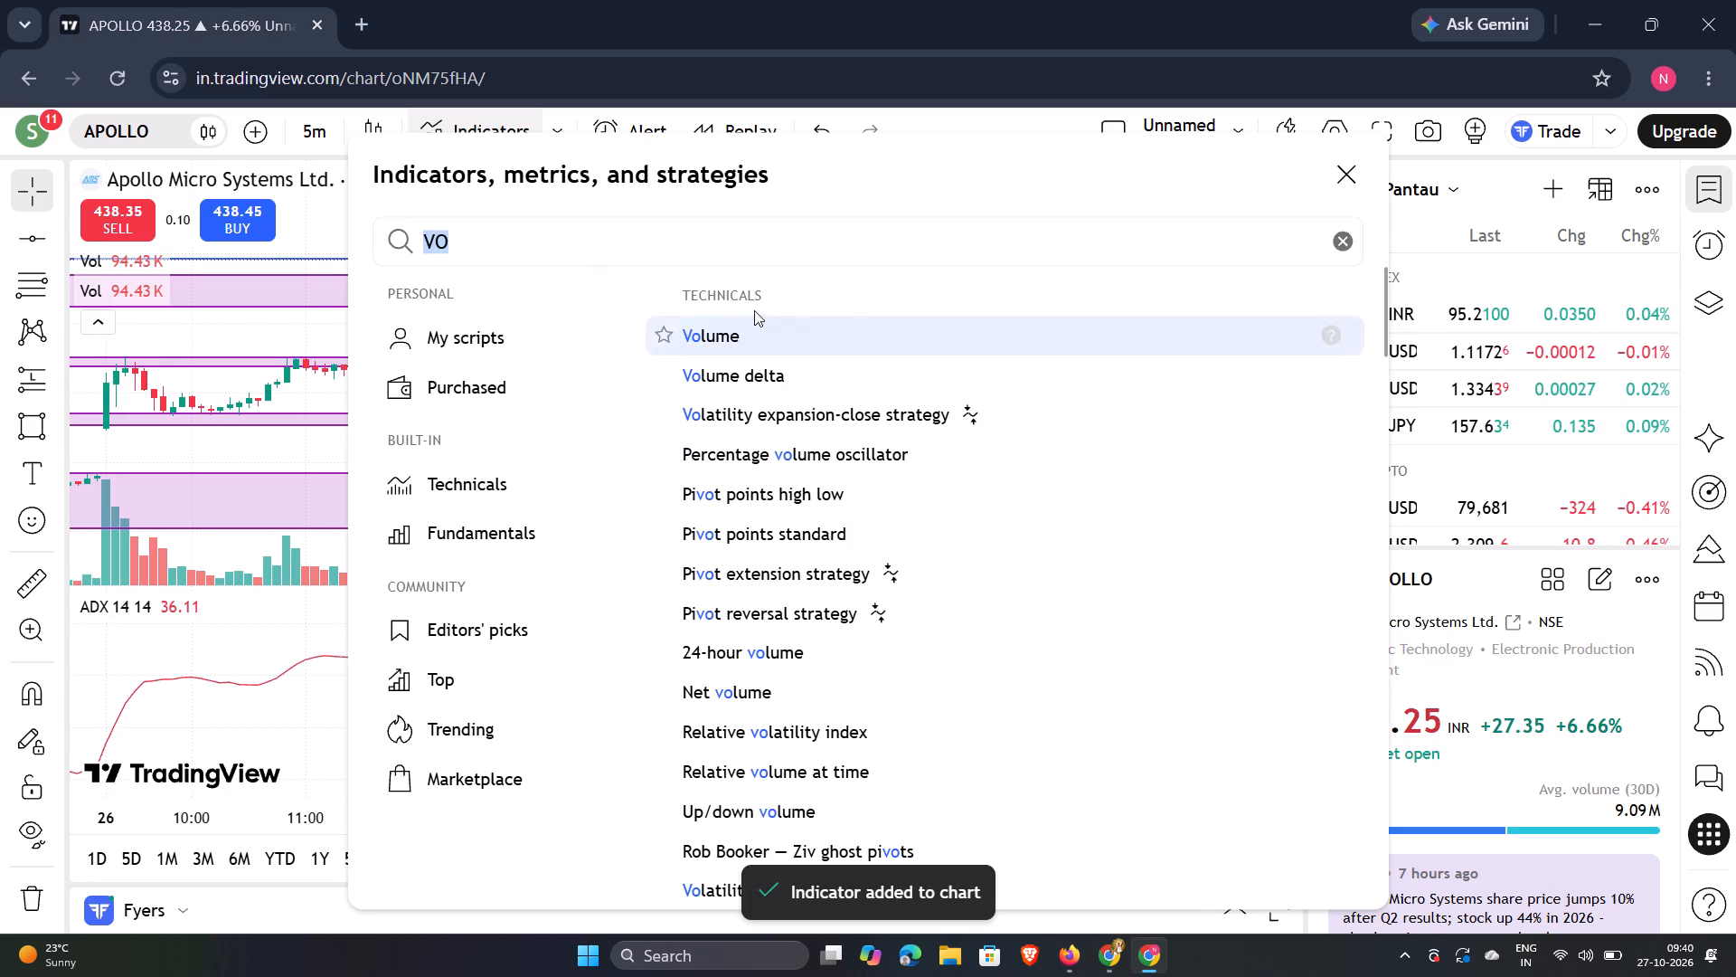
{"action": "left_click", "coordinate": [1345, 162]}
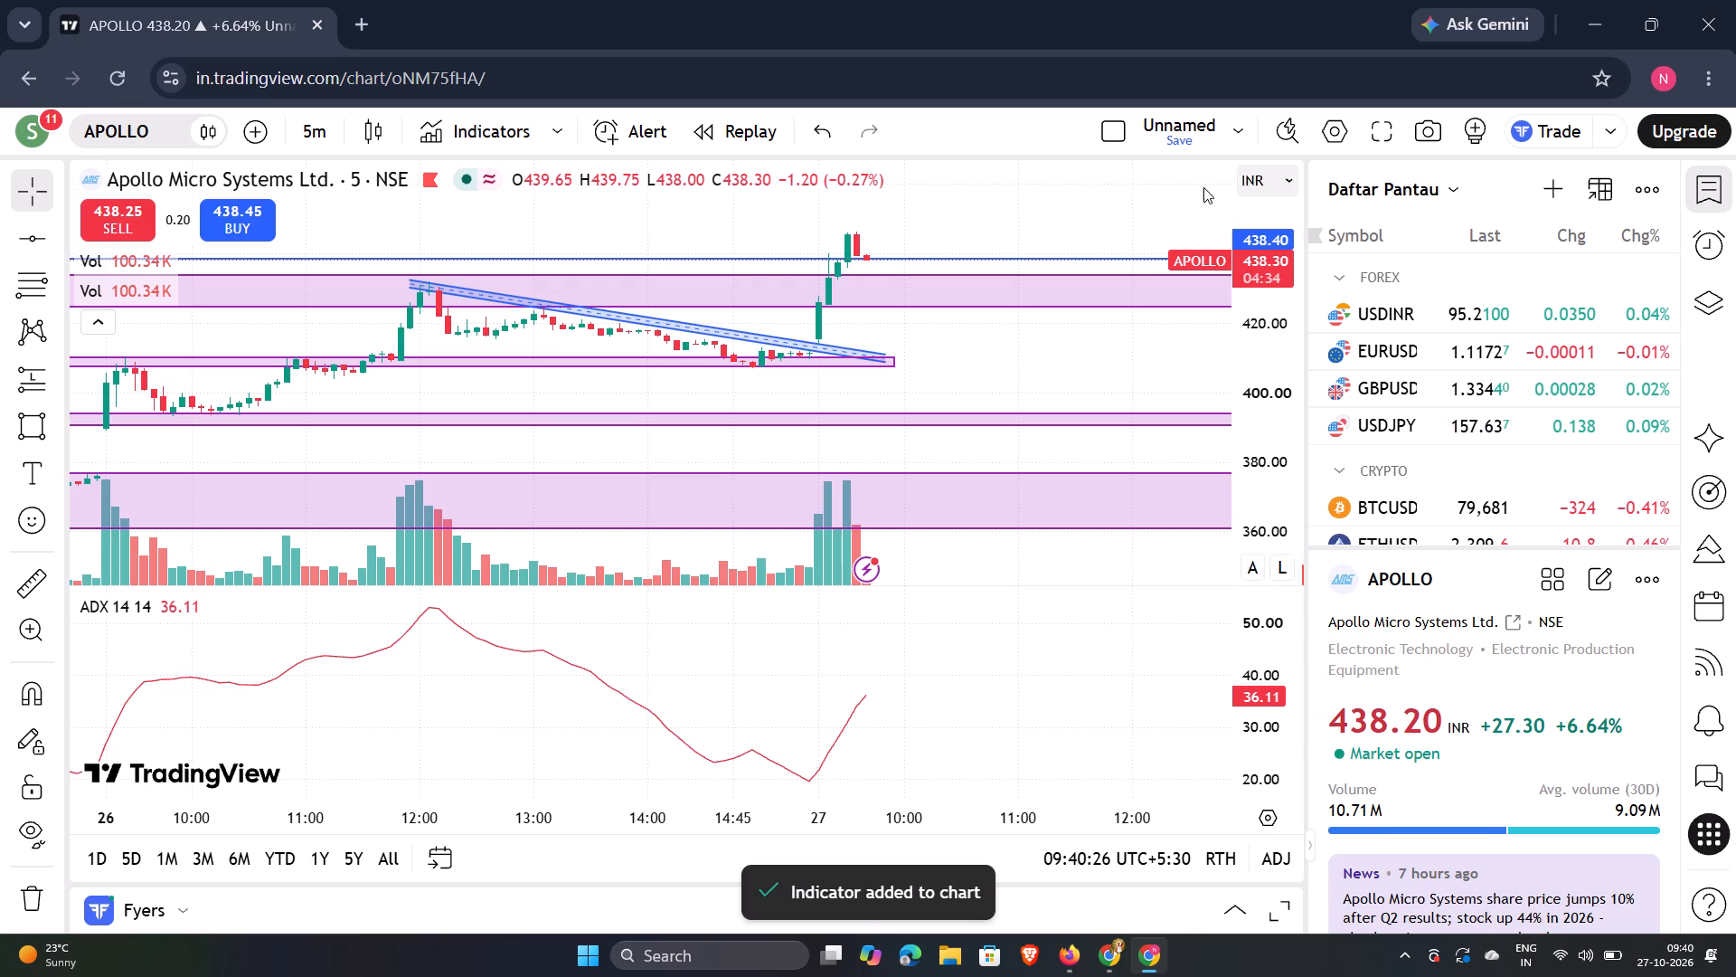
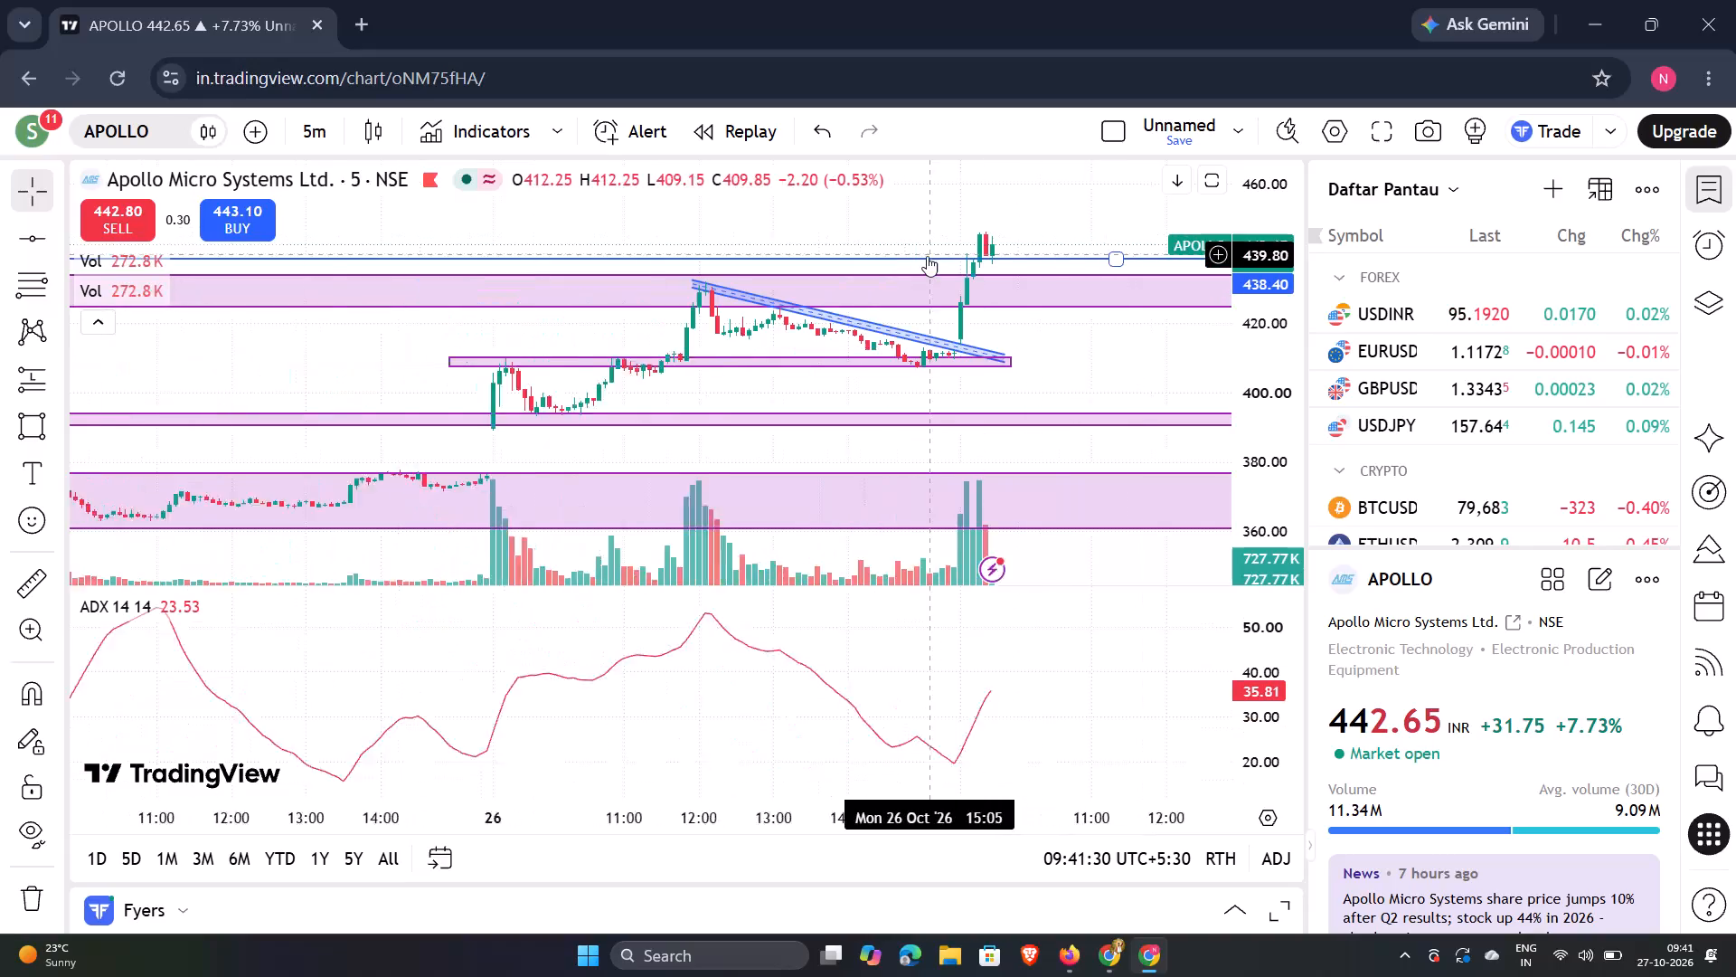
Reset the APOLLO 5-minute chart view and examine the latest candles around the upper zone and the 438.40 level.
{"action": "right_click", "coordinate": [961, 240]}
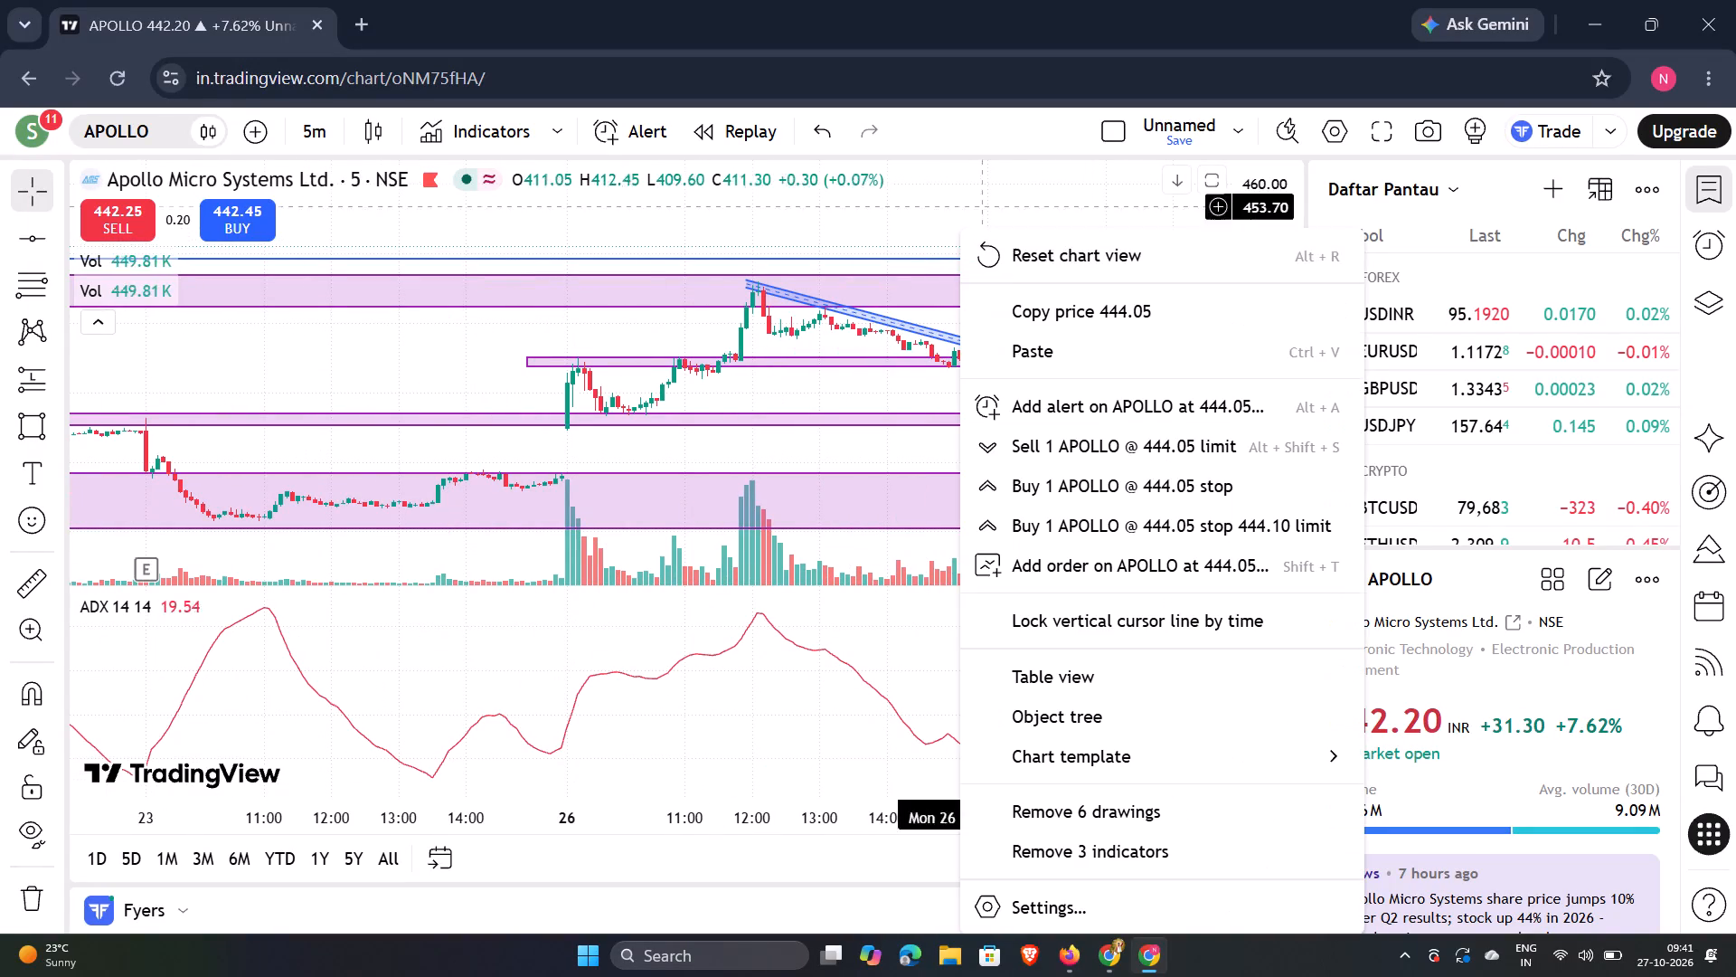
{"action": "left_click", "coordinate": [1009, 245]}
{"action": "left_click_drag", "start_coordinate": [981, 210], "coordinate": [668, 297]}
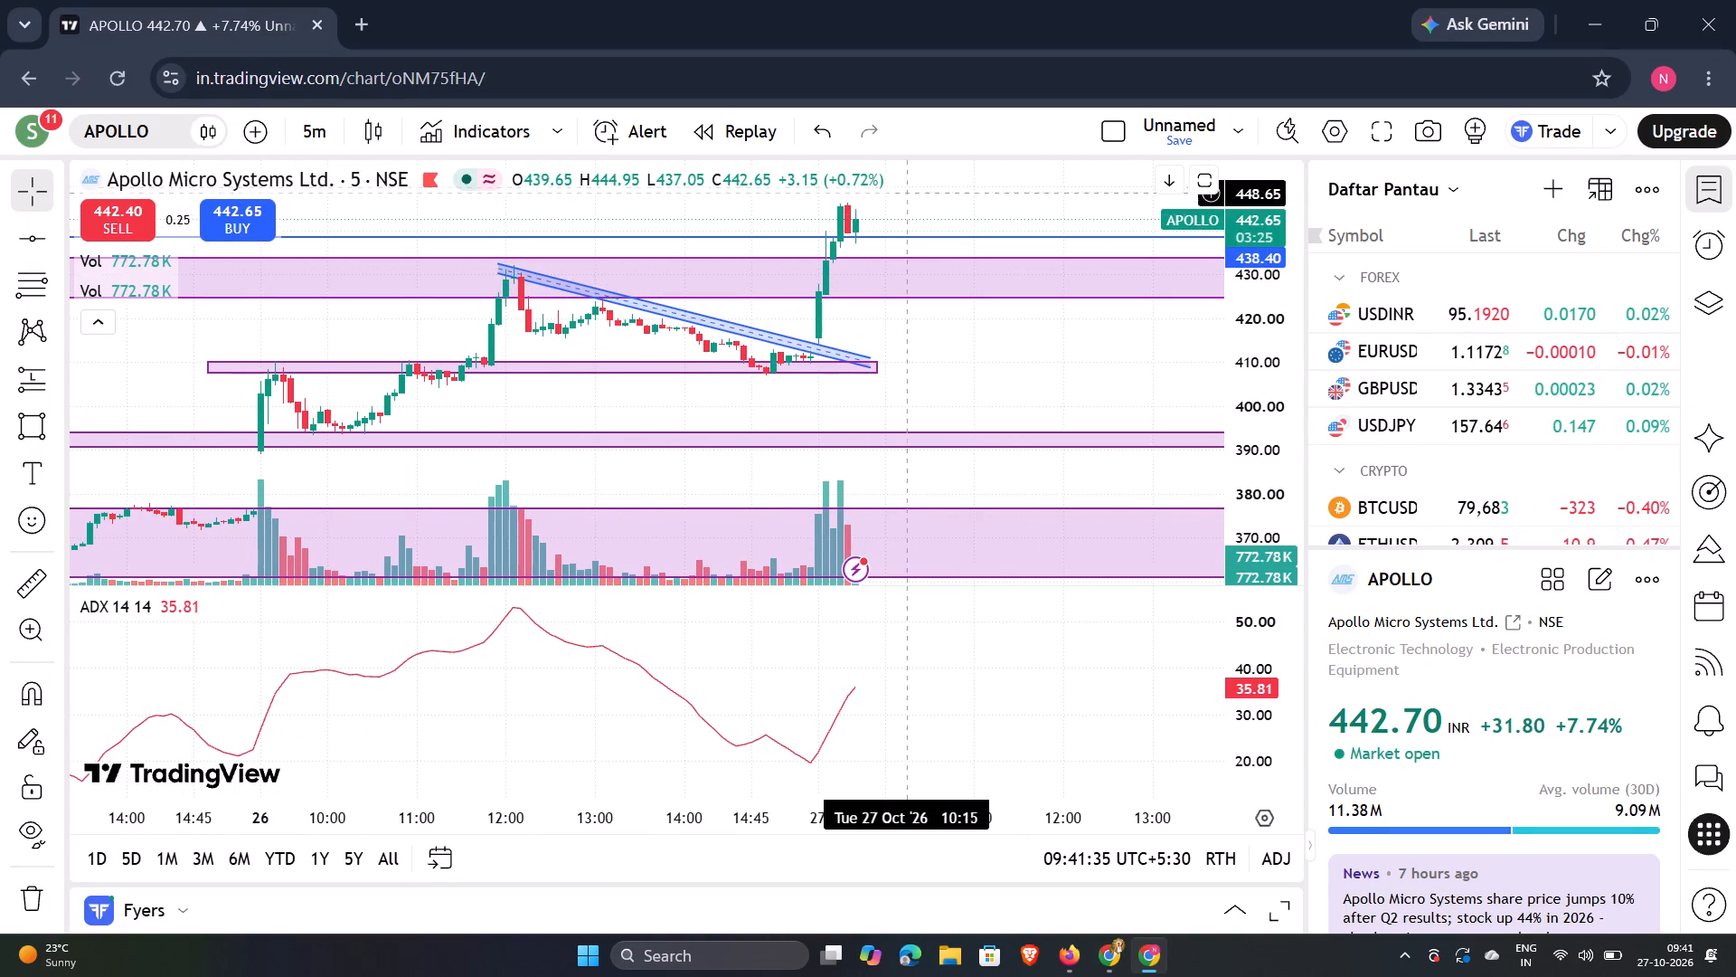
{"action": "left_click_drag", "start_coordinate": [898, 213], "coordinate": [988, 355]}
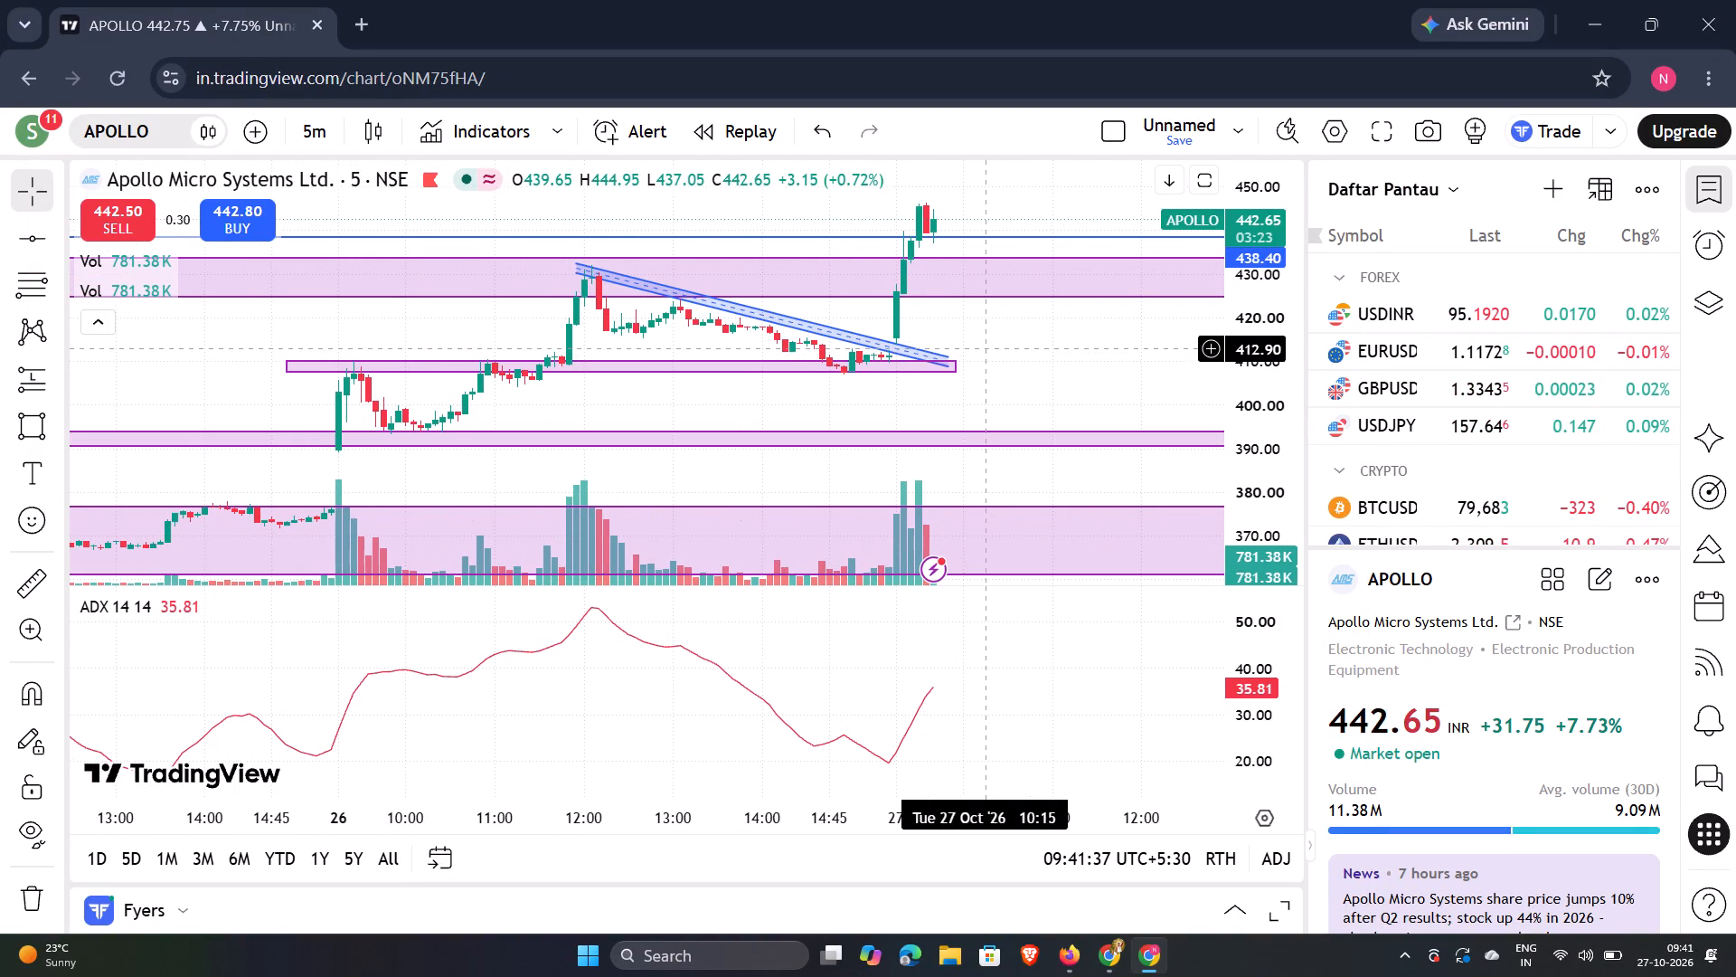
{"action": "left_click_drag", "start_coordinate": [989, 348], "coordinate": [1082, 401]}
{"action": "left_click_drag", "start_coordinate": [1082, 401], "coordinate": [1146, 409]}
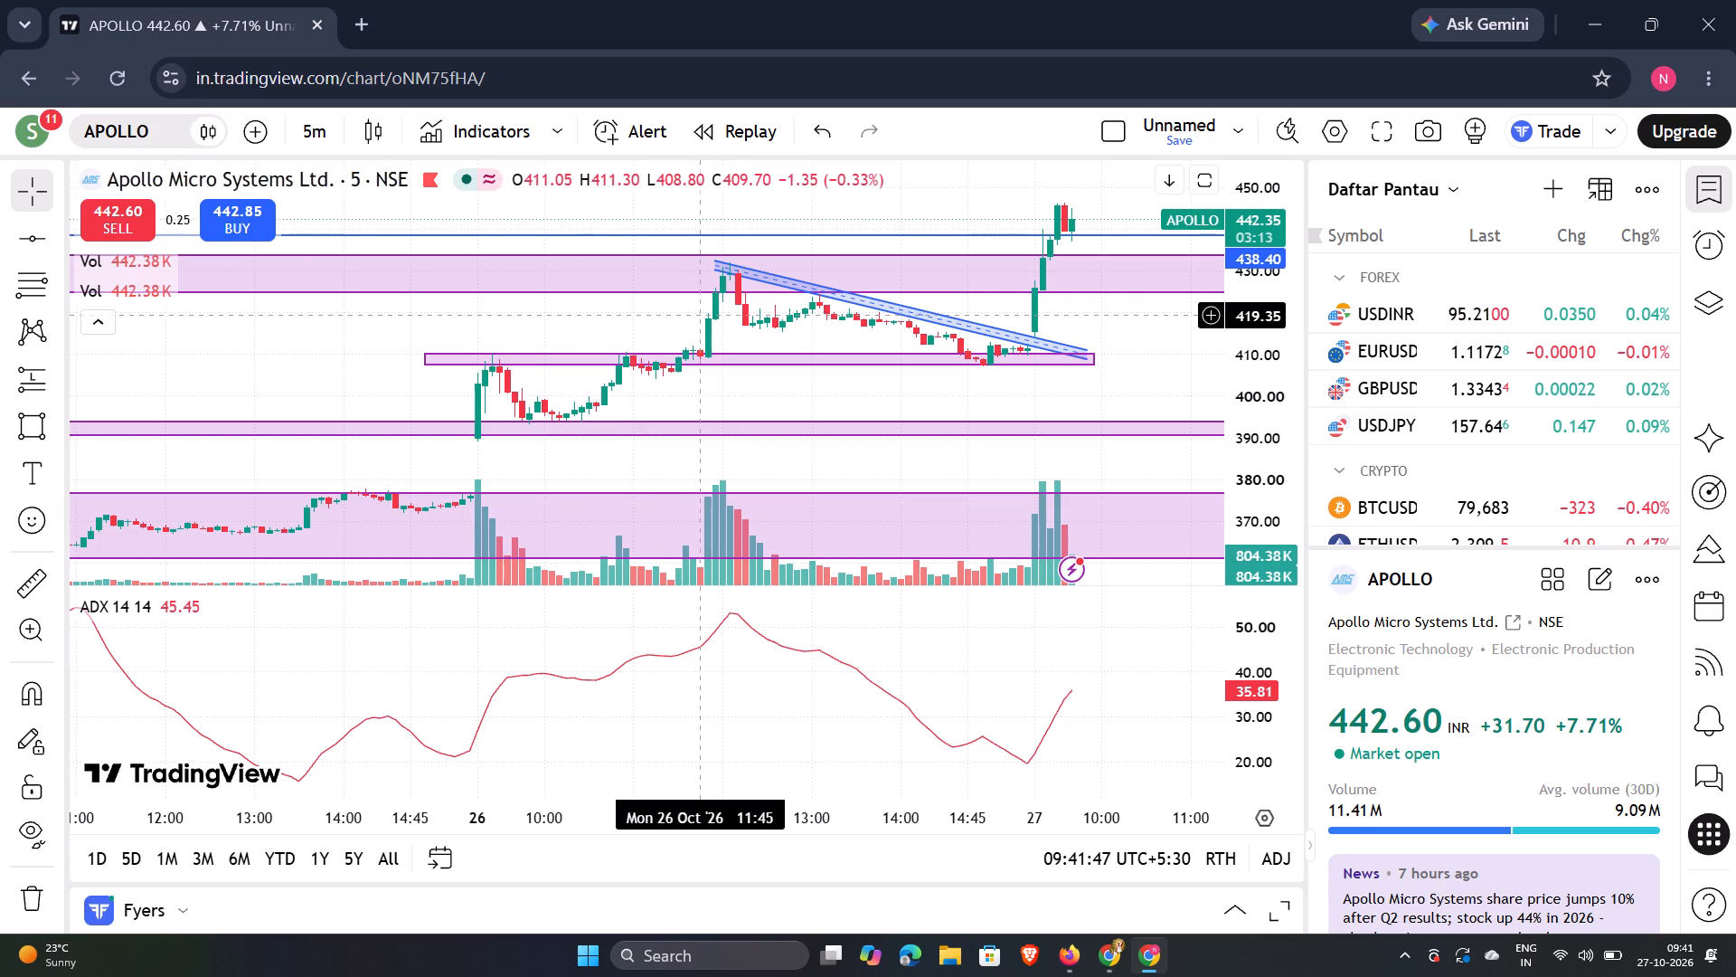
Switch the APOLLO chart to the 1-day interval and examine the daily candles against the drawn price zones.
{"action": "left_click", "coordinate": [317, 143]}
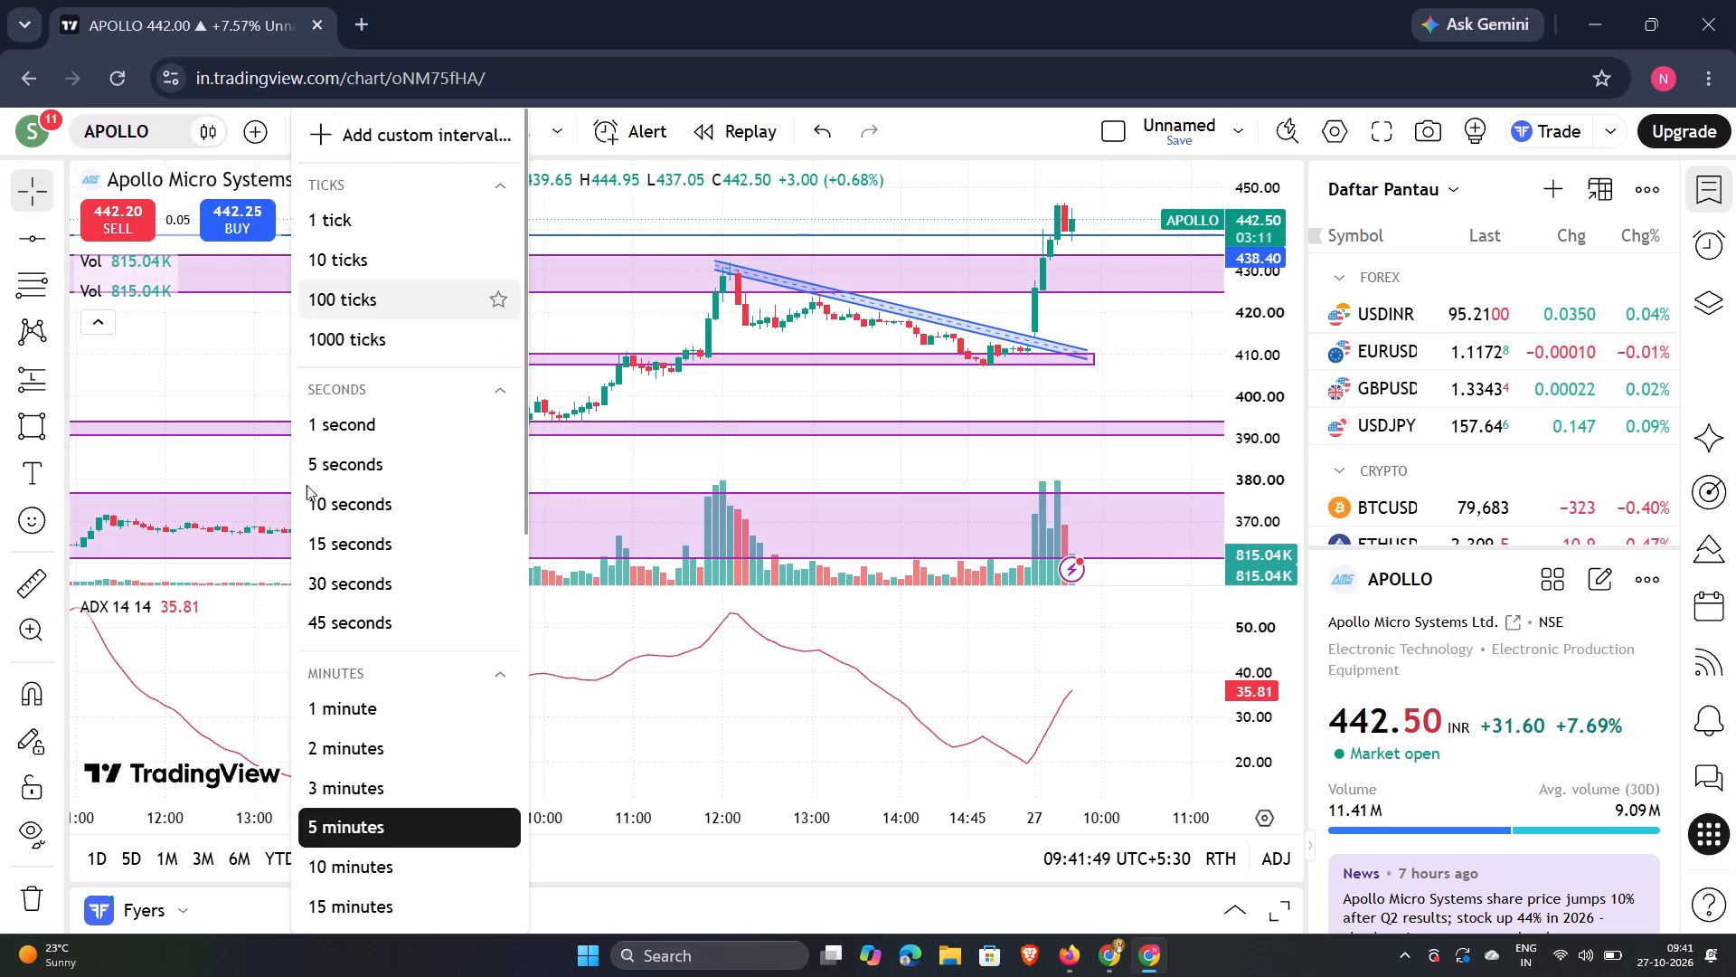
{"action": "scroll", "coordinate": [314, 853], "scroll_direction": "down", "scroll_amount": 5}
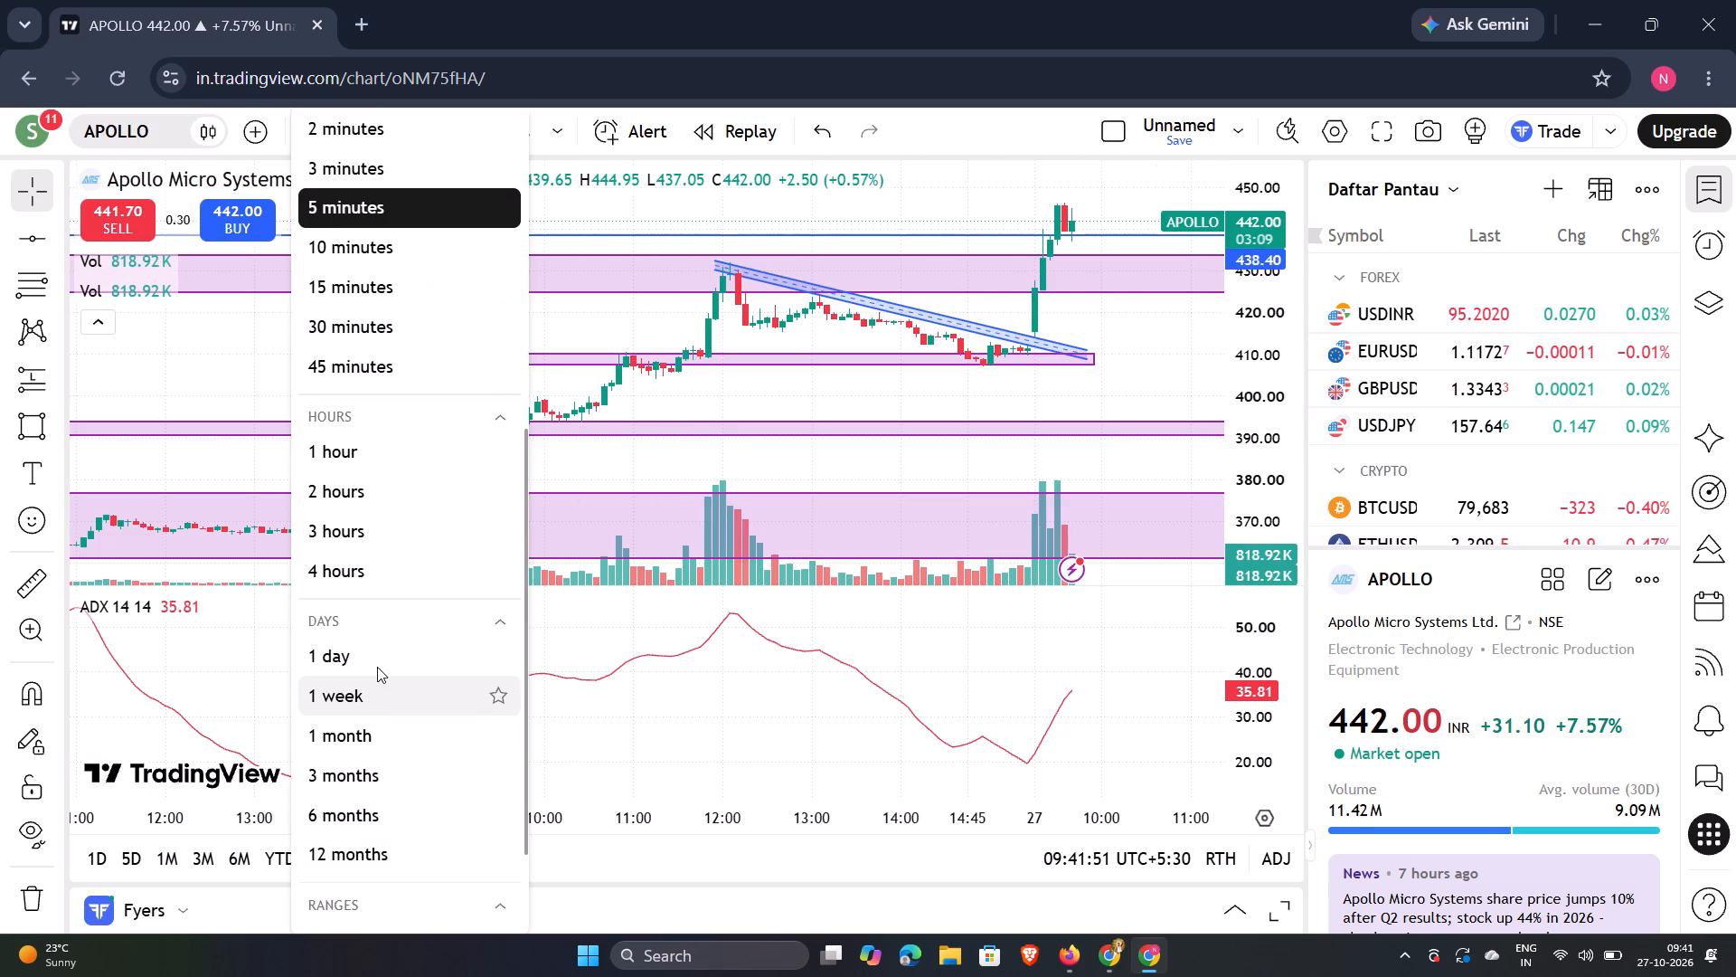
{"action": "left_click", "coordinate": [377, 665]}
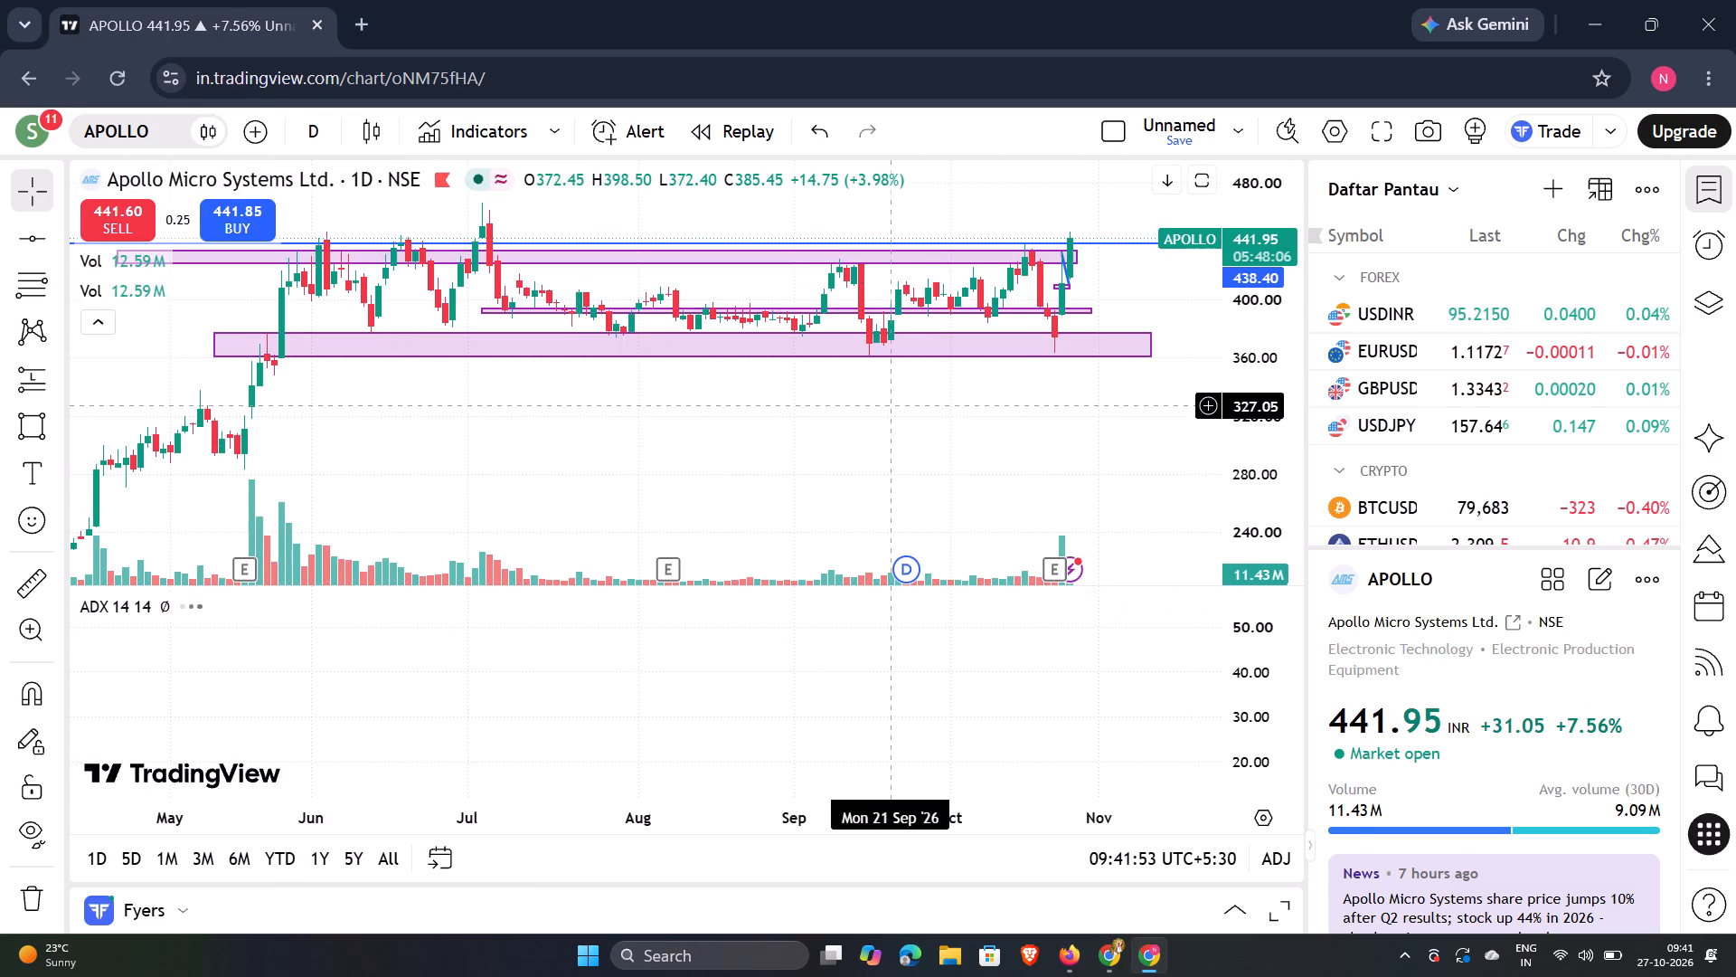
{"action": "scroll", "coordinate": [894, 406], "scroll_direction": "down", "scroll_amount": 3}
{"action": "scroll", "coordinate": [894, 406], "scroll_direction": "up", "scroll_amount": 6}
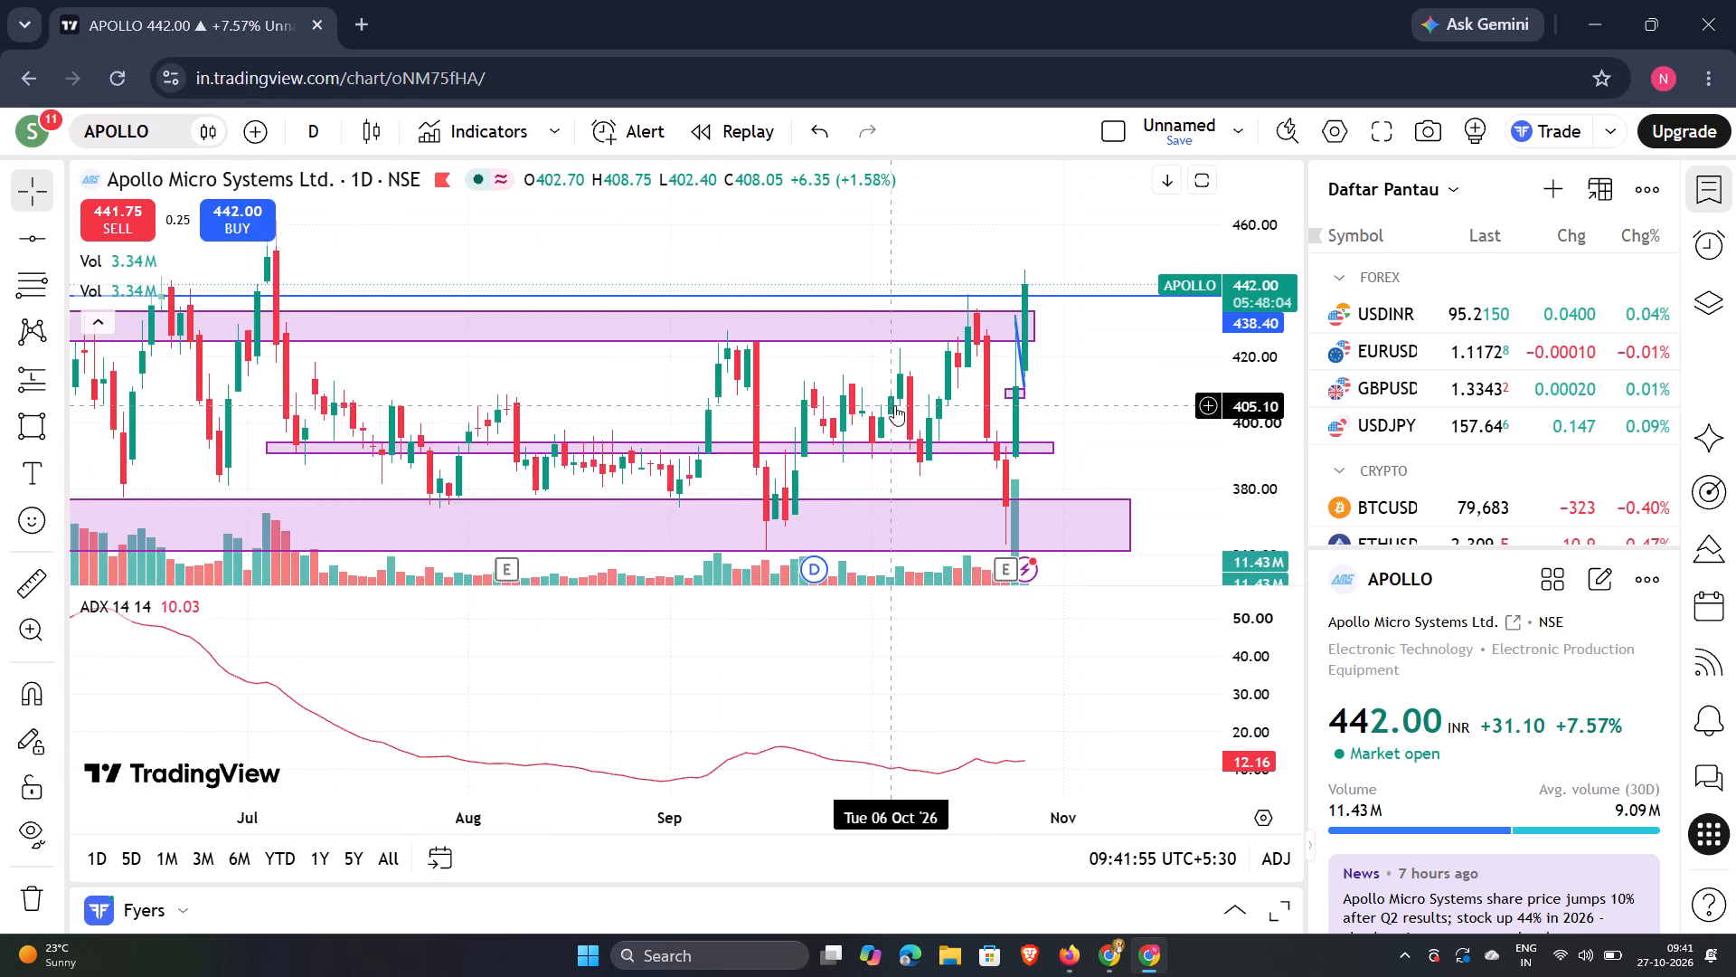
{"action": "scroll", "coordinate": [894, 405], "scroll_direction": "up", "scroll_amount": 1}
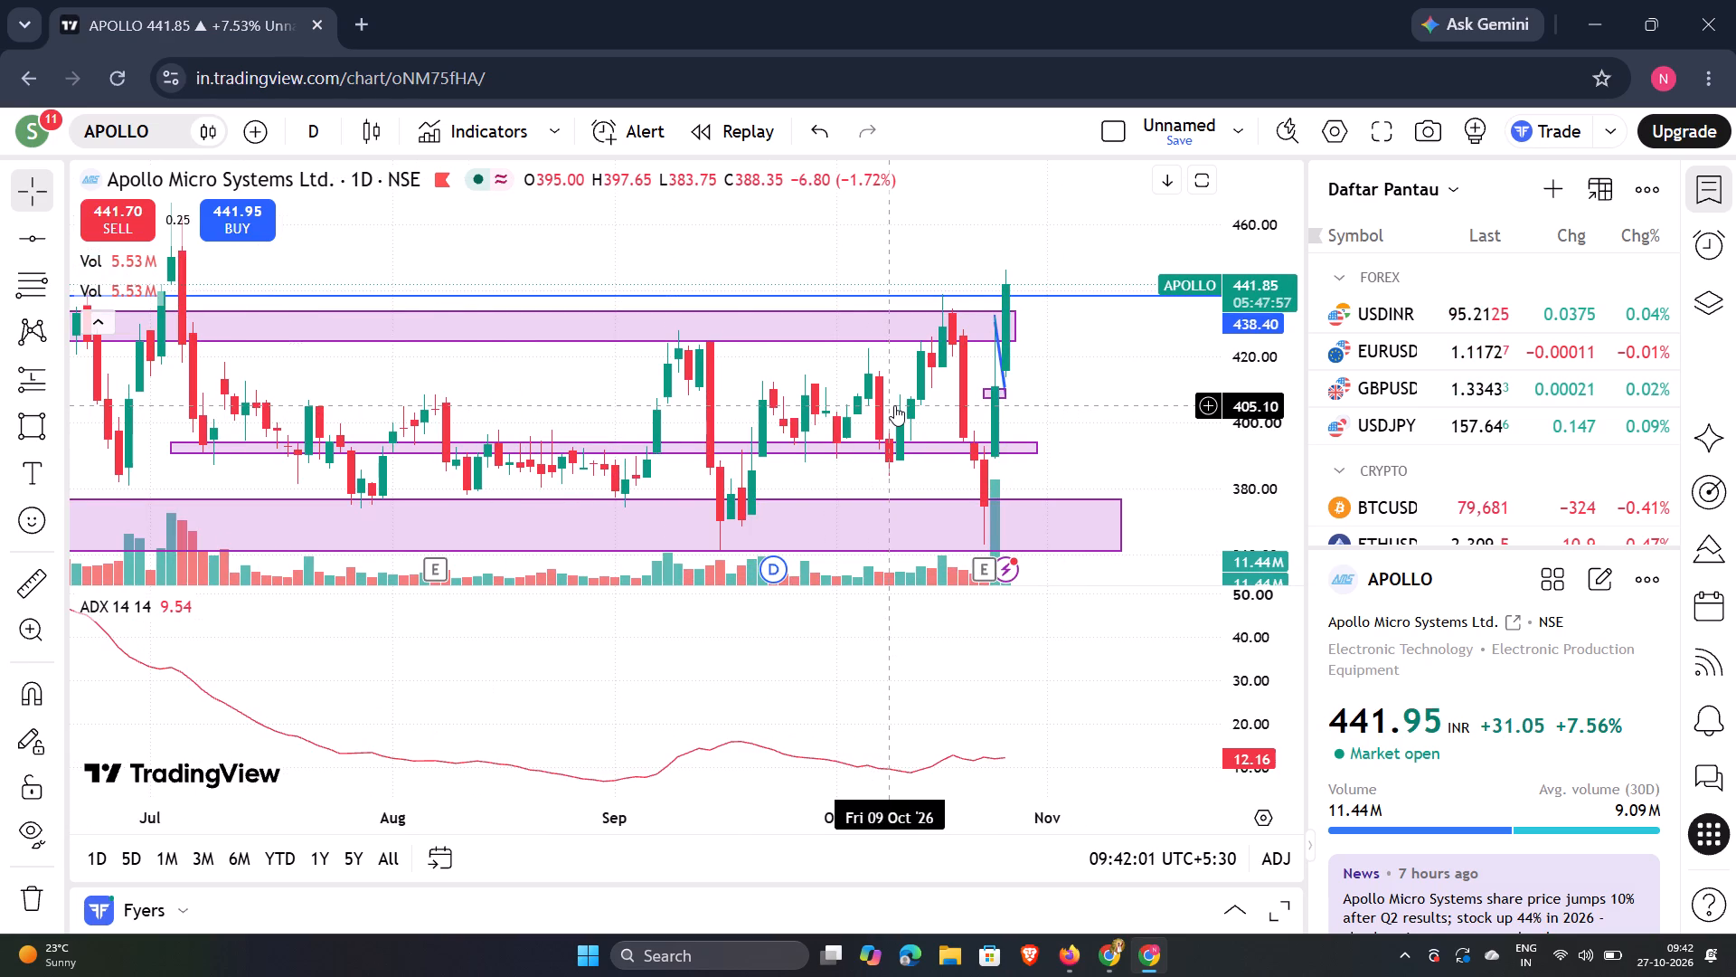
{"action": "scroll", "coordinate": [894, 405], "scroll_direction": "down", "scroll_amount": 2}
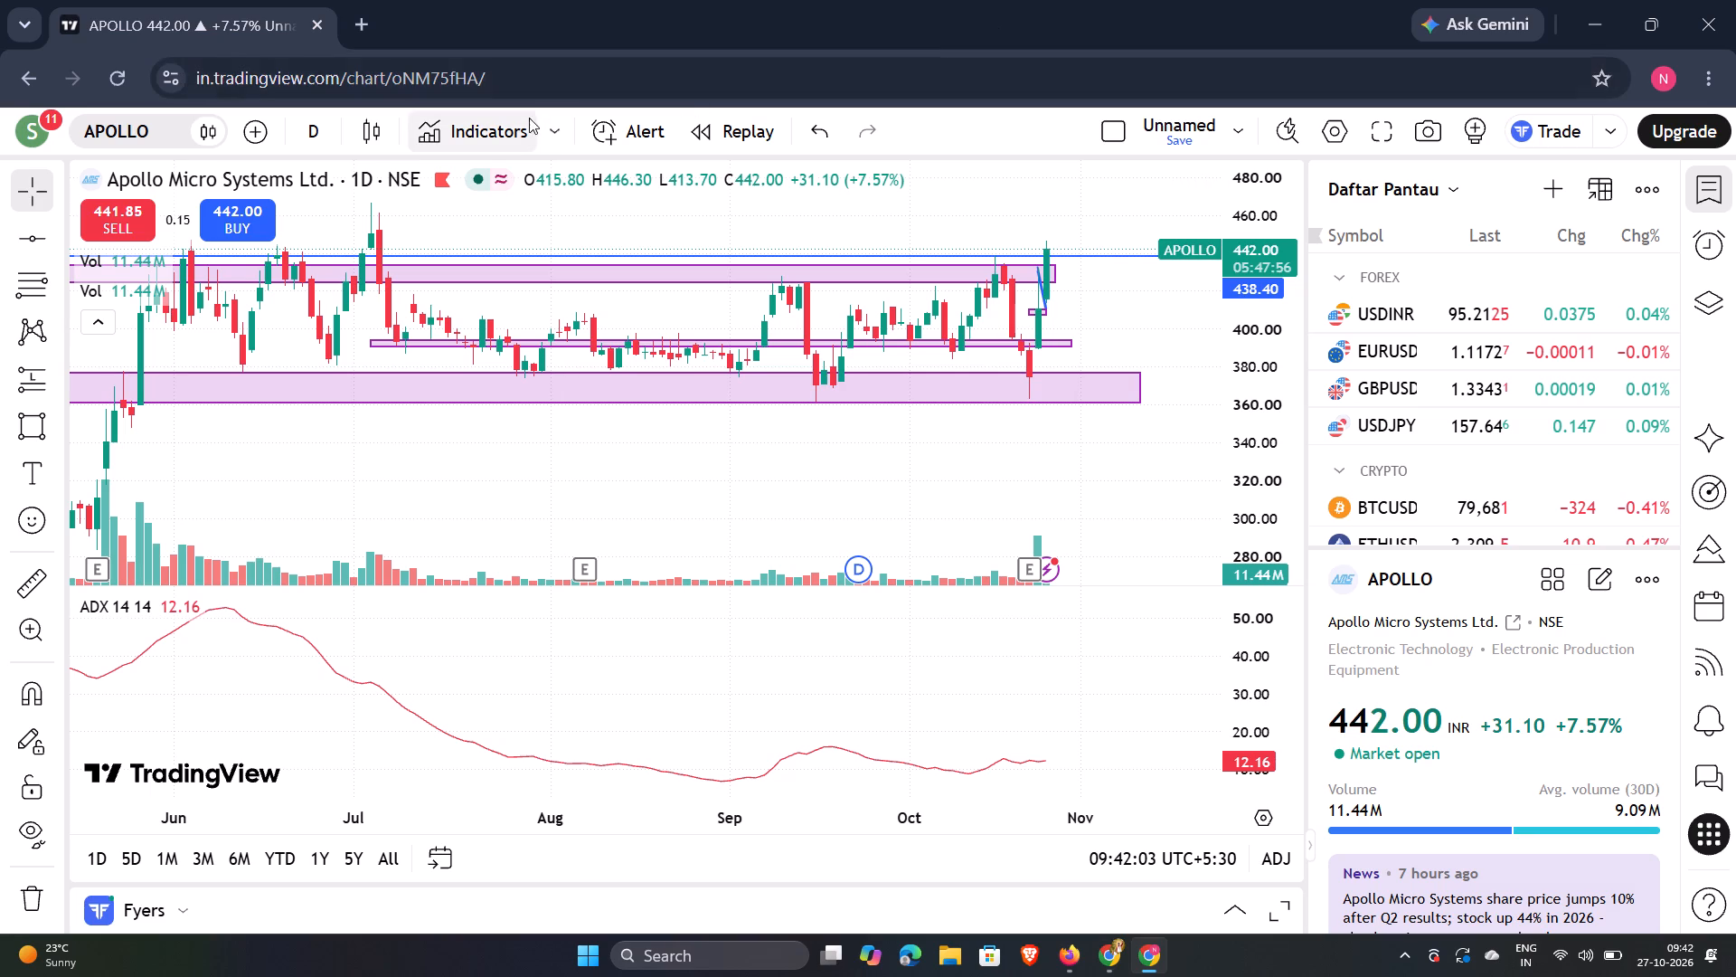
Switch the APOLLO chart back to the 5-minute interval.
{"action": "left_click", "coordinate": [302, 116]}
{"action": "scroll", "coordinate": [307, 627], "scroll_direction": "down", "scroll_amount": 2}
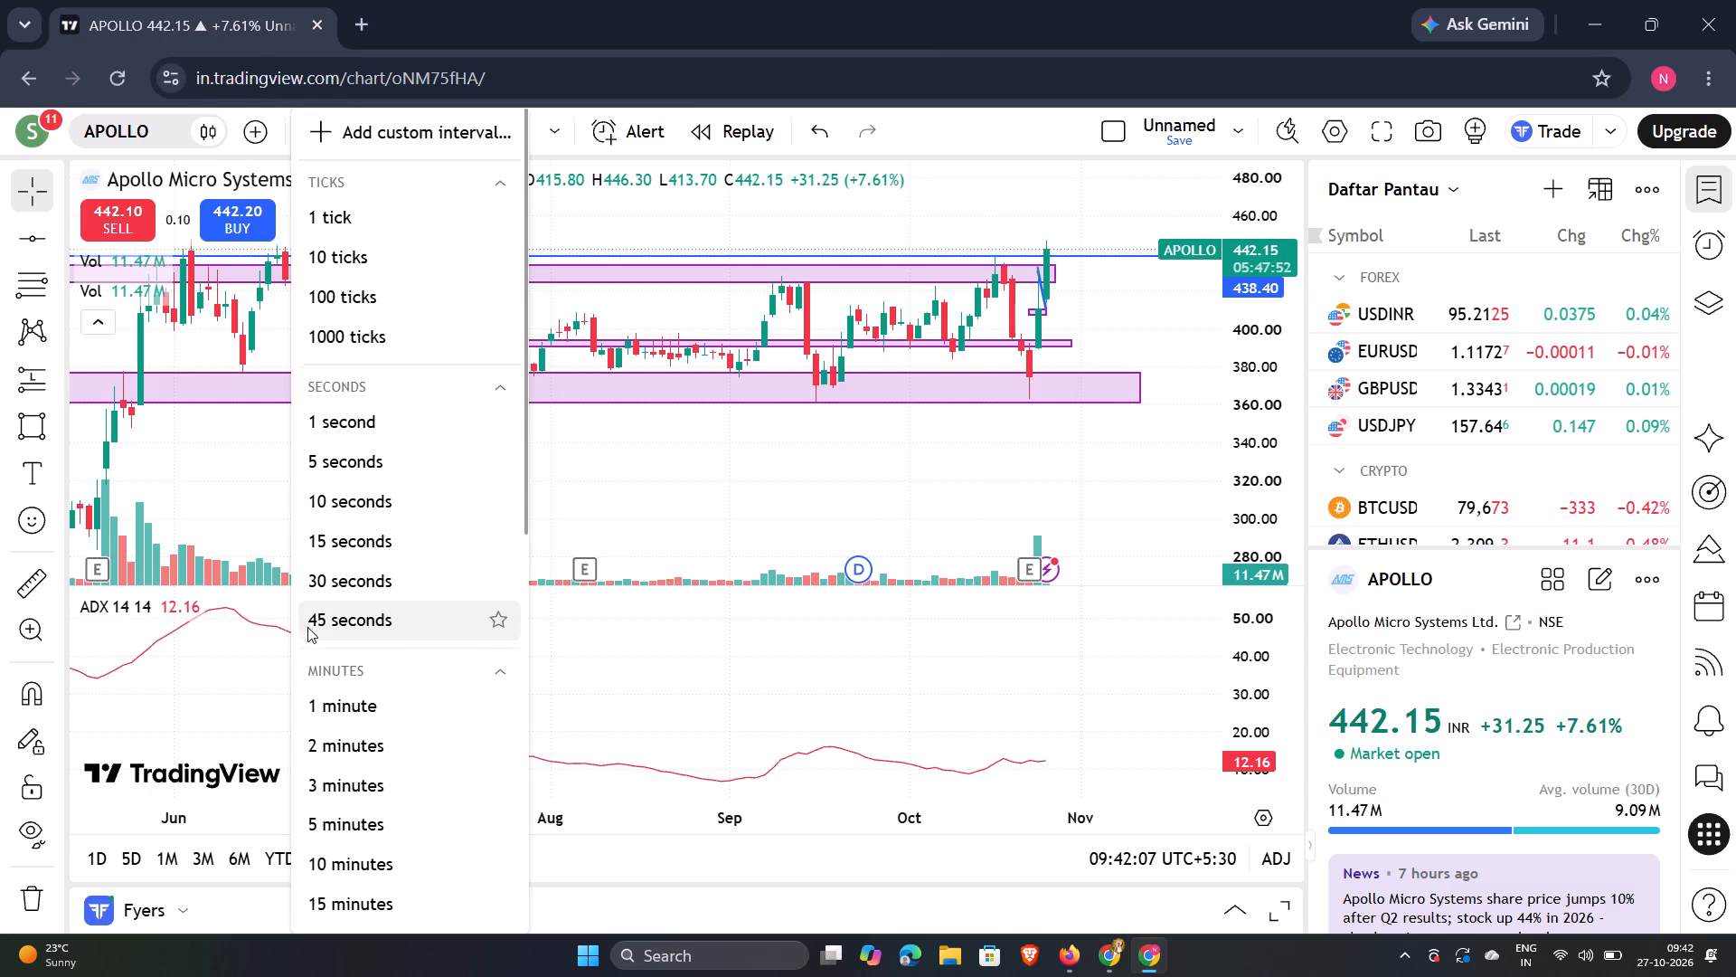
{"action": "scroll", "coordinate": [307, 627], "scroll_direction": "down", "scroll_amount": 3}
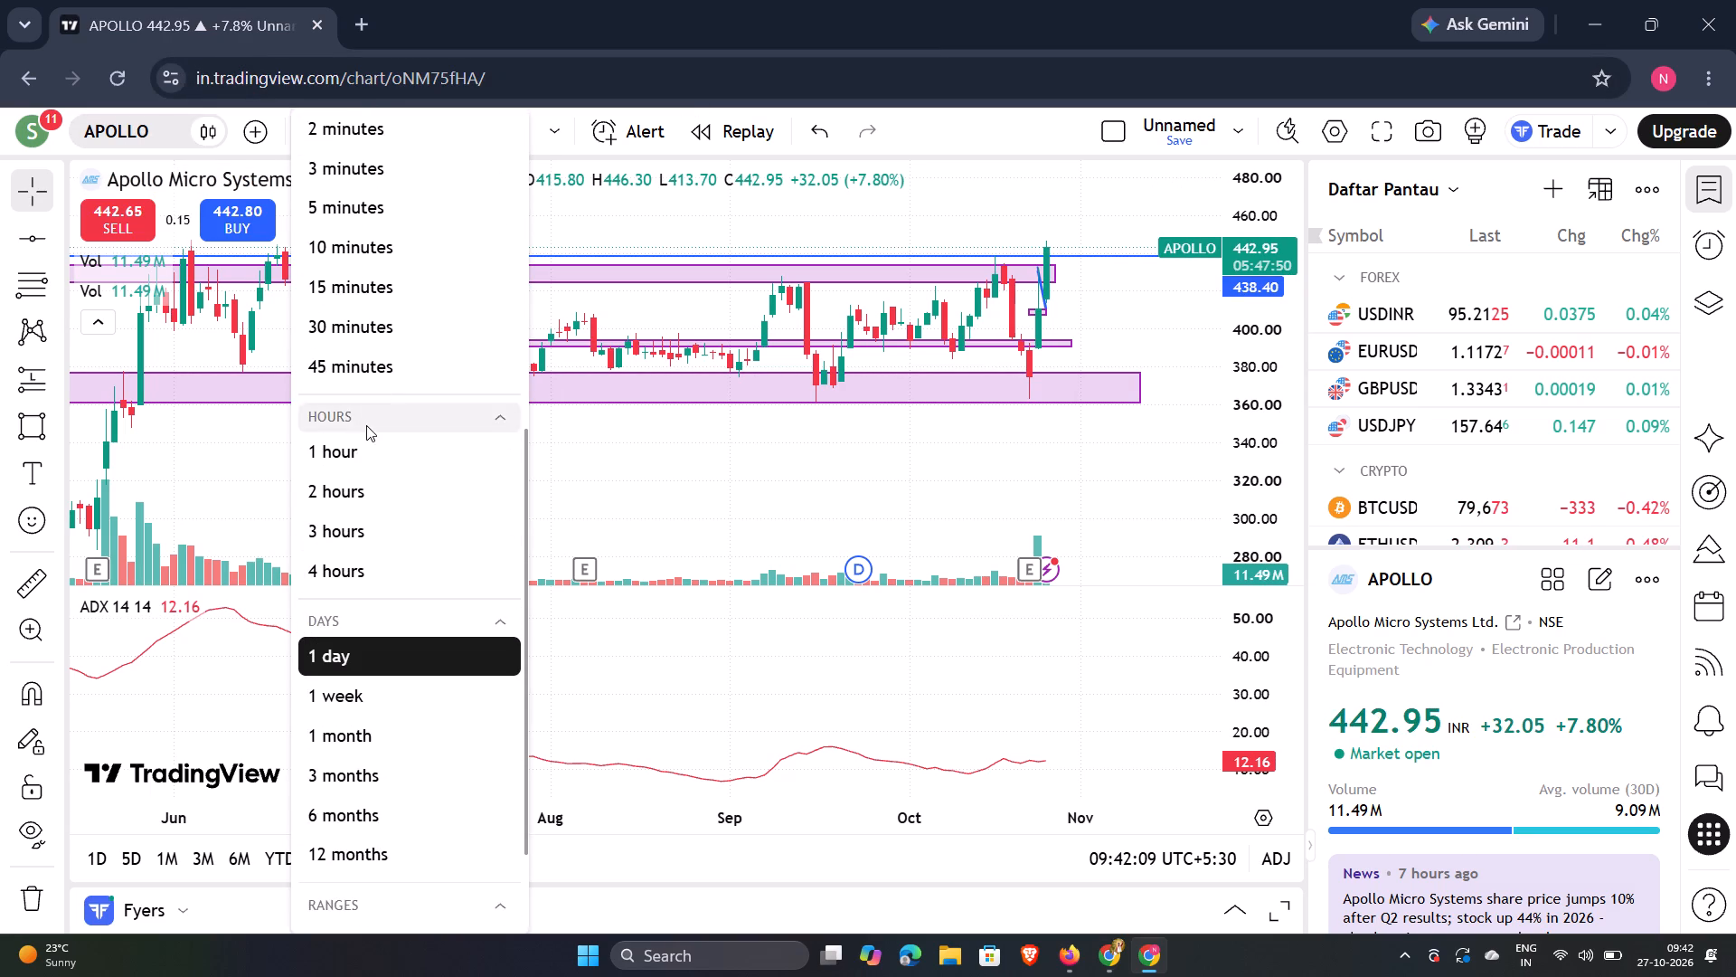
{"action": "double_click", "coordinate": [413, 218]}
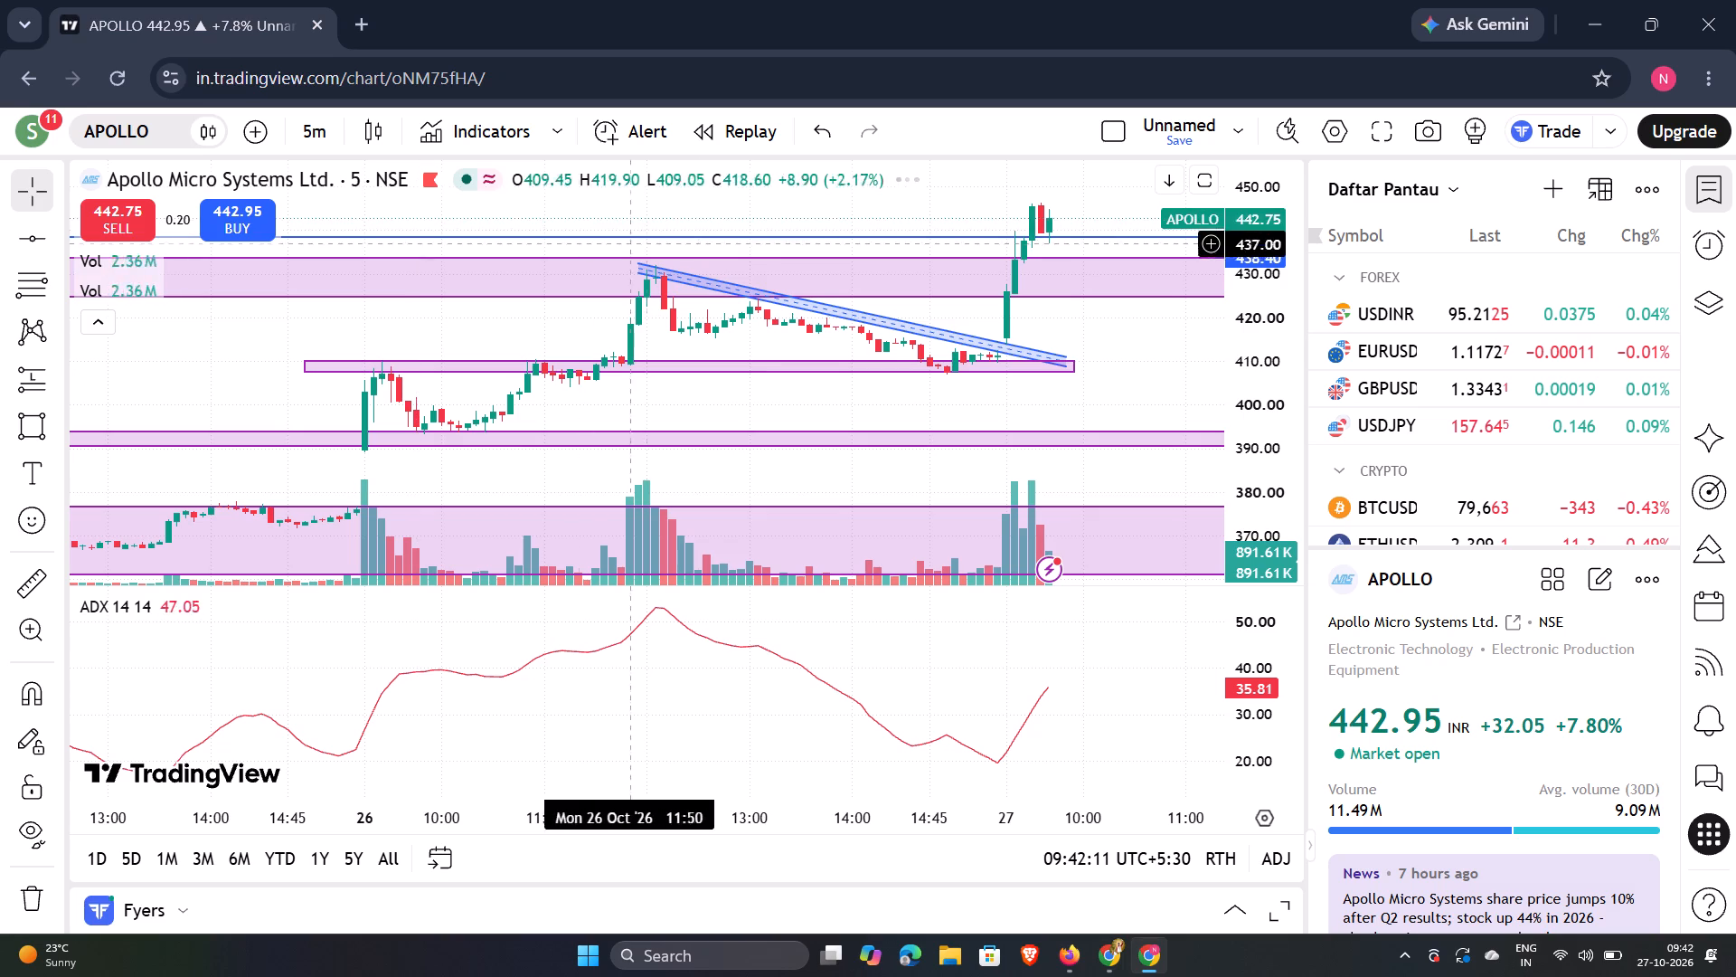
Reset the 5-minute chart view and maximize the price pane to examine the recent candles.
{"action": "left_click_drag", "start_coordinate": [776, 227], "coordinate": [741, 334]}
{"action": "left_click", "coordinate": [739, 336]}
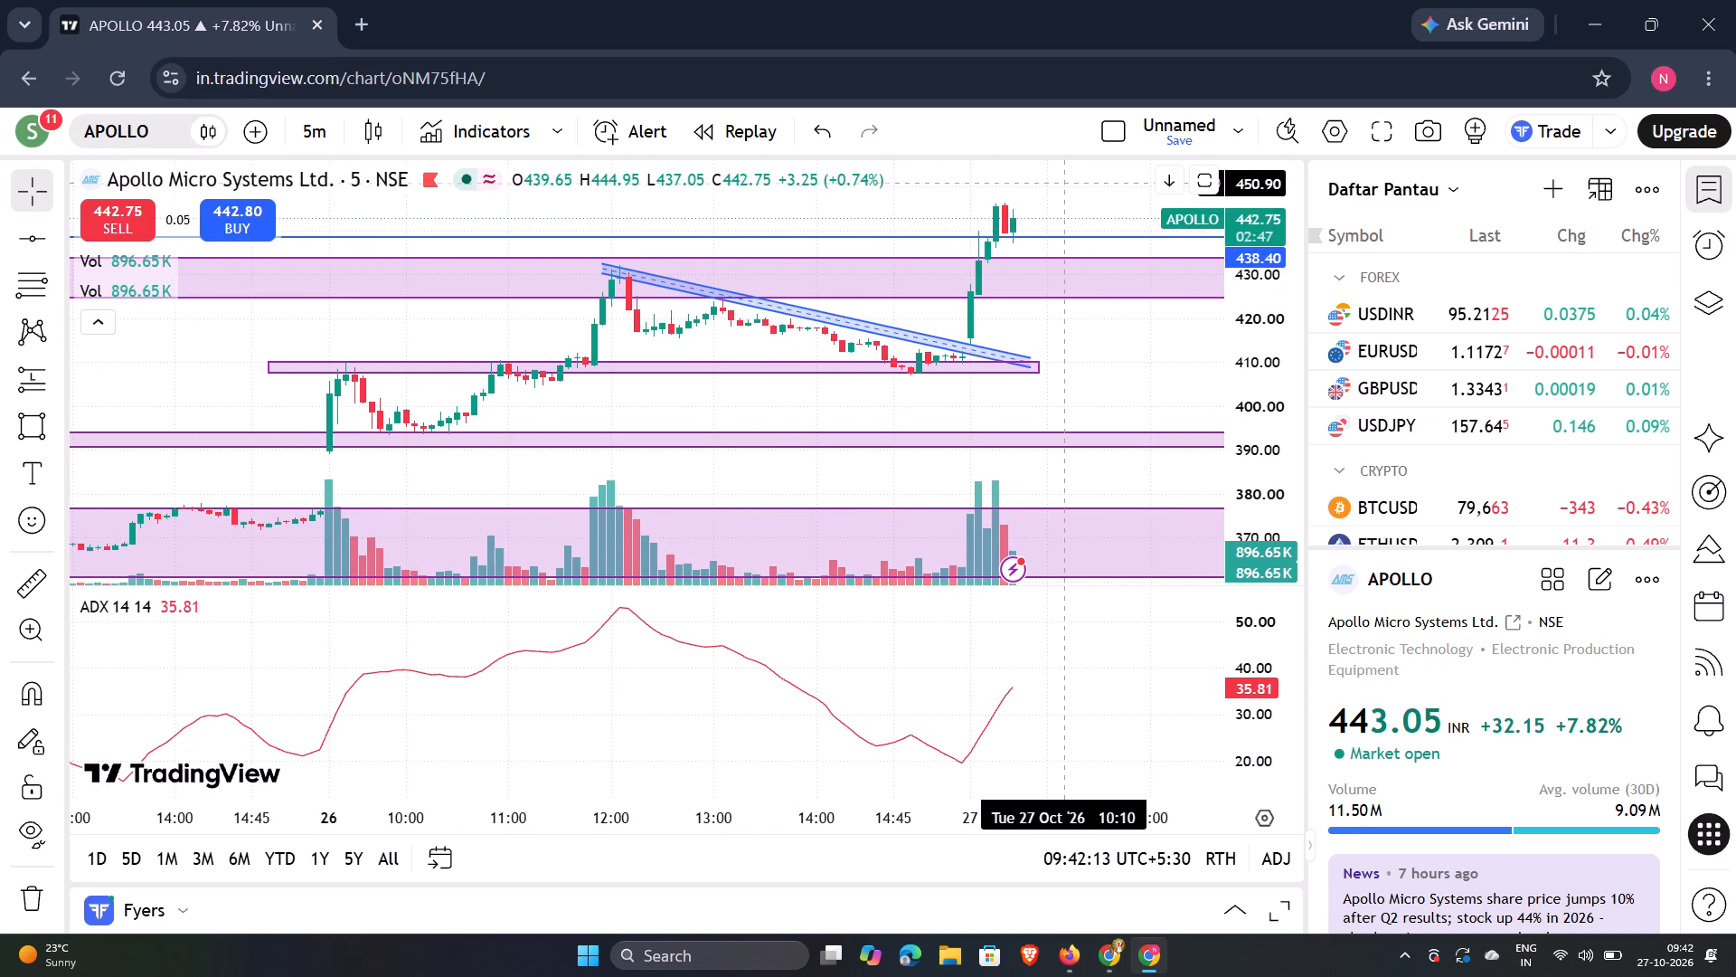
{"action": "right_click", "coordinate": [1067, 199]}
{"action": "left_click", "coordinate": [1127, 214]}
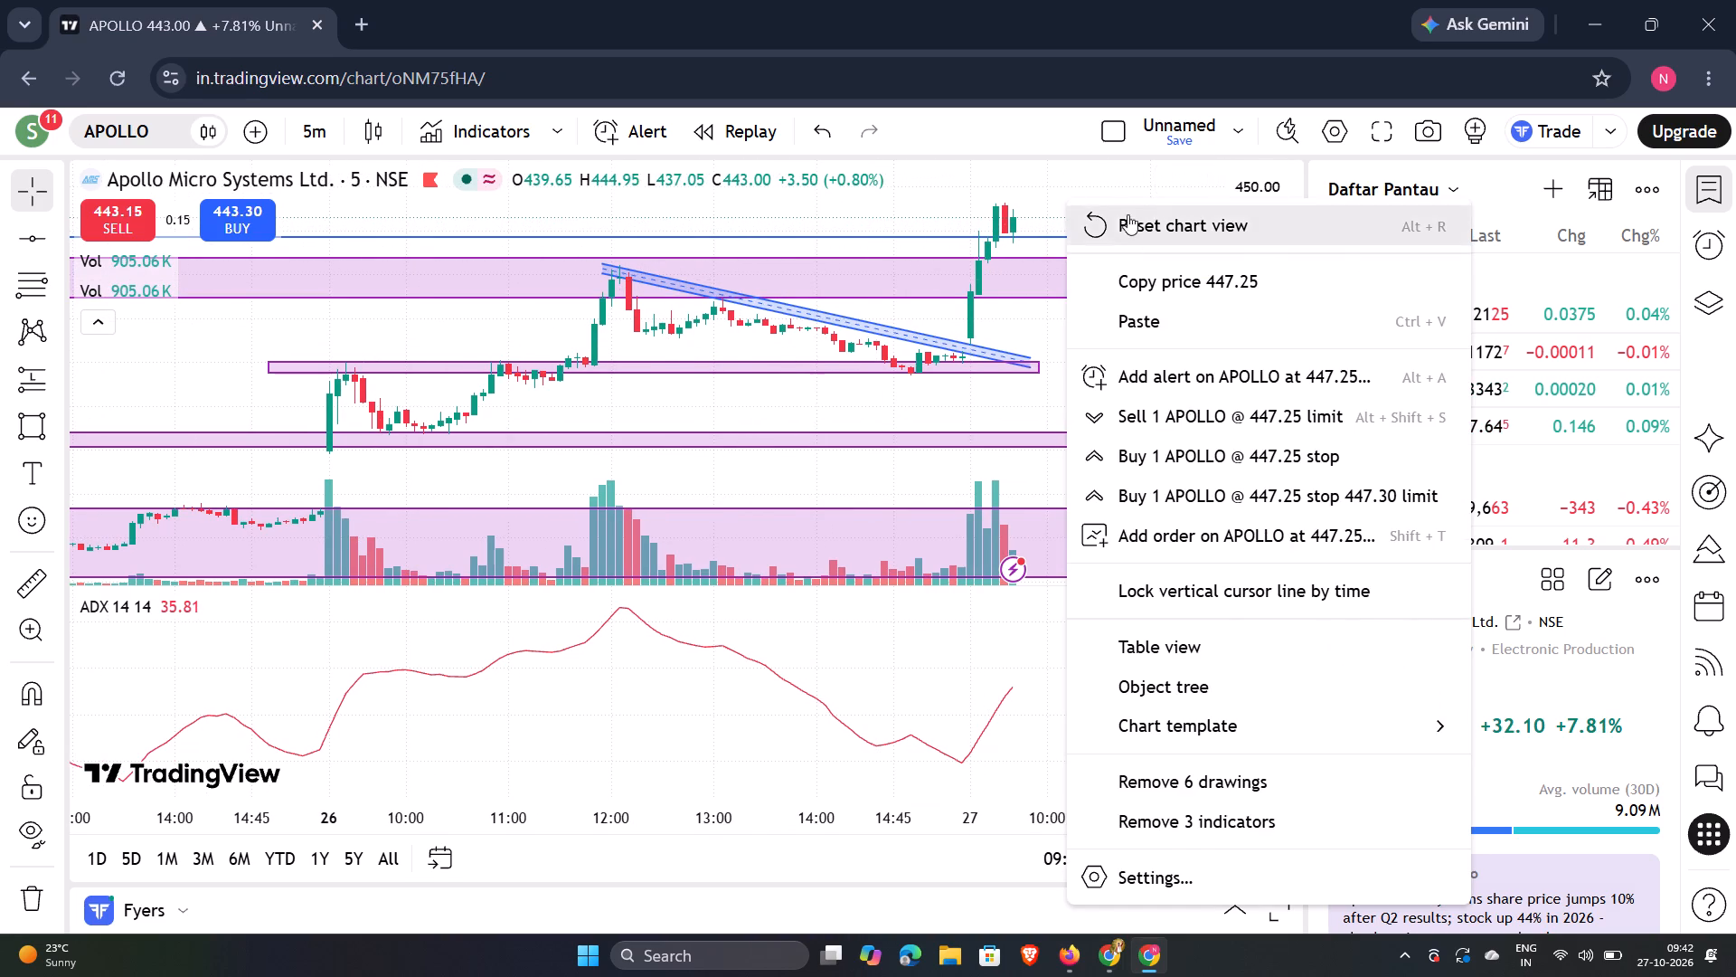
{"action": "left_click_drag", "start_coordinate": [1058, 218], "coordinate": [948, 240]}
{"action": "left_click", "coordinate": [941, 242]}
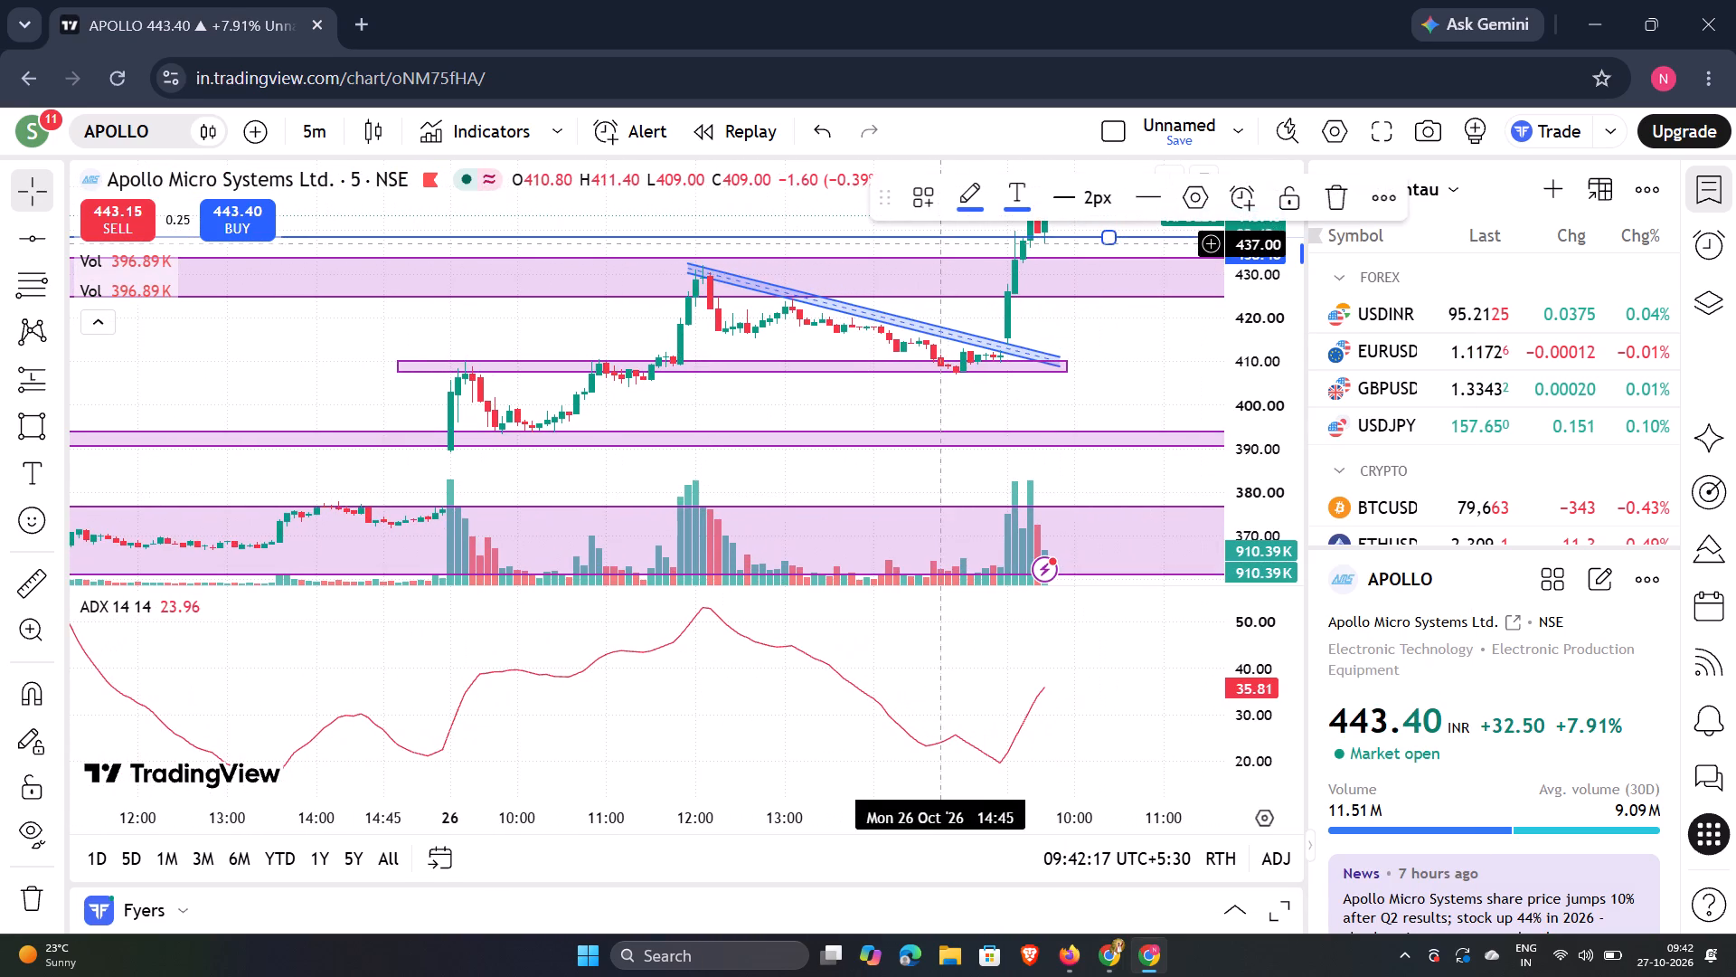
{"action": "double_click", "coordinate": [721, 222]}
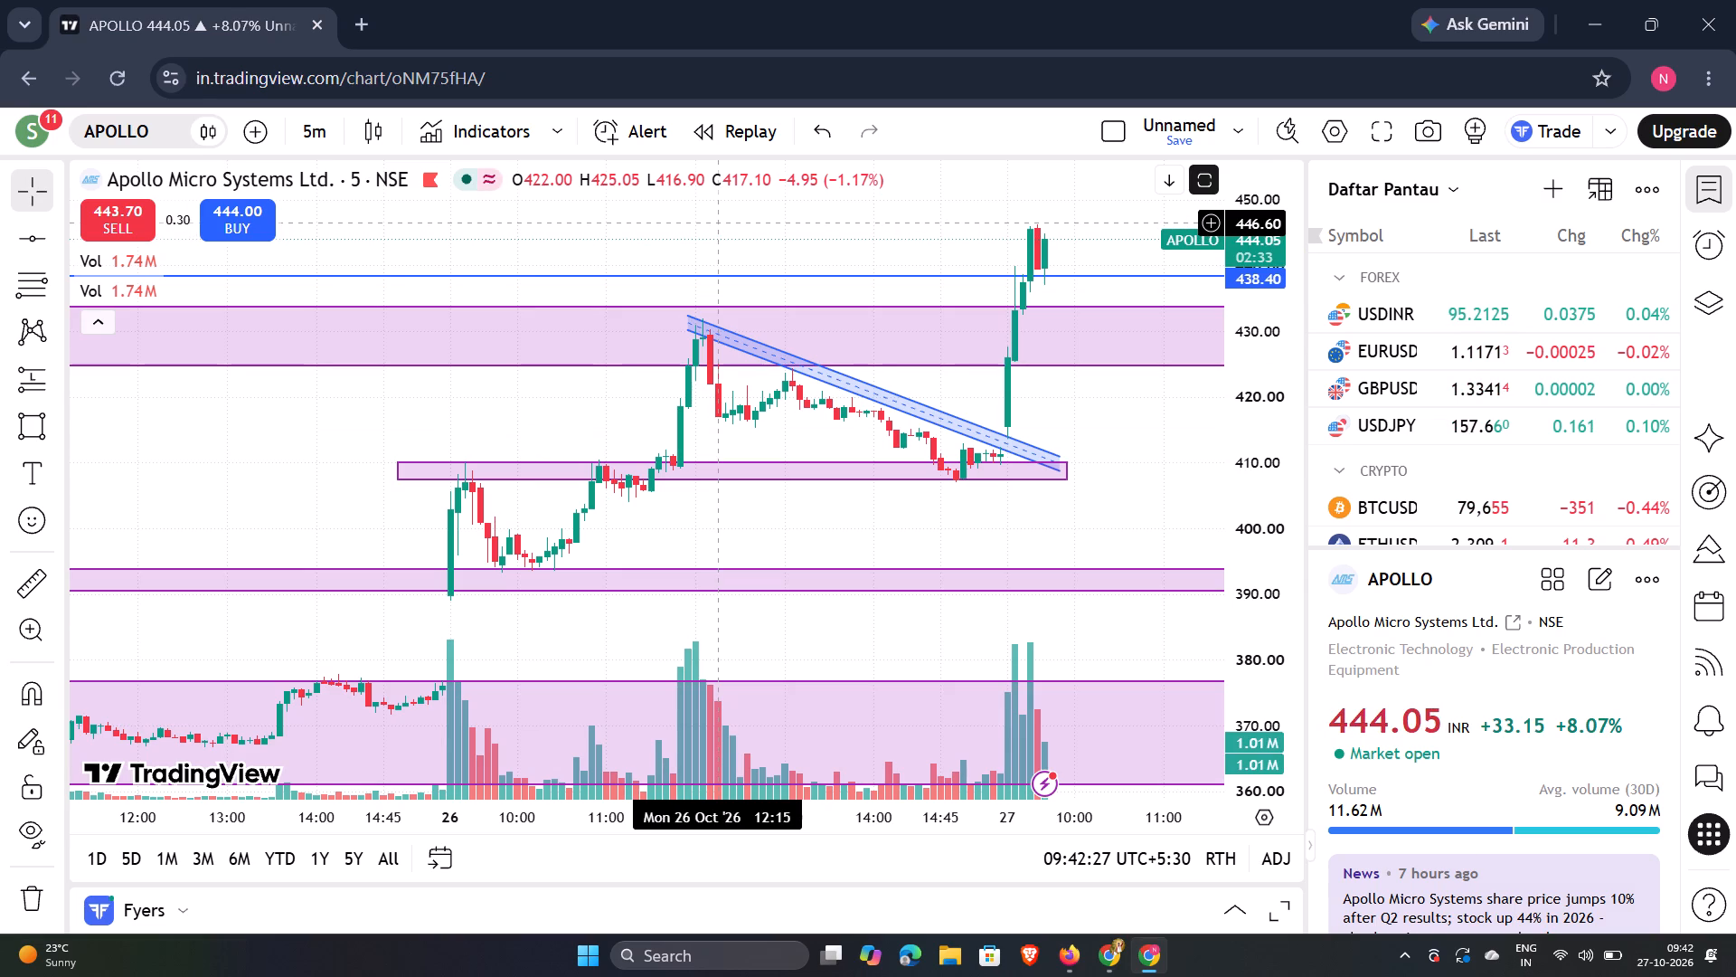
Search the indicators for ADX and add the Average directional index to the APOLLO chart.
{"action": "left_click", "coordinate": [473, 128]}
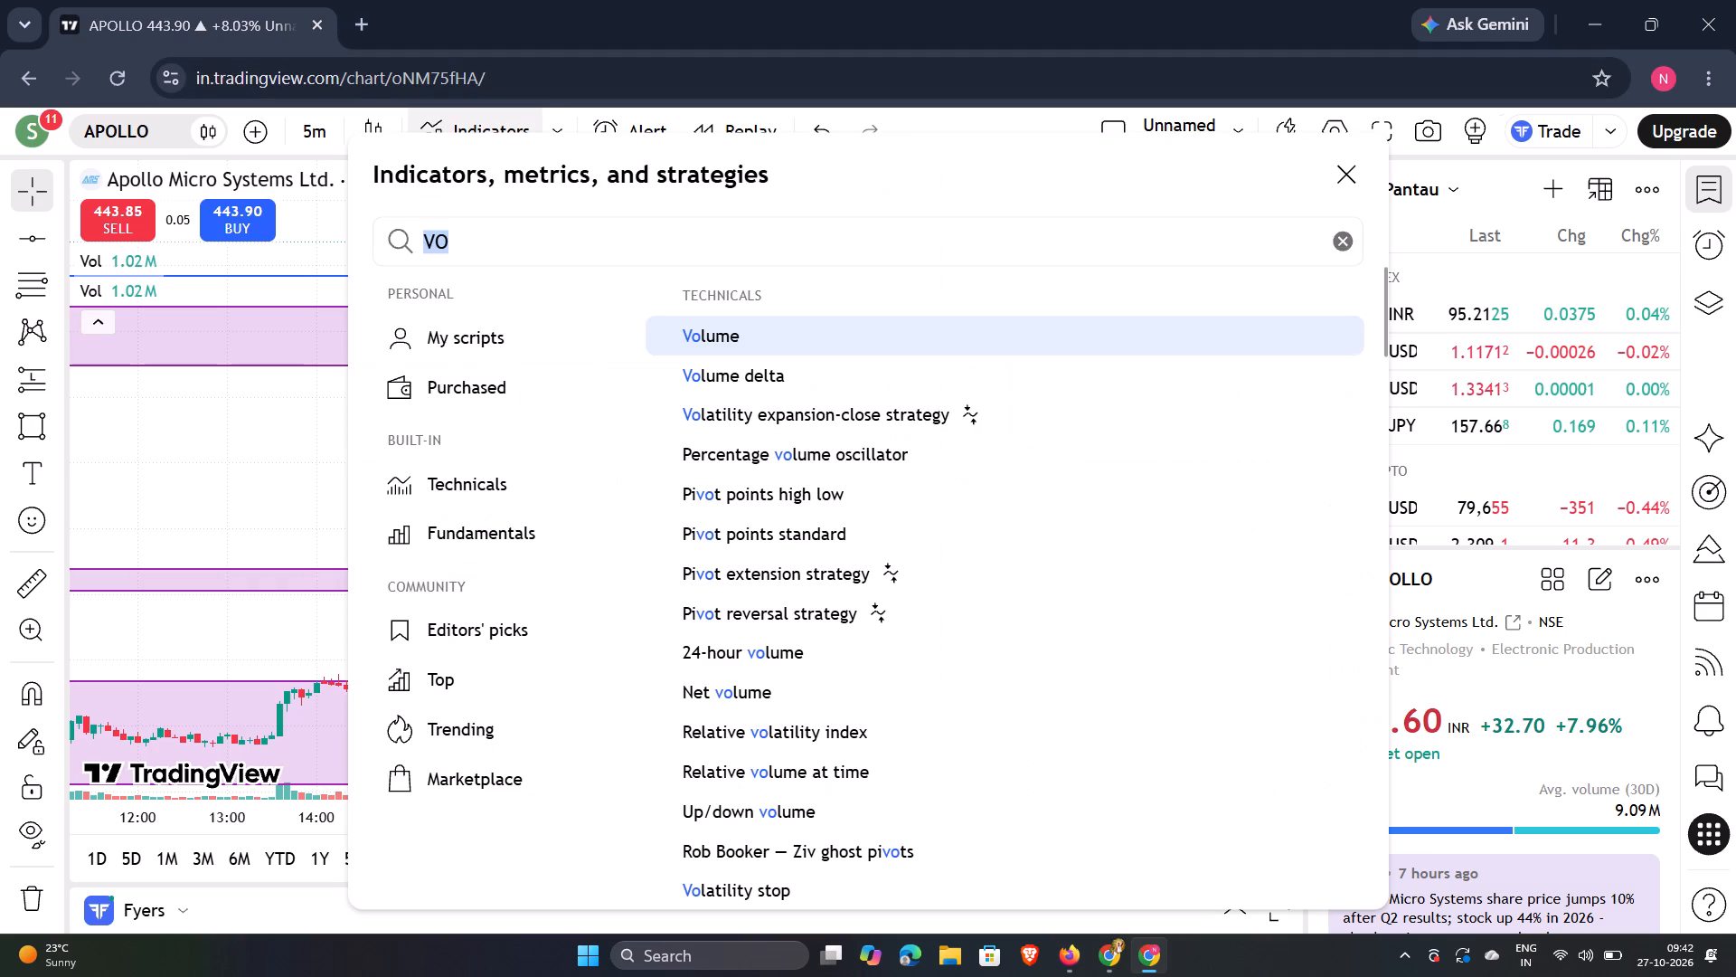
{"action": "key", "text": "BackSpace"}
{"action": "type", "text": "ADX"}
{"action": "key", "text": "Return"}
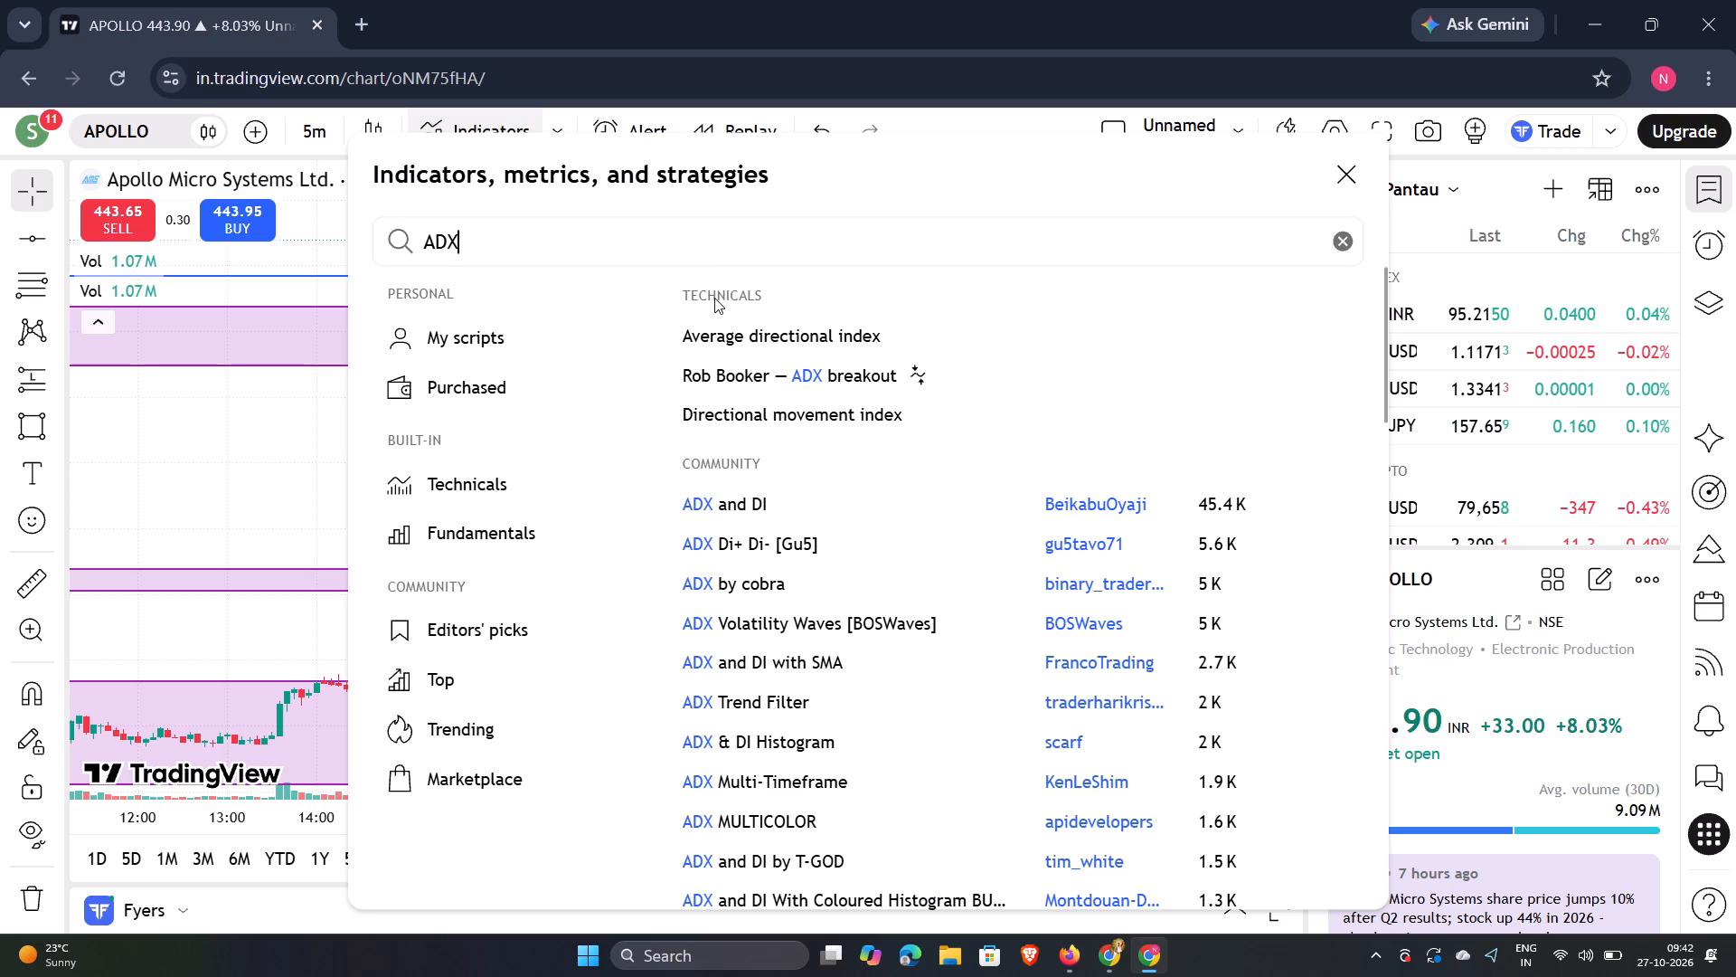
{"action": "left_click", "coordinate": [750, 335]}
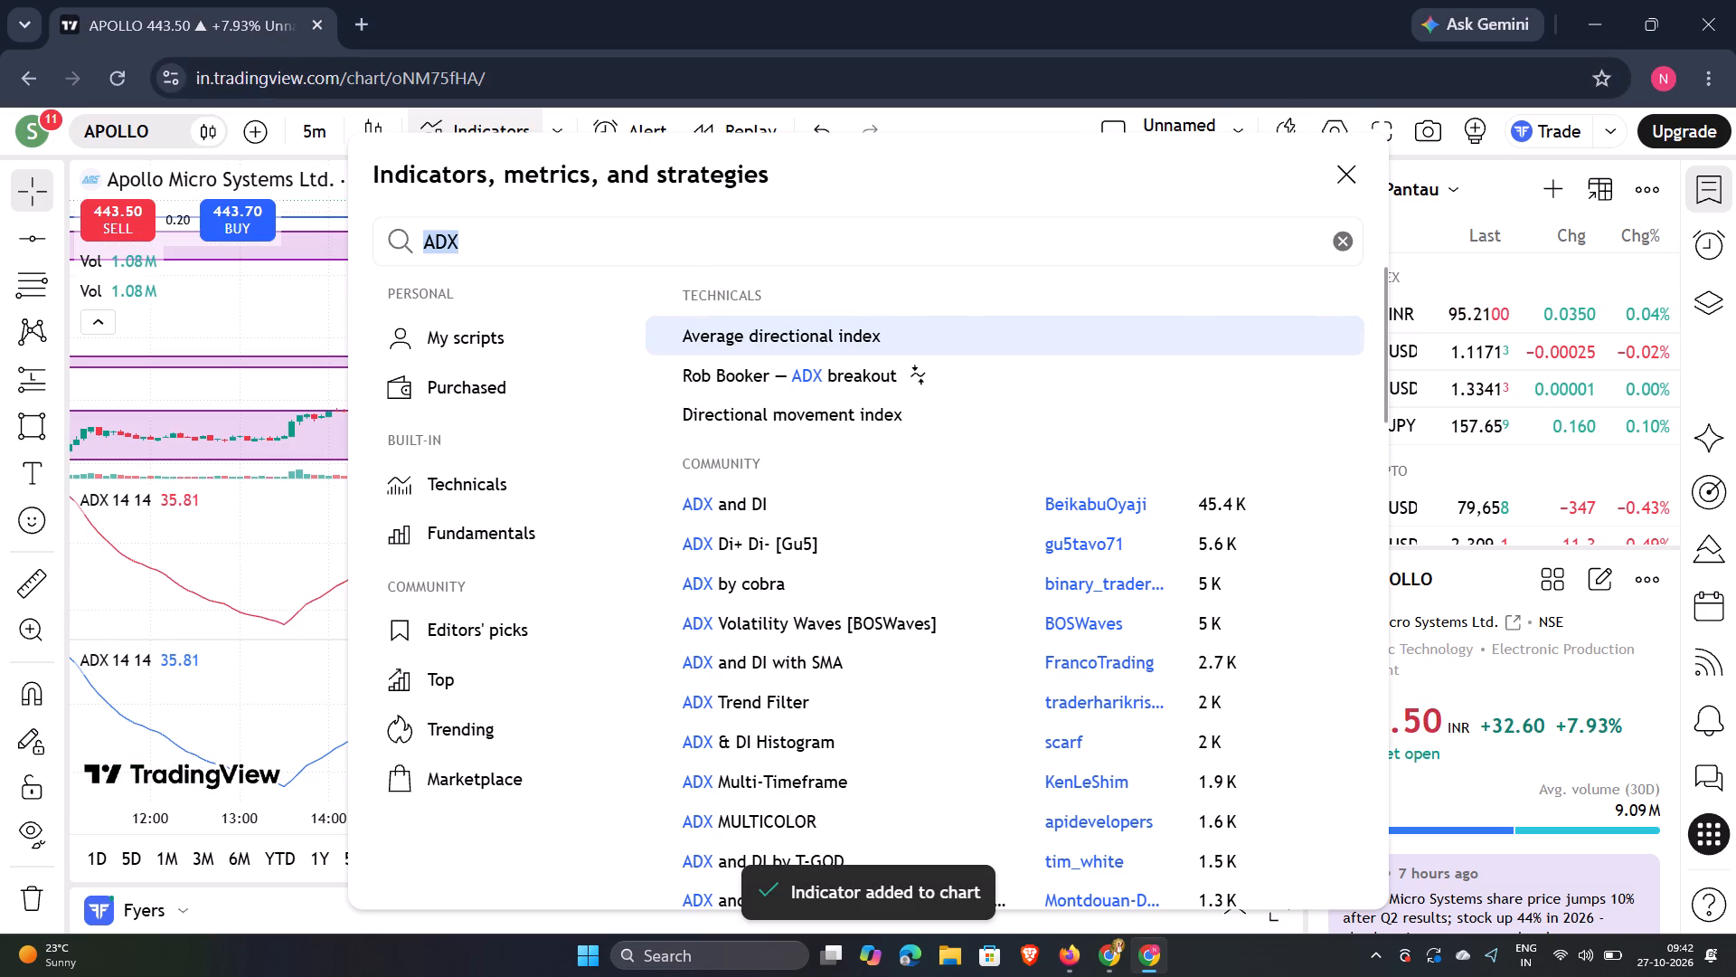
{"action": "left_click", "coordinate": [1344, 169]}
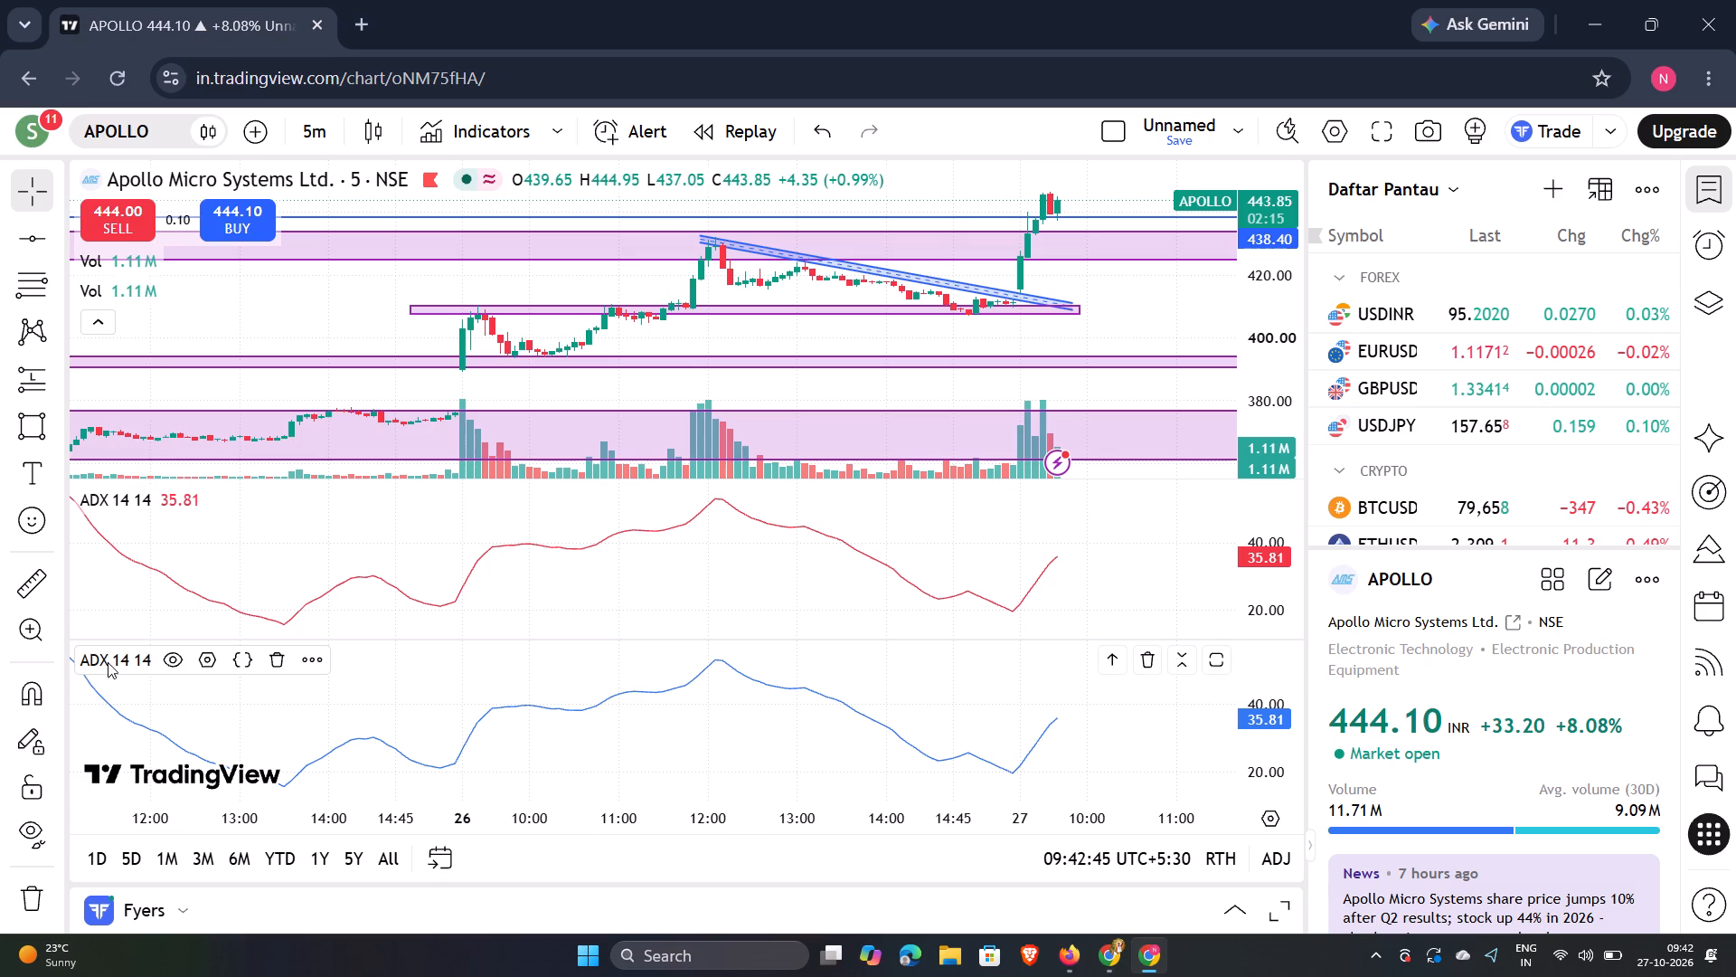
Remove both ADX 14 14 indicators from the APOLLO chart.
{"action": "left_click", "coordinate": [278, 666]}
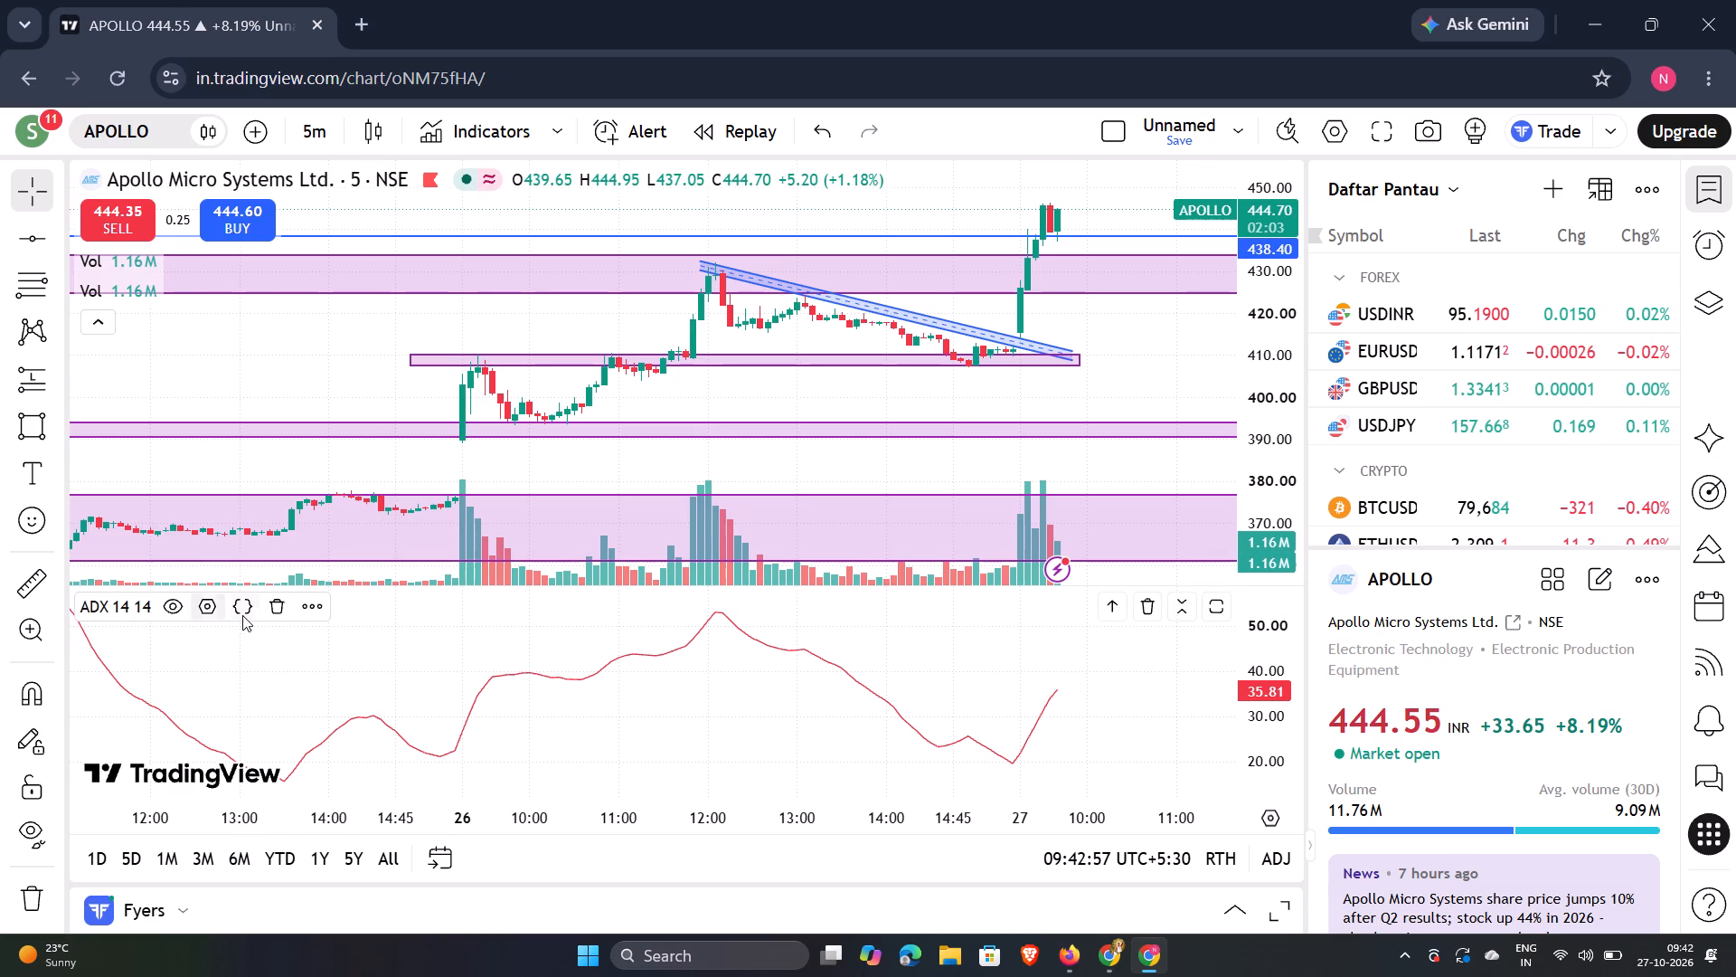
{"action": "left_click", "coordinate": [278, 597]}
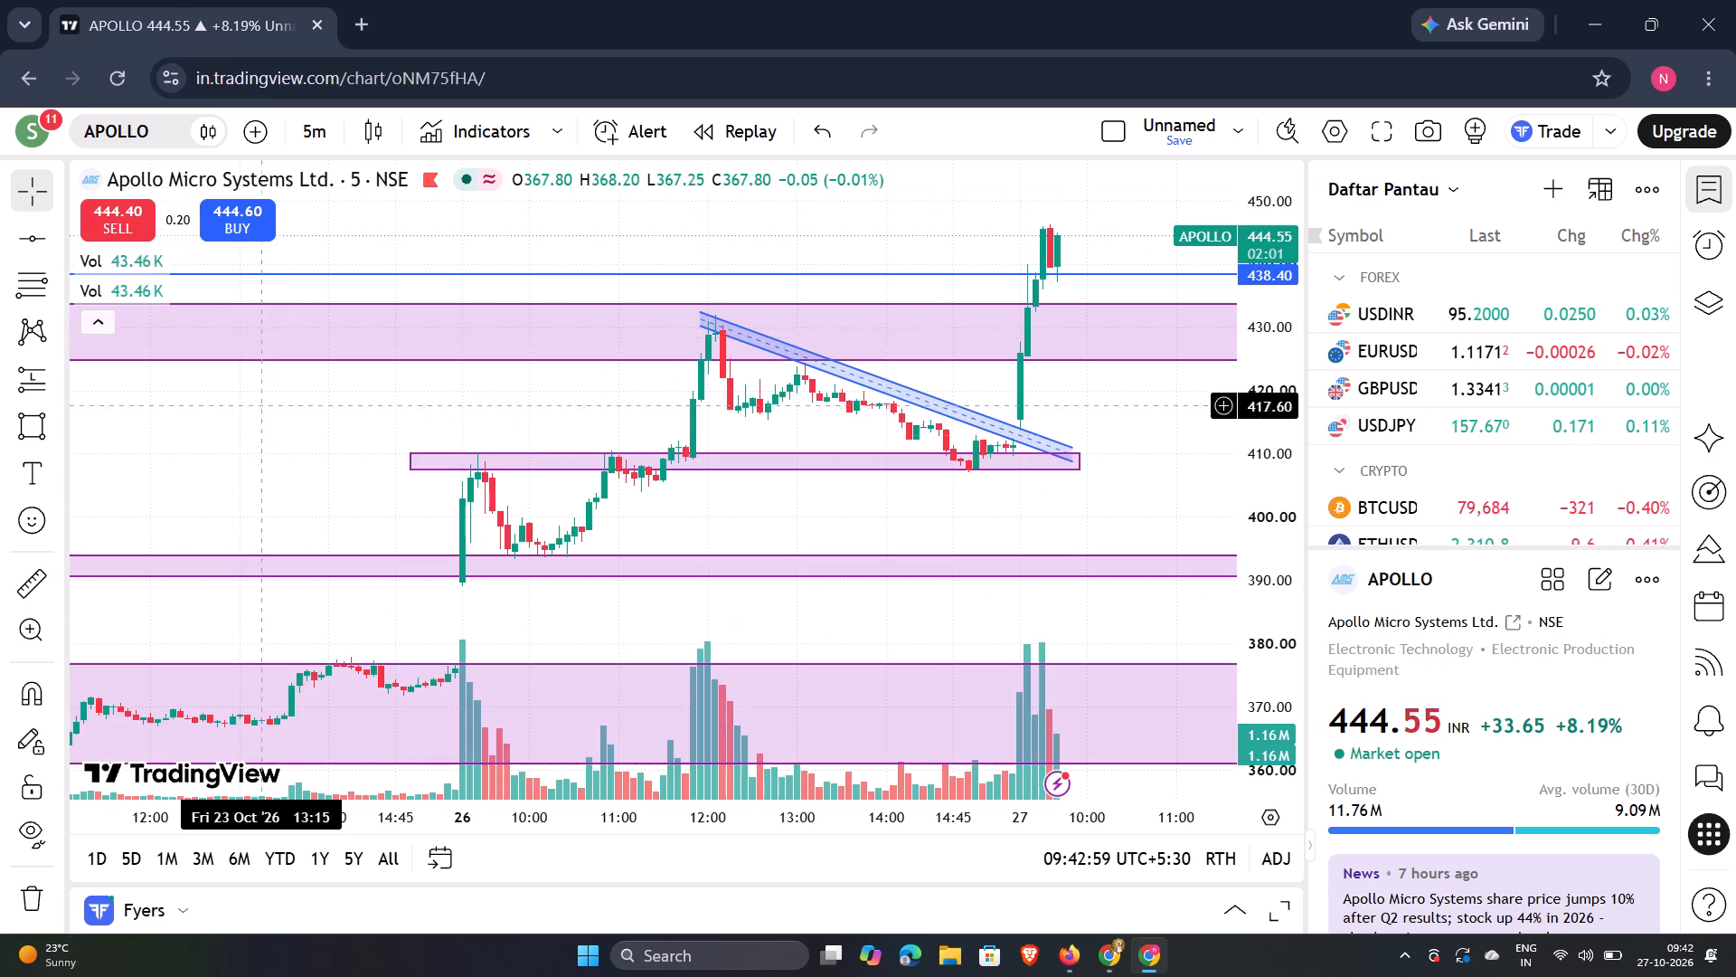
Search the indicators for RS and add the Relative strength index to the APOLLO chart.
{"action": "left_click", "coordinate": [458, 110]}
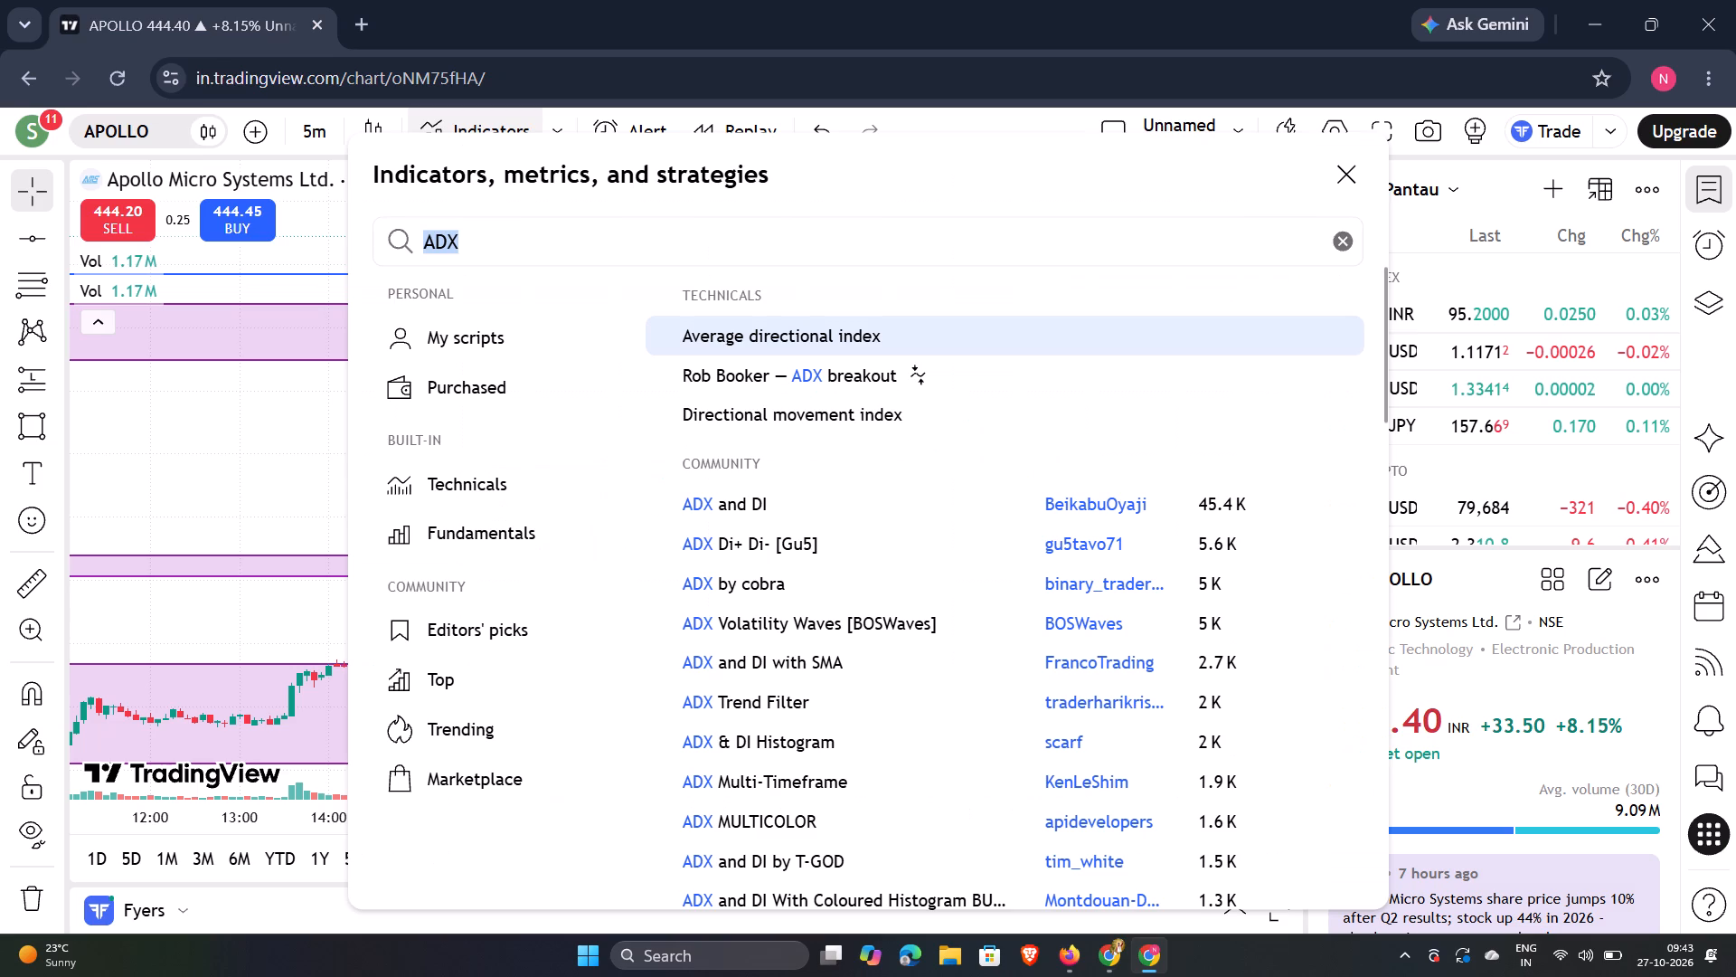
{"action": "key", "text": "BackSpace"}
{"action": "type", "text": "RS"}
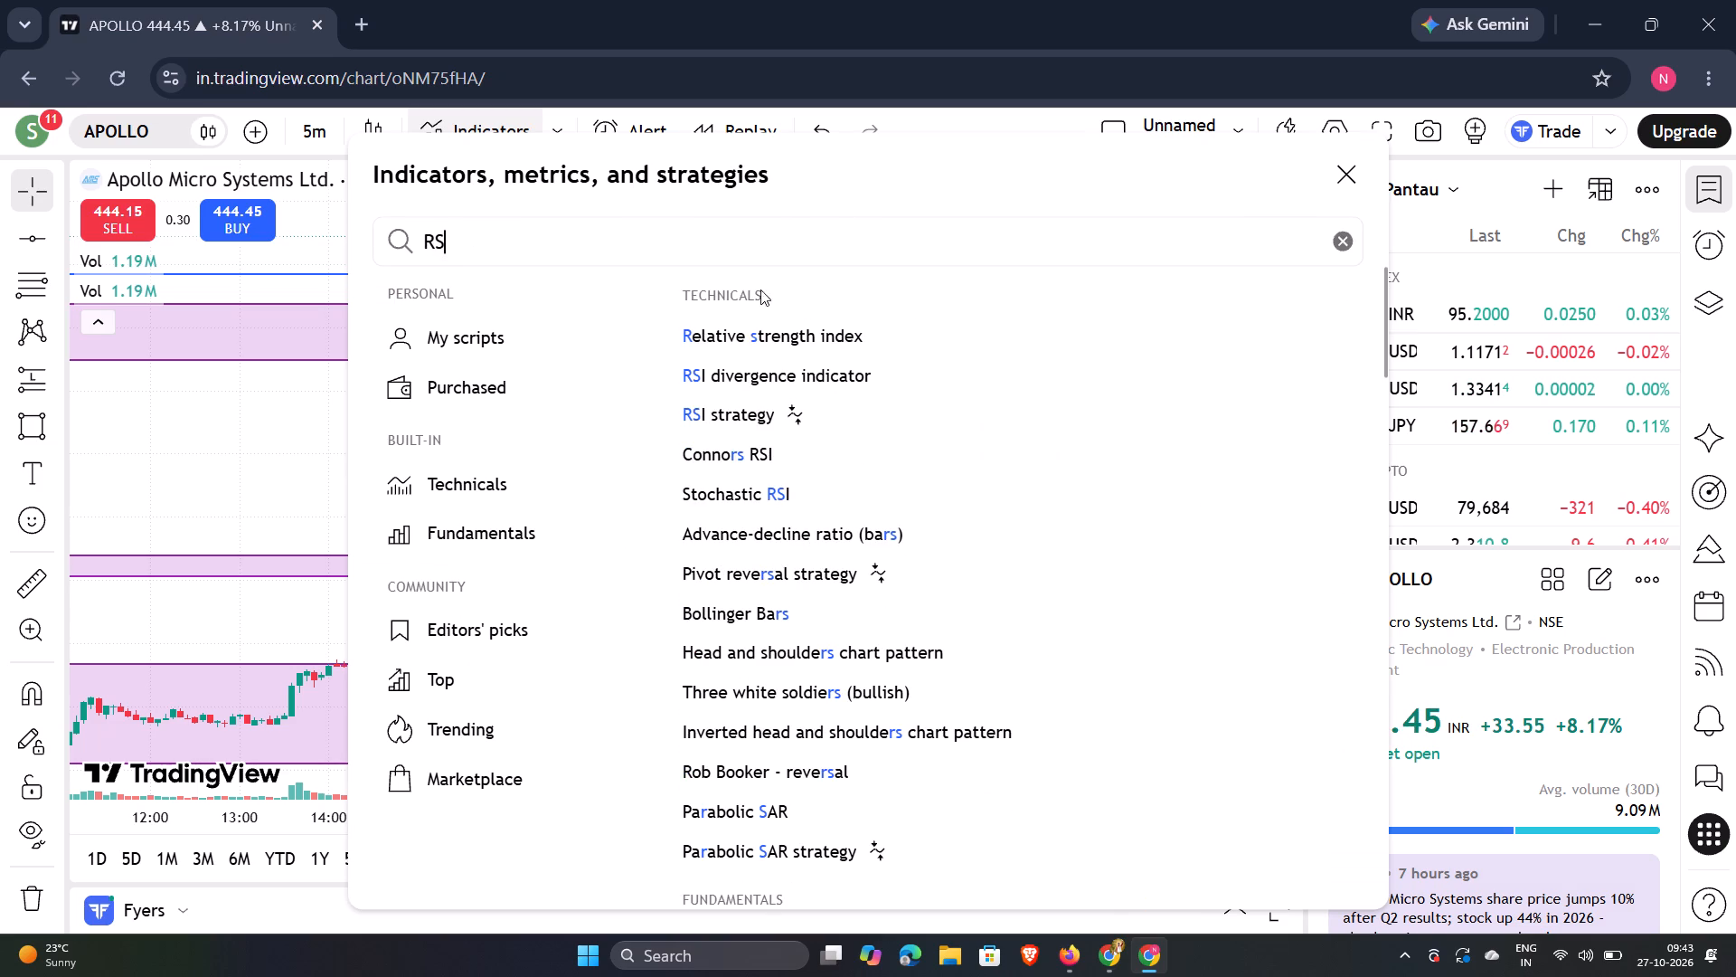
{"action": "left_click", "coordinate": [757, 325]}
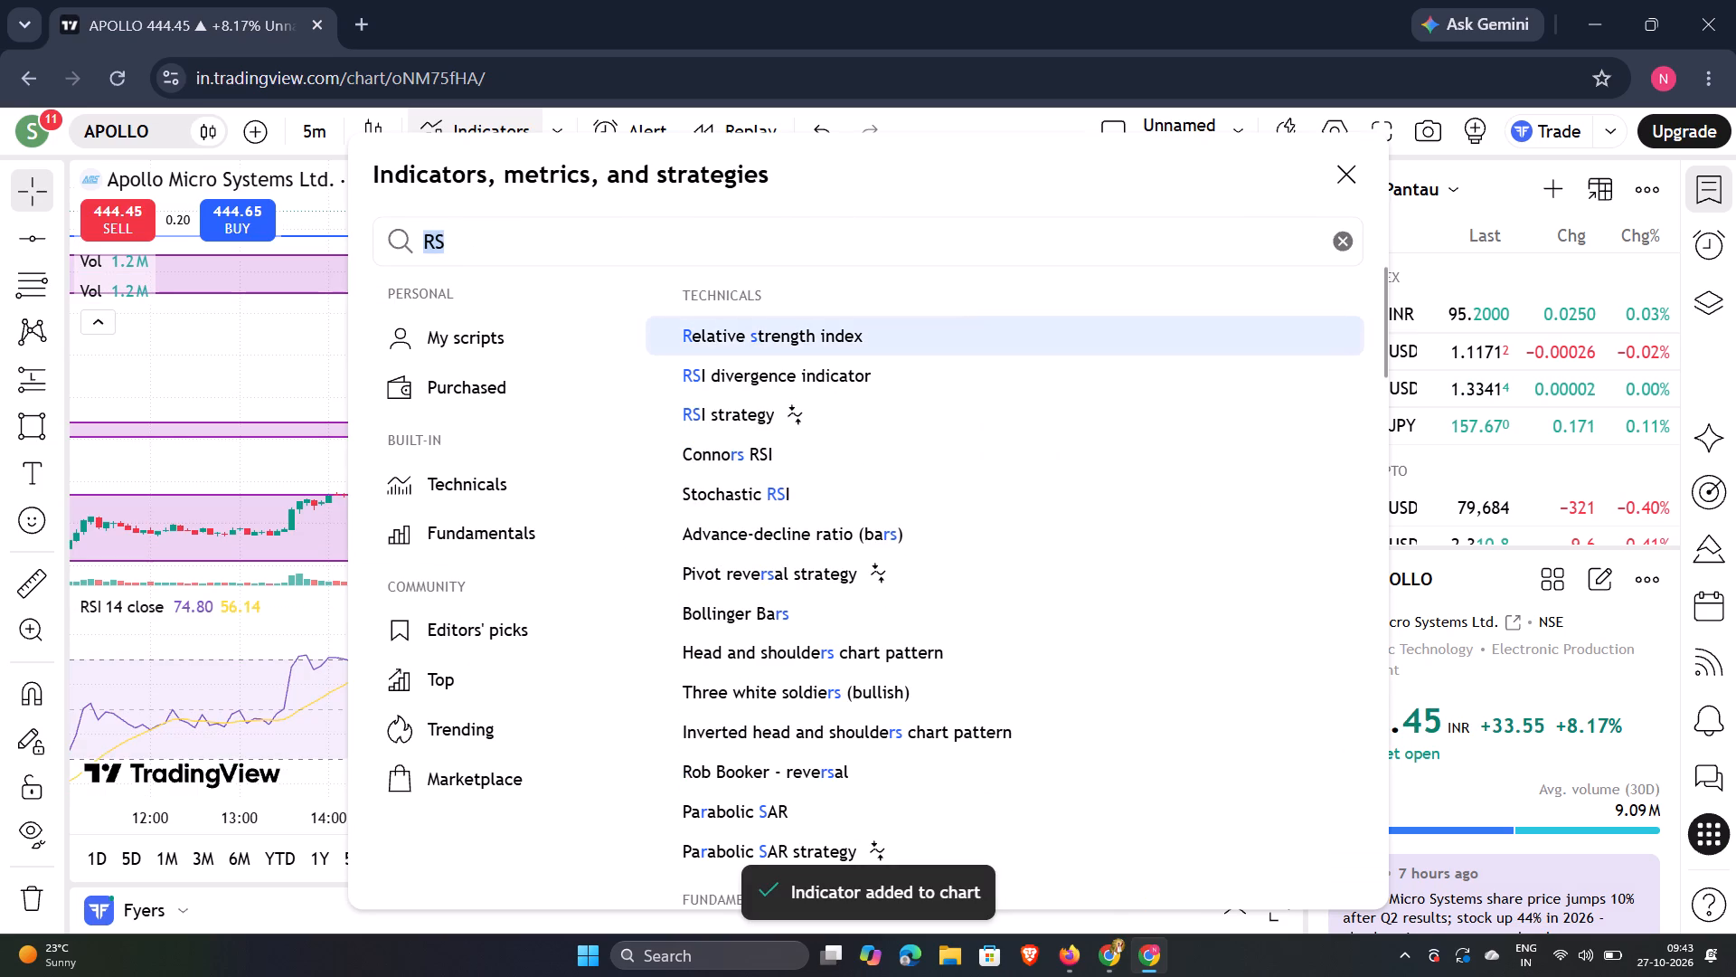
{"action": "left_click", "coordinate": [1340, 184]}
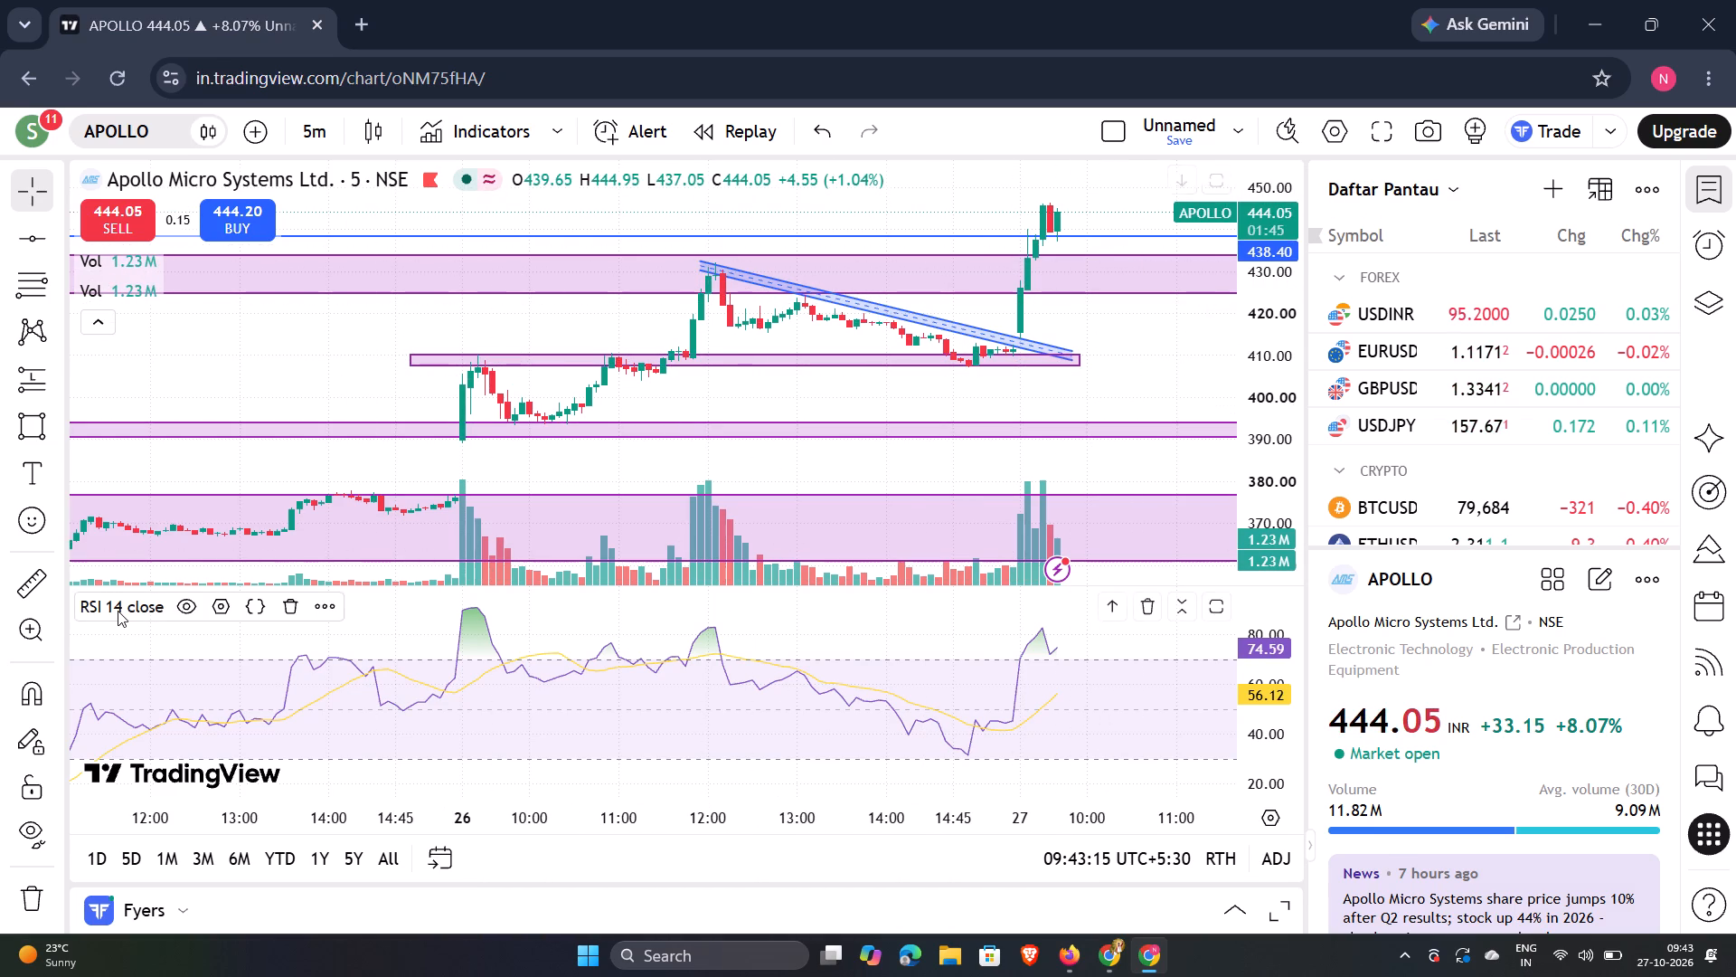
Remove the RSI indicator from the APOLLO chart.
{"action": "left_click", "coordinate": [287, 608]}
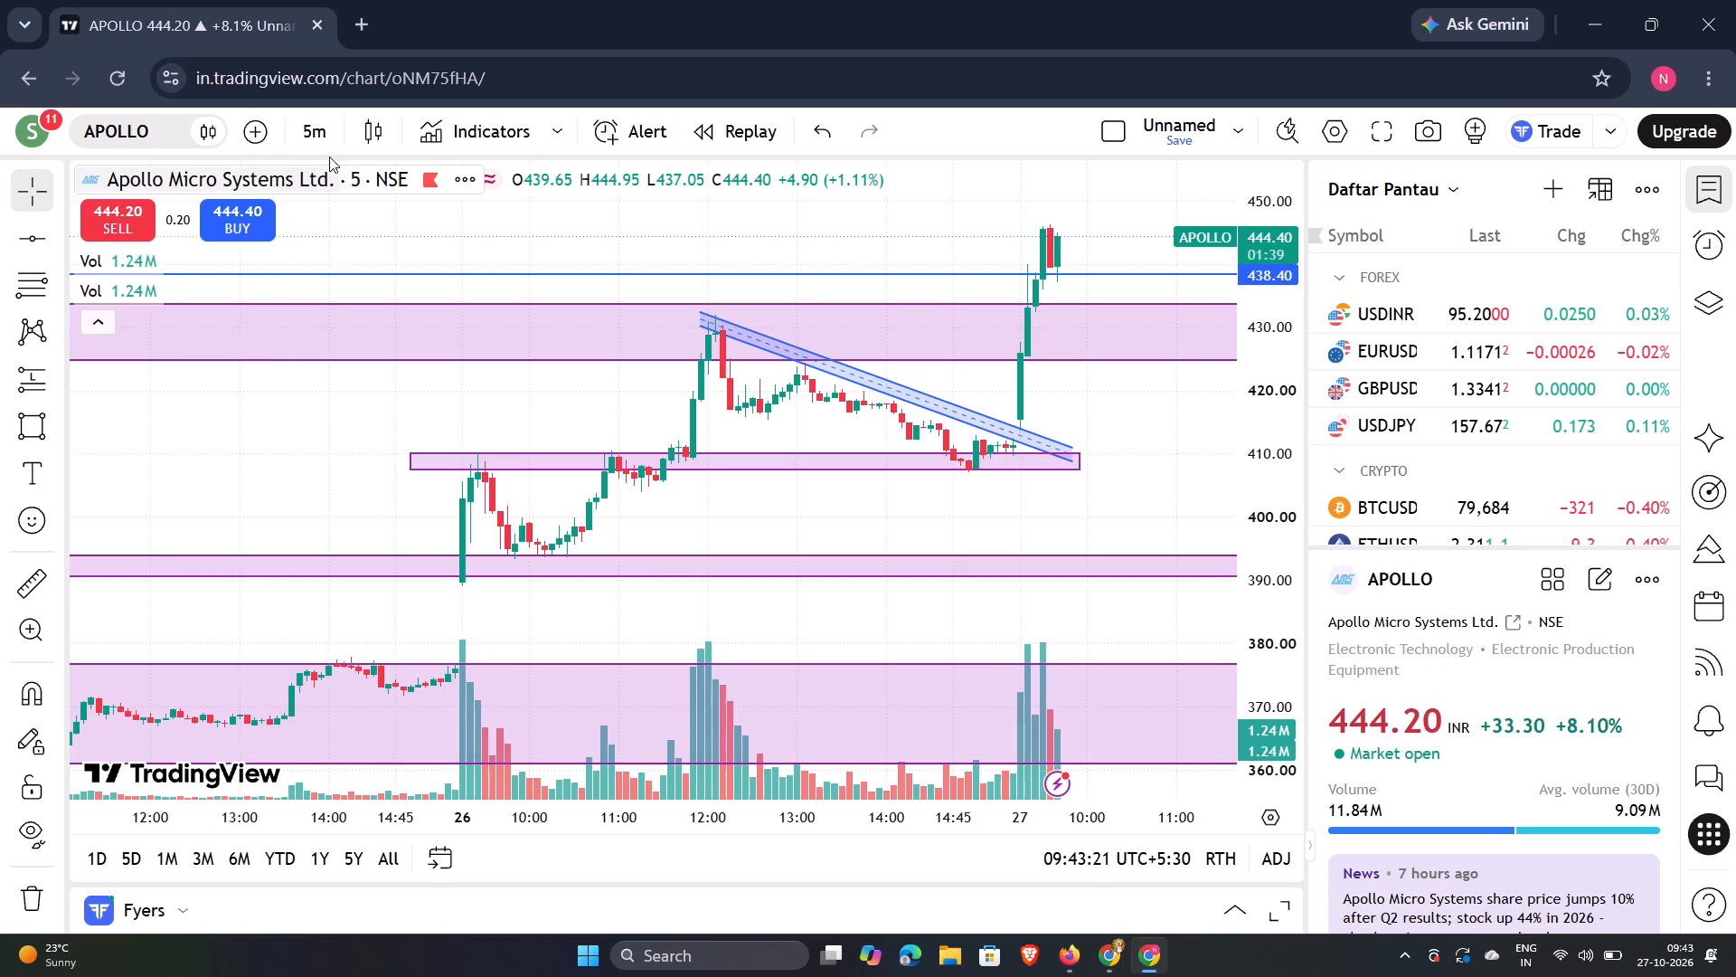
Search the indicators for AD and add the Average directional index to the APOLLO chart.
{"action": "left_click", "coordinate": [468, 129]}
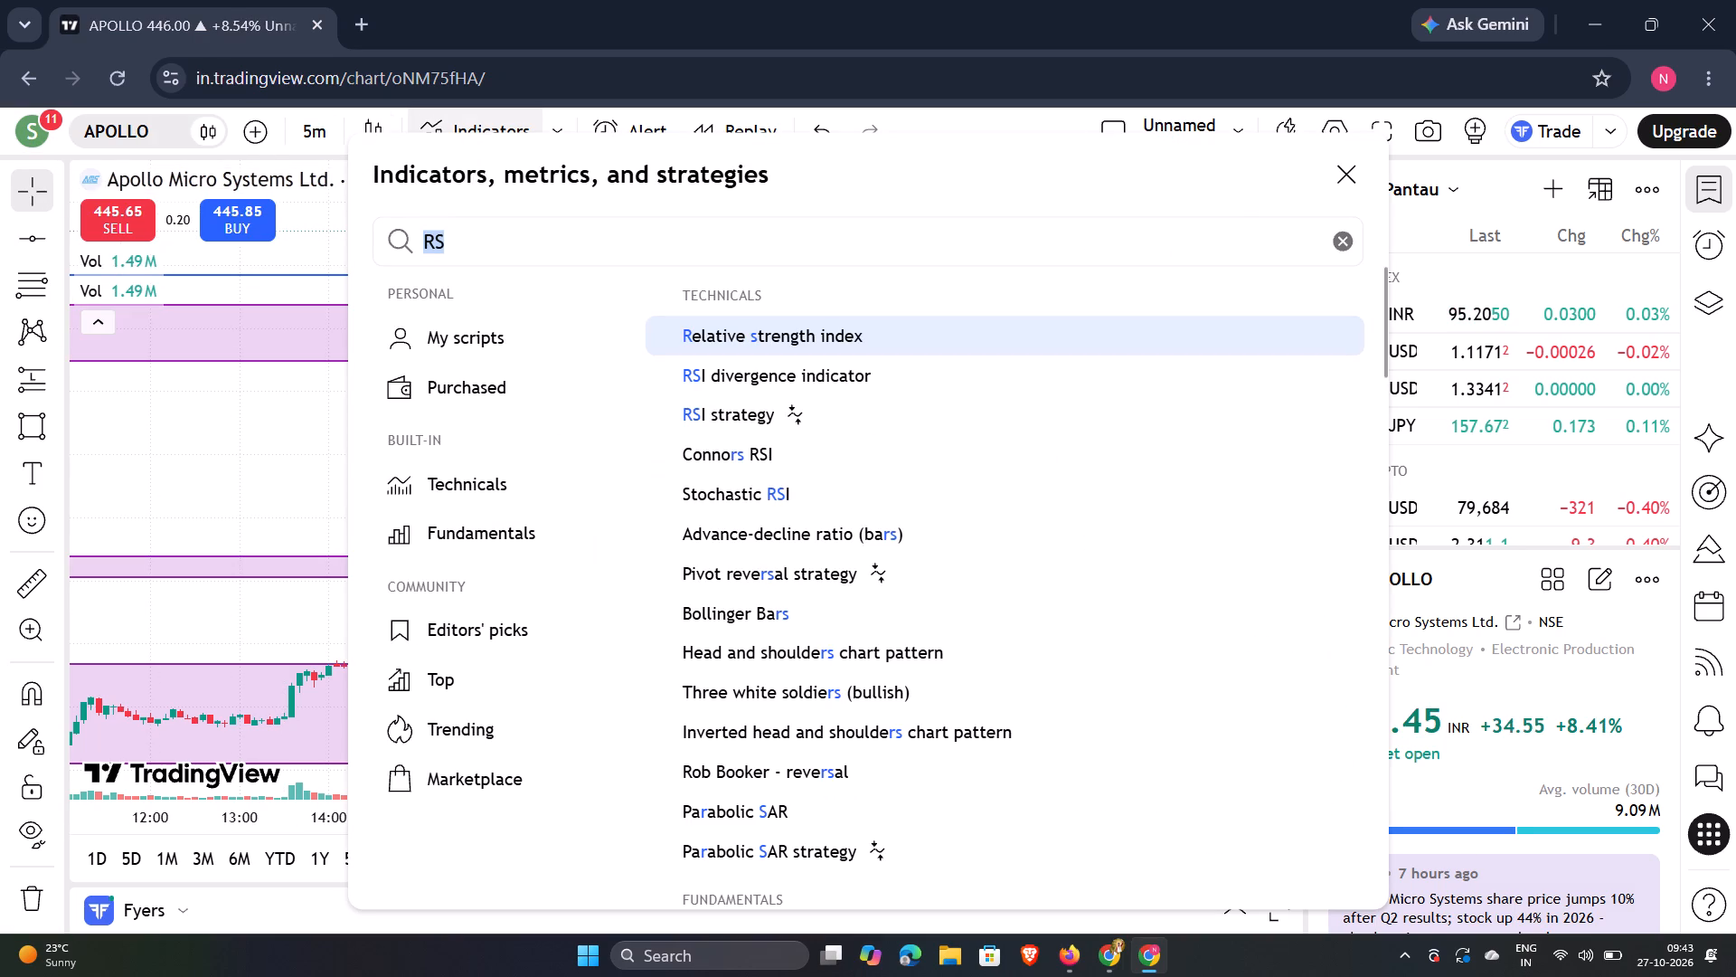
{"action": "key", "text": "BackSpace"}
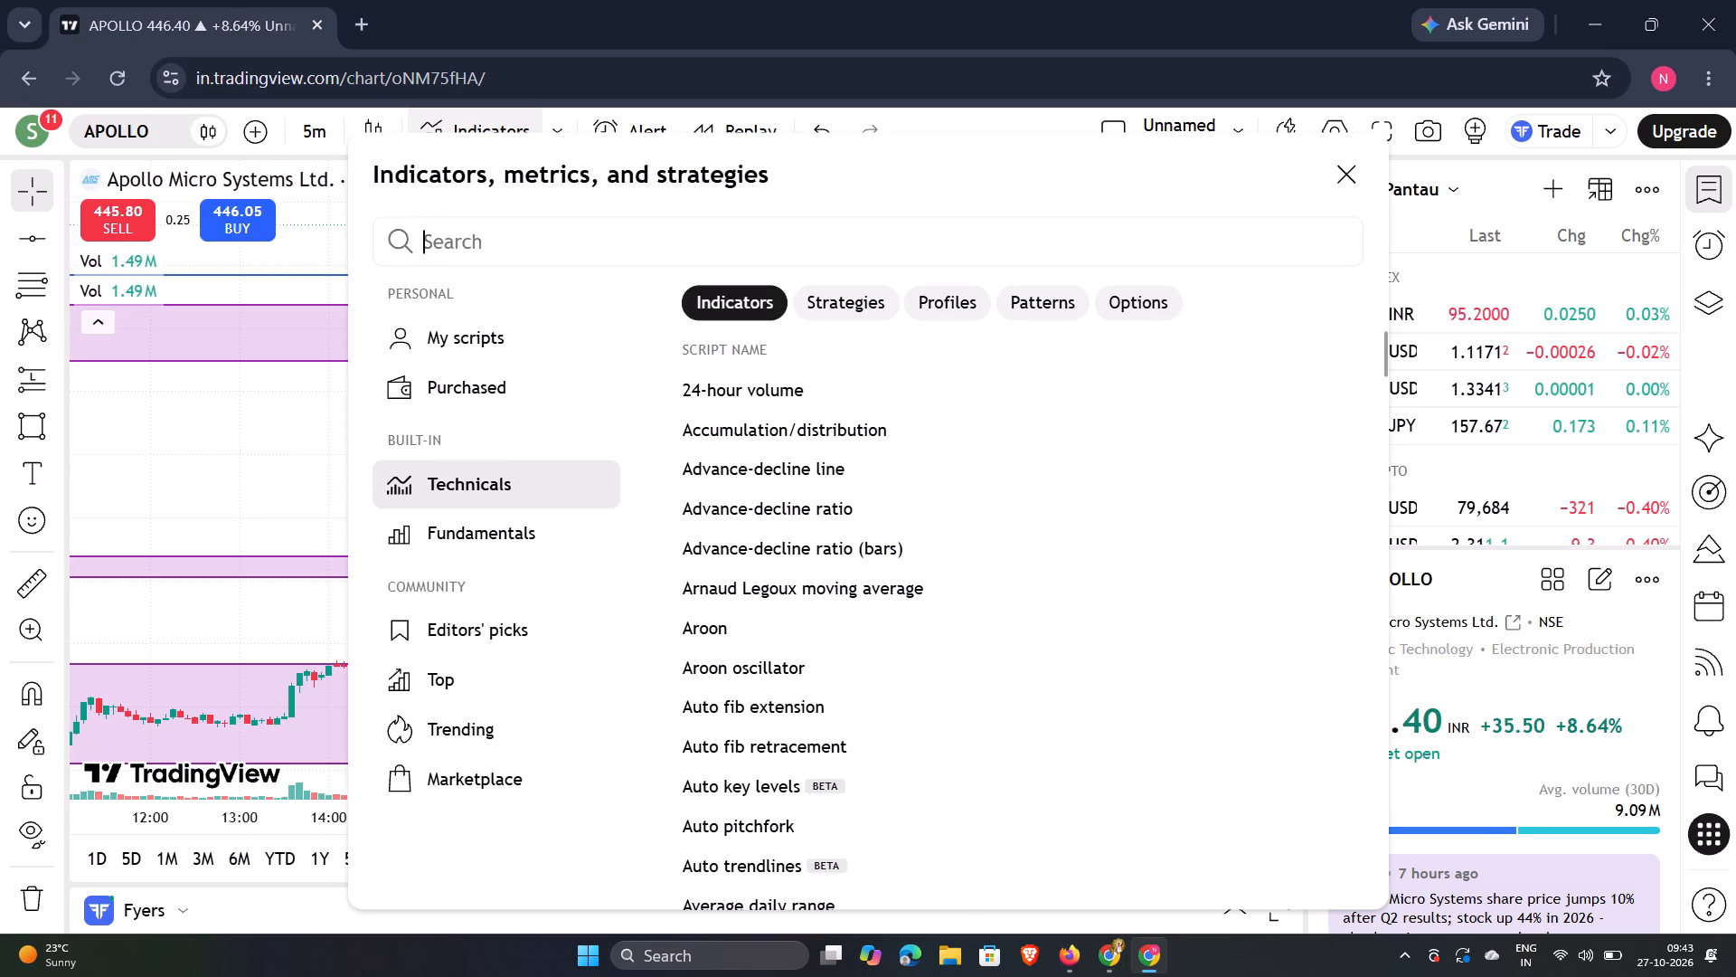
{"action": "type", "text": "AD"}
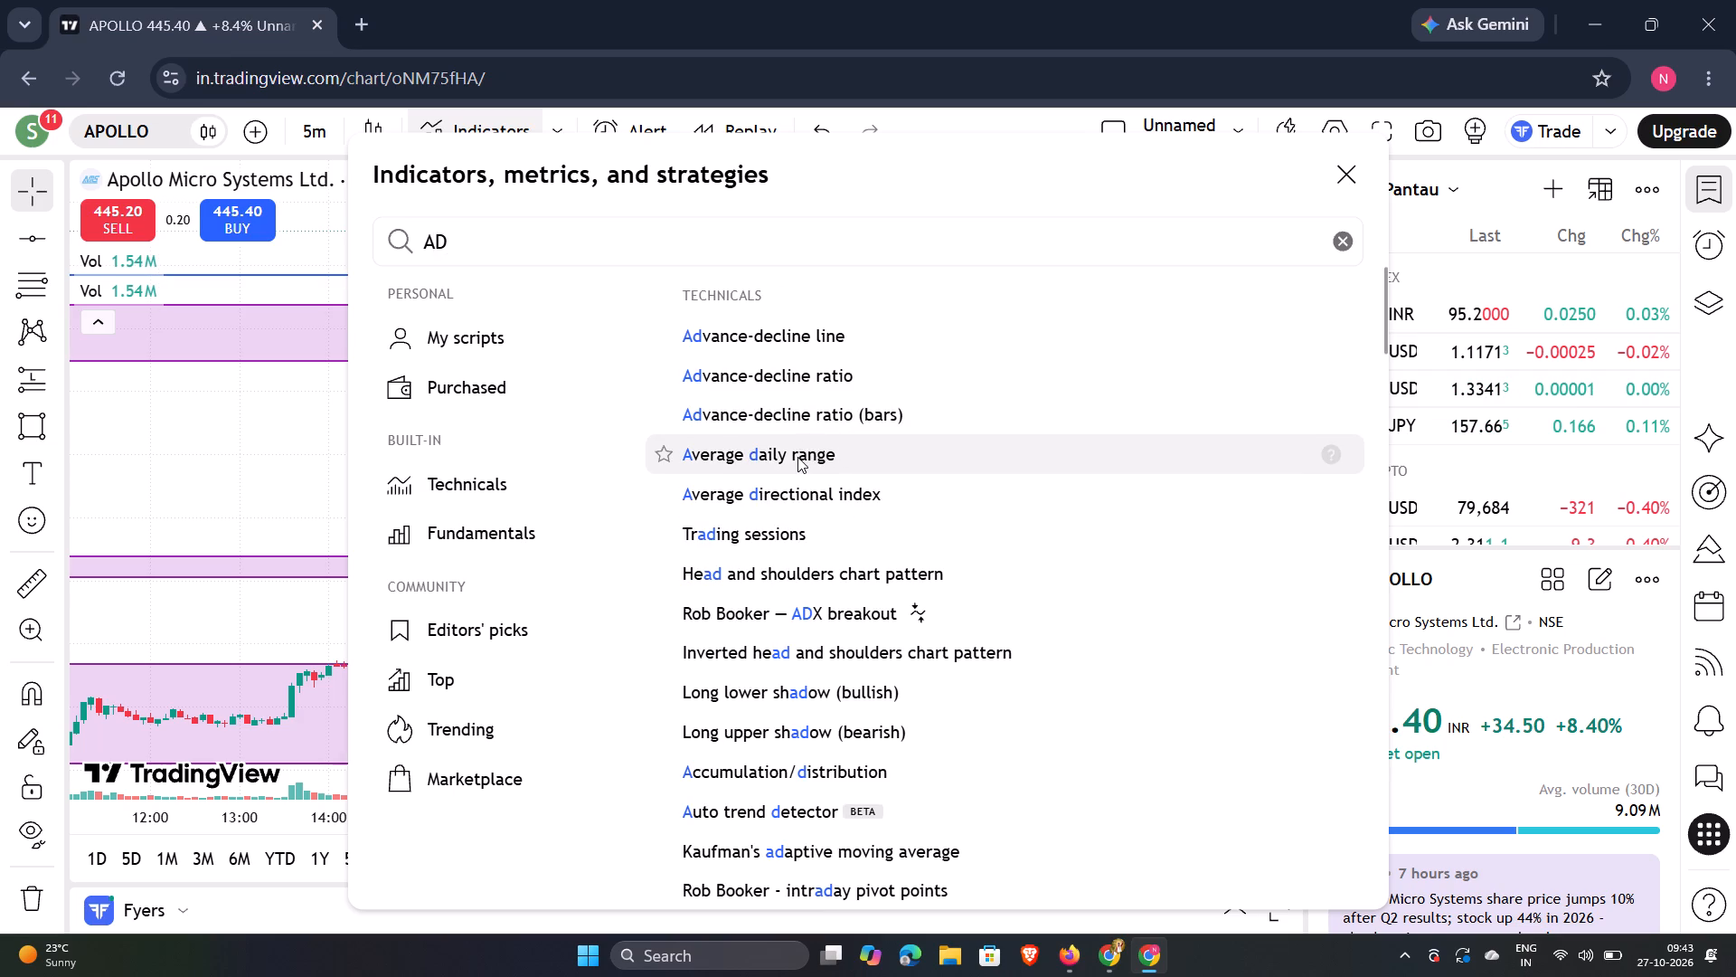
{"action": "left_click", "coordinate": [837, 486]}
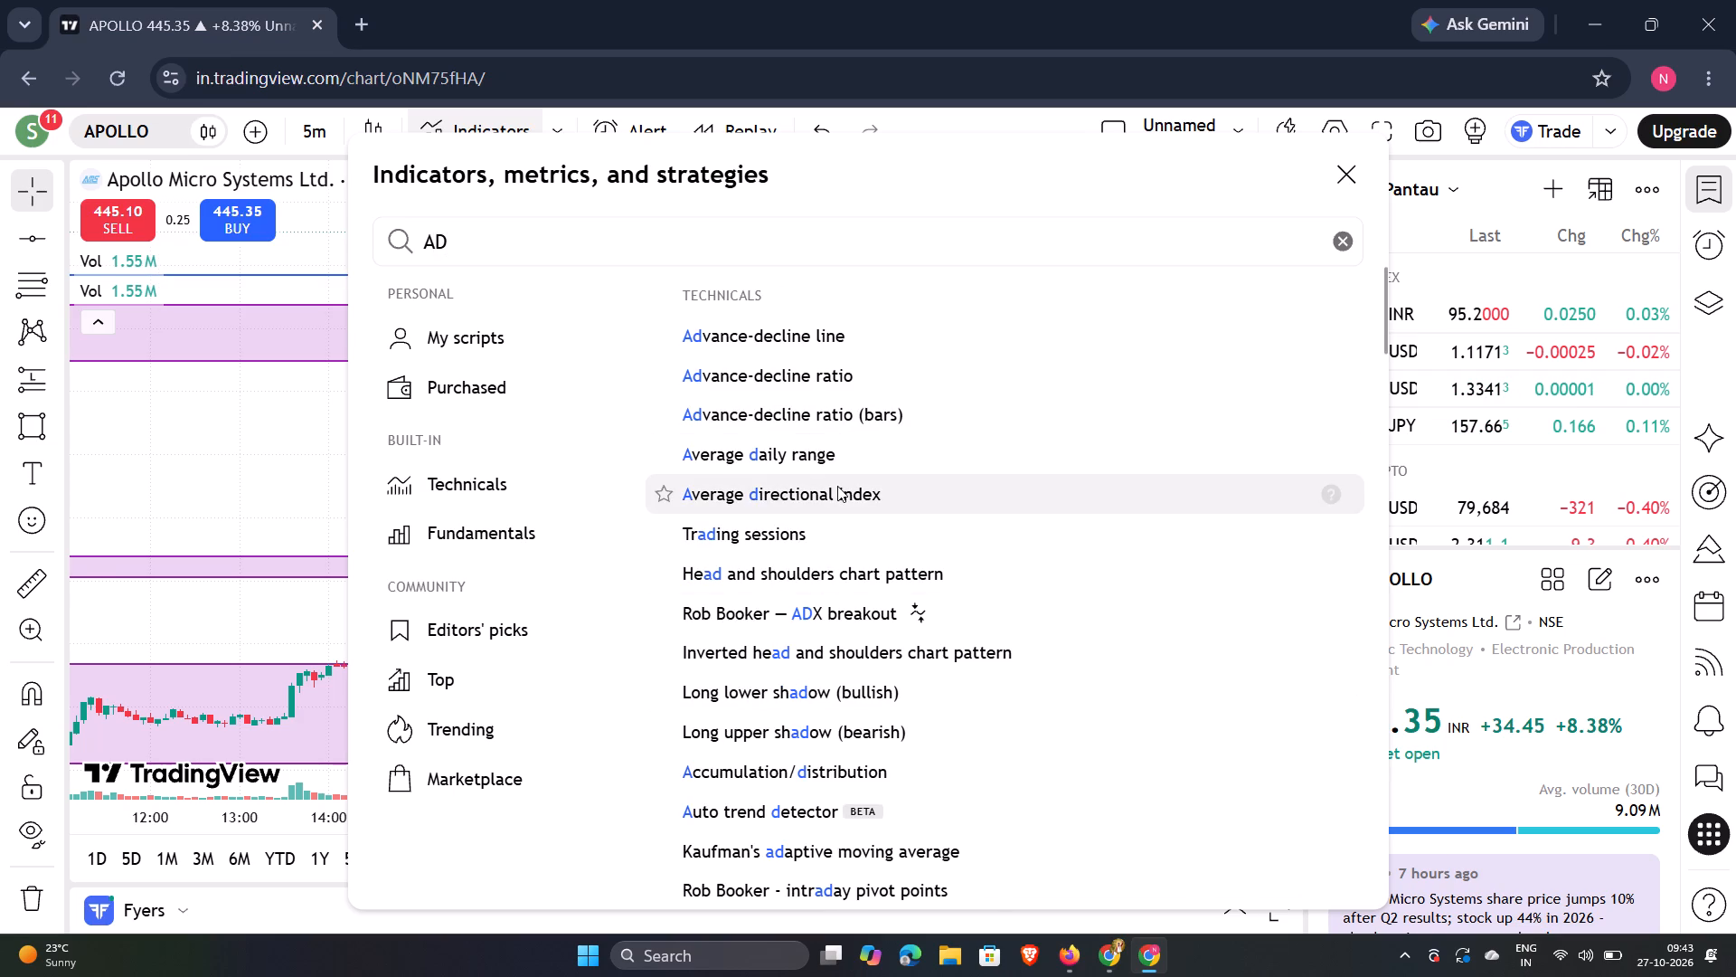
{"action": "left_click", "coordinate": [1358, 168]}
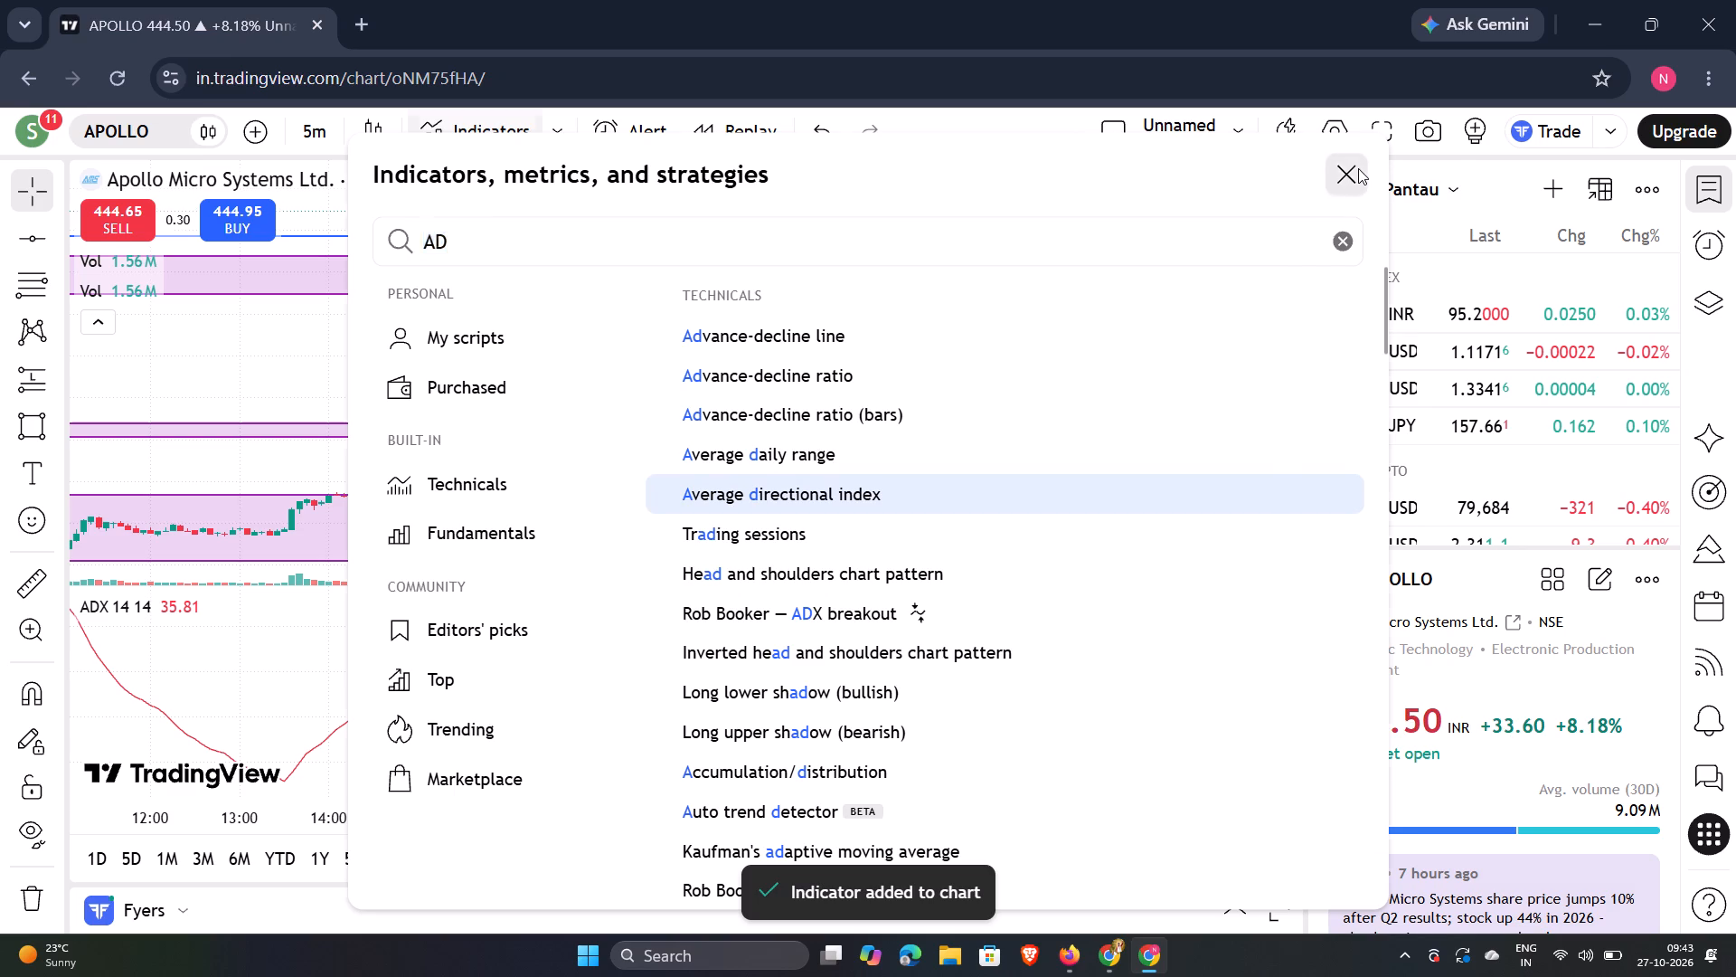
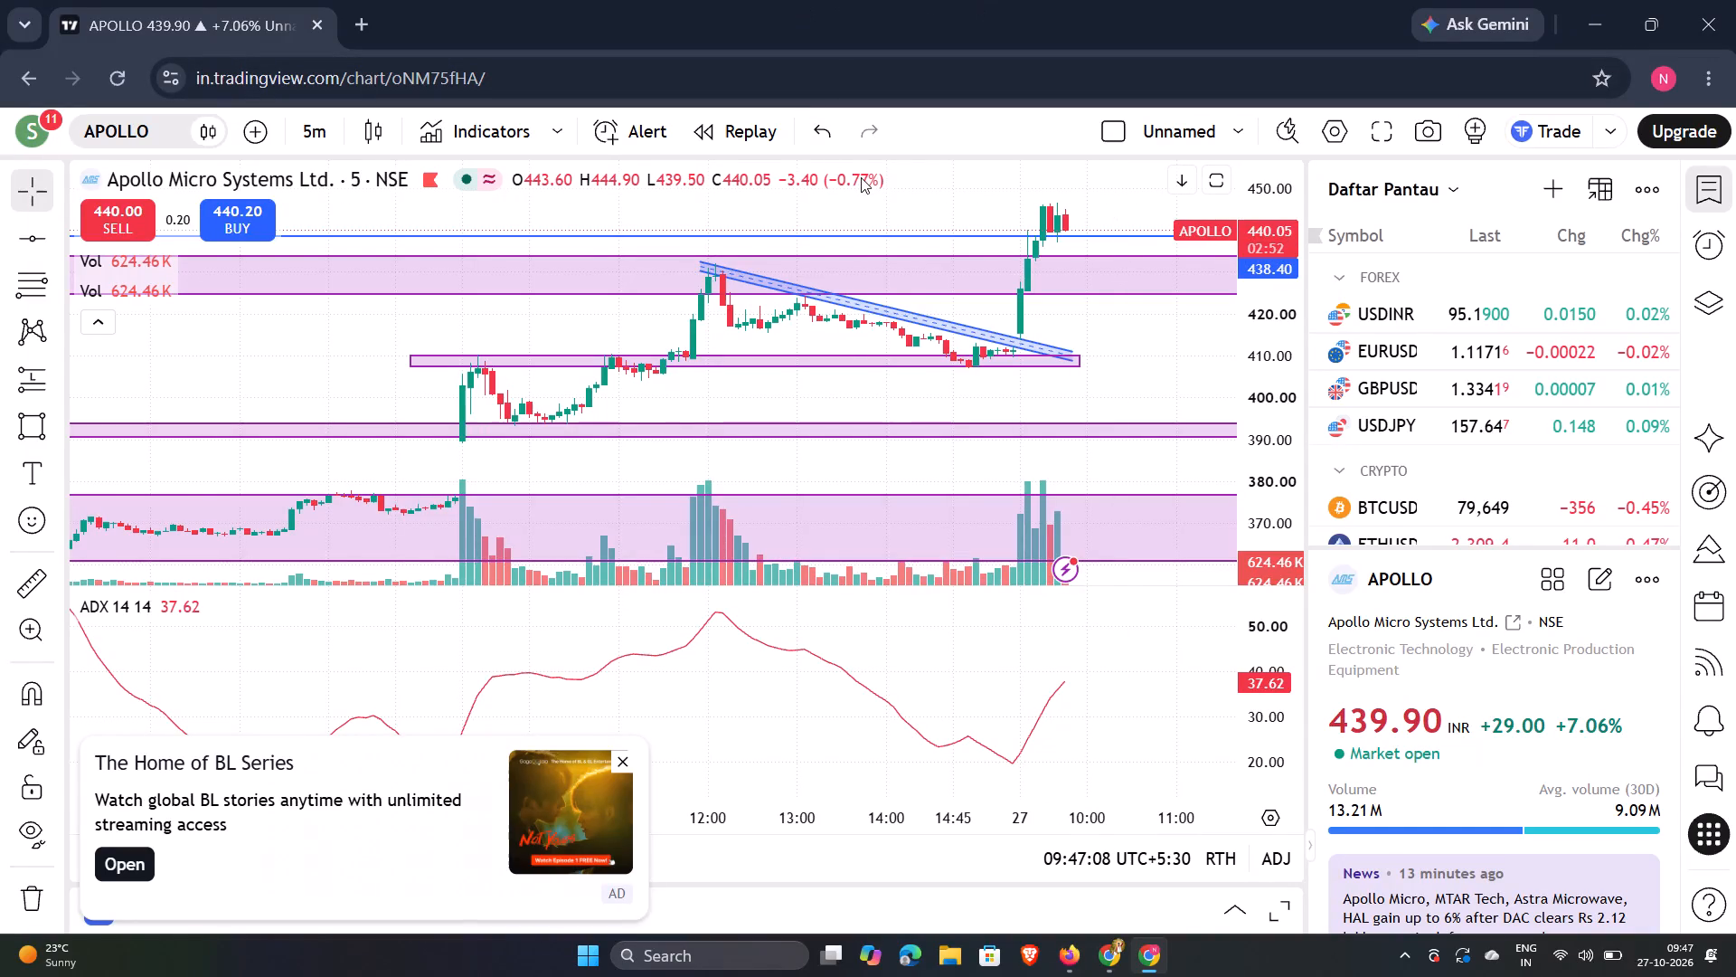
Examine APOLLO's recent 5-minute candles against the price zones, the descending trend channel and the ADX line.
{"action": "scroll", "coordinate": [861, 177], "scroll_direction": "up", "scroll_amount": 3}
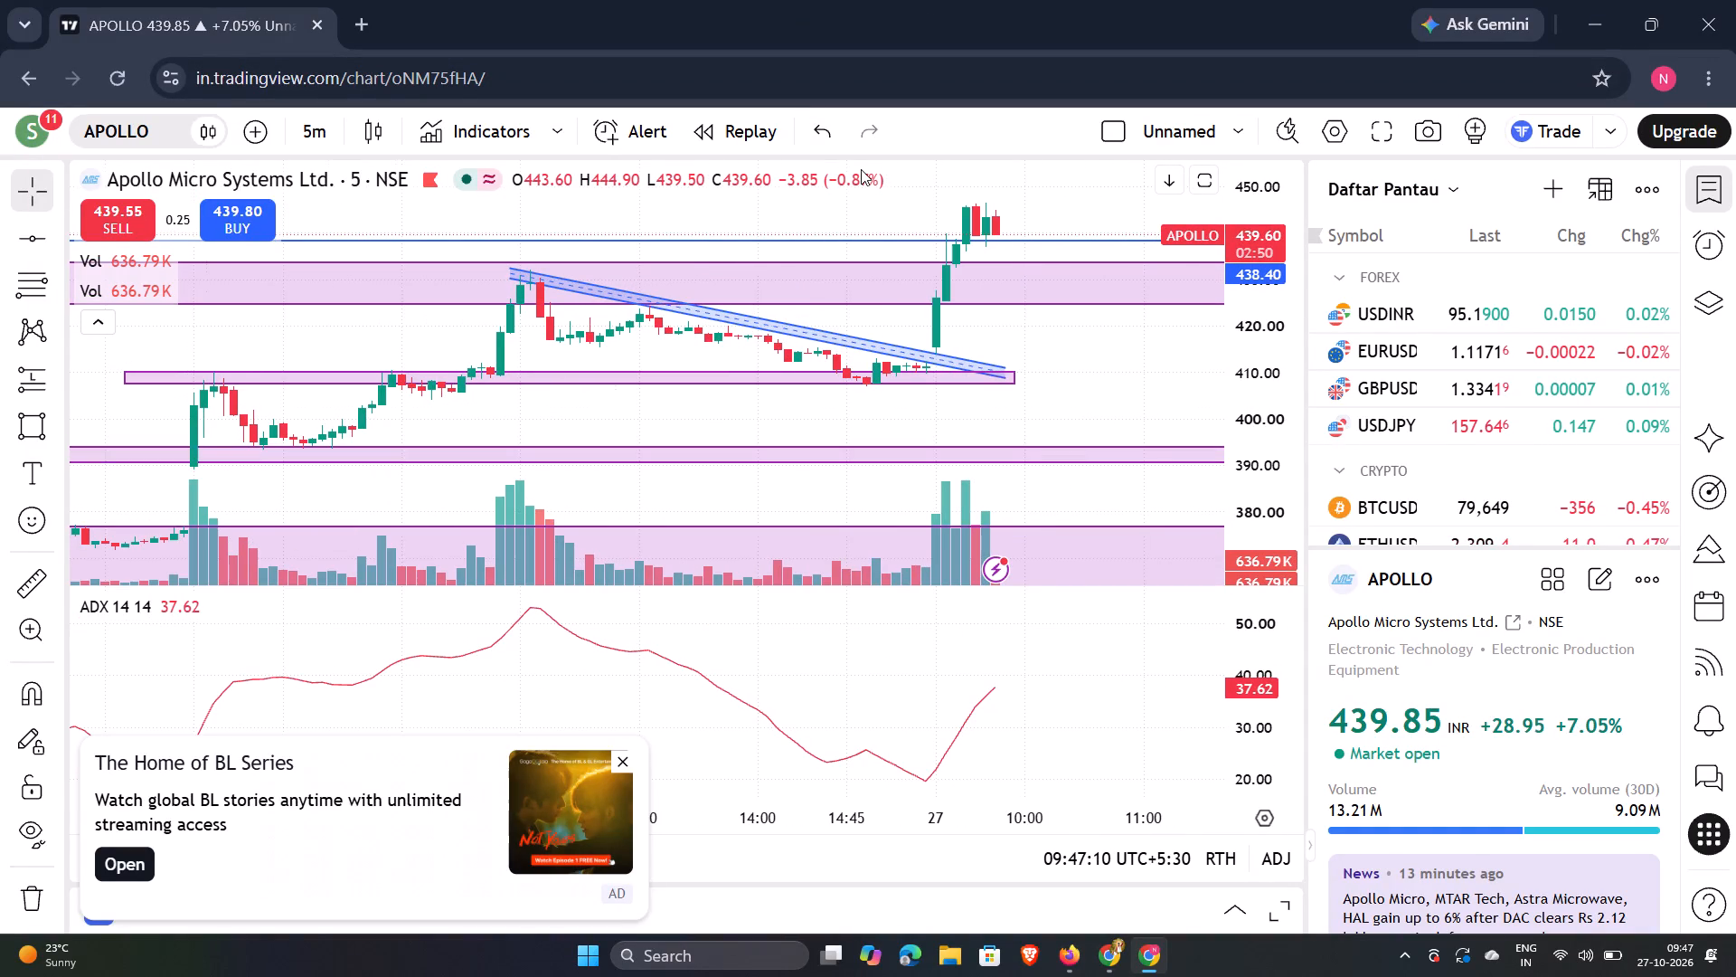
{"action": "scroll", "coordinate": [1260, 222], "scroll_direction": "down", "scroll_amount": 5}
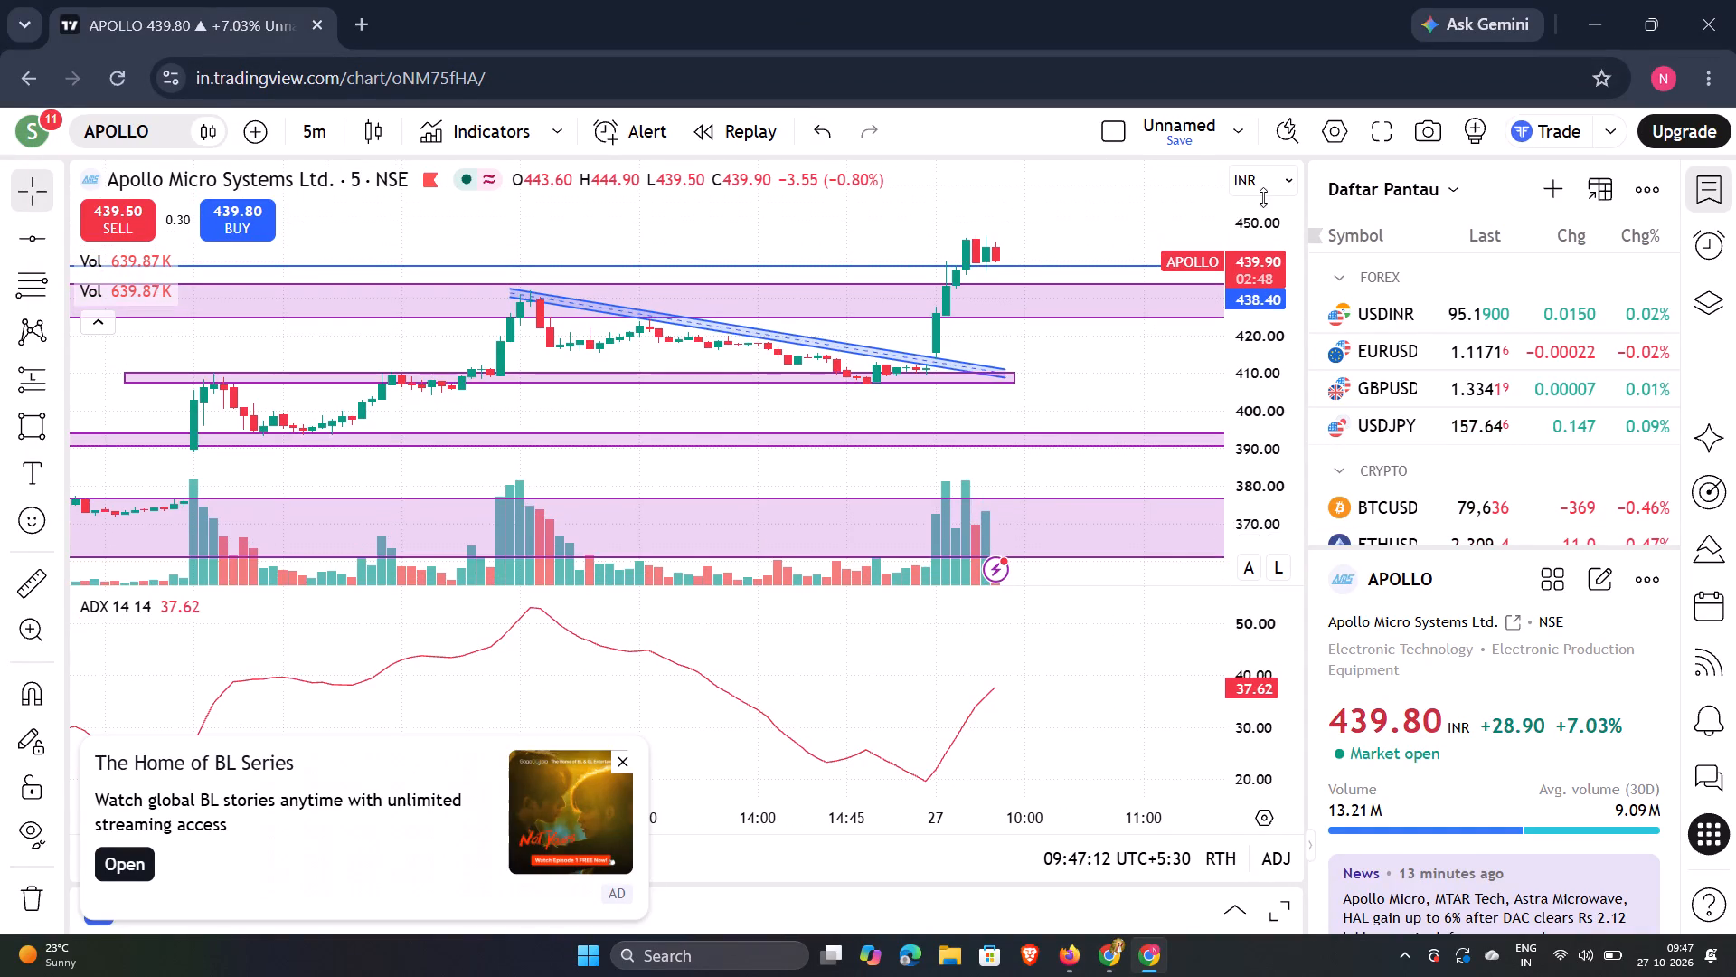
{"action": "scroll", "coordinate": [1269, 199], "scroll_direction": "down", "scroll_amount": 1}
{"action": "scroll", "coordinate": [1269, 195], "scroll_direction": "up", "scroll_amount": 2}
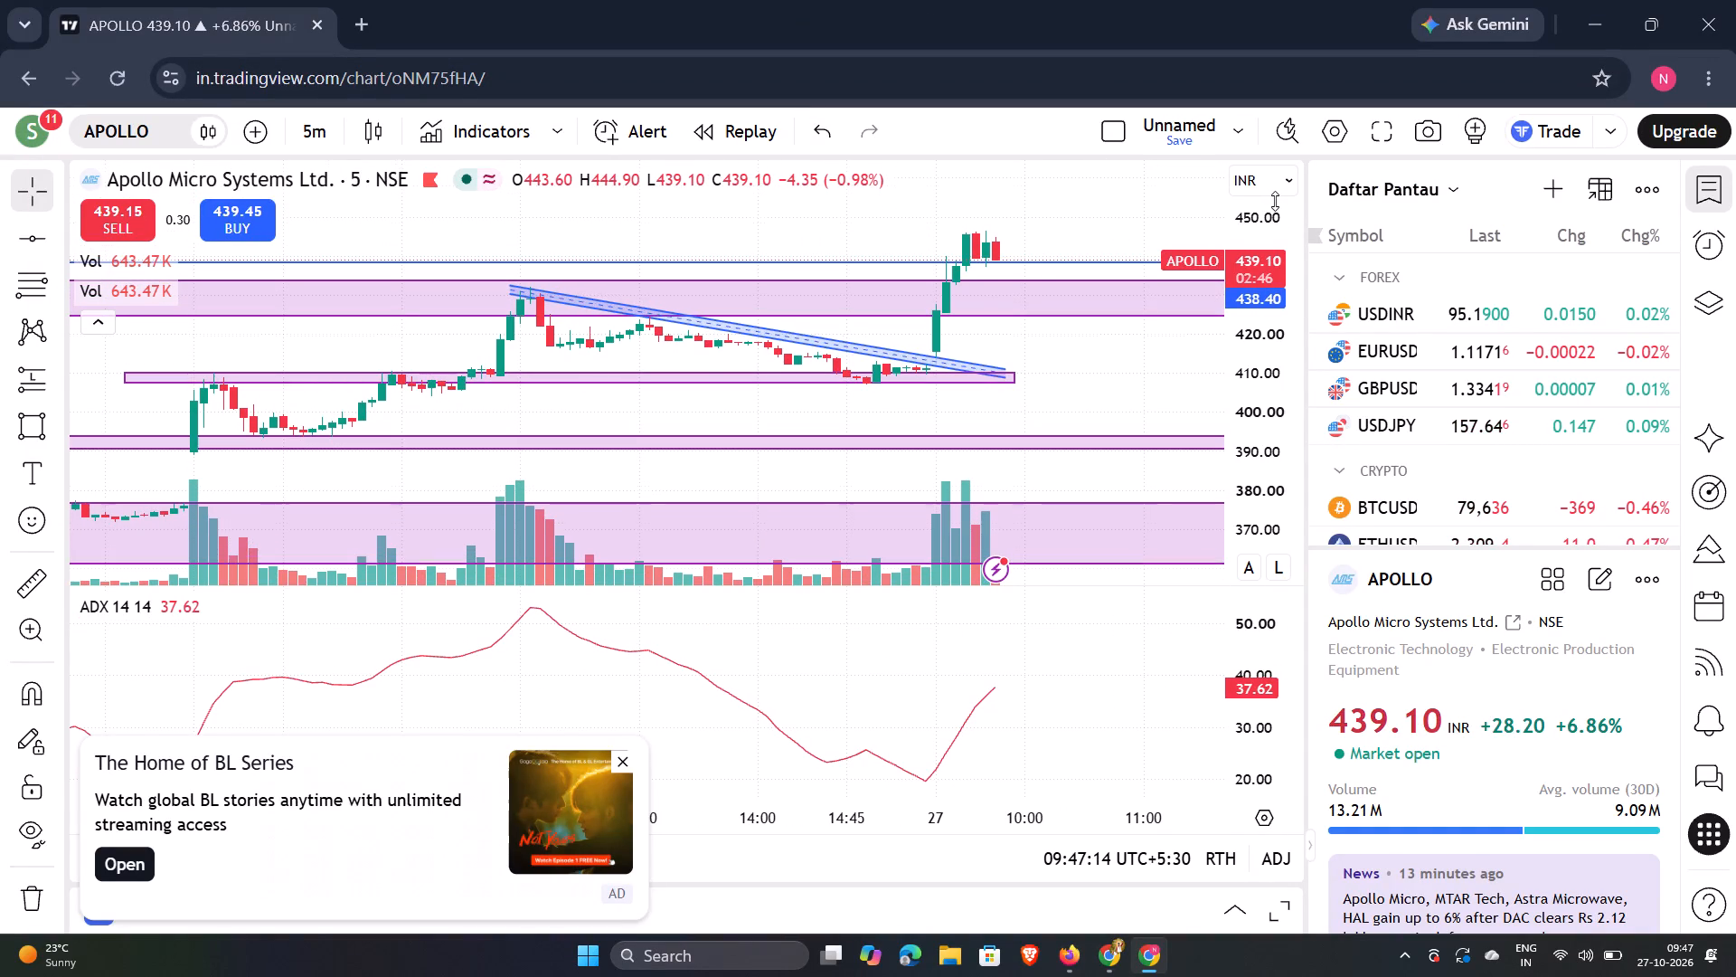
{"action": "scroll", "coordinate": [1275, 201], "scroll_direction": "up", "scroll_amount": 1}
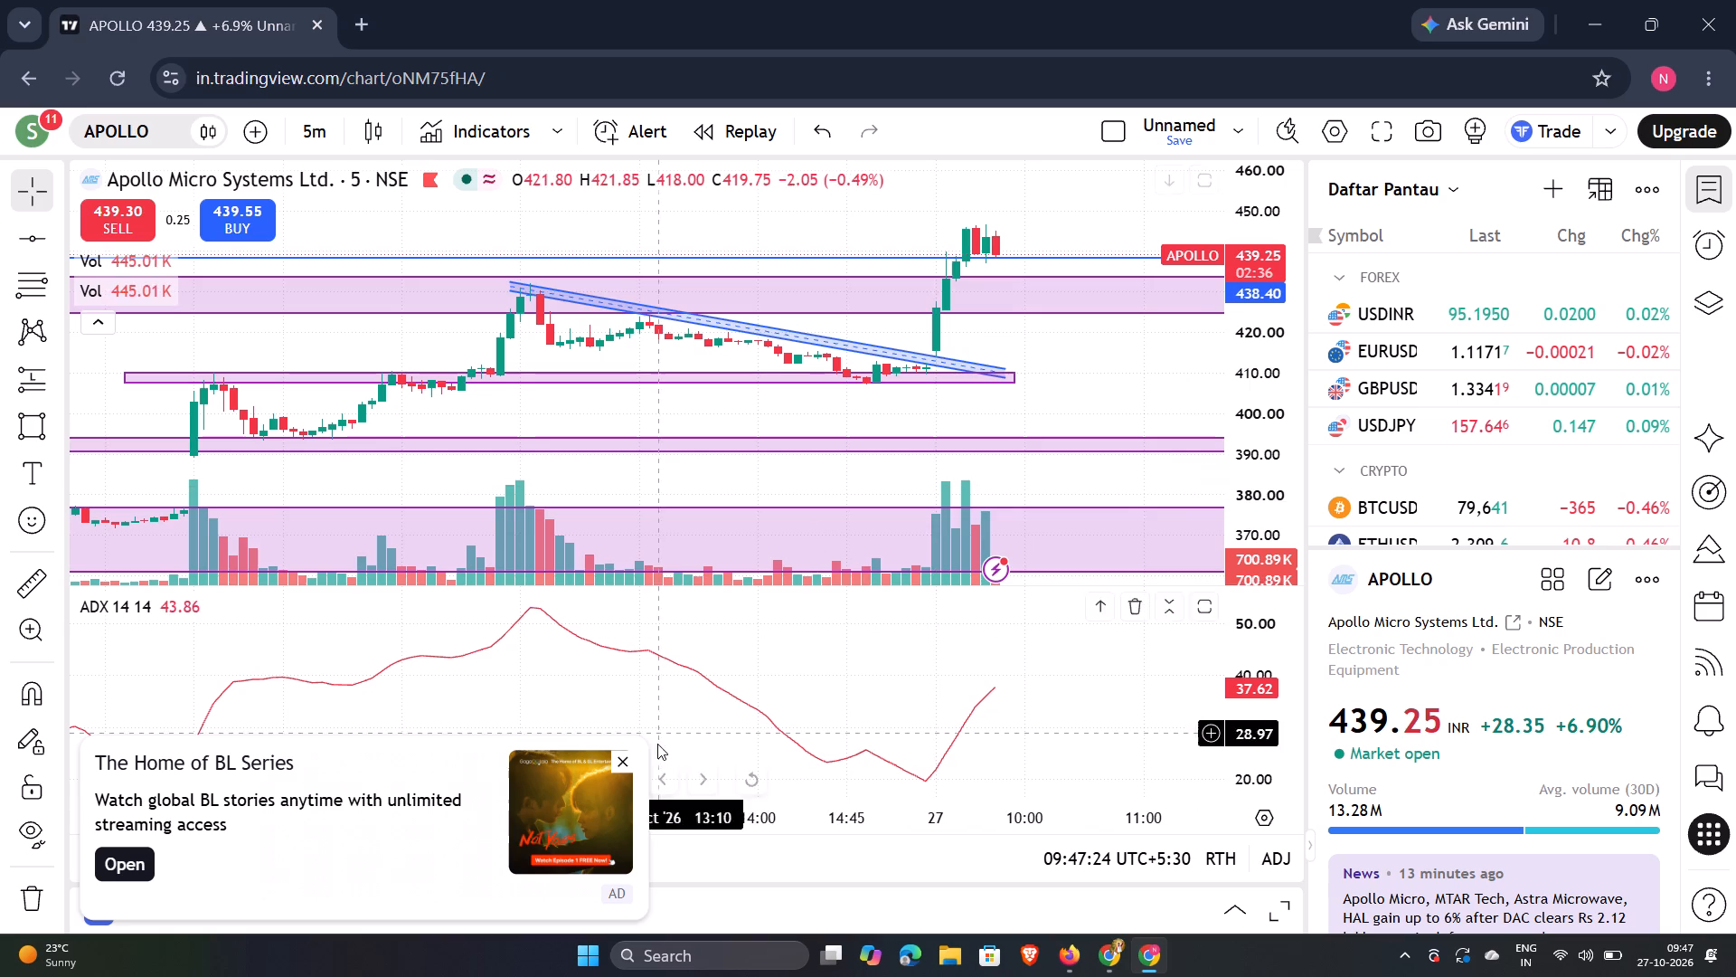
Dismiss the BL Series advertisement covering the ADX pane.
{"action": "left_click", "coordinate": [620, 763]}
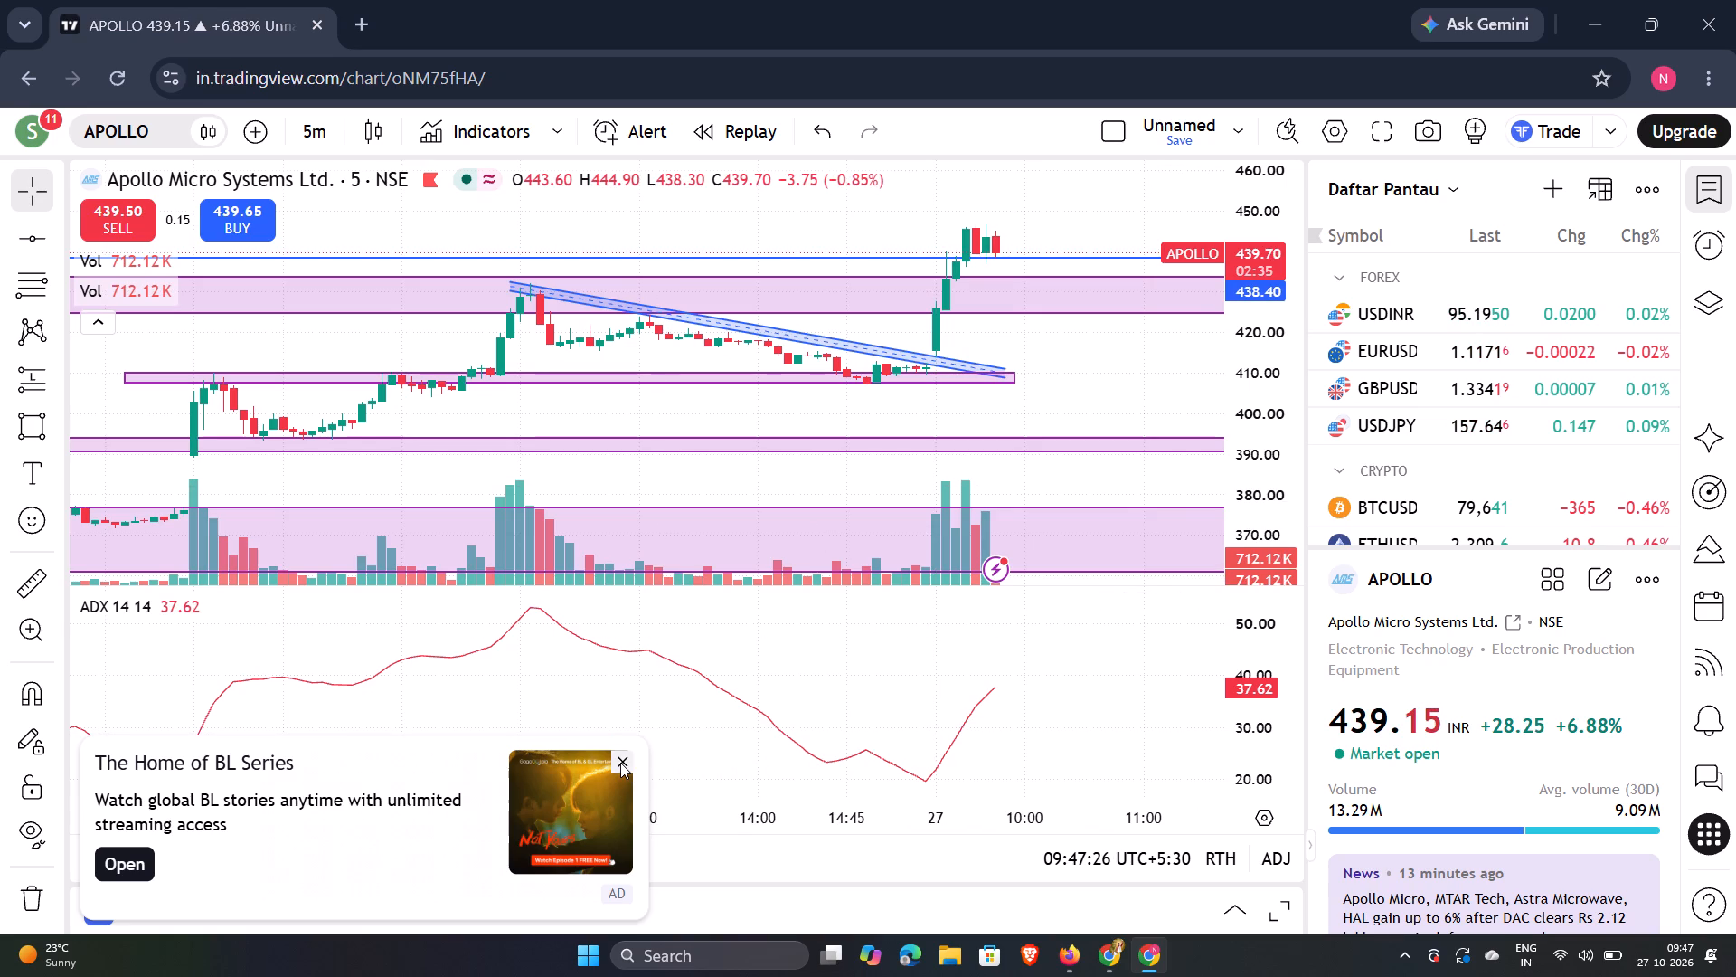
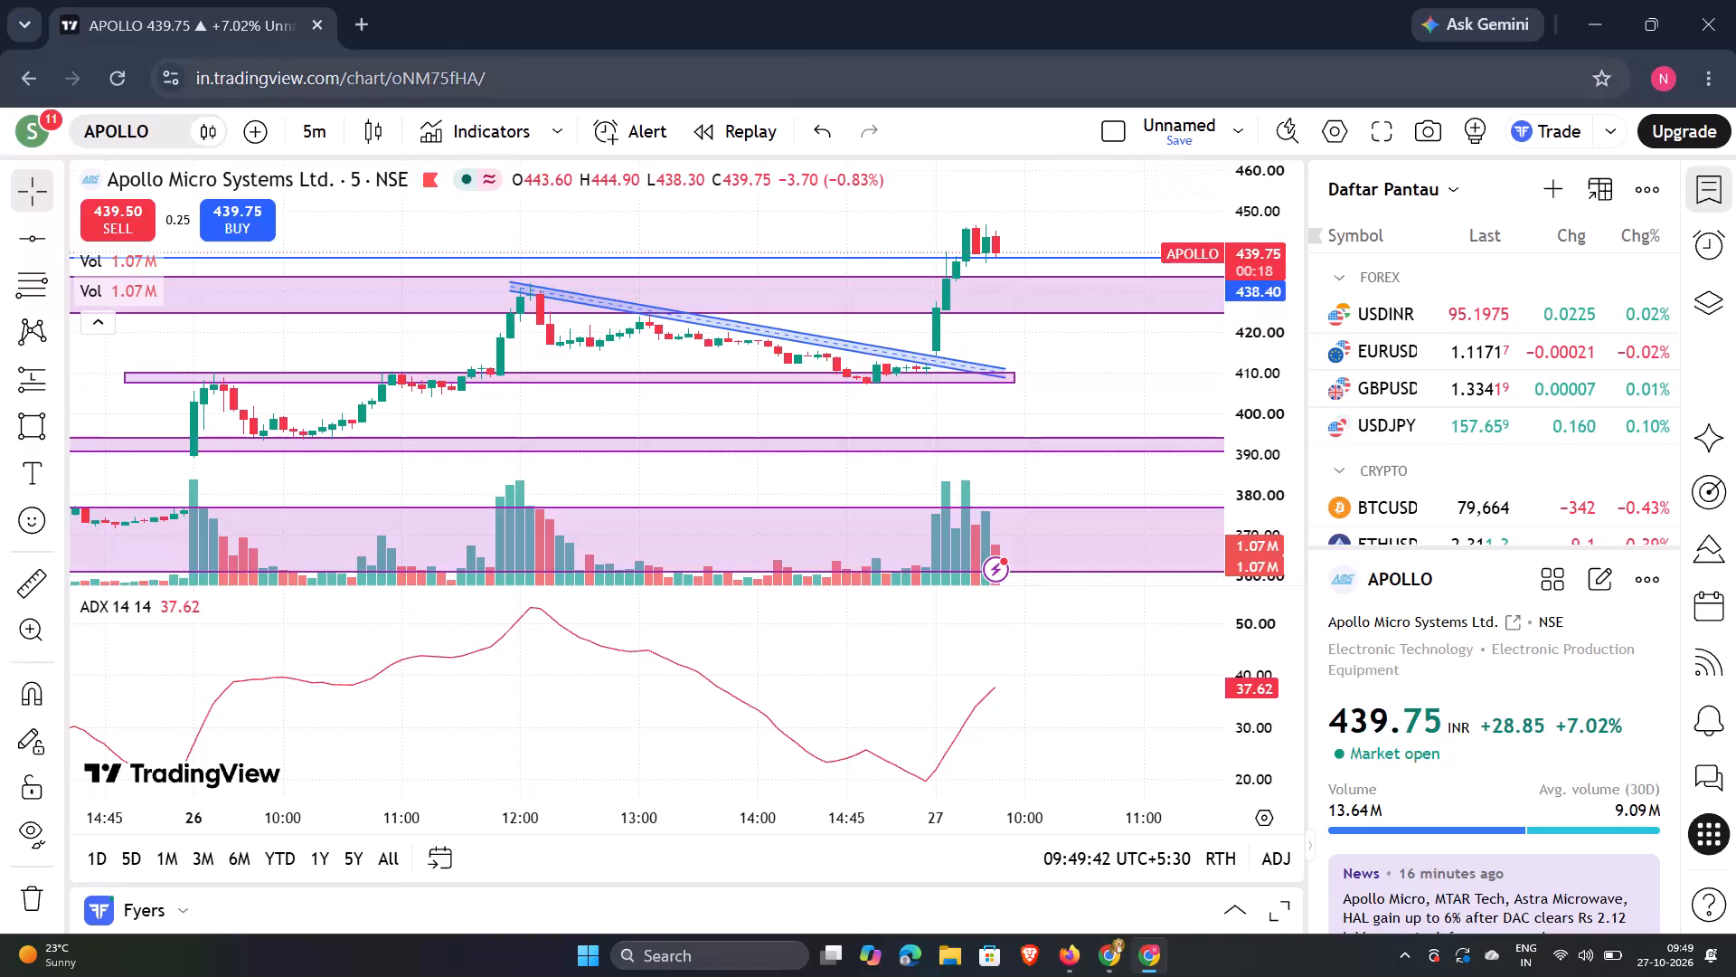
Search for TTML and load the NSE-listed Tata Teleservices (Maharashtra) stock on the 5-minute chart.
{"action": "double_click", "coordinate": [156, 120]}
{"action": "left_click", "coordinate": [174, 121]}
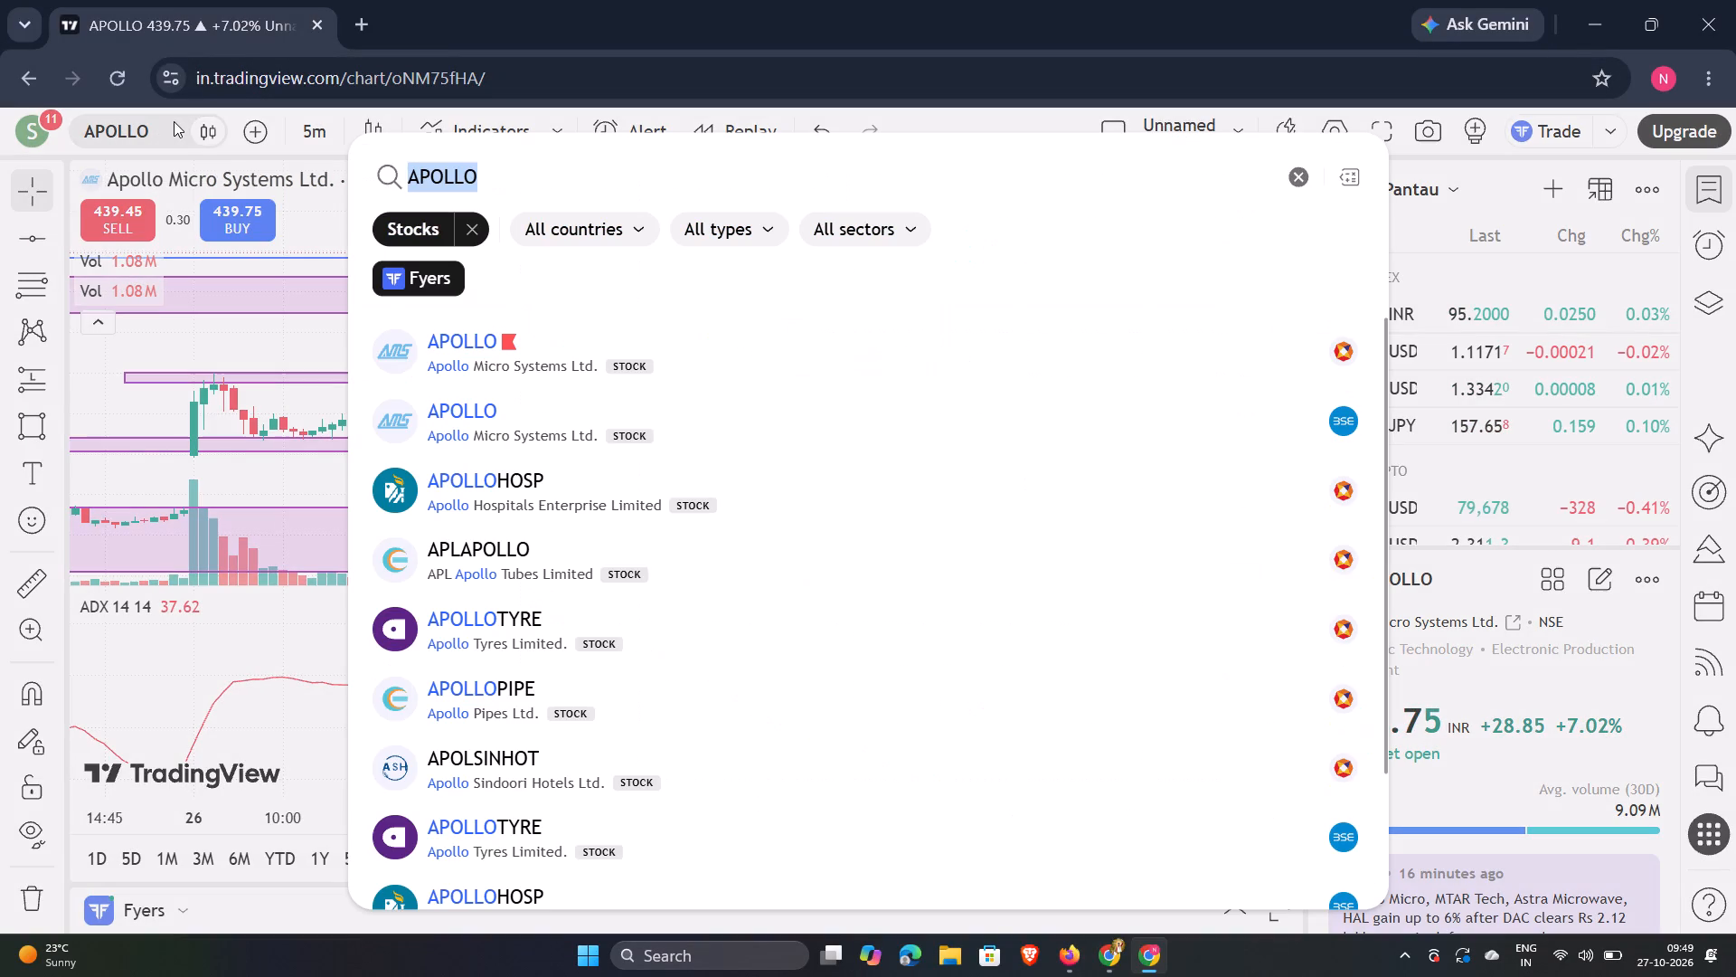
{"action": "key", "text": "BackSpace"}
{"action": "type", "text": "TT"}
{"action": "key", "text": "m"}
{"action": "key", "text": "l"}
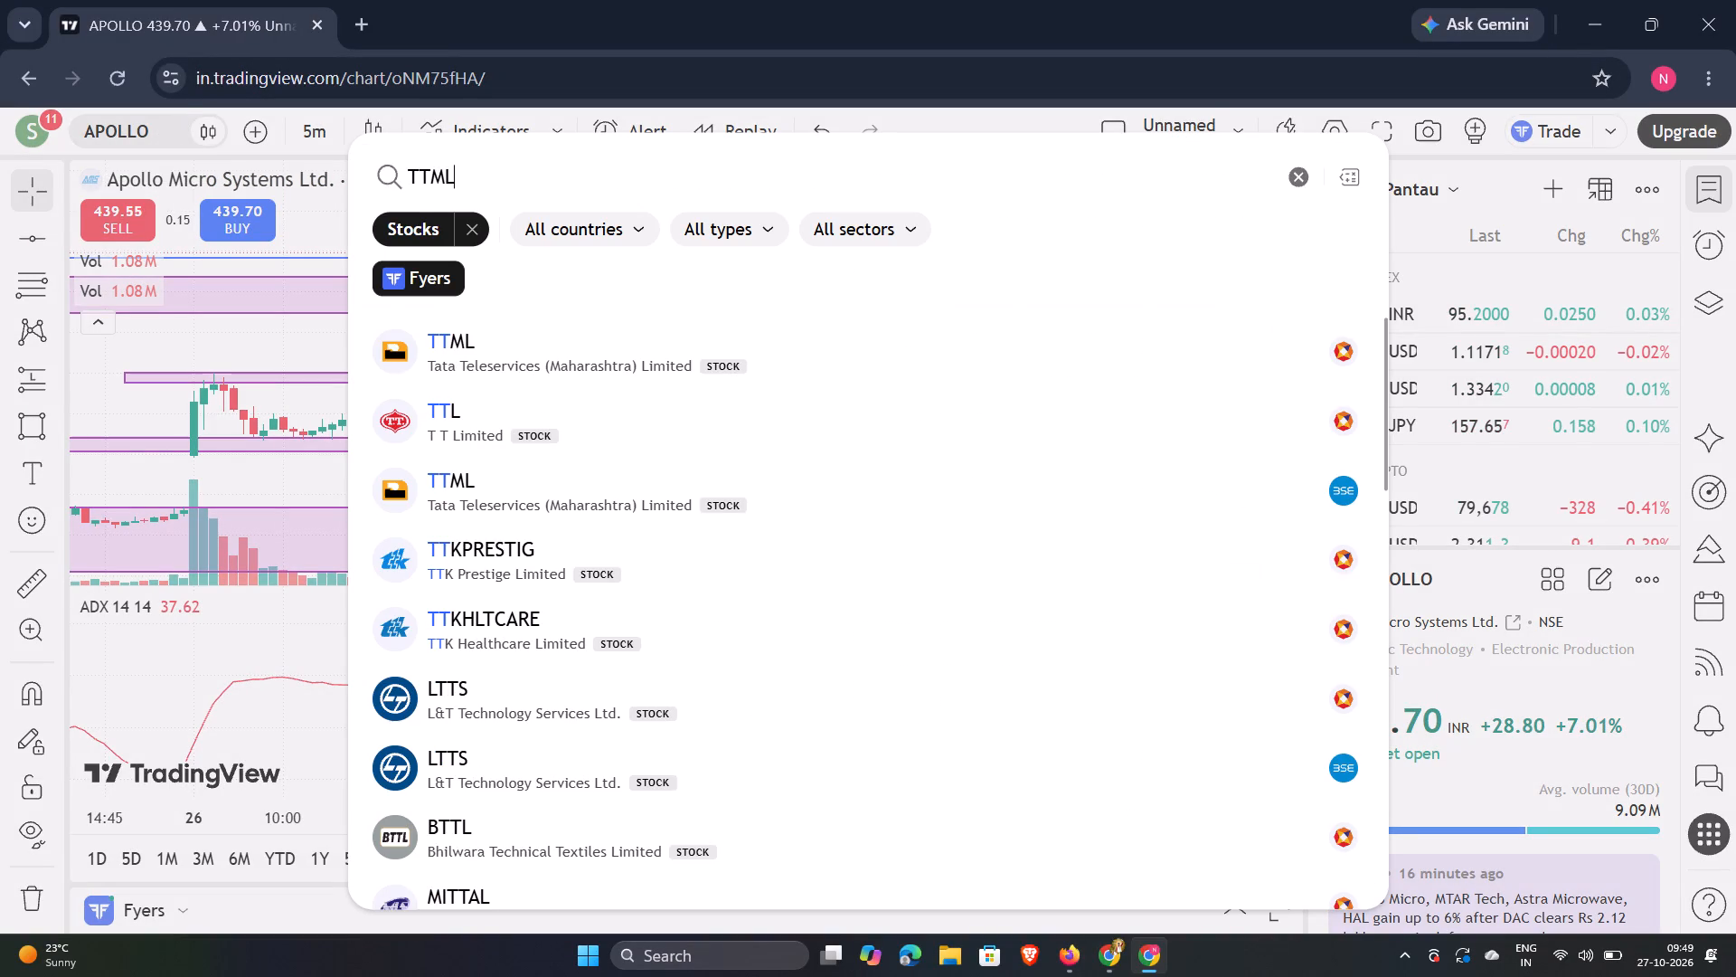
{"action": "left_click", "coordinate": [587, 354]}
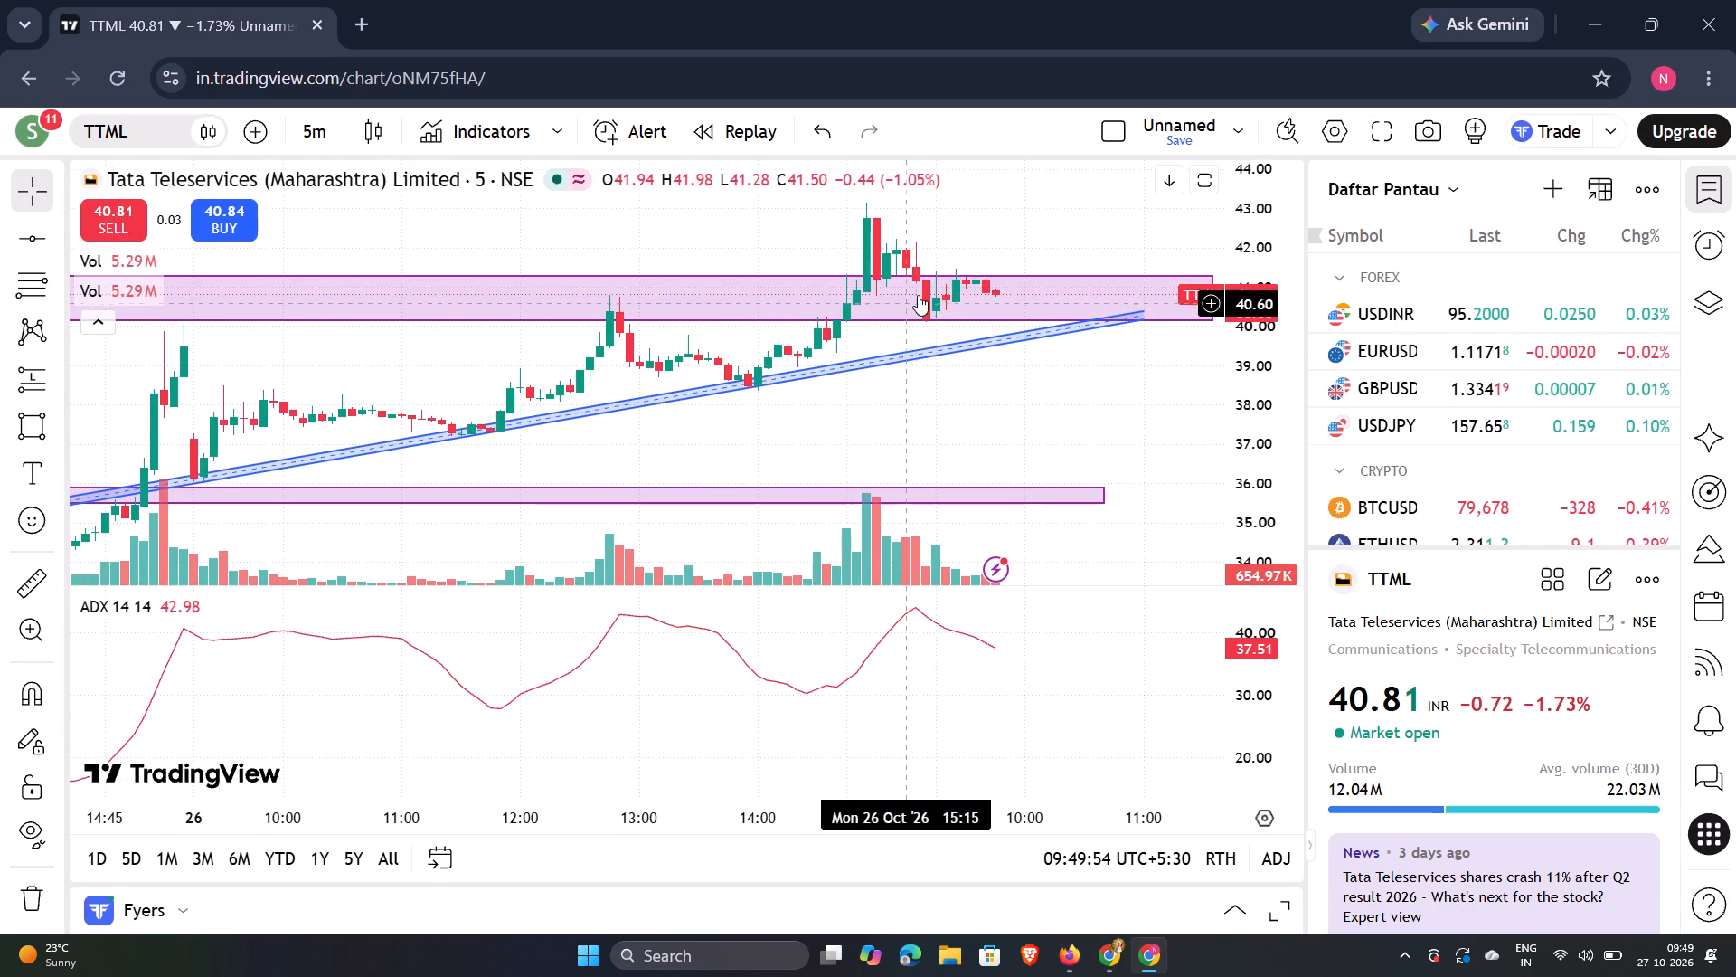
Examine TTML's recent 5-minute candles against the price zones, the ascending trend channel and the ADX line.
{"action": "scroll", "coordinate": [918, 291], "scroll_direction": "up", "scroll_amount": 3}
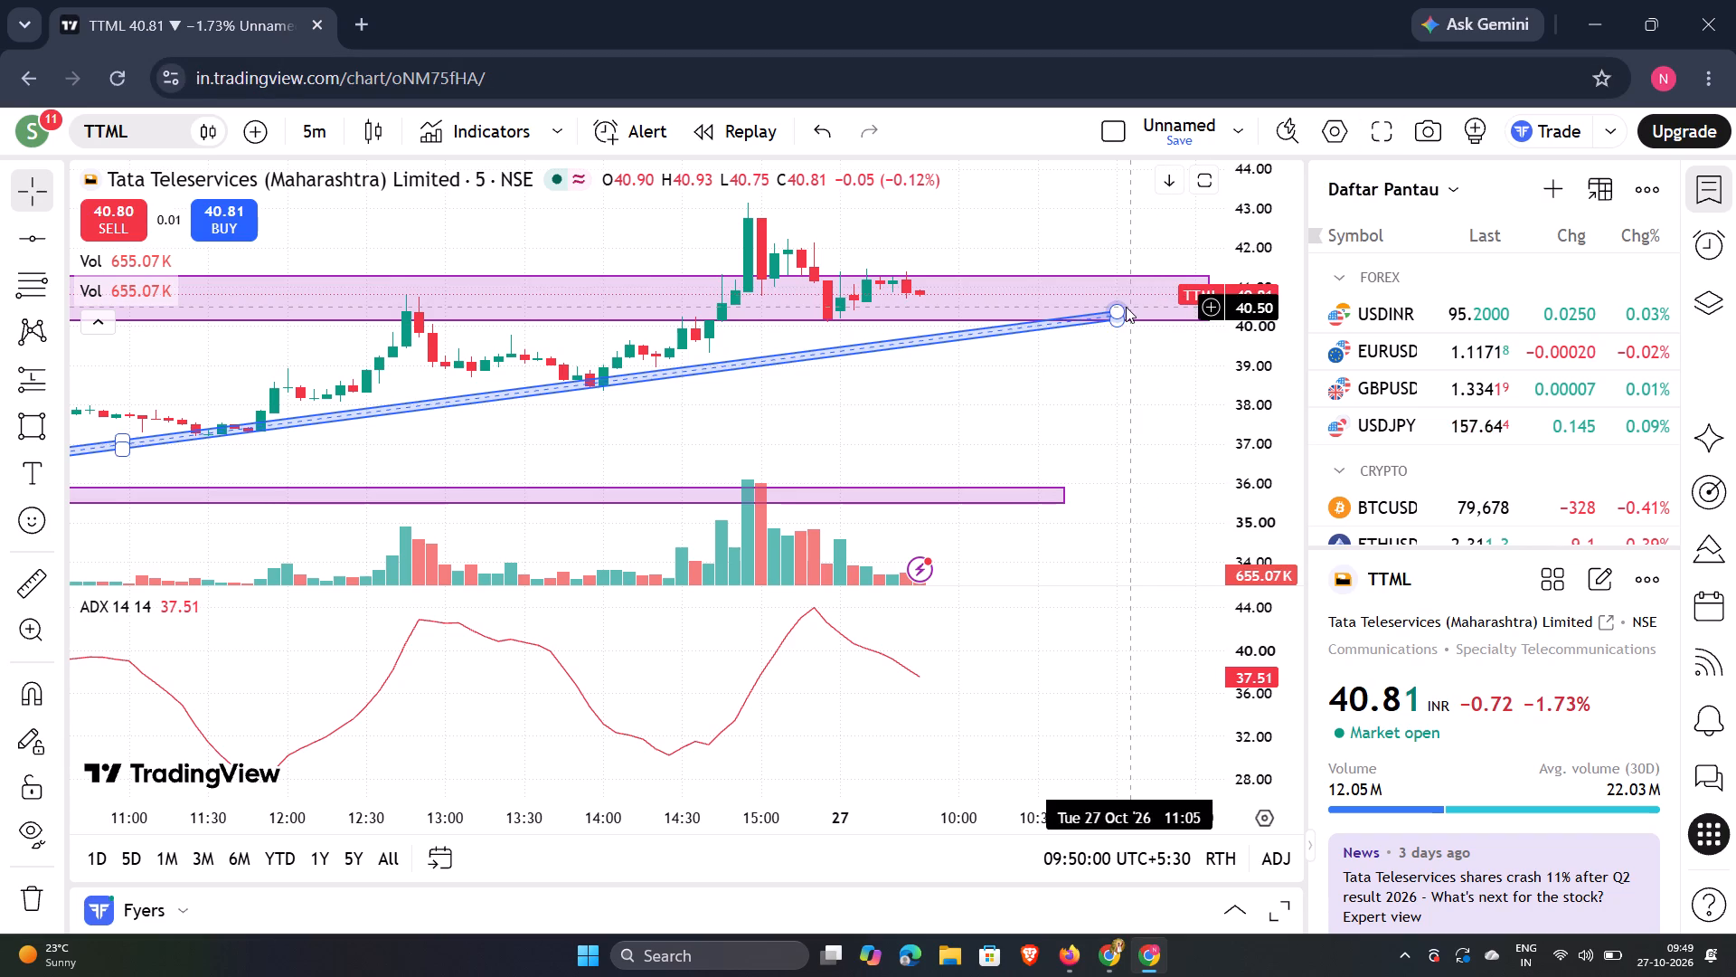
{"action": "scroll", "coordinate": [1031, 242], "scroll_direction": "down", "scroll_amount": 8}
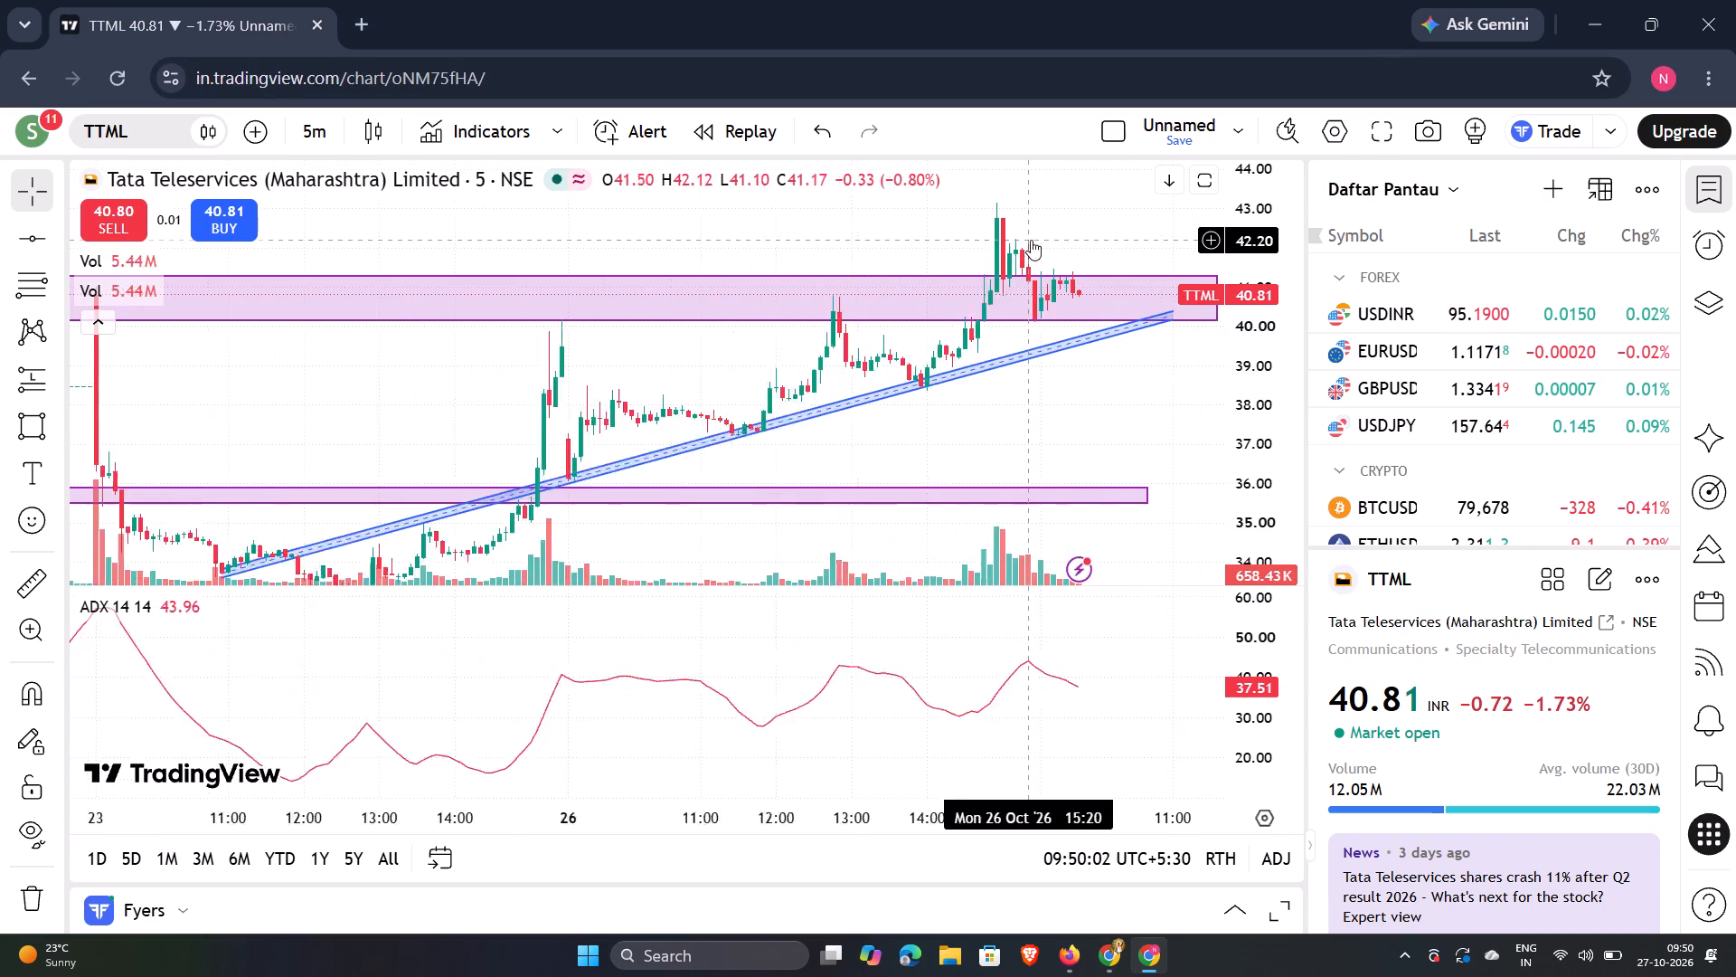
{"action": "left_click_drag", "start_coordinate": [935, 229], "coordinate": [754, 267]}
{"action": "left_click", "coordinate": [754, 267]}
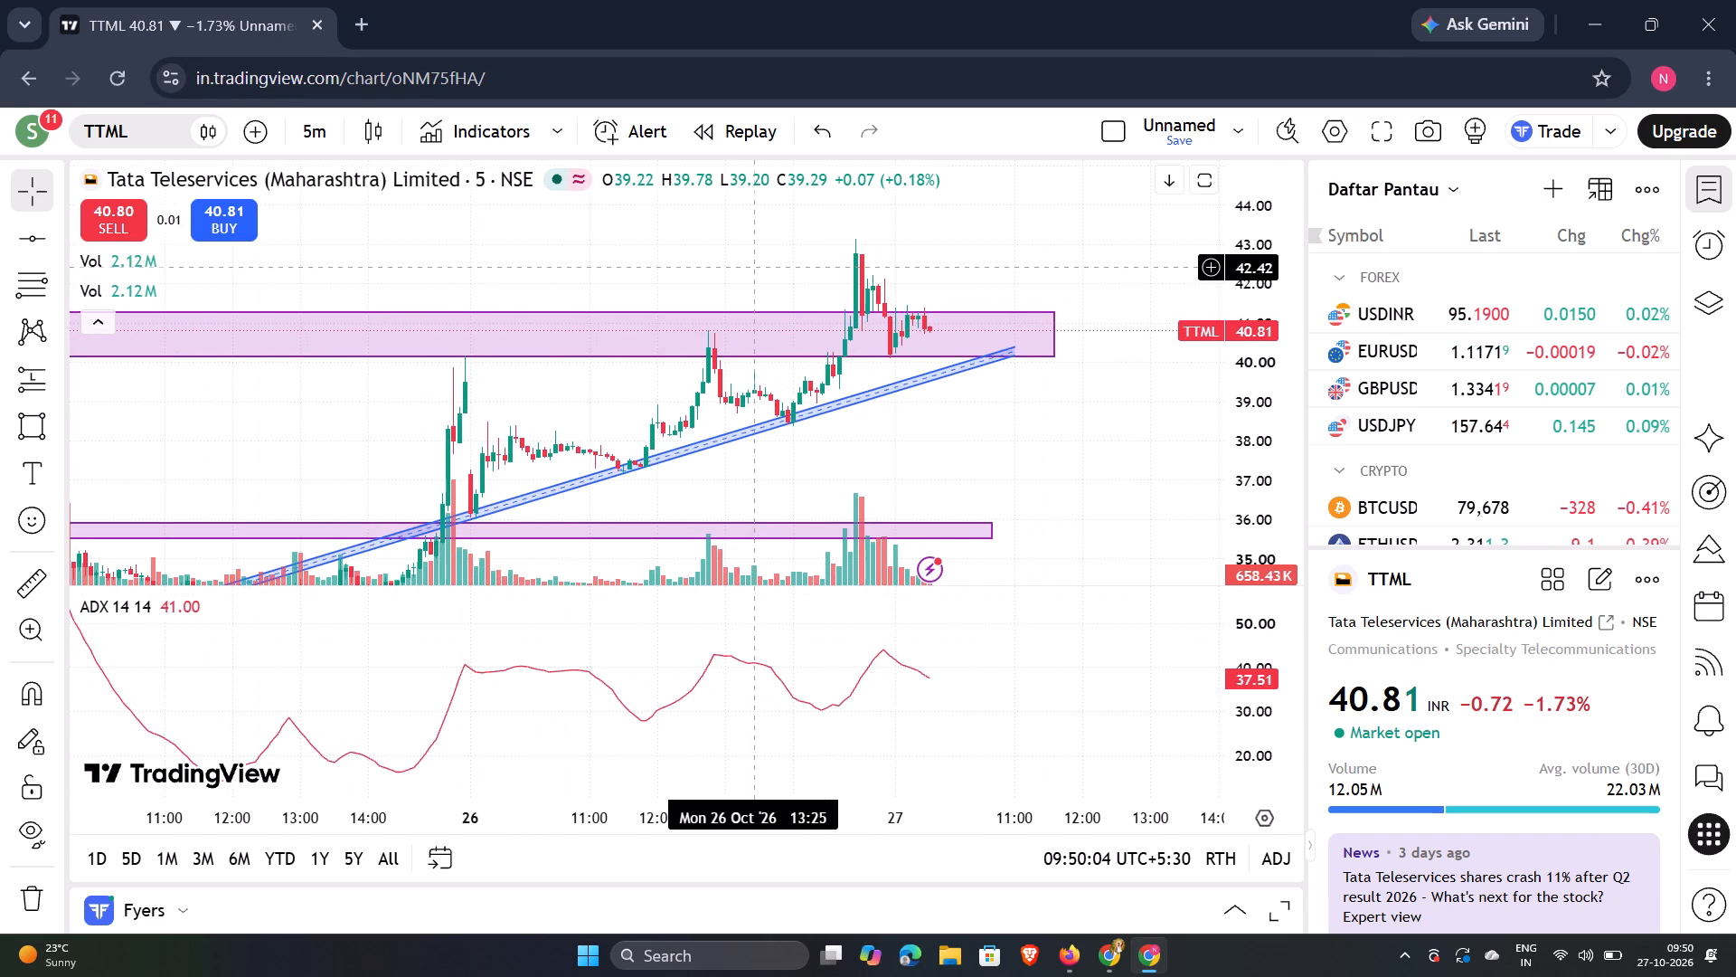
Search for APO and load the NSE-listed APOLLO (Apollo Micro Systems) stock on the chart.
{"action": "left_click", "coordinate": [148, 137]}
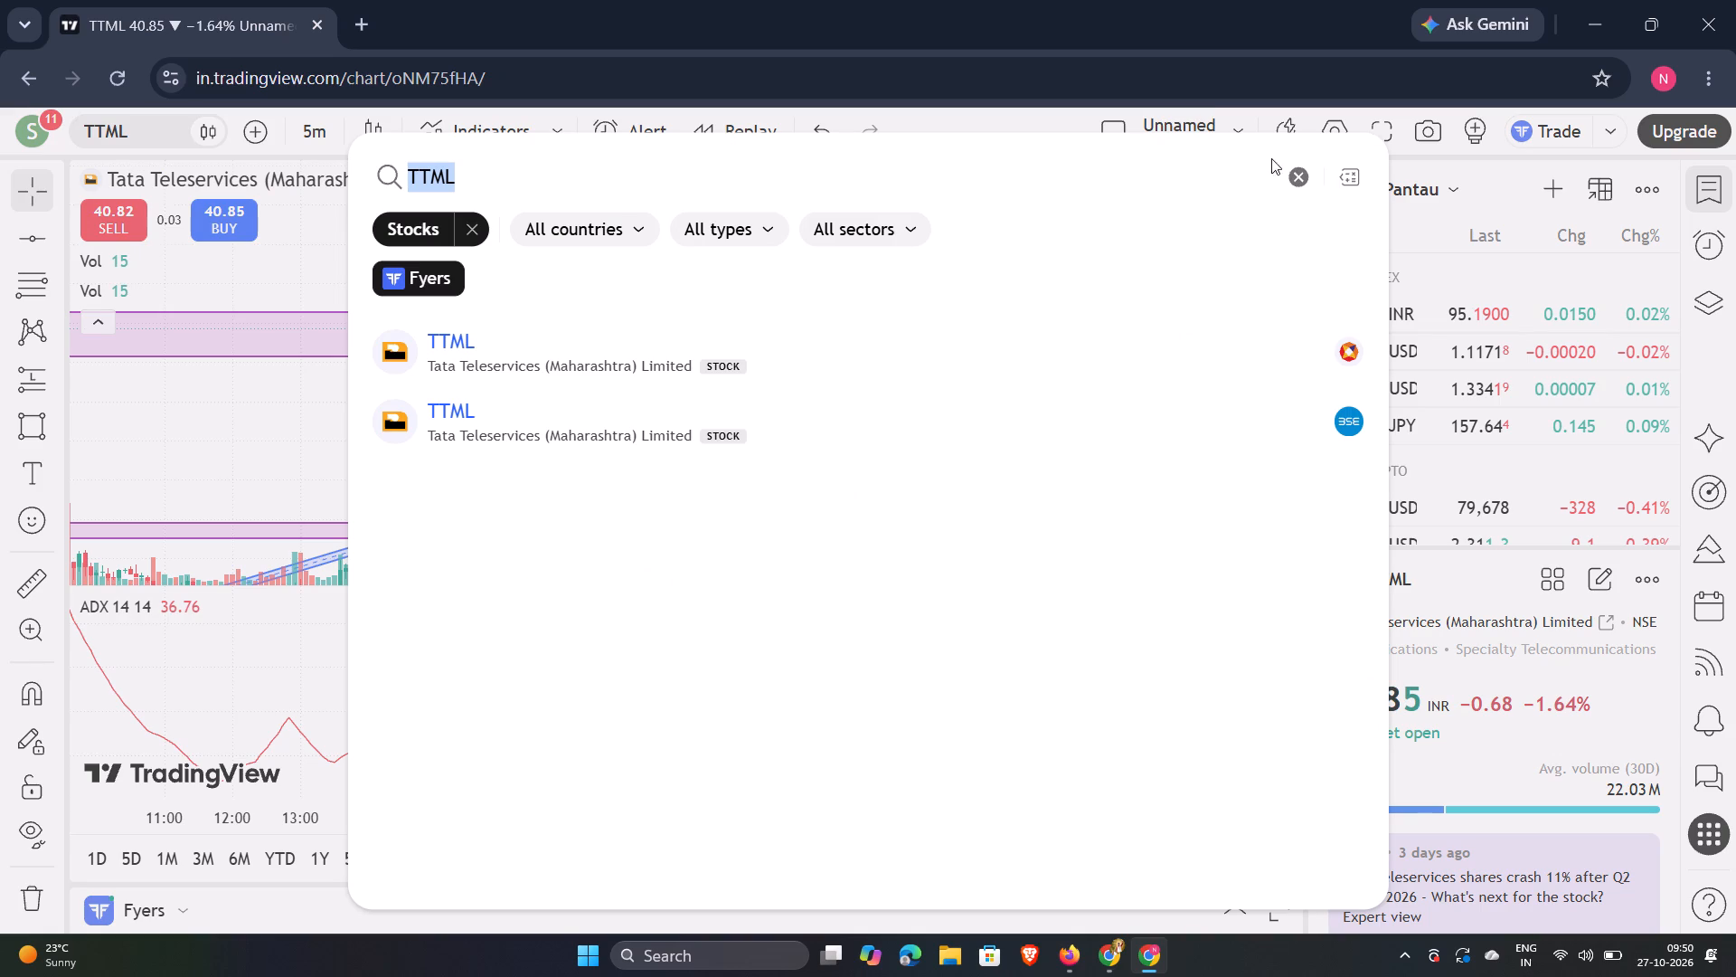
{"action": "left_click", "coordinate": [1294, 176]}
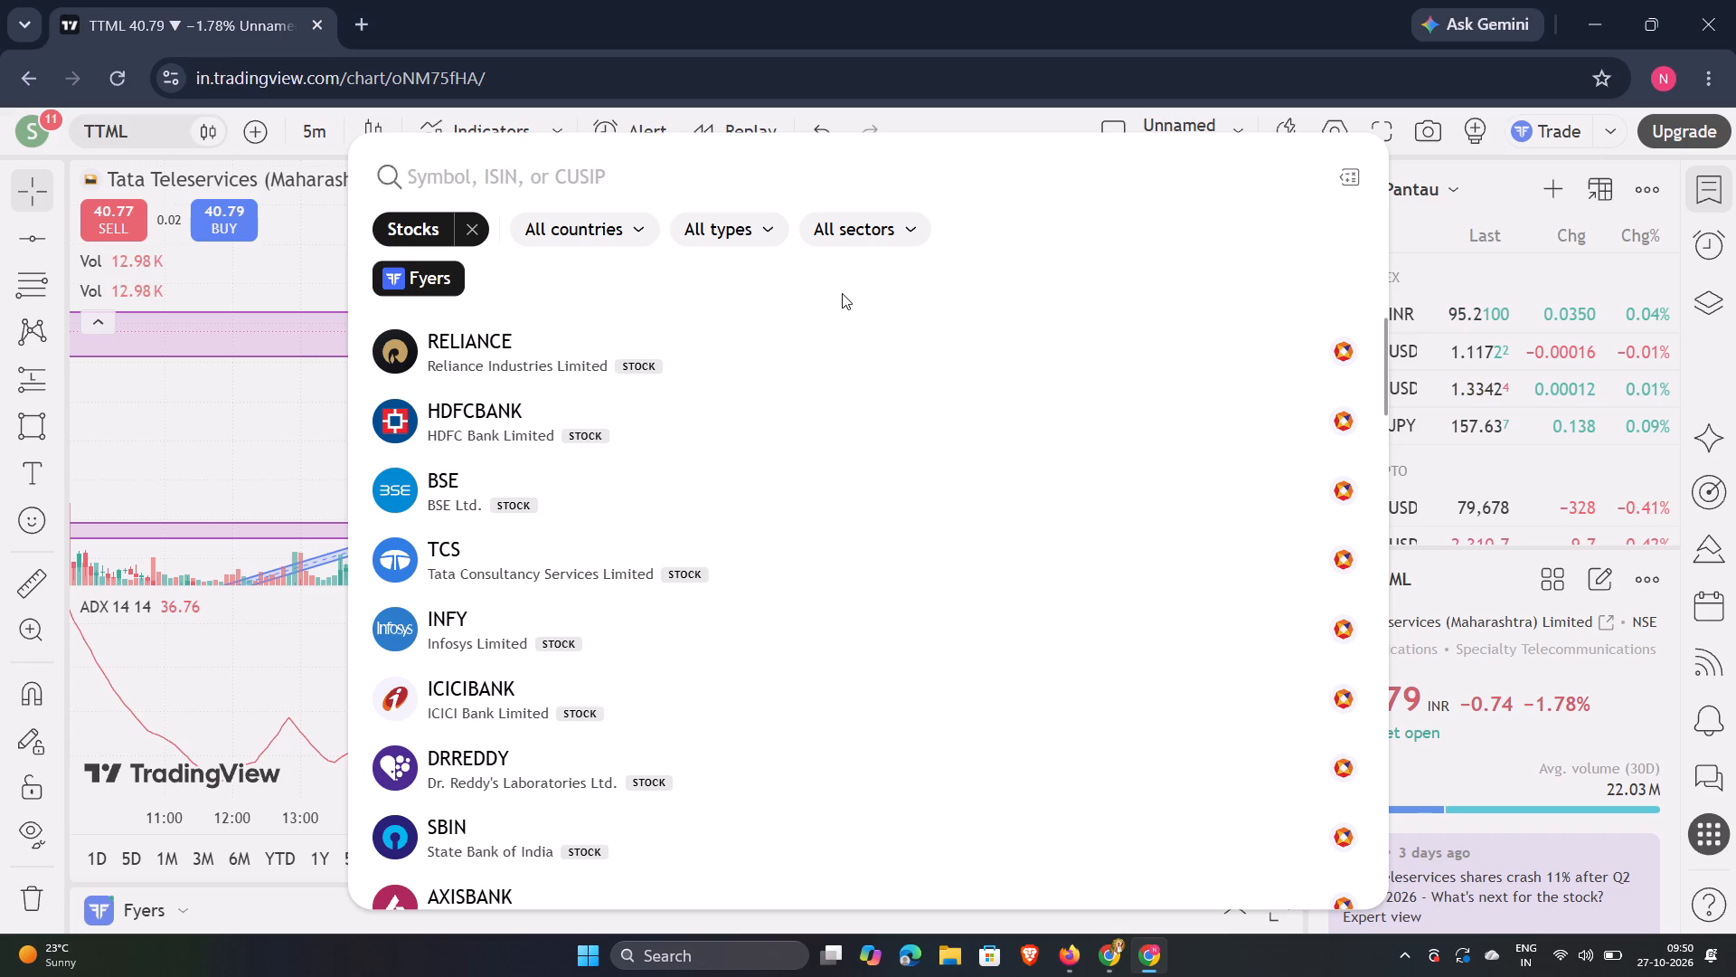
{"action": "type", "text": "AP"}
{"action": "key", "text": "o"}
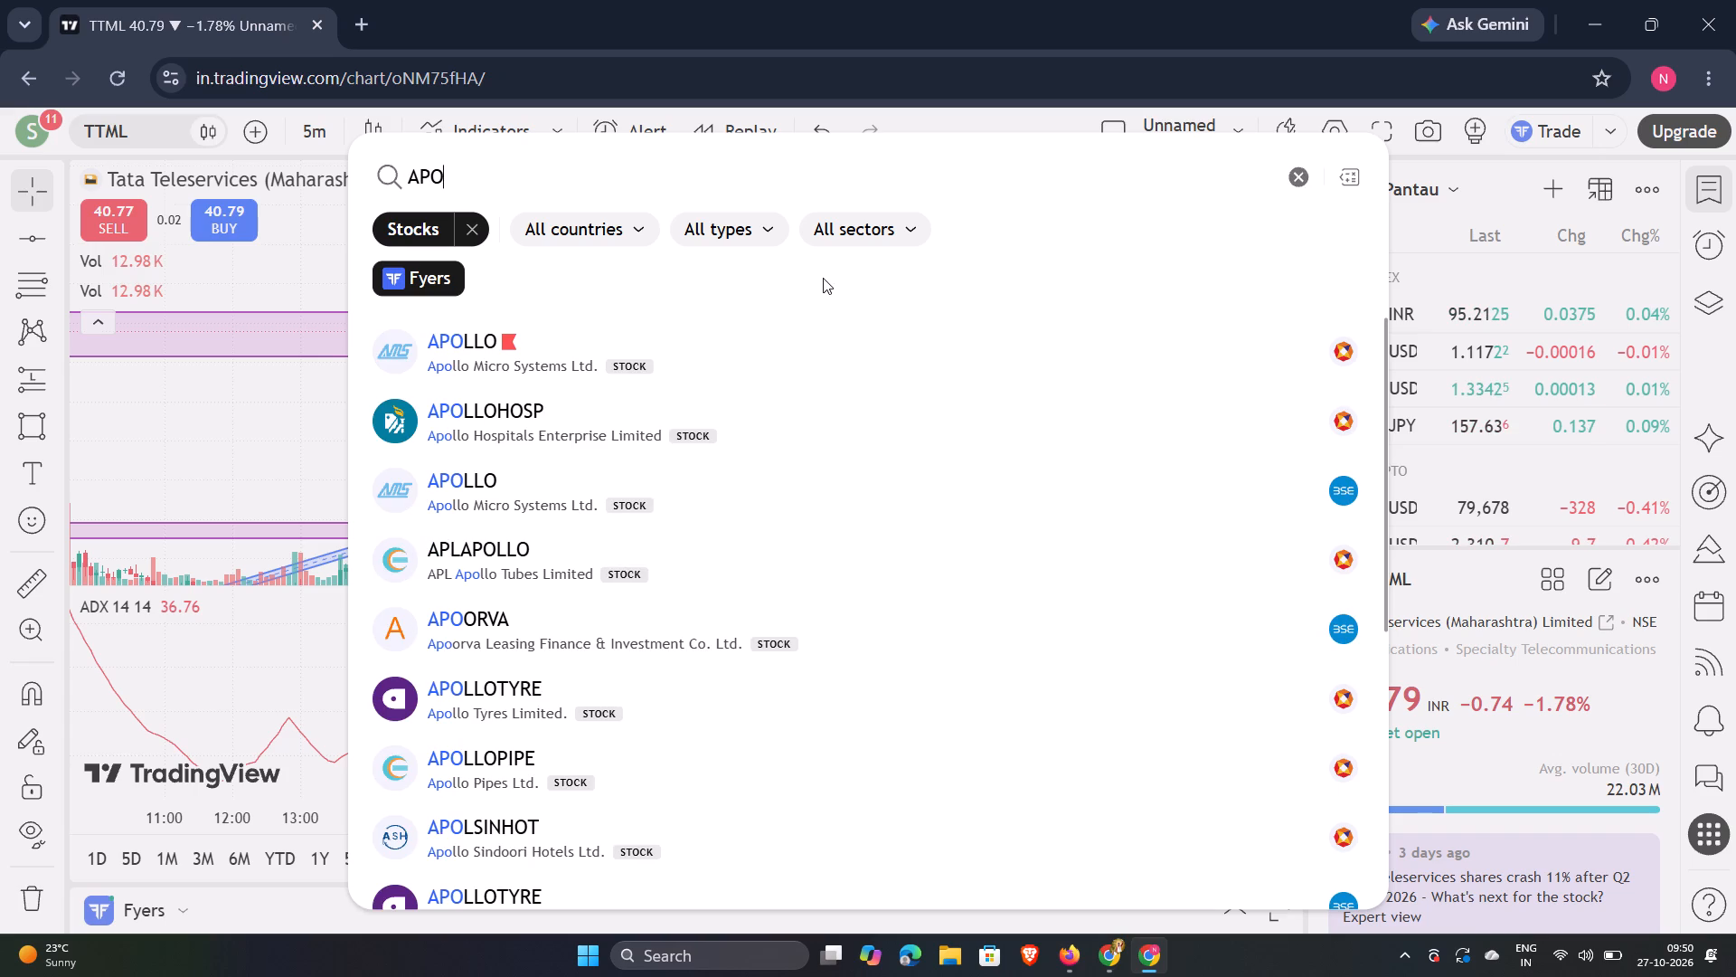
{"action": "left_click", "coordinate": [789, 337]}
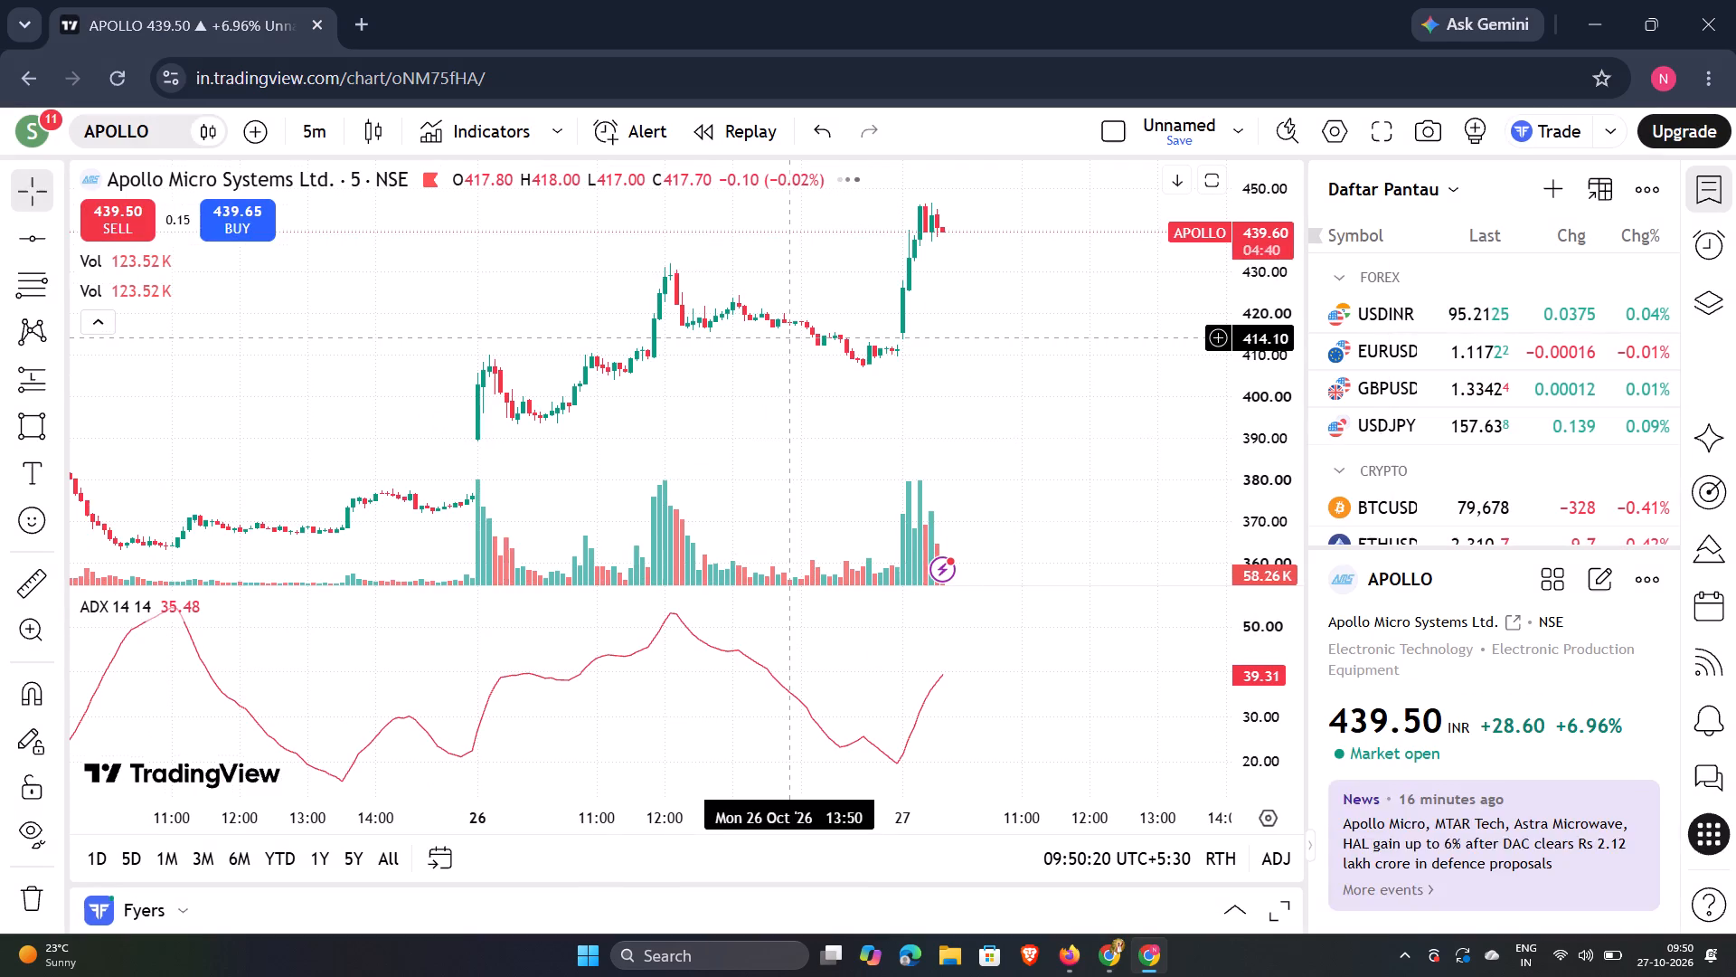
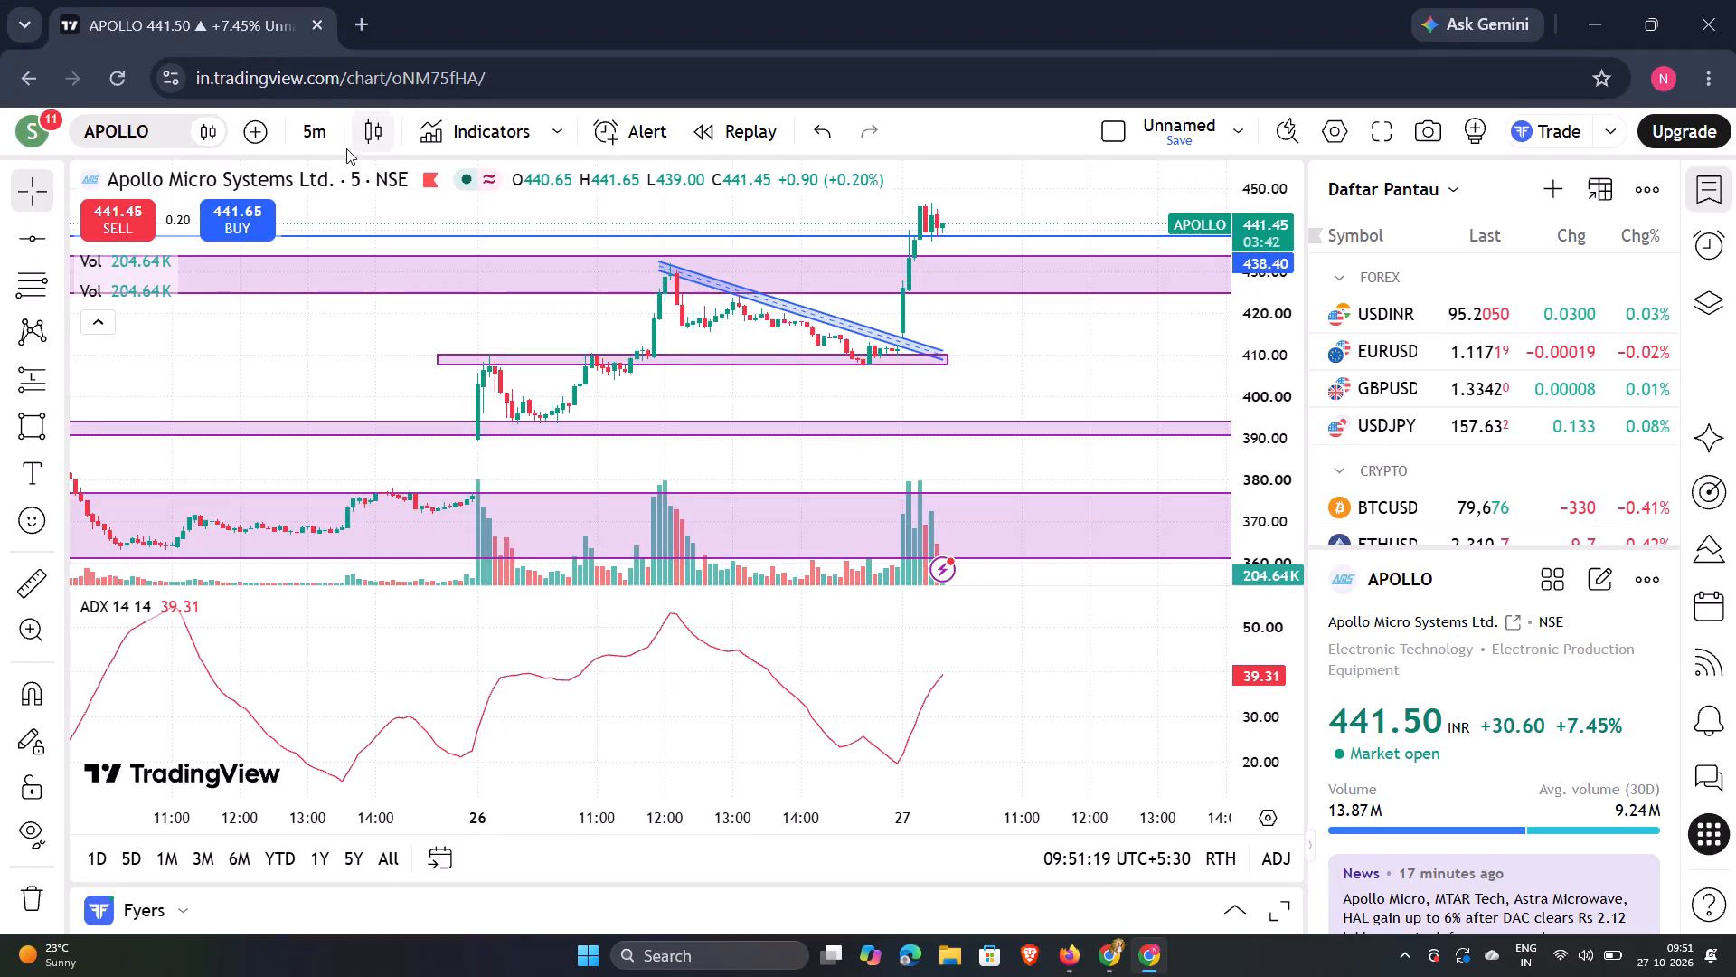
Switch APOLLO to the 1-day timeframe and examine its daily candles from about March onward against the marked price zones.
{"action": "left_click", "coordinate": [305, 126]}
{"action": "scroll", "coordinate": [329, 745], "scroll_direction": "down", "scroll_amount": 4}
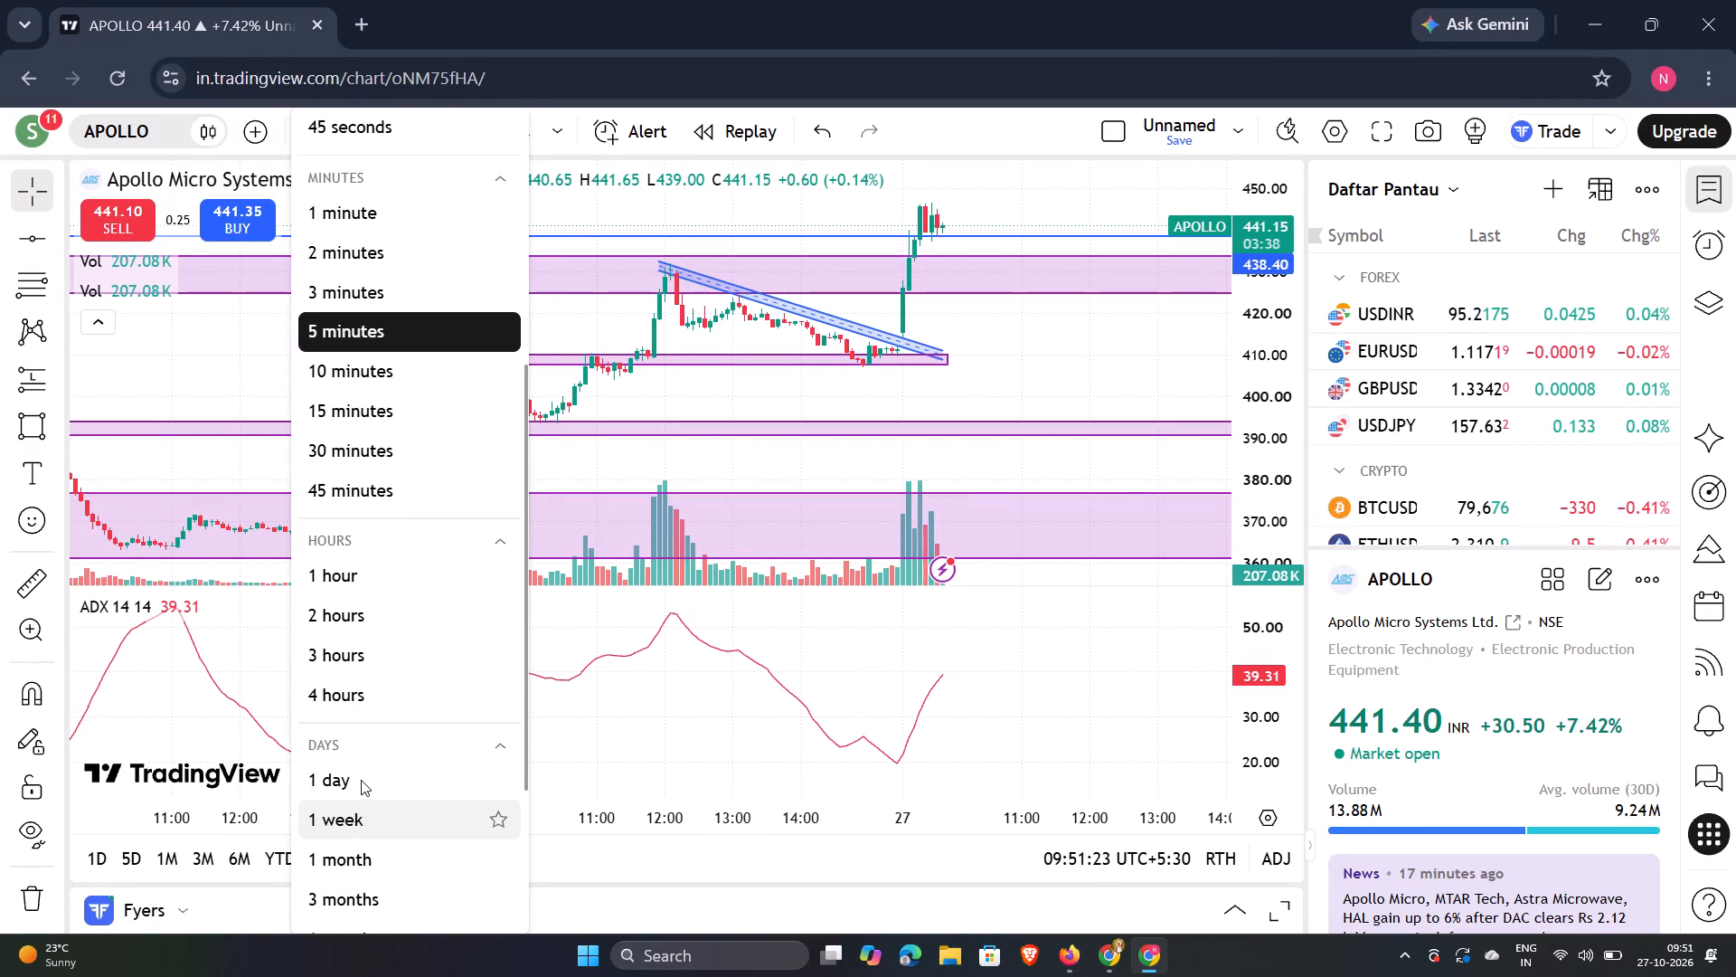
{"action": "double_click", "coordinate": [361, 778]}
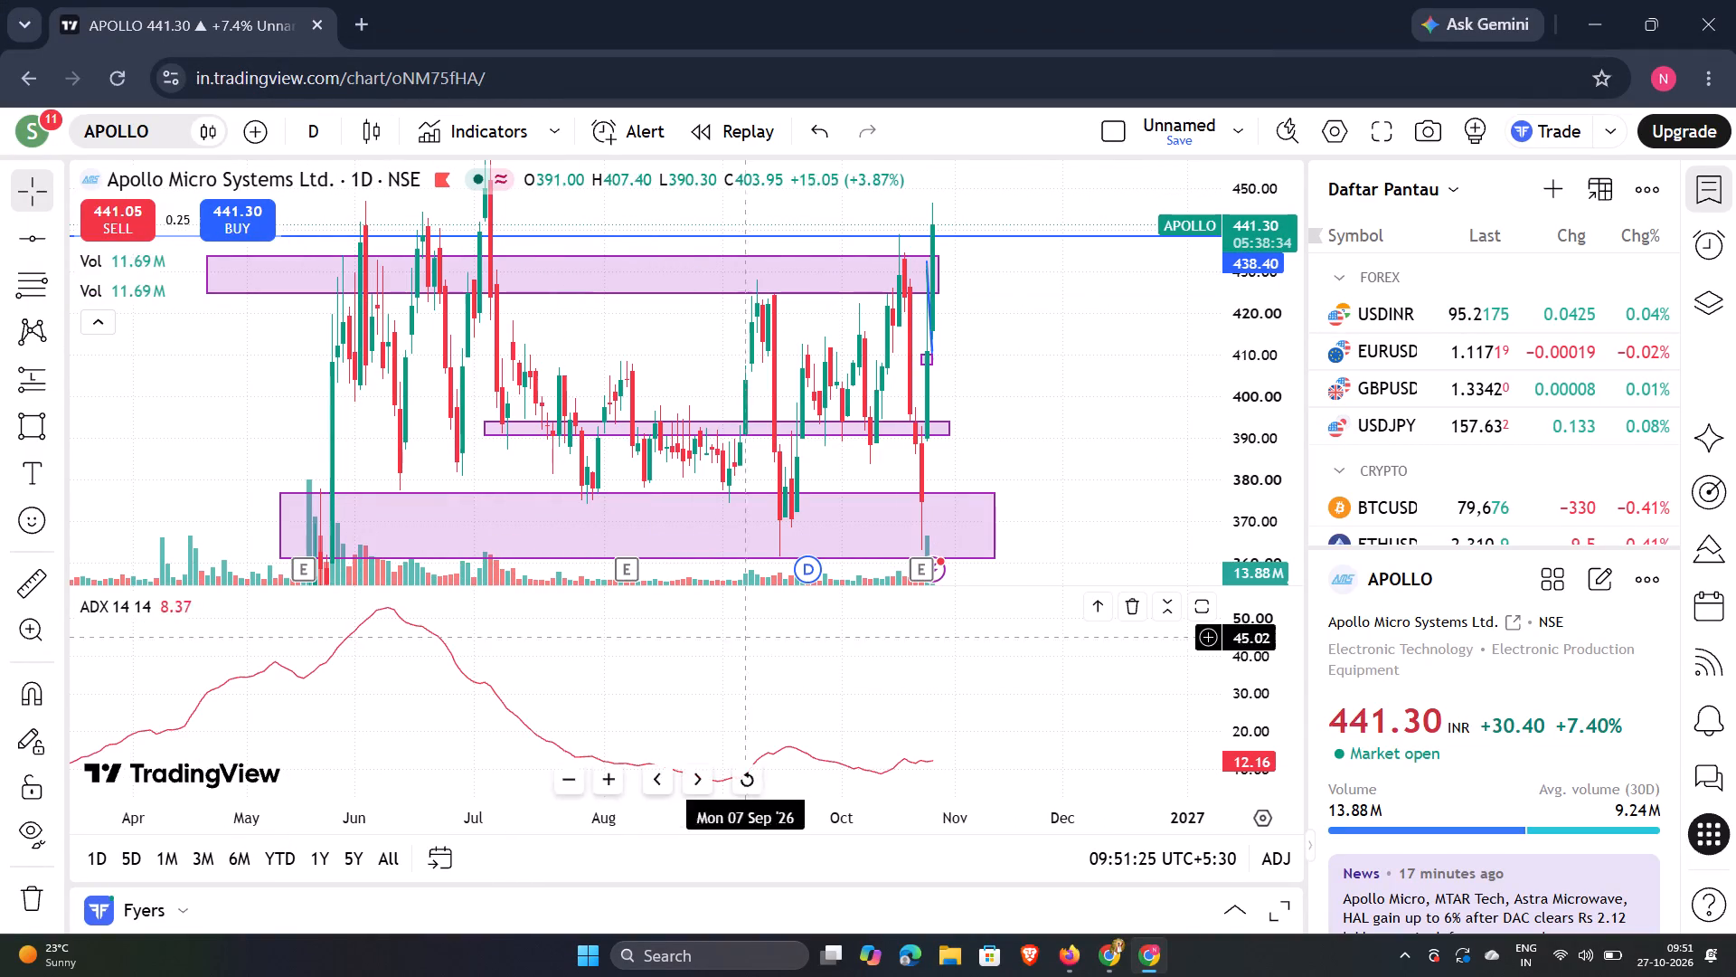
{"action": "scroll", "coordinate": [774, 512], "scroll_direction": "up", "scroll_amount": 4}
{"action": "scroll", "coordinate": [774, 512], "scroll_direction": "down", "scroll_amount": 3}
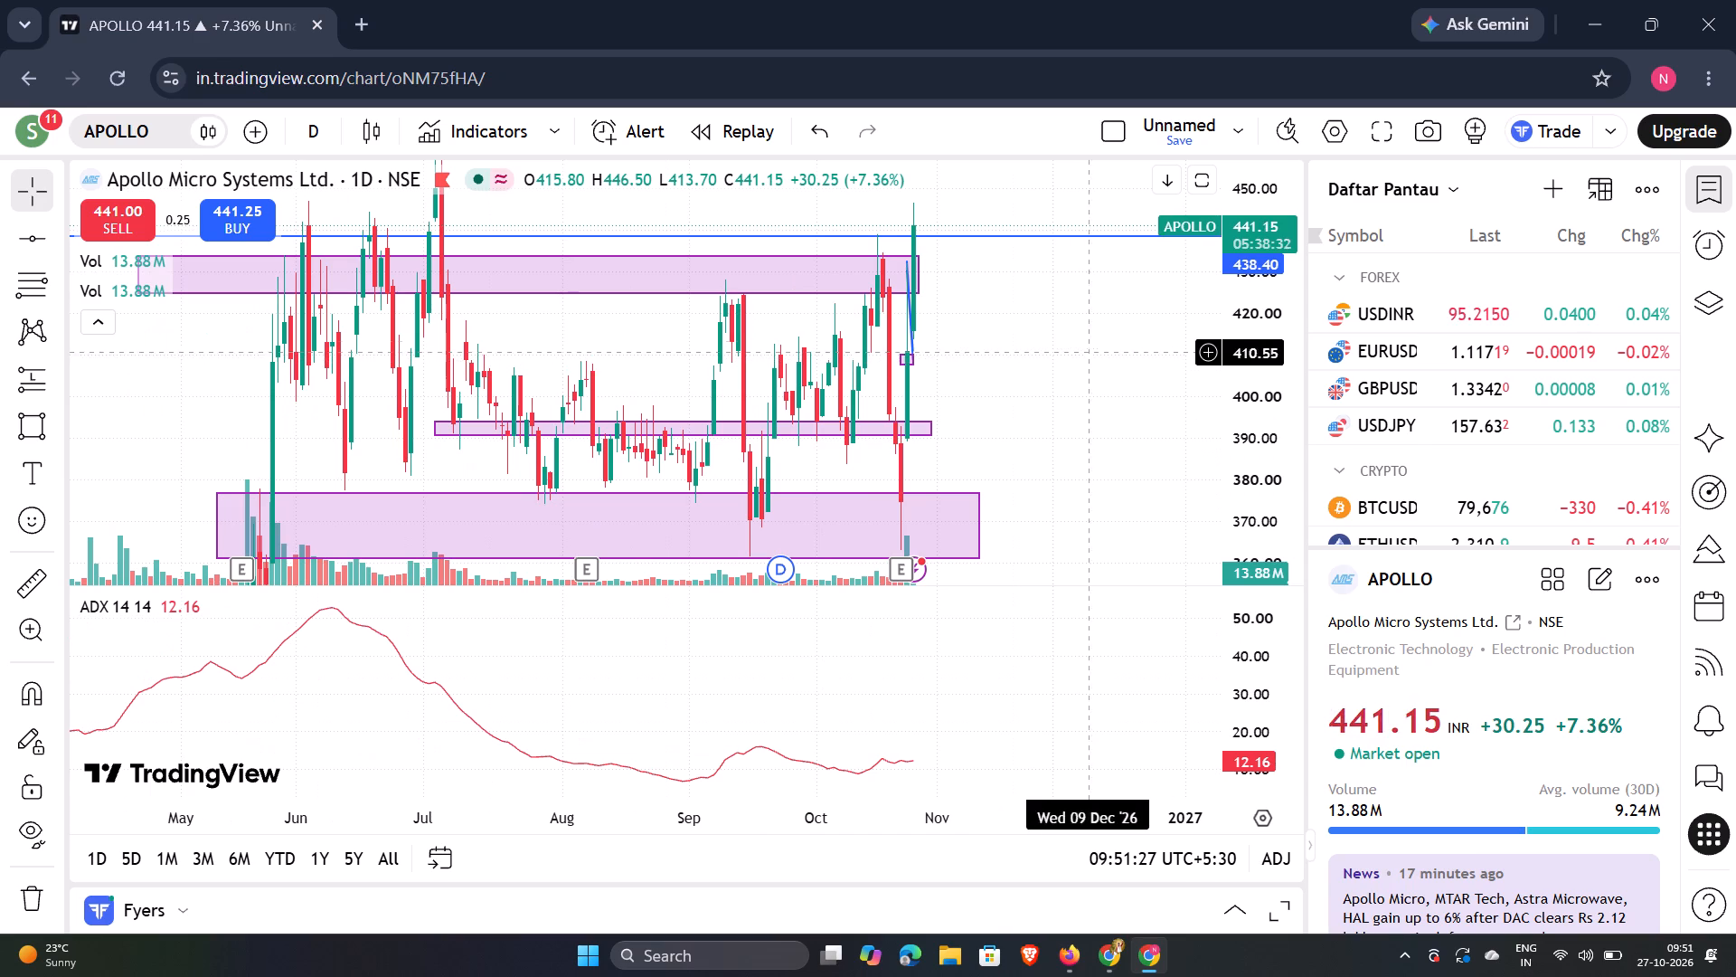
{"action": "right_click", "coordinate": [1062, 341]}
{"action": "left_click", "coordinate": [1094, 261]}
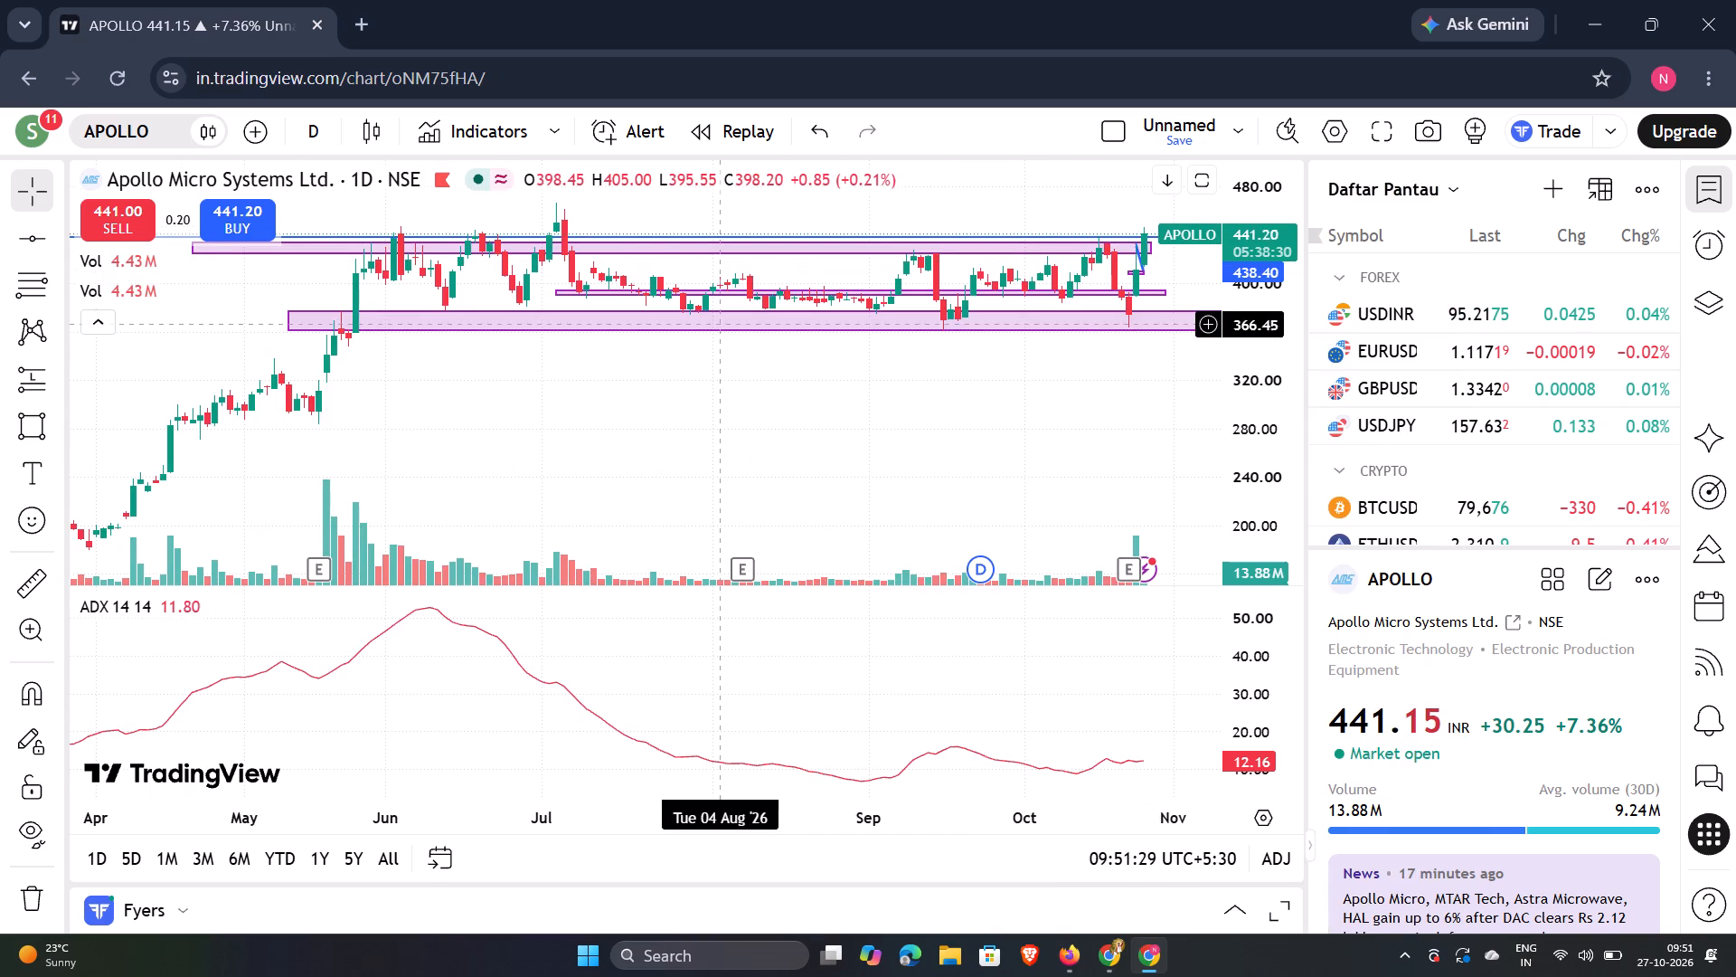
{"action": "scroll", "coordinate": [722, 337], "scroll_direction": "down", "scroll_amount": 2}
{"action": "left_click_drag", "start_coordinate": [704, 422], "coordinate": [655, 553]}
{"action": "left_click", "coordinate": [655, 553]}
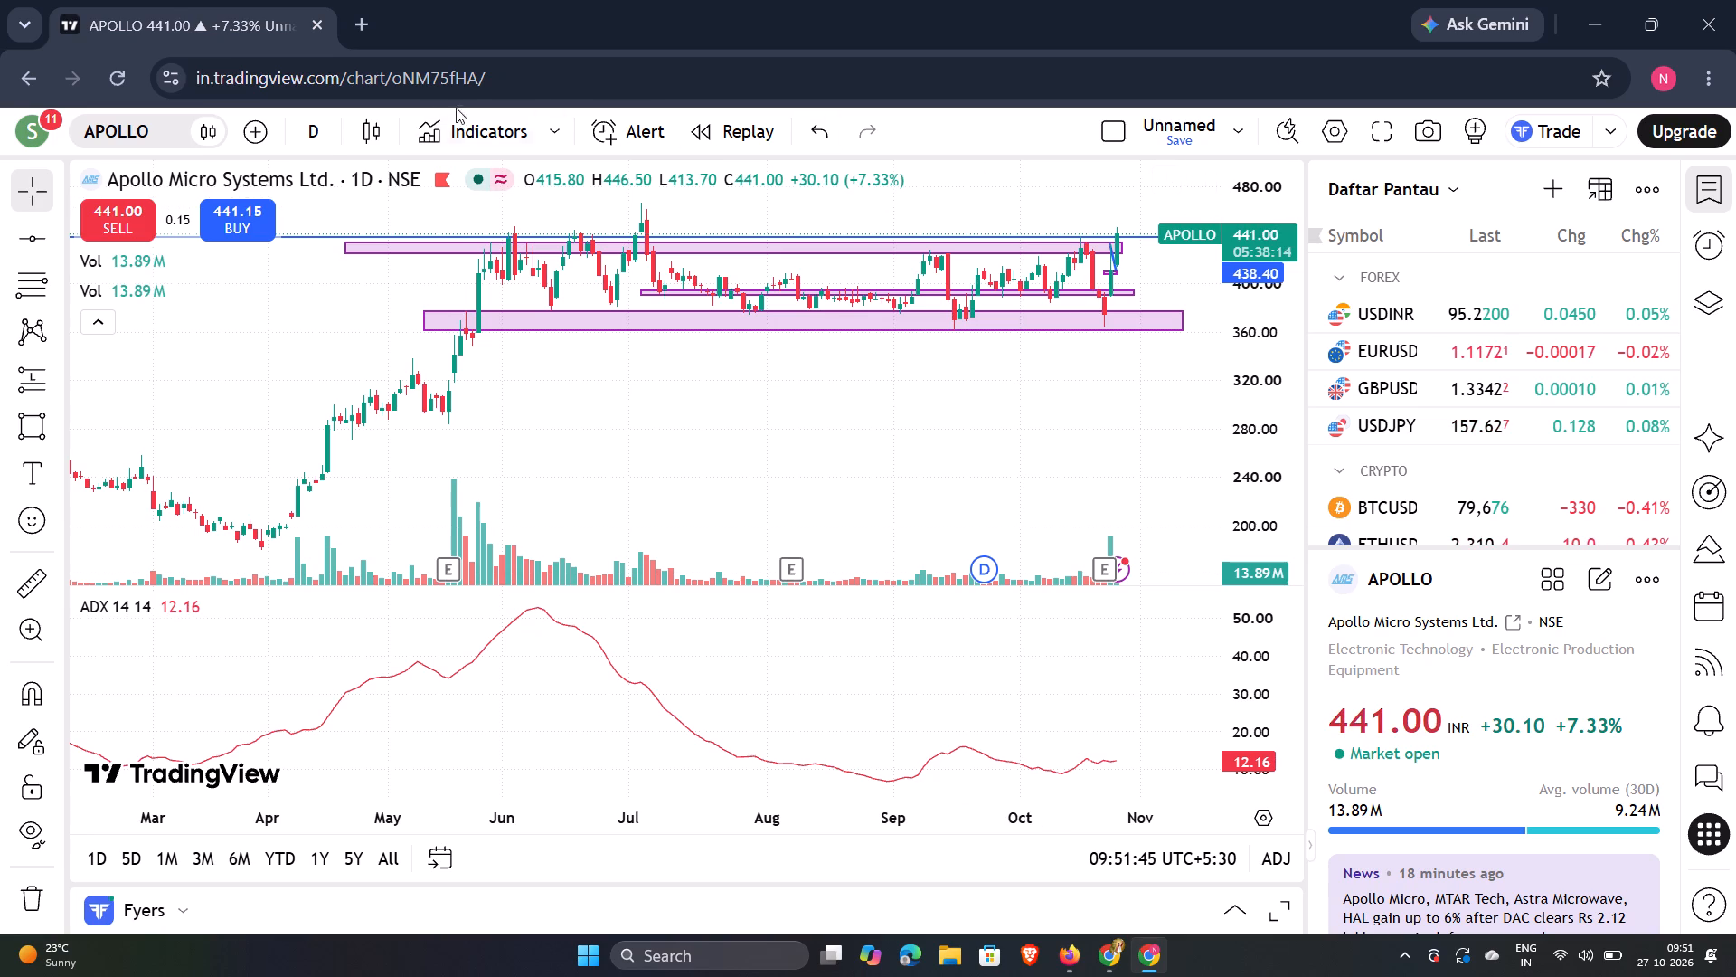
Return APOLLO to the 5-minute timeframe and examine the recent candles against the descending channel, price zones and horizontal level.
{"action": "left_click", "coordinate": [321, 114]}
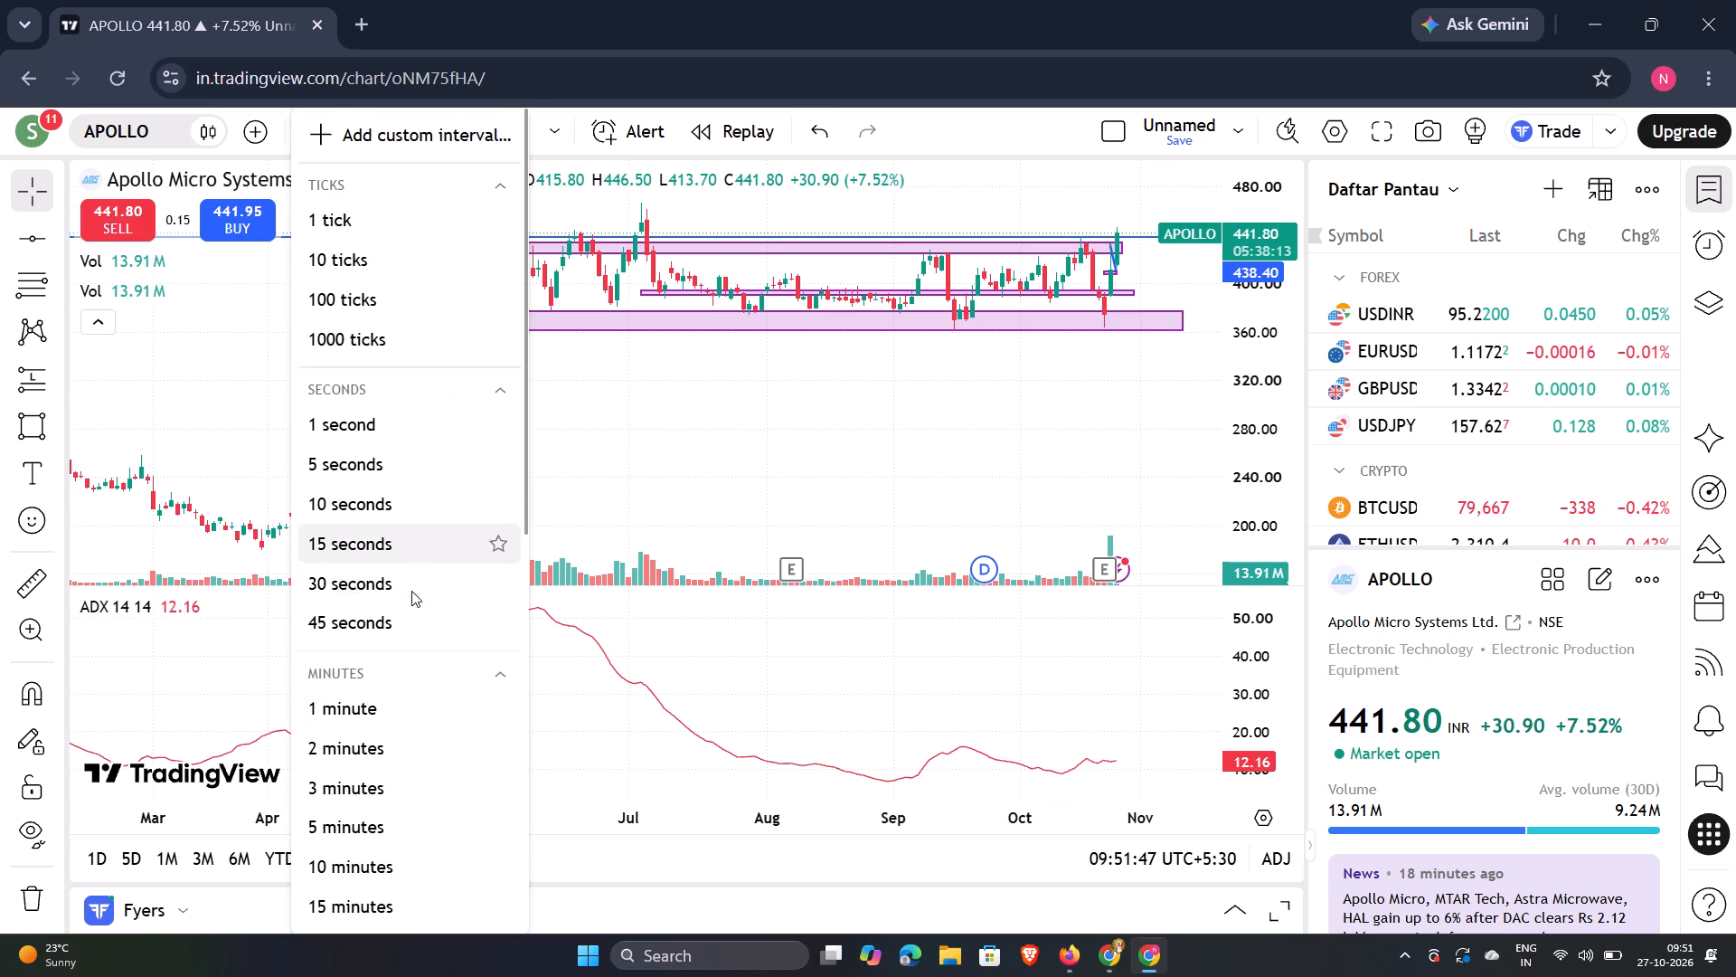
{"action": "scroll", "coordinate": [411, 634], "scroll_direction": "down", "scroll_amount": 2}
{"action": "double_click", "coordinate": [399, 564]}
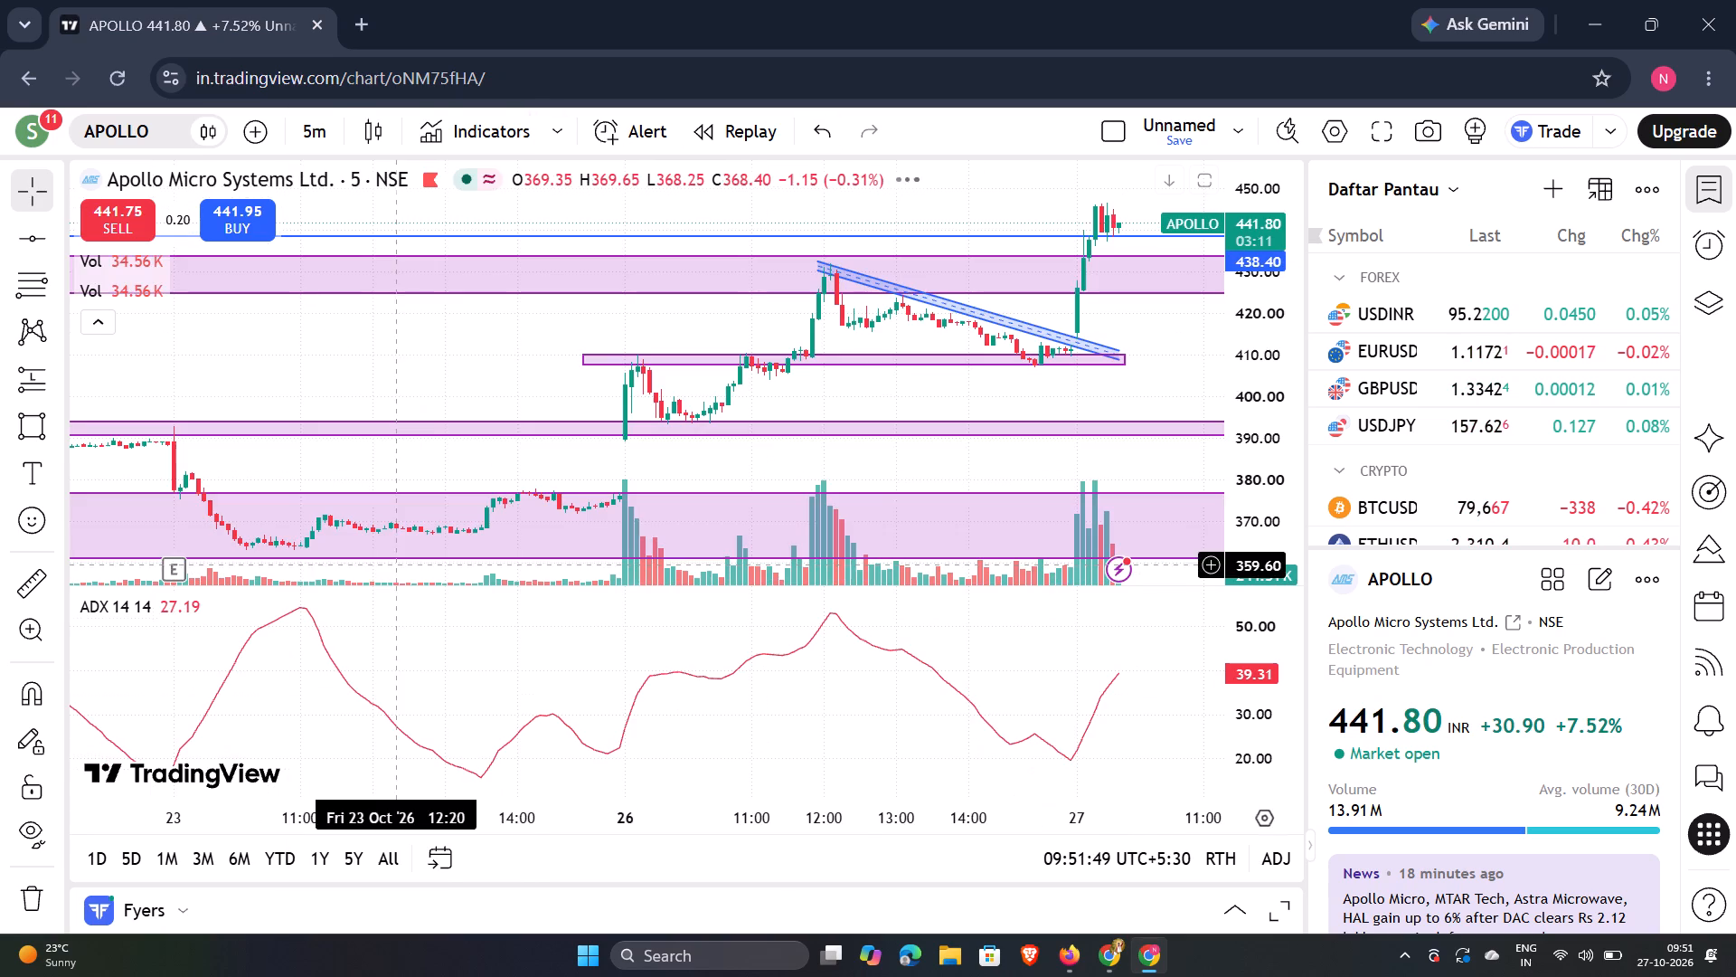
{"action": "left_click_drag", "start_coordinate": [549, 332], "coordinate": [439, 356]}
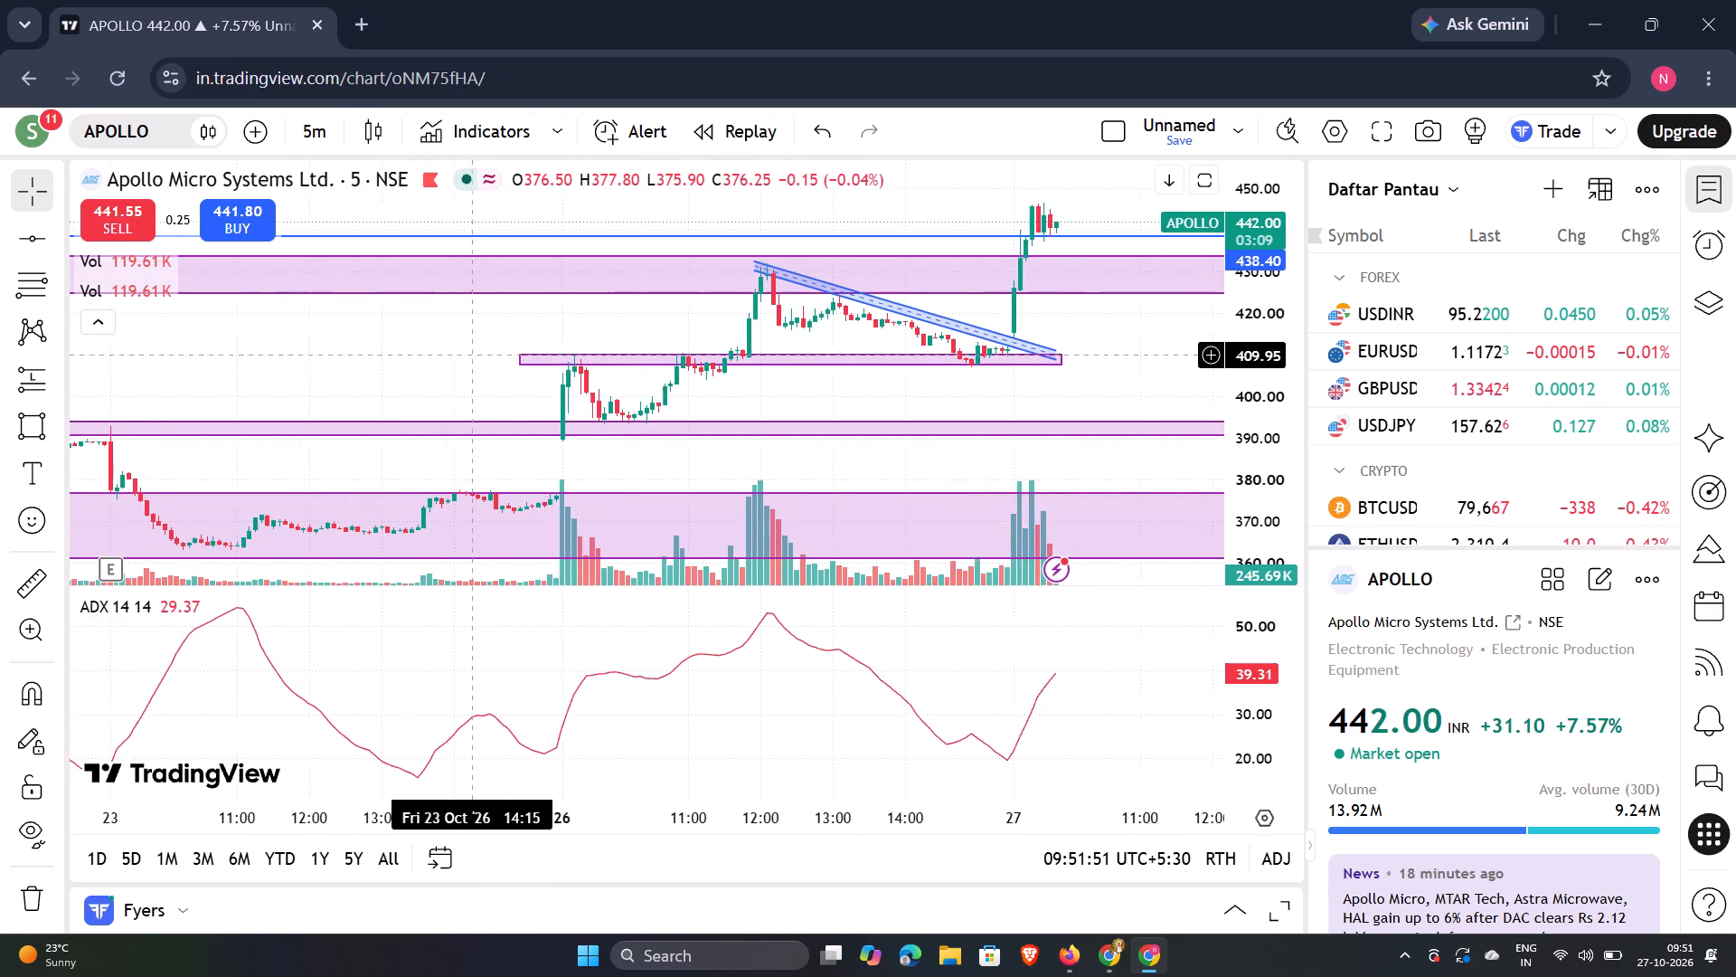
{"action": "left_click_drag", "start_coordinate": [439, 356], "coordinate": [418, 361]}
{"action": "left_click", "coordinate": [418, 361]}
{"action": "scroll", "coordinate": [1241, 213], "scroll_direction": "up", "scroll_amount": 2}
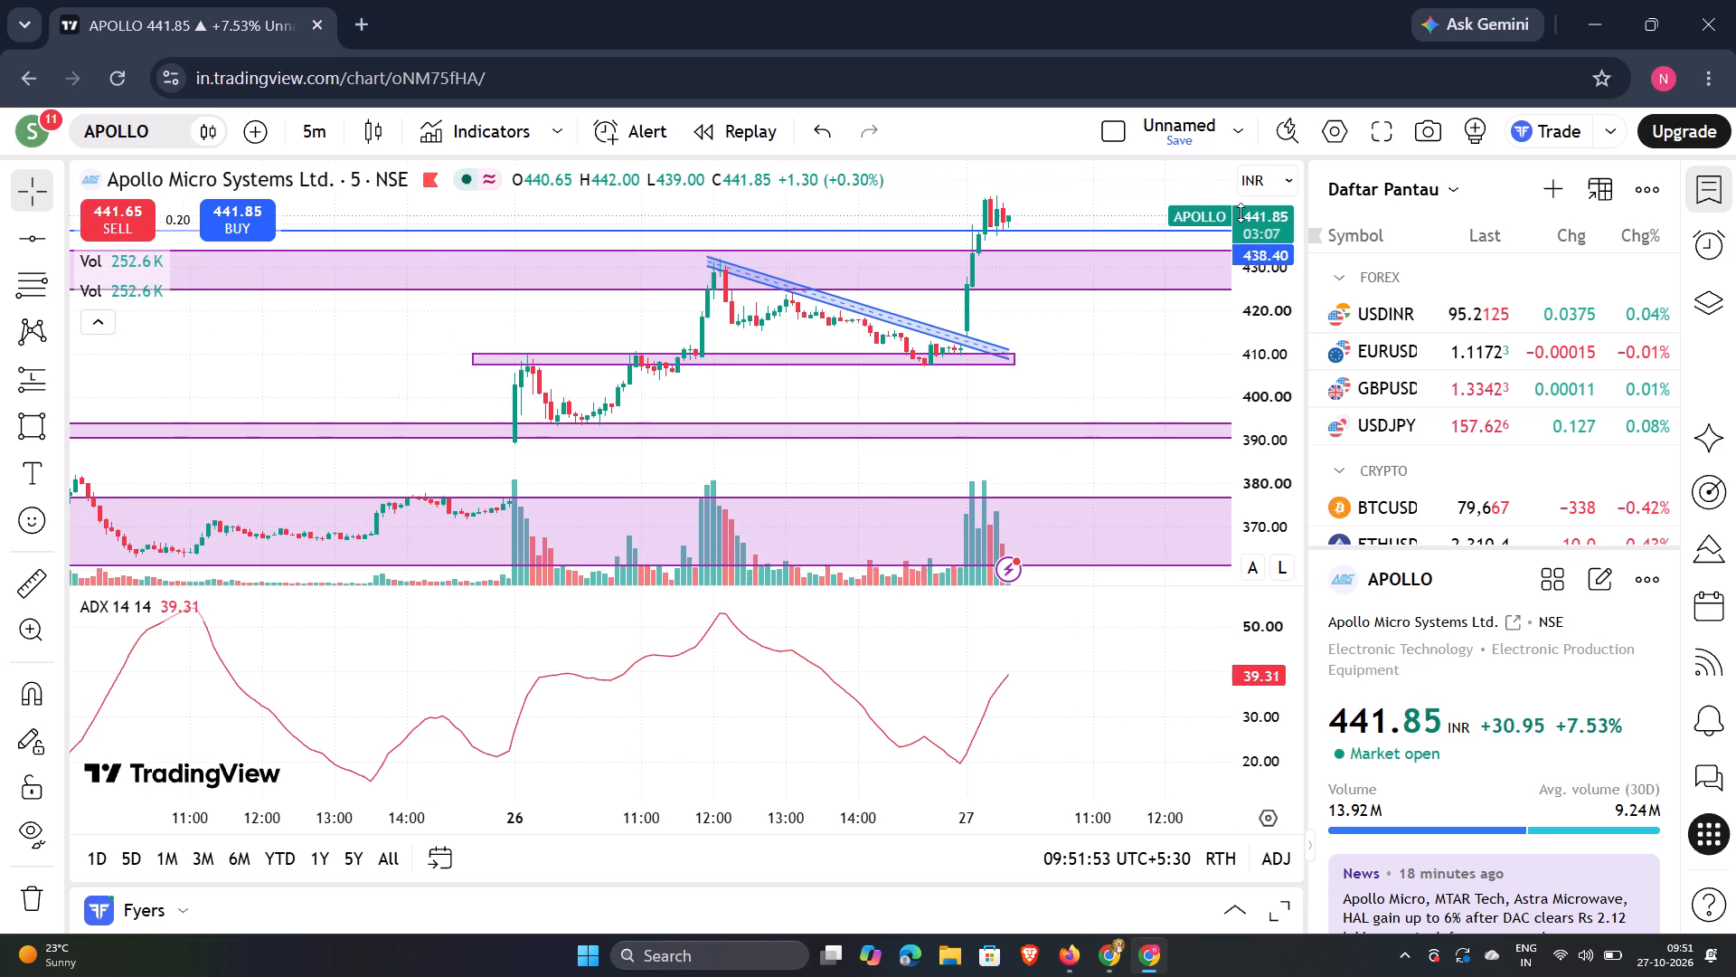
{"action": "scroll", "coordinate": [1241, 213], "scroll_direction": "down", "scroll_amount": 1}
{"action": "scroll", "coordinate": [1237, 217], "scroll_direction": "up", "scroll_amount": 3}
{"action": "scroll", "coordinate": [1234, 223], "scroll_direction": "down", "scroll_amount": 8}
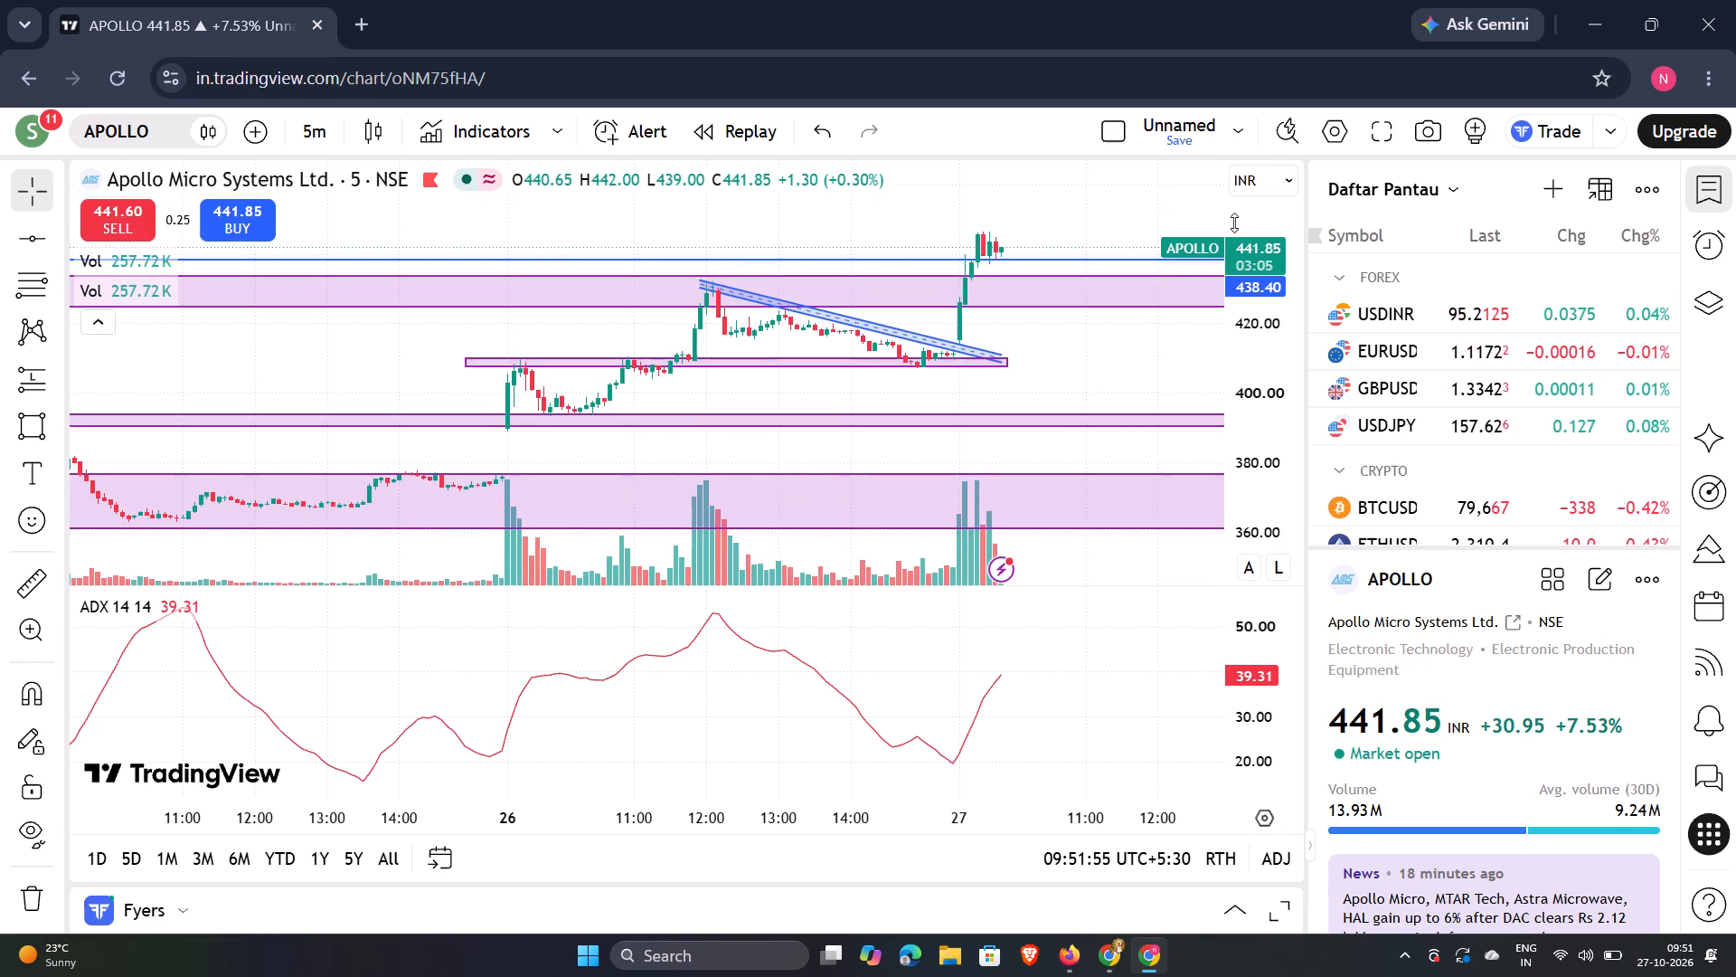
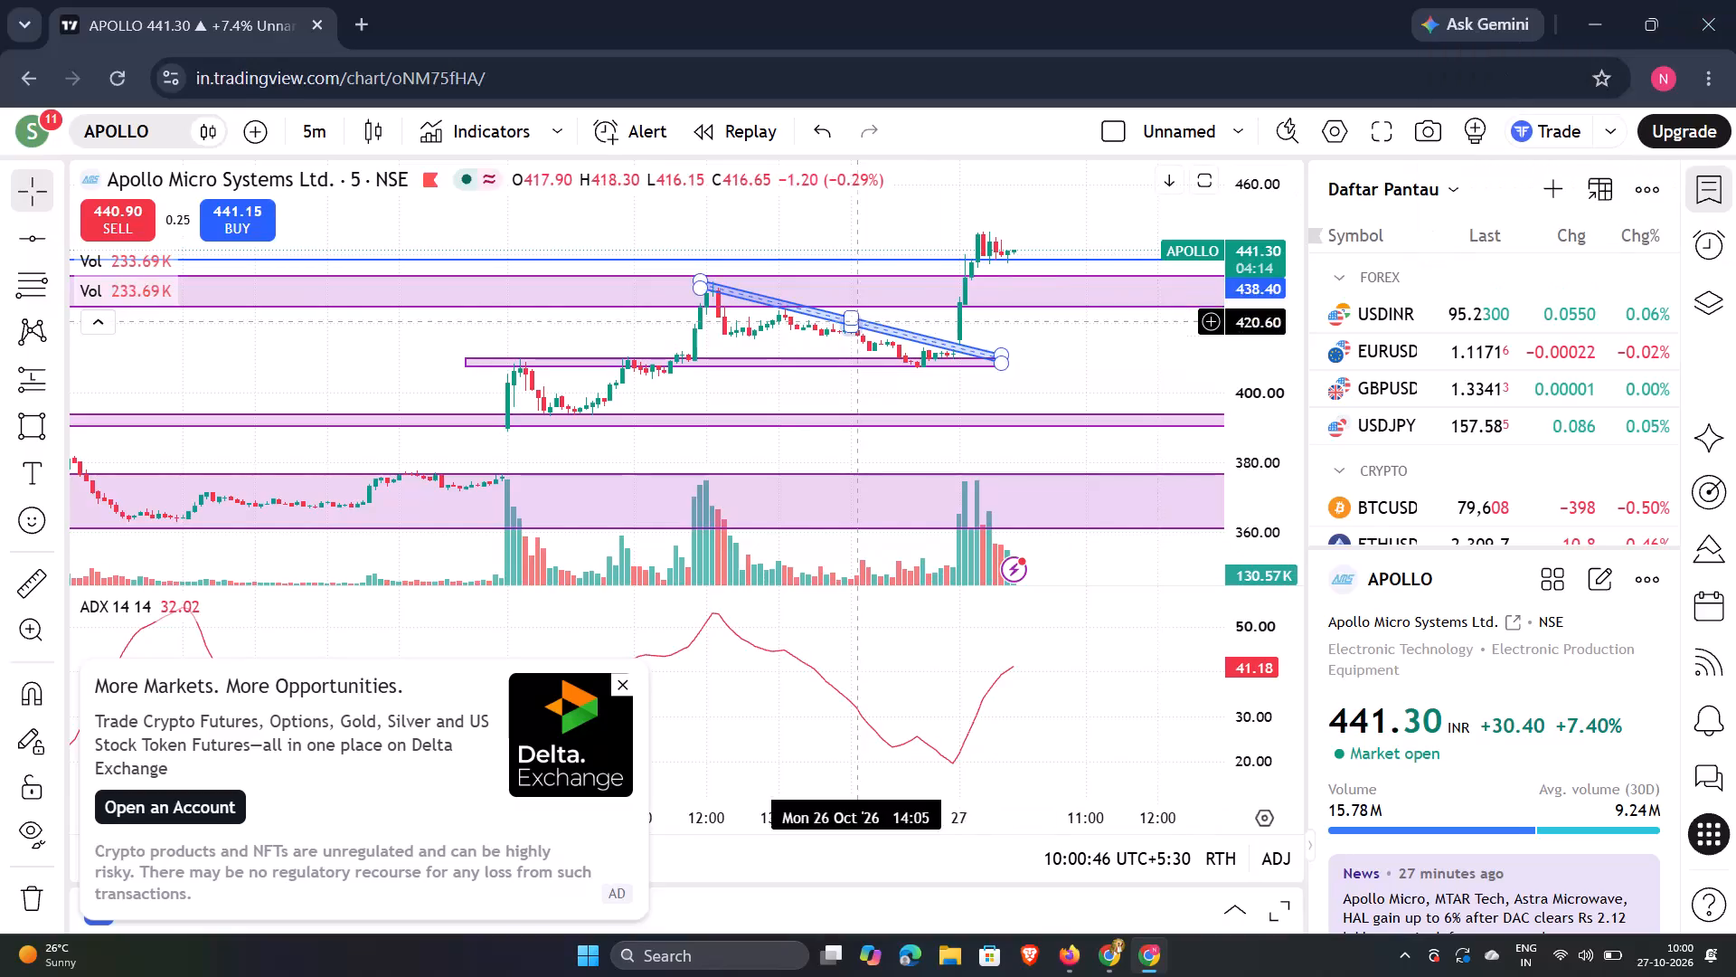
Switch the chart from APOLLO to the NSE-listed stock TTML, Tata Teleservices (Maharashtra) Limited.
{"action": "left_click", "coordinate": [1084, 205]}
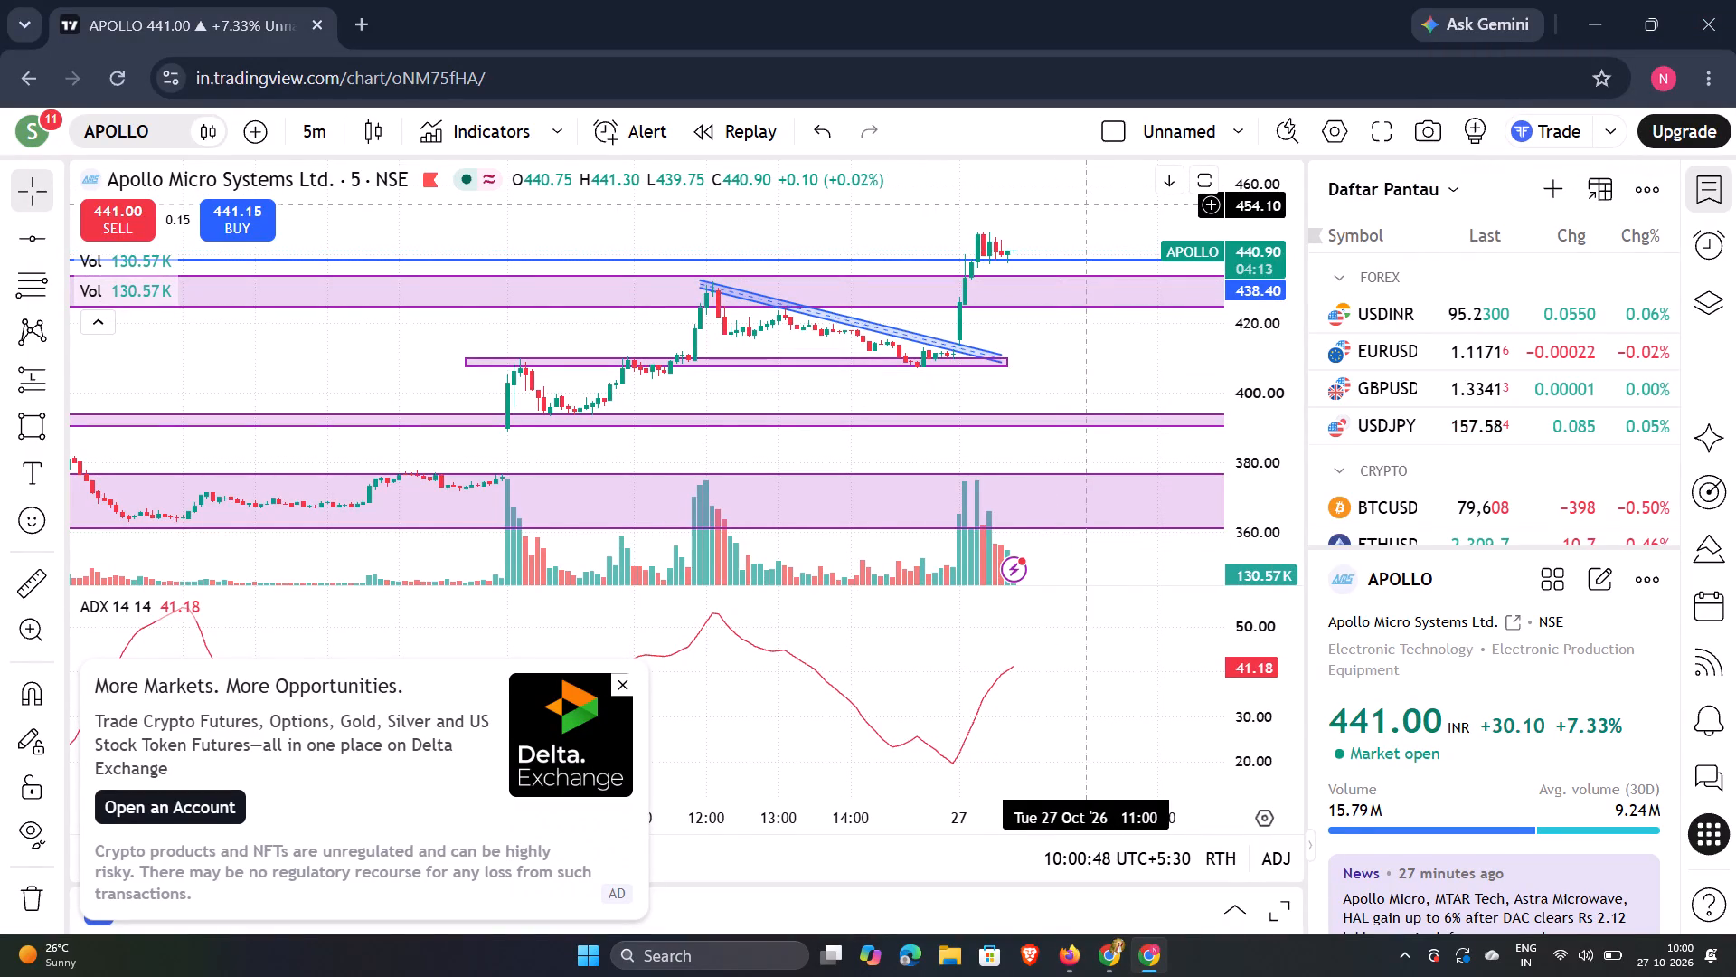
{"action": "left_click", "coordinate": [146, 129]}
{"action": "left_click", "coordinate": [1302, 176]}
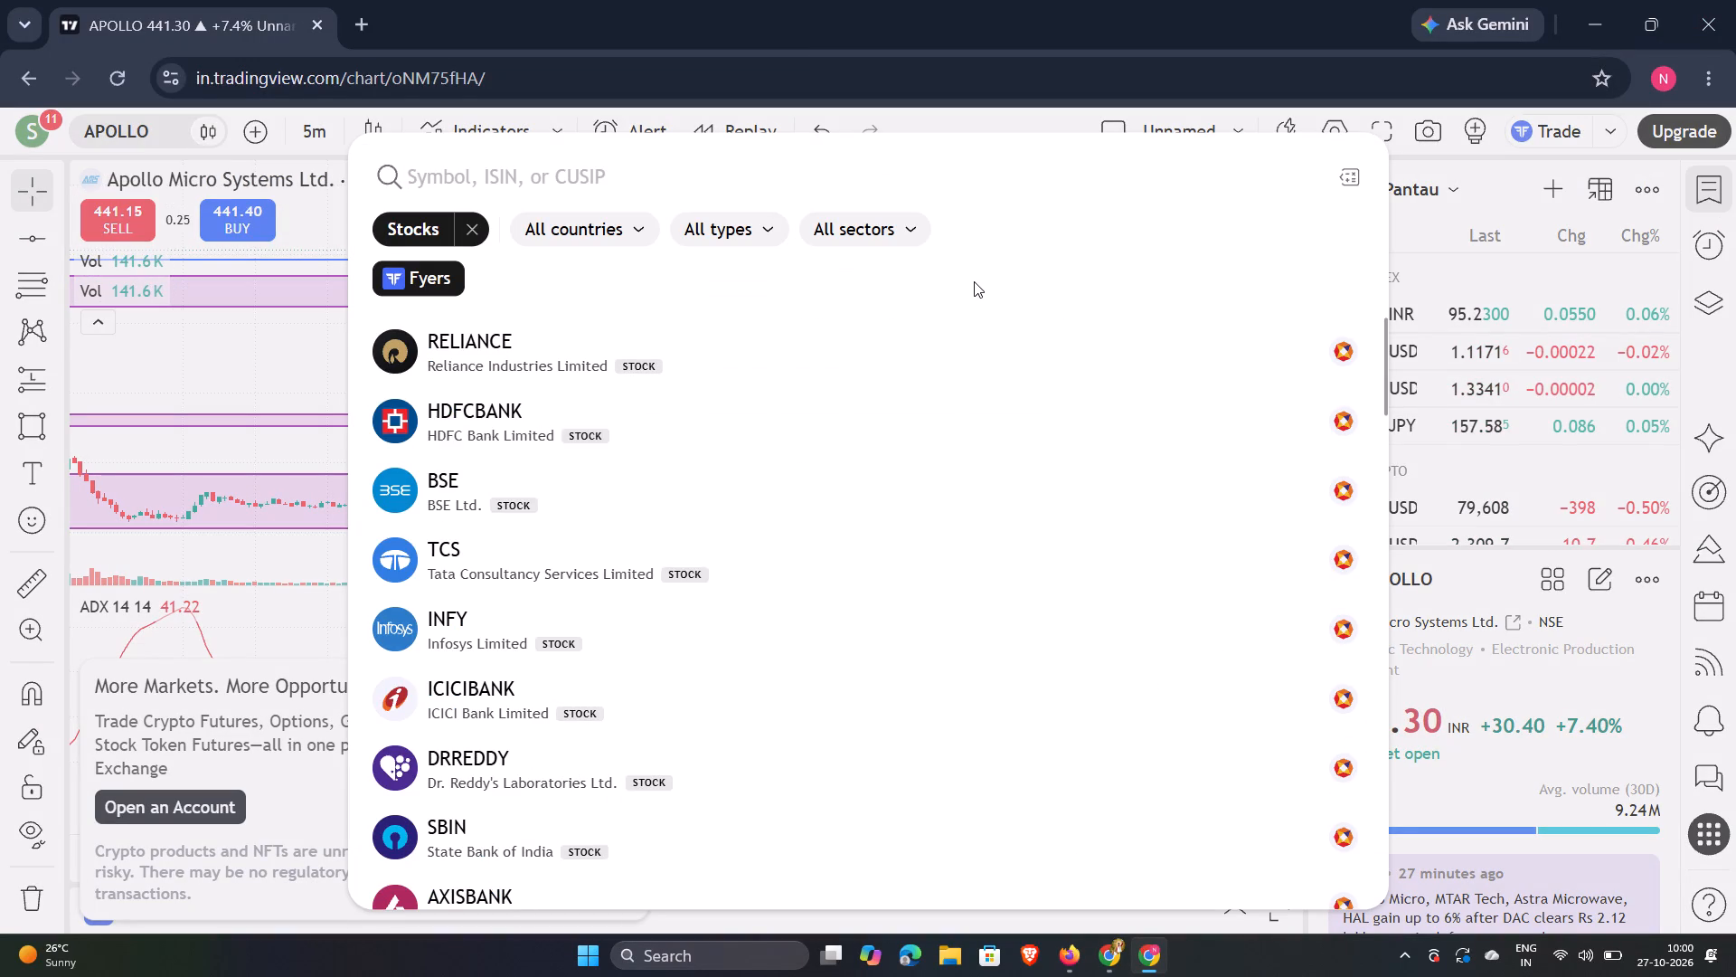
{"action": "type", "text": "TTTT"}
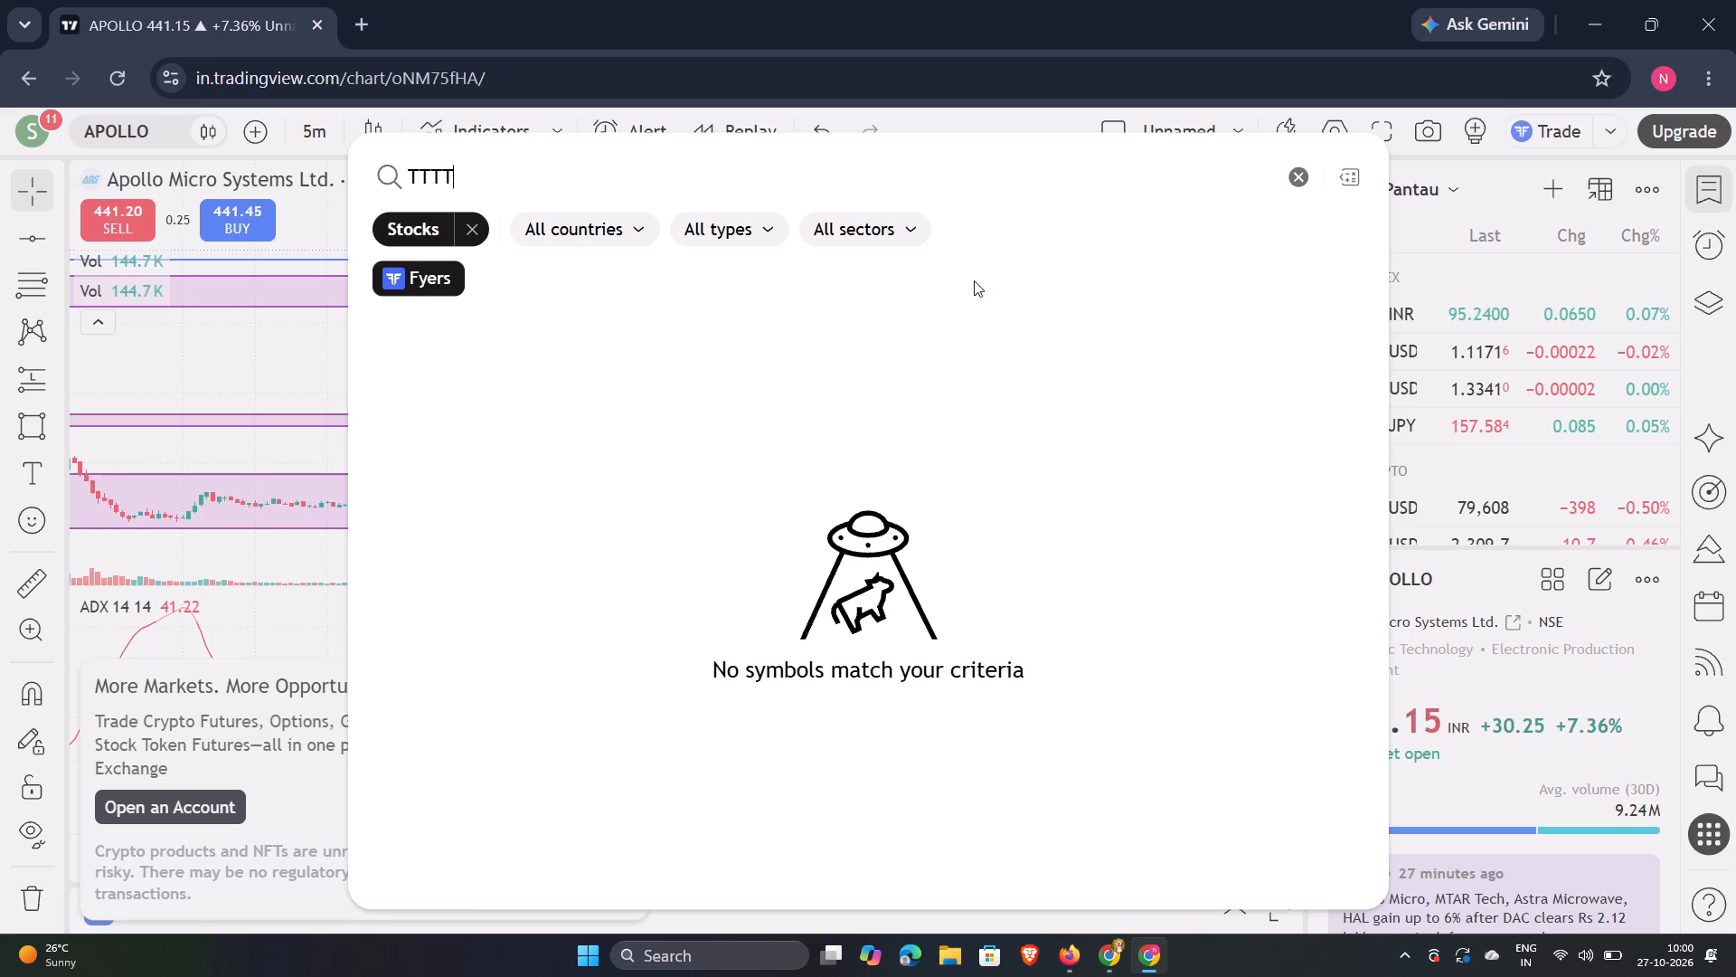
{"action": "key", "text": "BackSpace"}
{"action": "key", "text": "BackSpace"}
{"action": "key", "text": "BackSpace"}
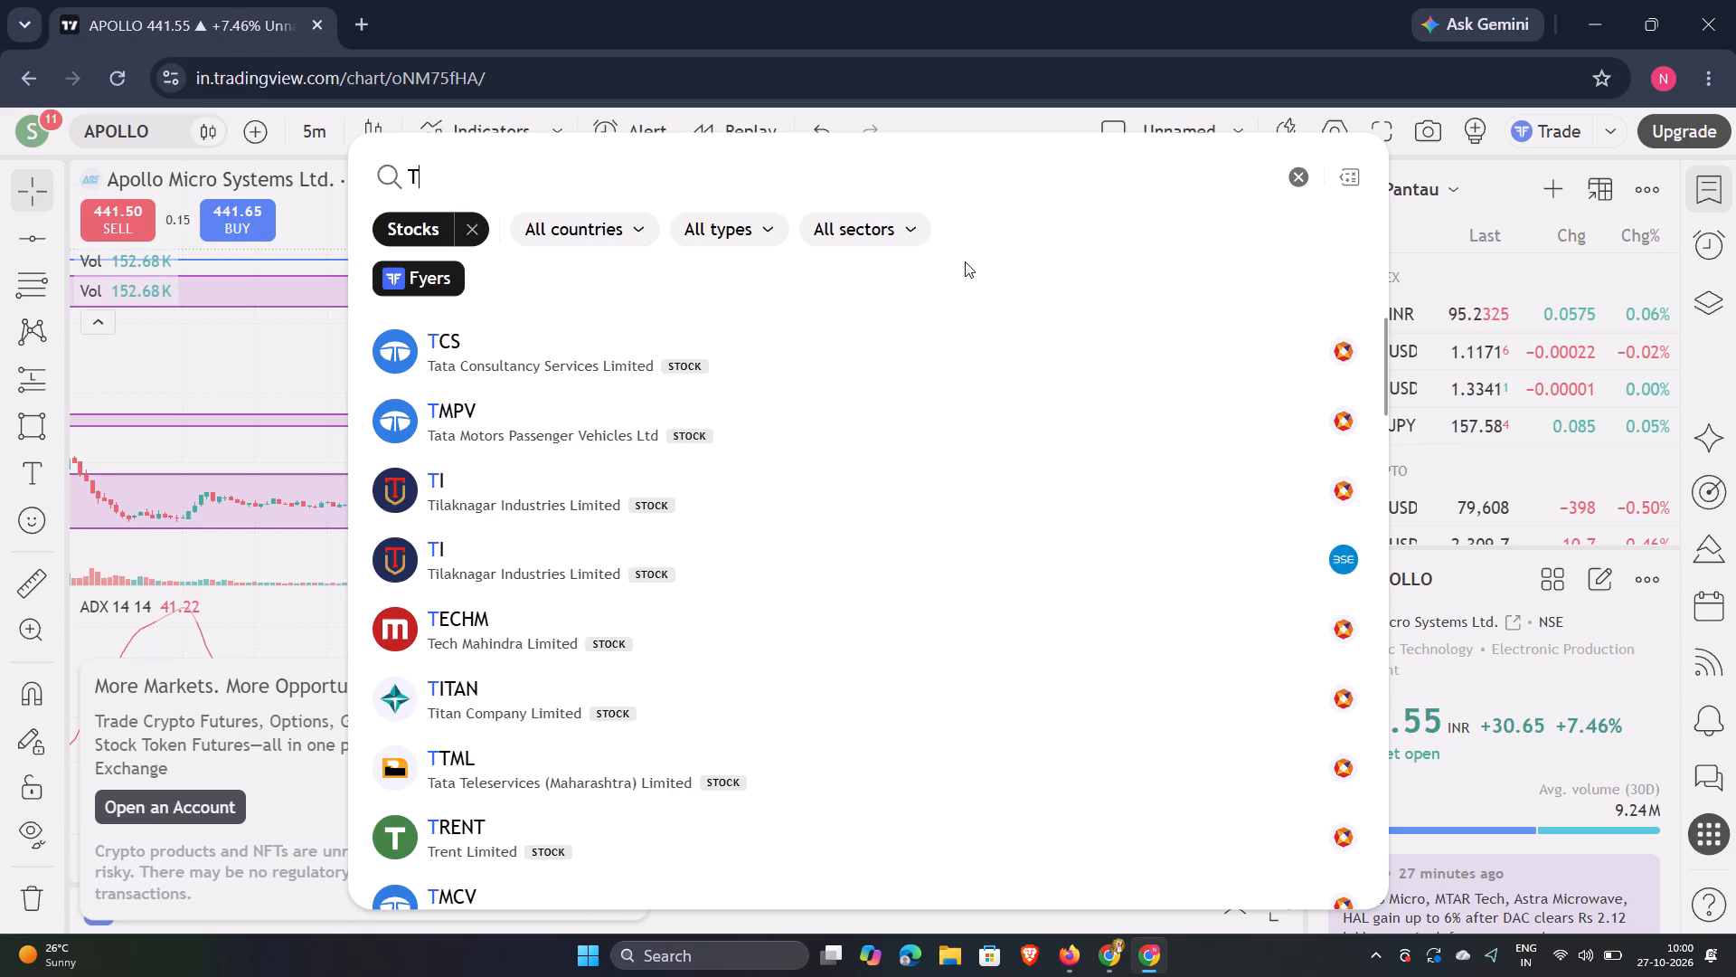
{"action": "key", "text": "t"}
{"action": "key", "text": "m"}
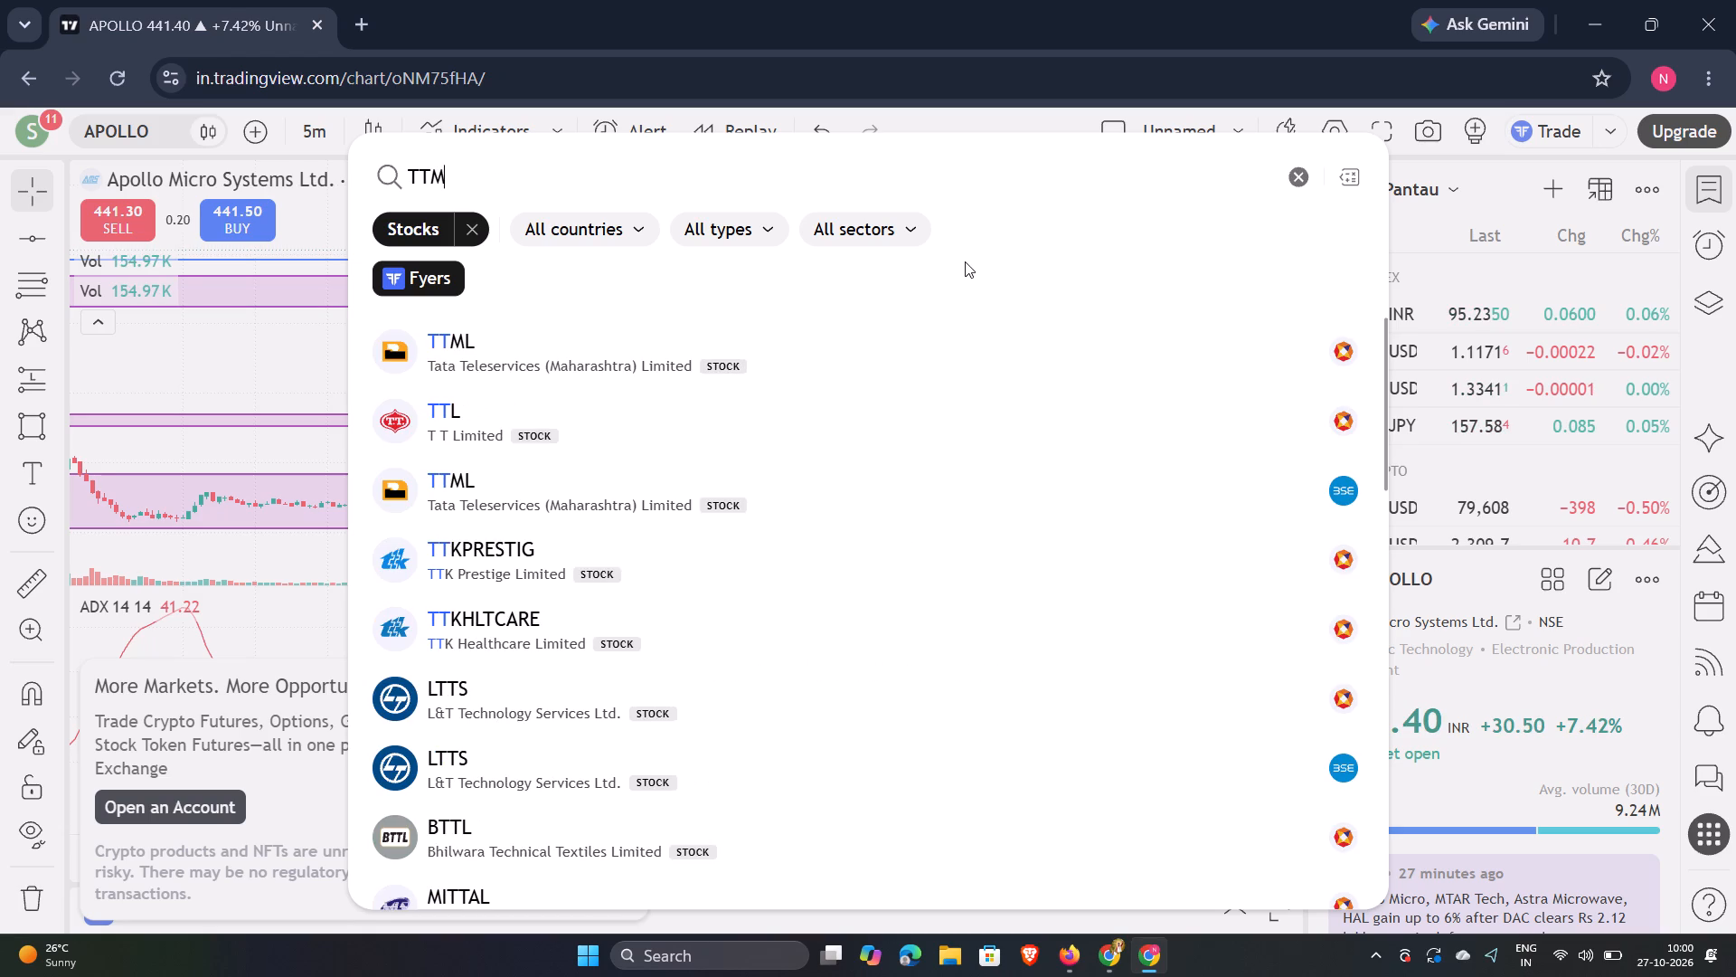
{"action": "left_click", "coordinate": [830, 328]}
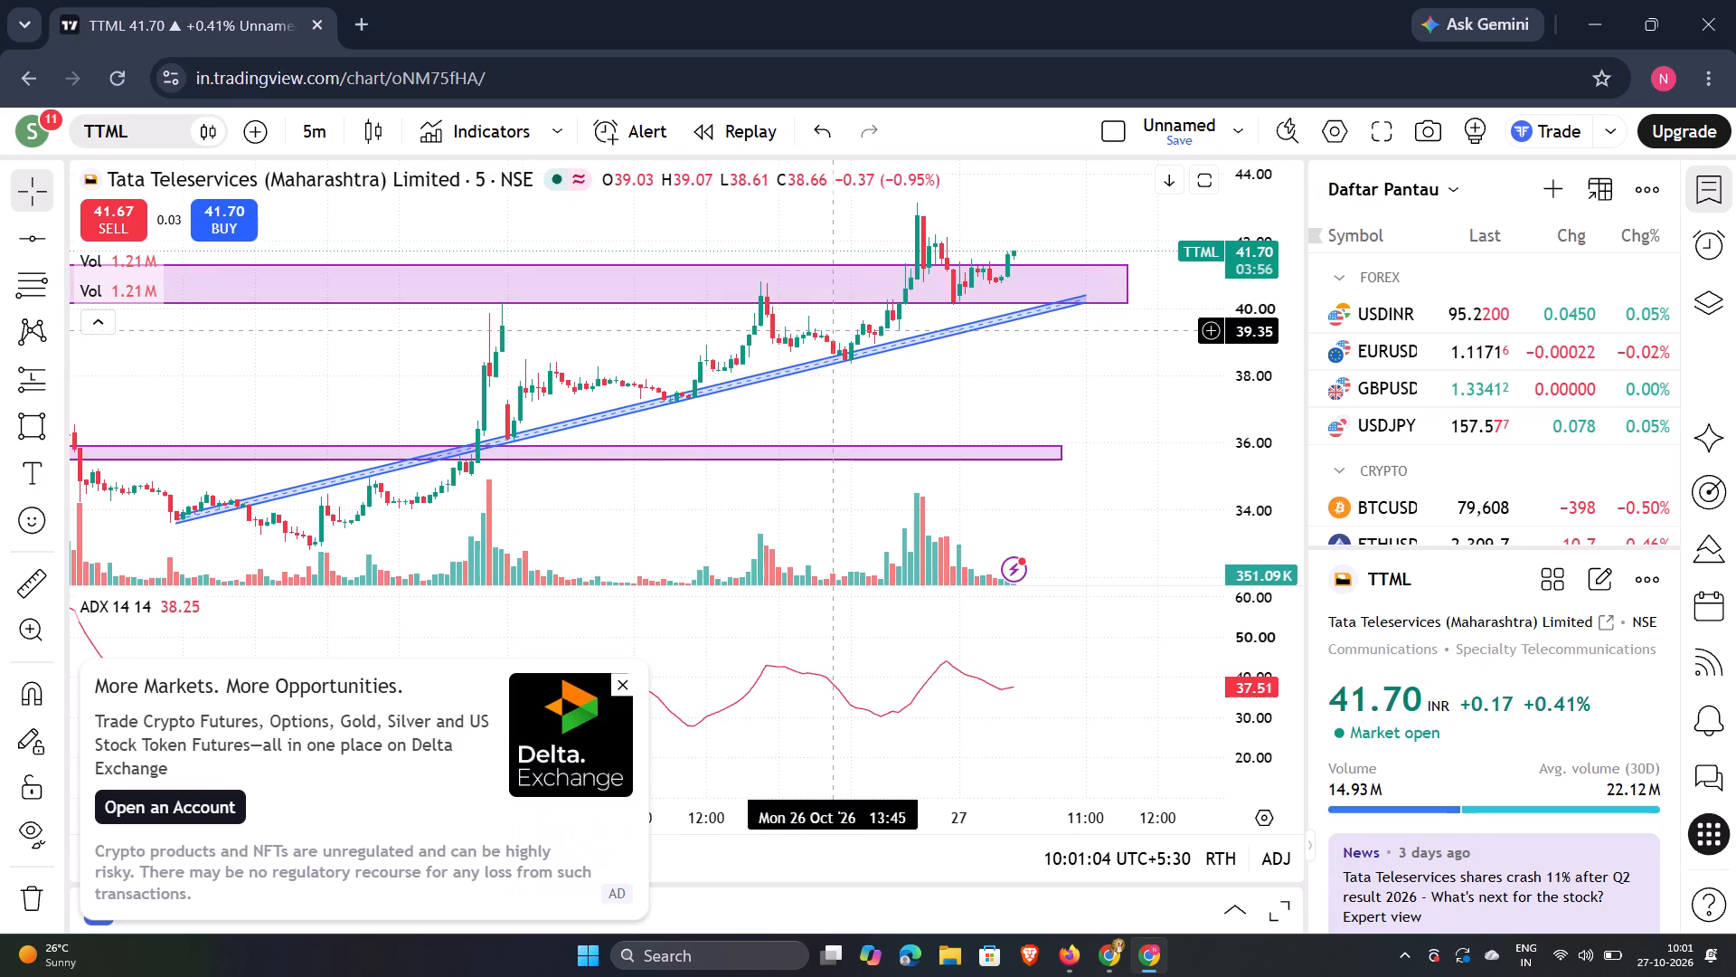
Examine TTML's recent 5-minute candles against the marked price zones and the rising channel.
{"action": "scroll", "coordinate": [924, 270], "scroll_direction": "up", "scroll_amount": 1}
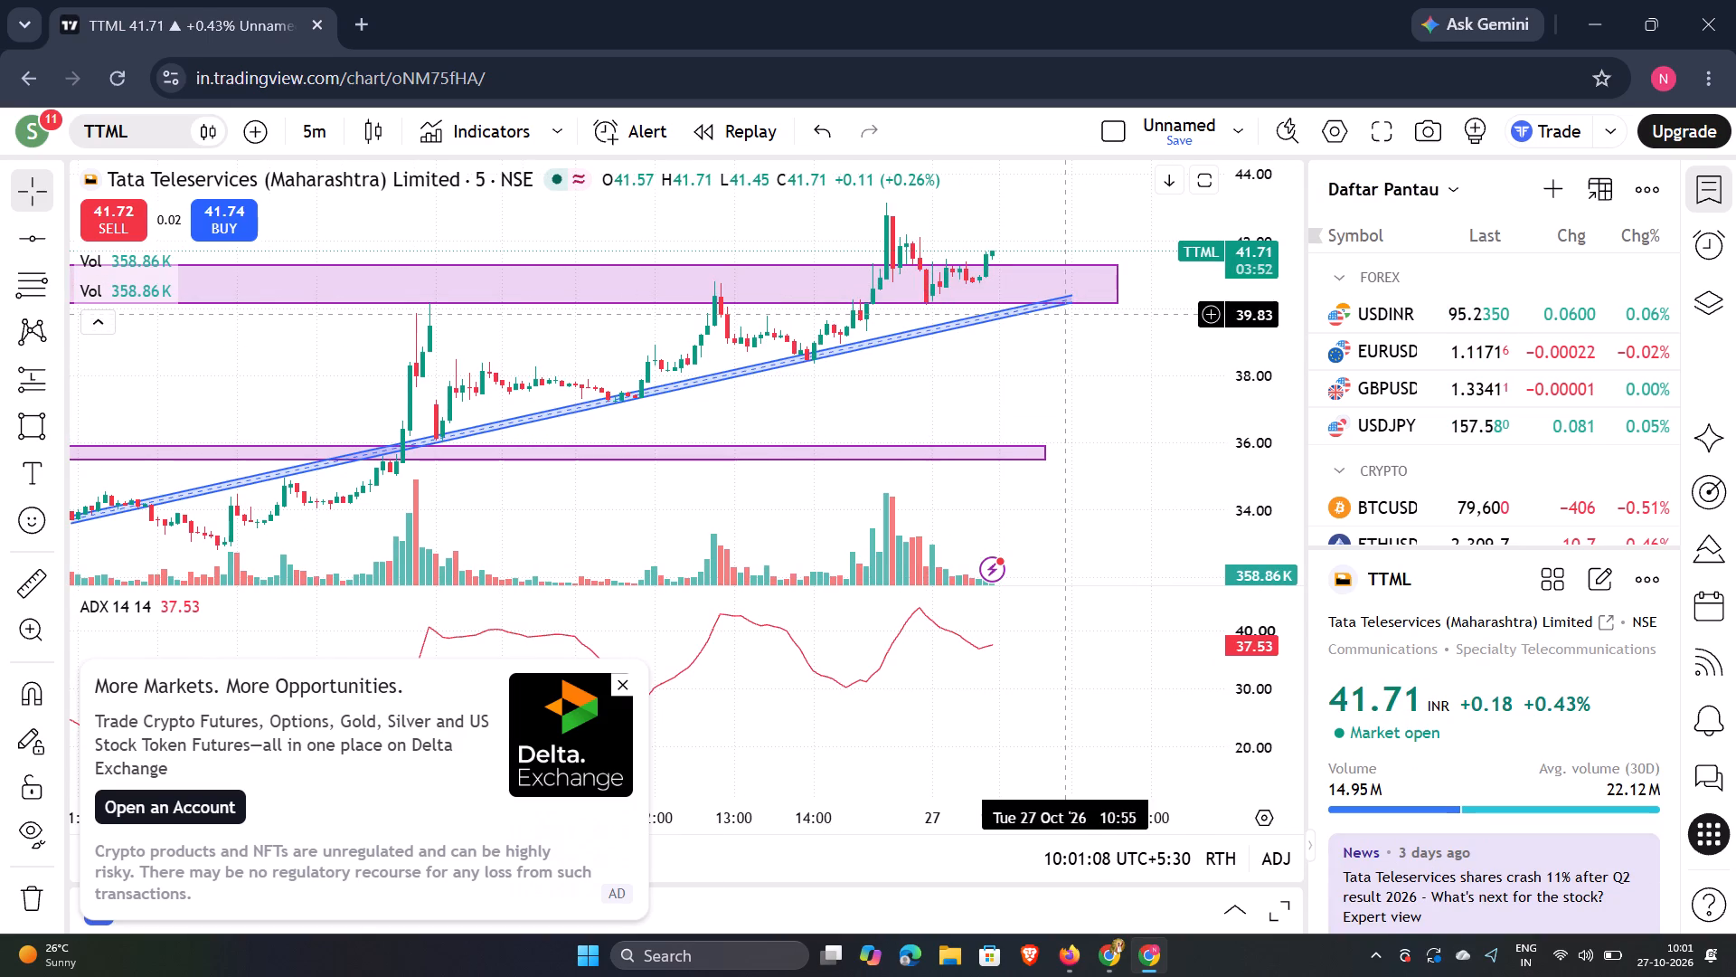
{"action": "scroll", "coordinate": [1011, 267], "scroll_direction": "up", "scroll_amount": 2}
{"action": "scroll", "coordinate": [1011, 267], "scroll_direction": "down", "scroll_amount": 2}
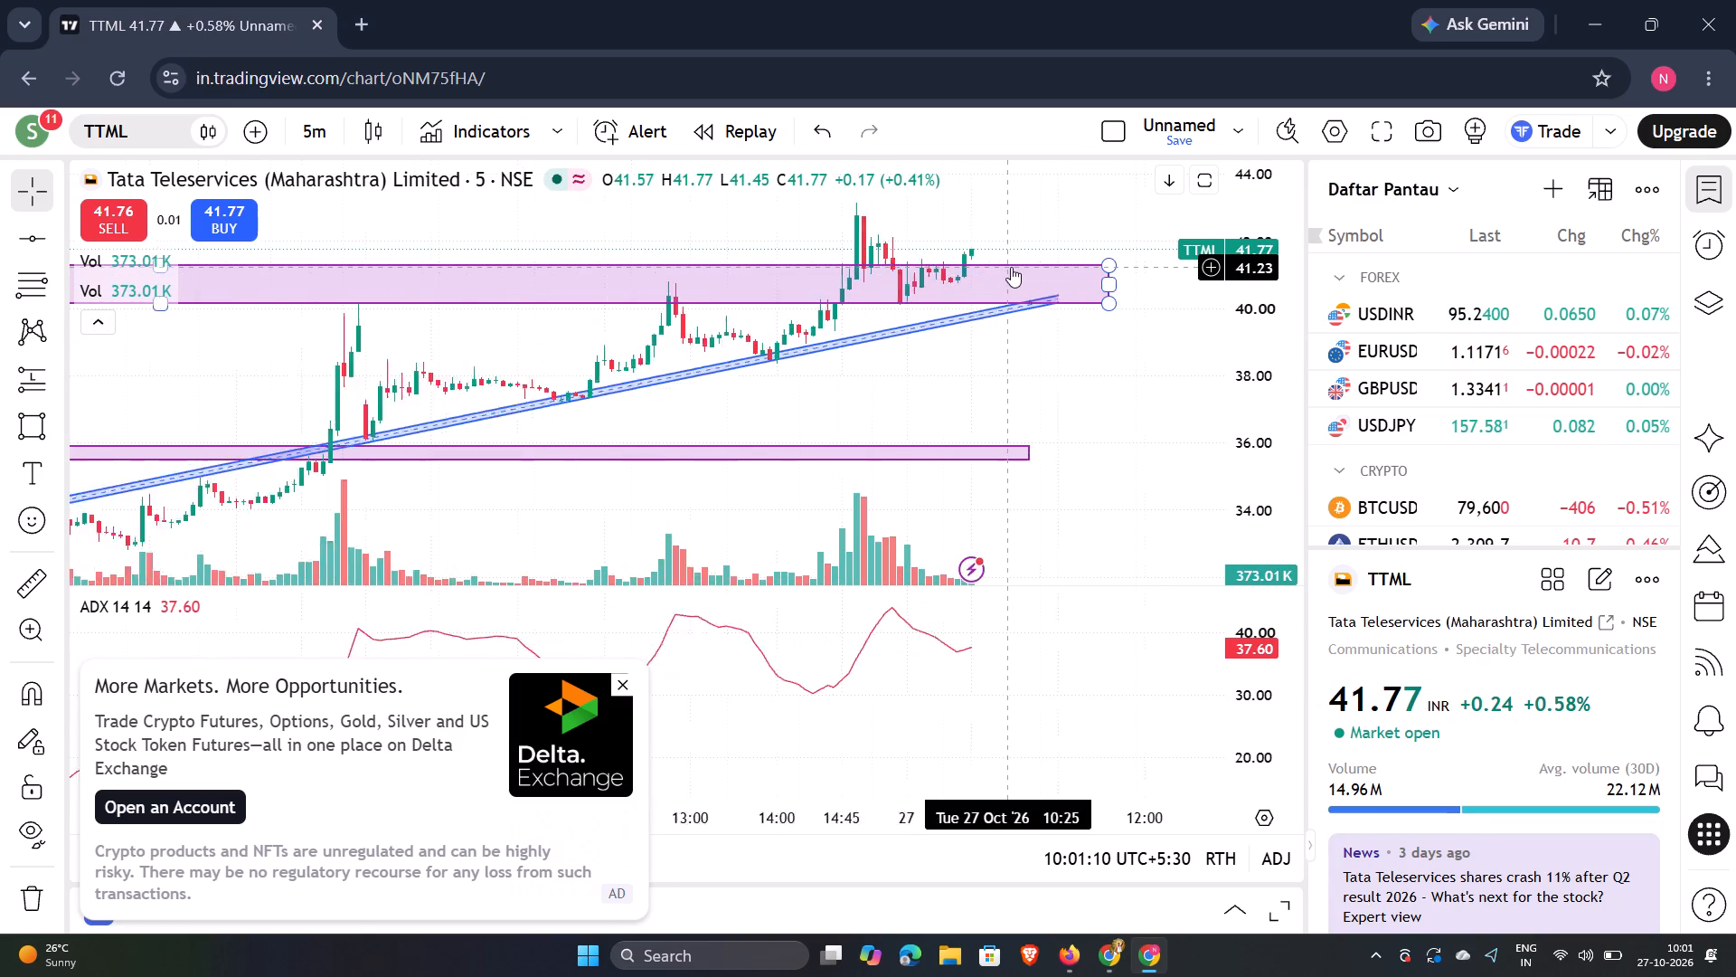
{"action": "scroll", "coordinate": [1011, 267], "scroll_direction": "down", "scroll_amount": 3}
{"action": "left_click_drag", "start_coordinate": [874, 237], "coordinate": [790, 305]}
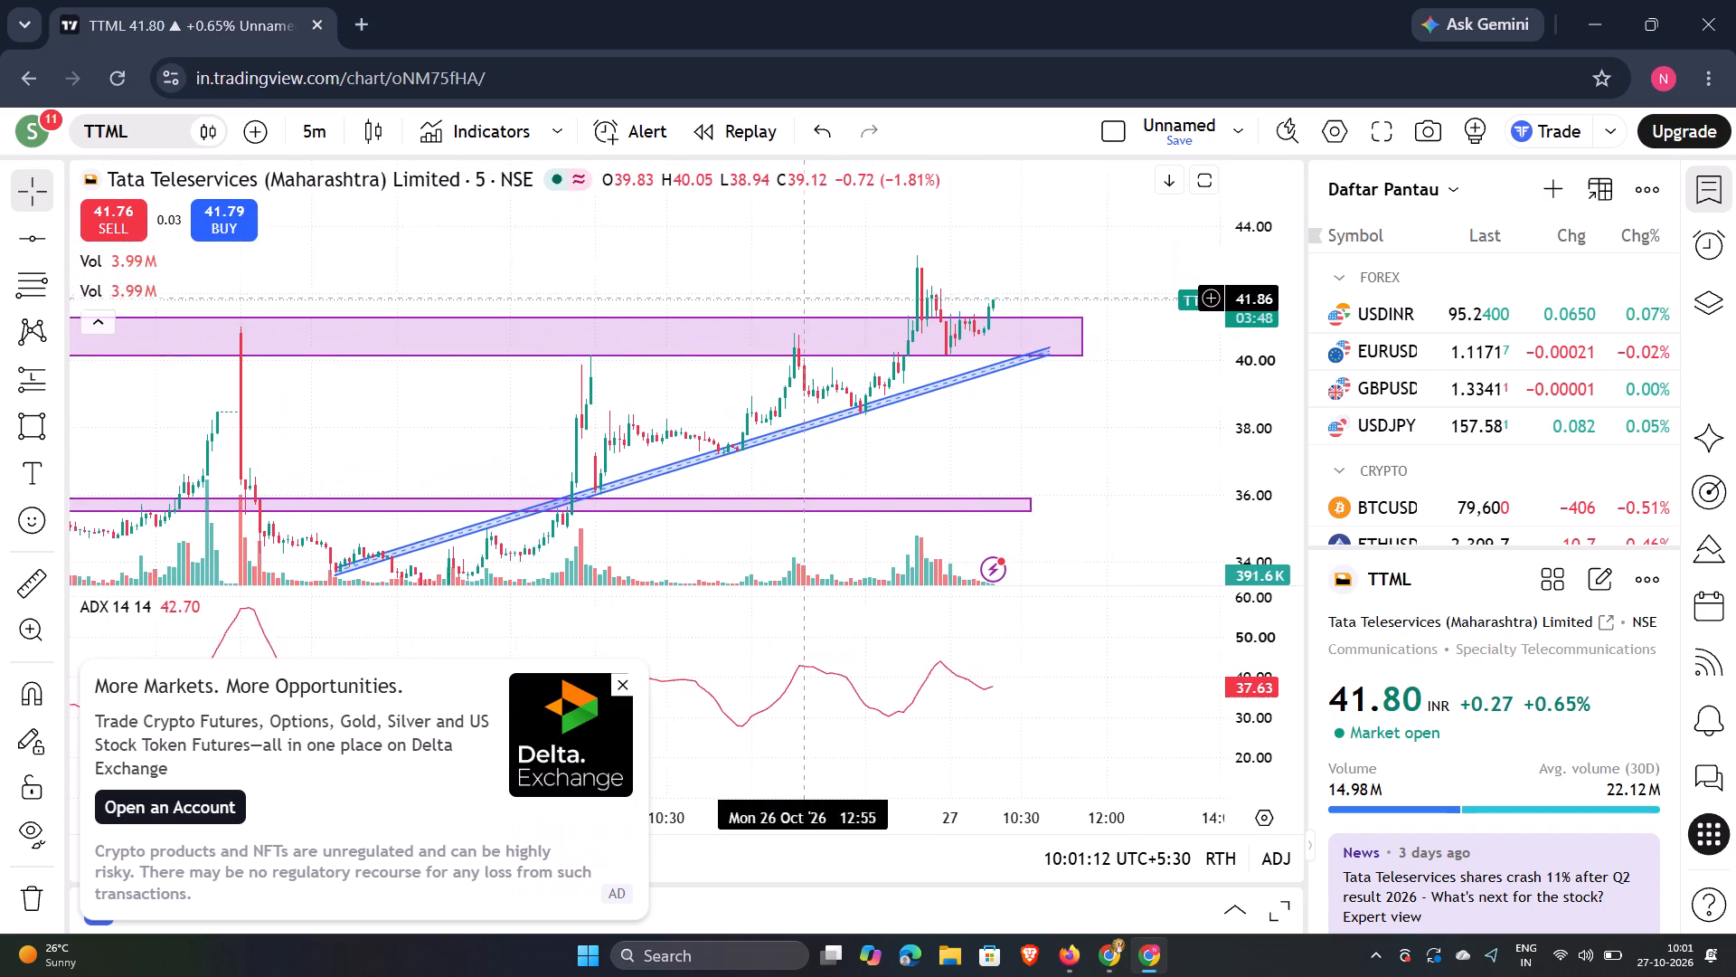
{"action": "left_click_drag", "start_coordinate": [790, 305], "coordinate": [787, 308]}
{"action": "triple_click", "coordinate": [787, 308]}
{"action": "triple_click", "coordinate": [787, 308]}
{"action": "triple_click", "coordinate": [787, 308]}
{"action": "double_click", "coordinate": [1295, 173]}
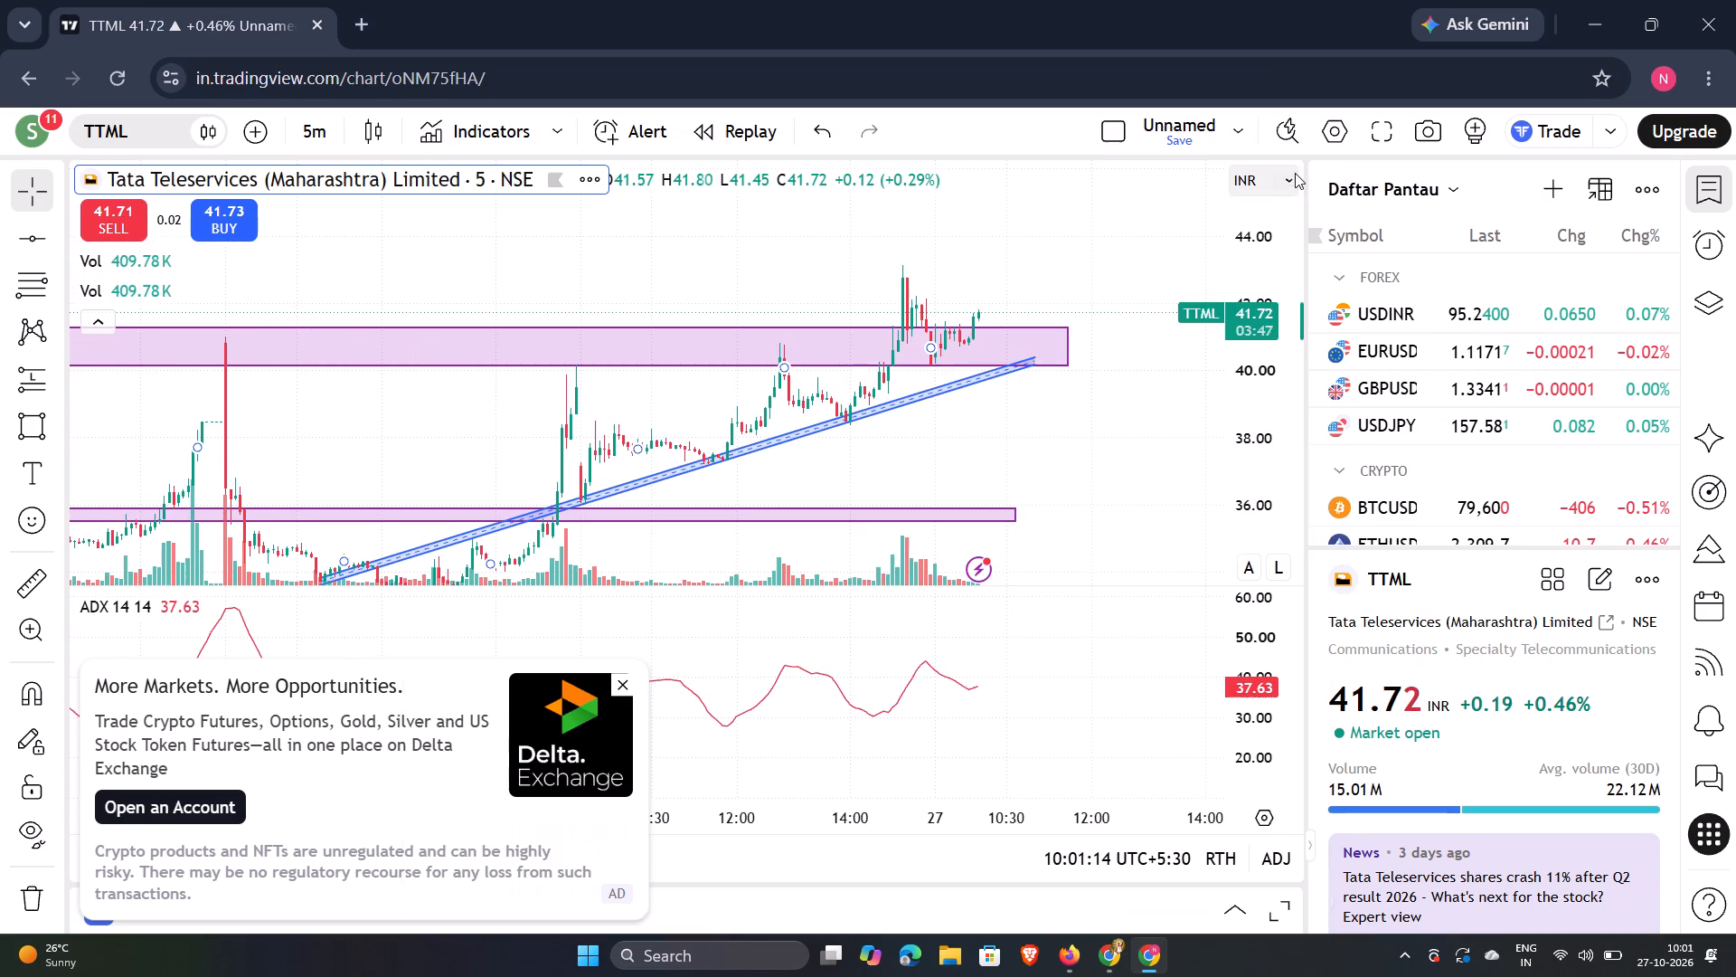
{"action": "left_click", "coordinate": [932, 261]}
{"action": "scroll", "coordinate": [932, 260], "scroll_direction": "down", "scroll_amount": 1}
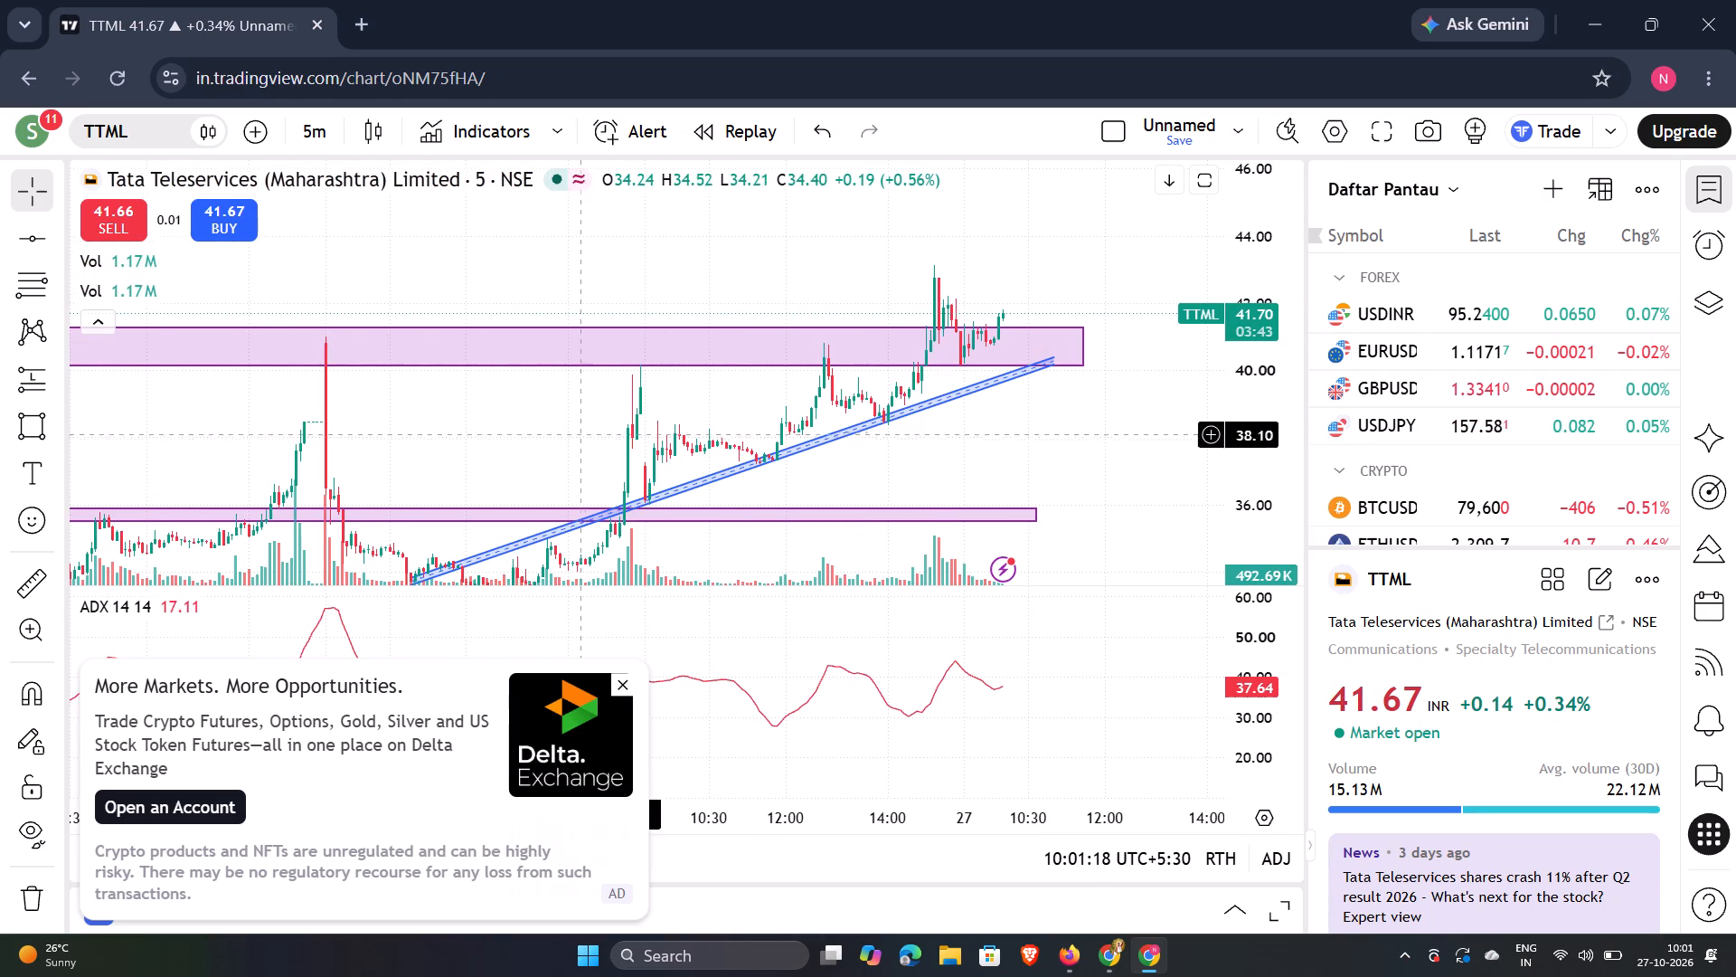
{"action": "scroll", "coordinate": [572, 348], "scroll_direction": "down", "scroll_amount": 3}
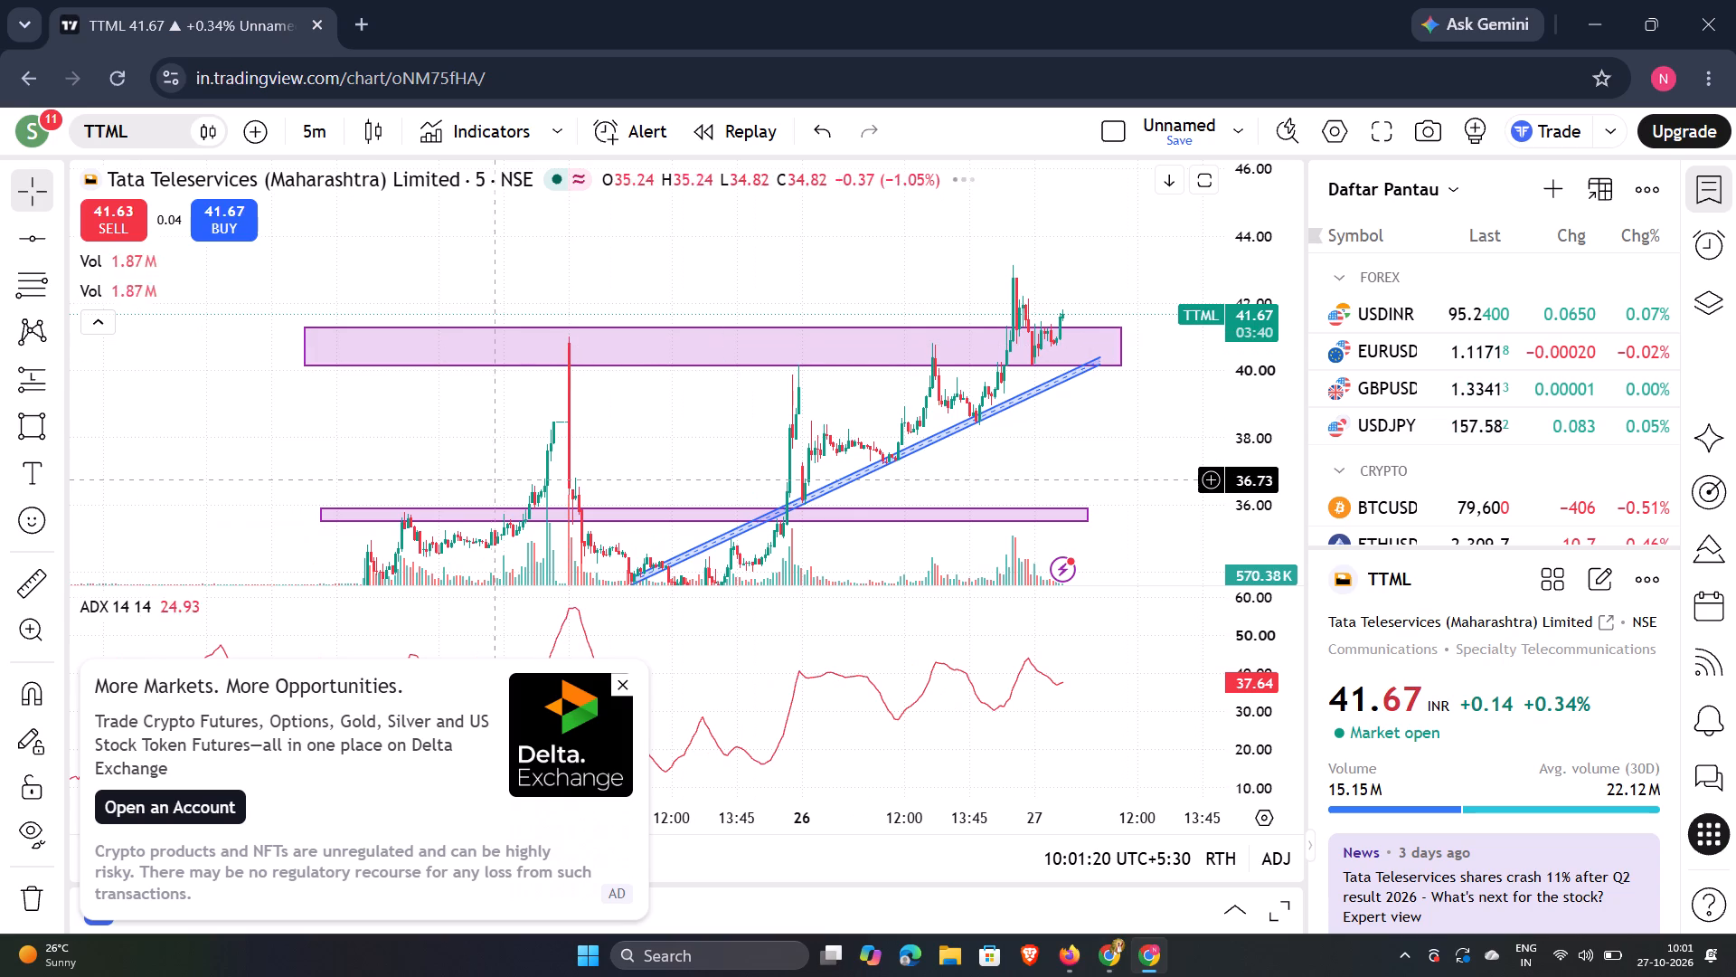
{"action": "scroll", "coordinate": [422, 479], "scroll_direction": "down", "scroll_amount": 2}
{"action": "scroll", "coordinate": [391, 476], "scroll_direction": "up", "scroll_amount": 2}
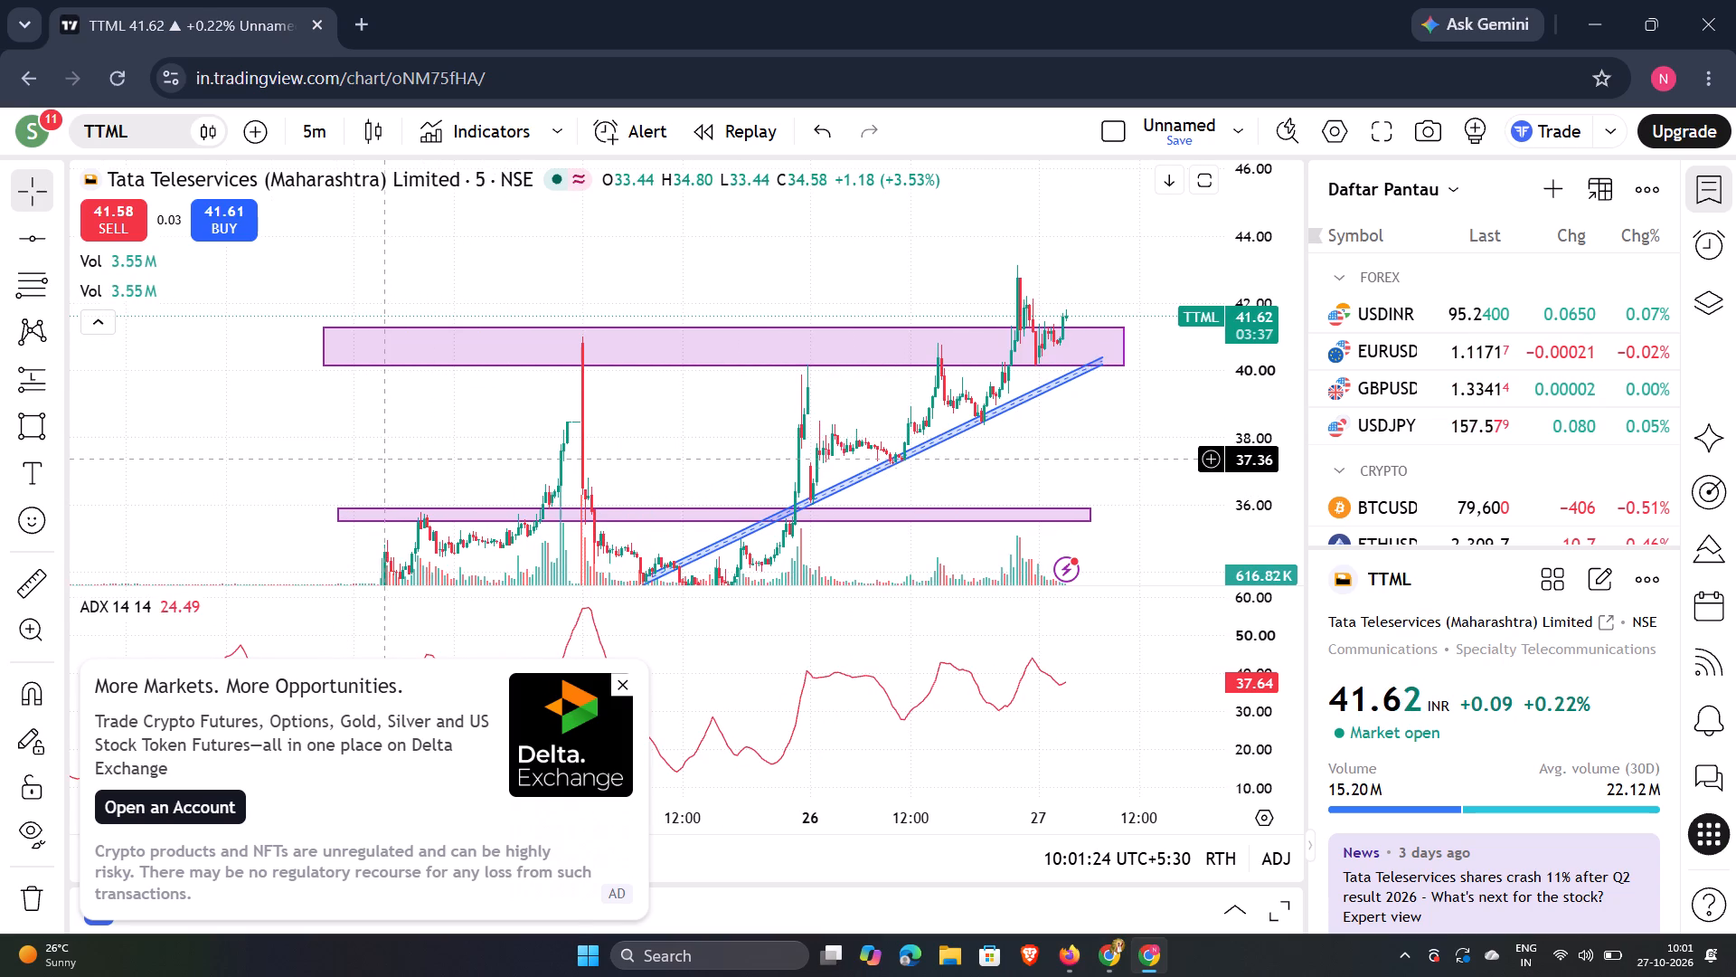
Dismiss the Delta Exchange advertisement covering the ADX pane.
{"action": "left_click", "coordinate": [619, 679]}
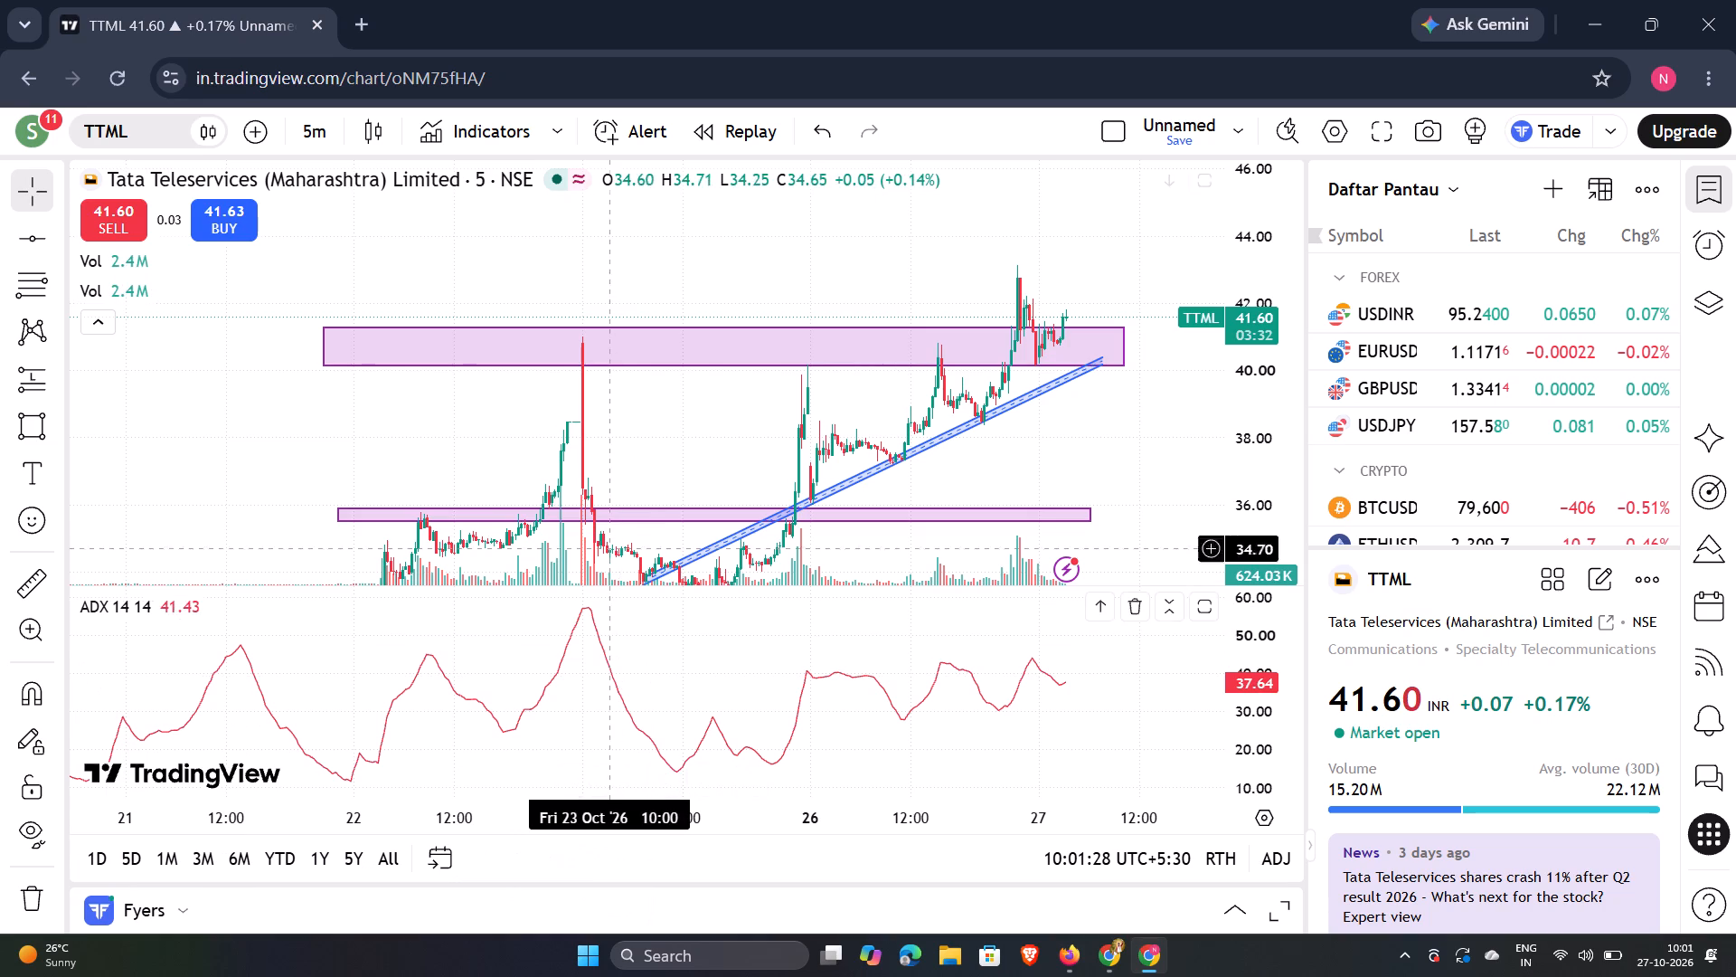
Draw a rising parallel channel above TTML's candles, from about 38.47 on 22 Oct 15:10 to 27 Oct 10:35, about 0.44 wide.
{"action": "left_click_drag", "start_coordinate": [594, 460], "coordinate": [741, 397]}
{"action": "left_click", "coordinate": [741, 397]}
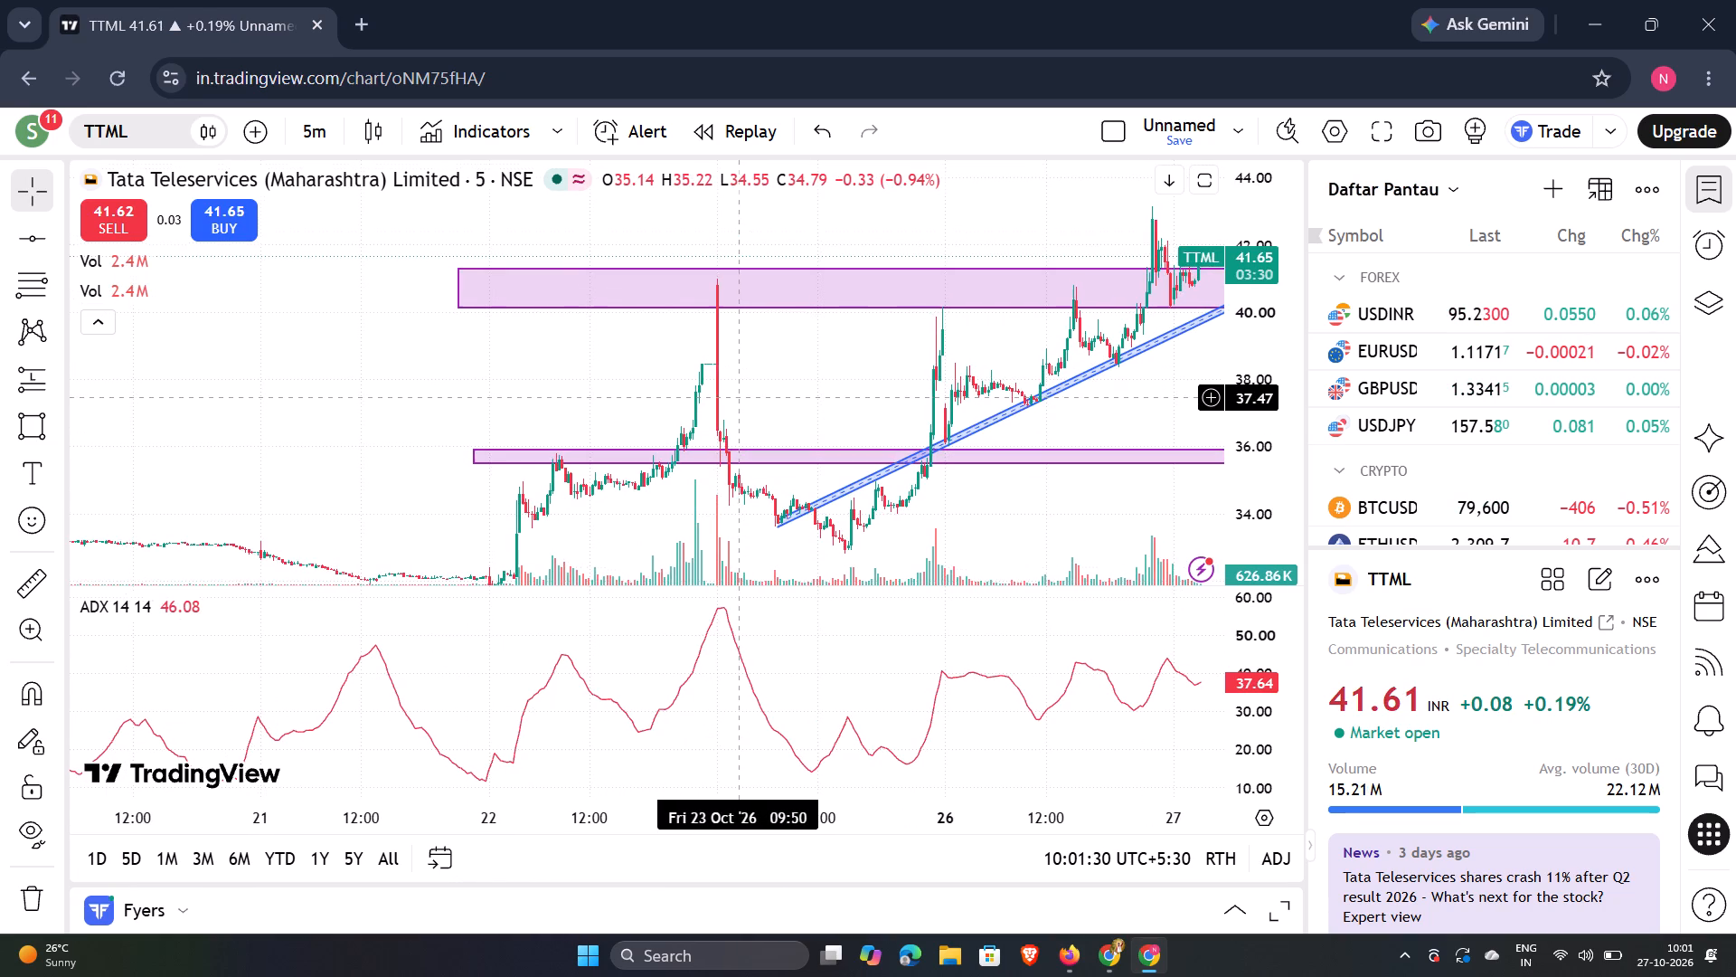
{"action": "left_click_drag", "start_coordinate": [741, 397], "coordinate": [730, 412]}
{"action": "left_click", "coordinate": [730, 412]}
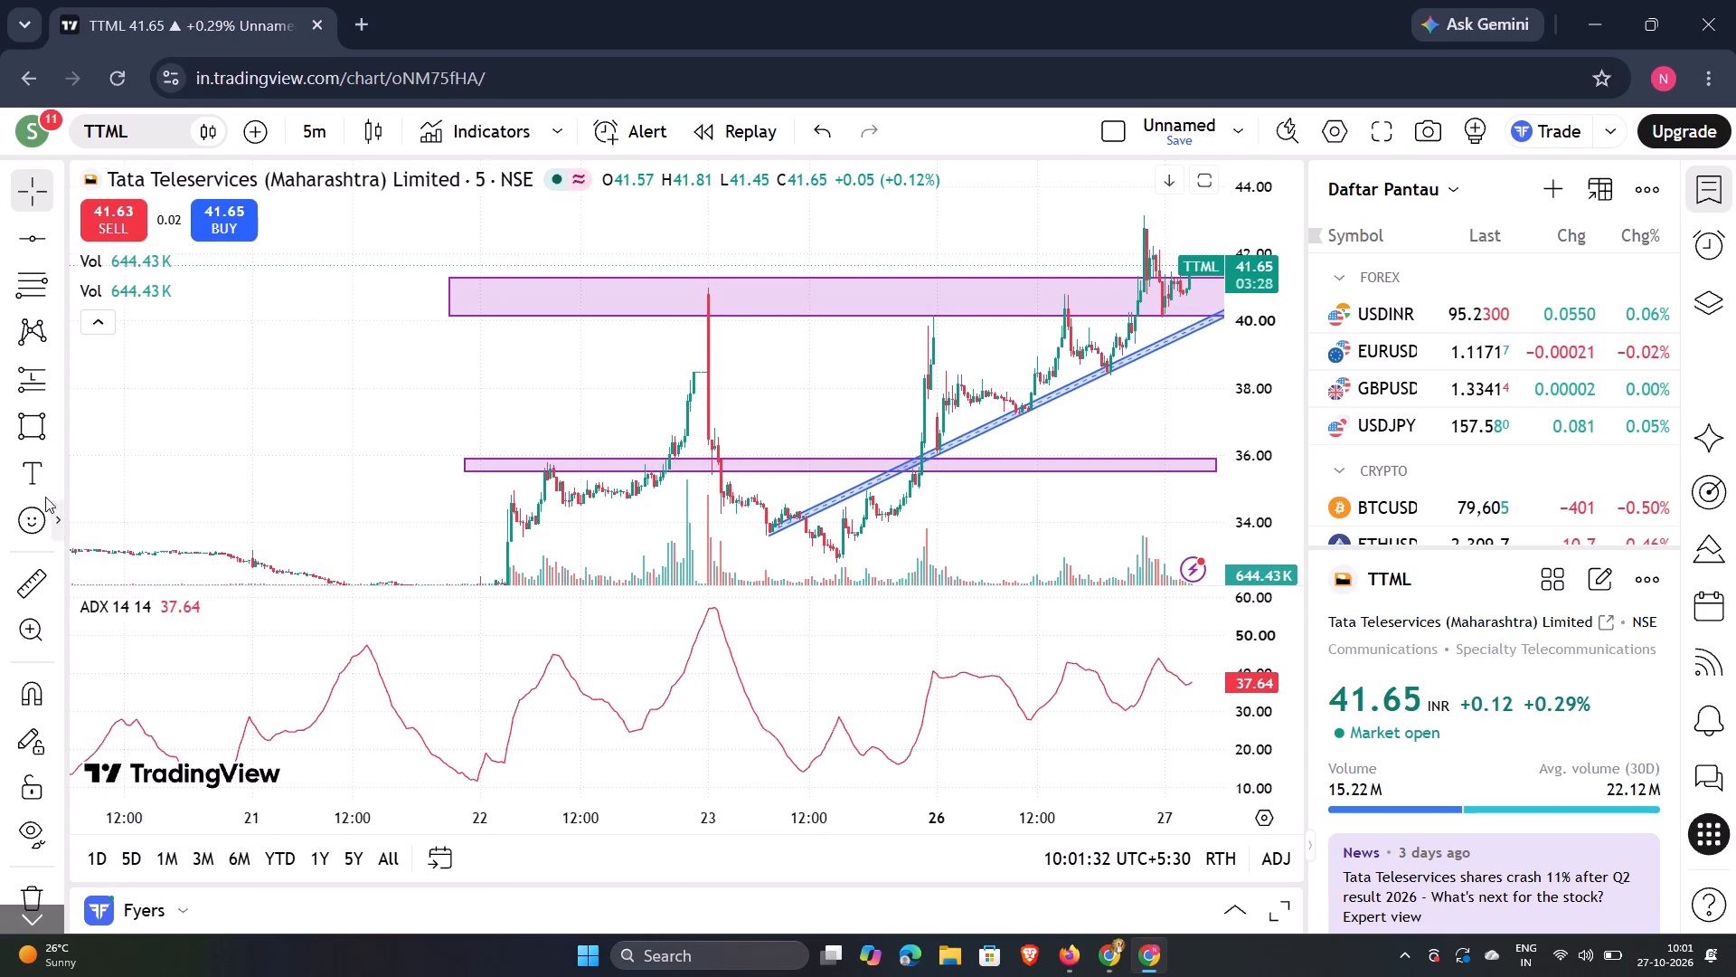
{"action": "left_click", "coordinate": [51, 243]}
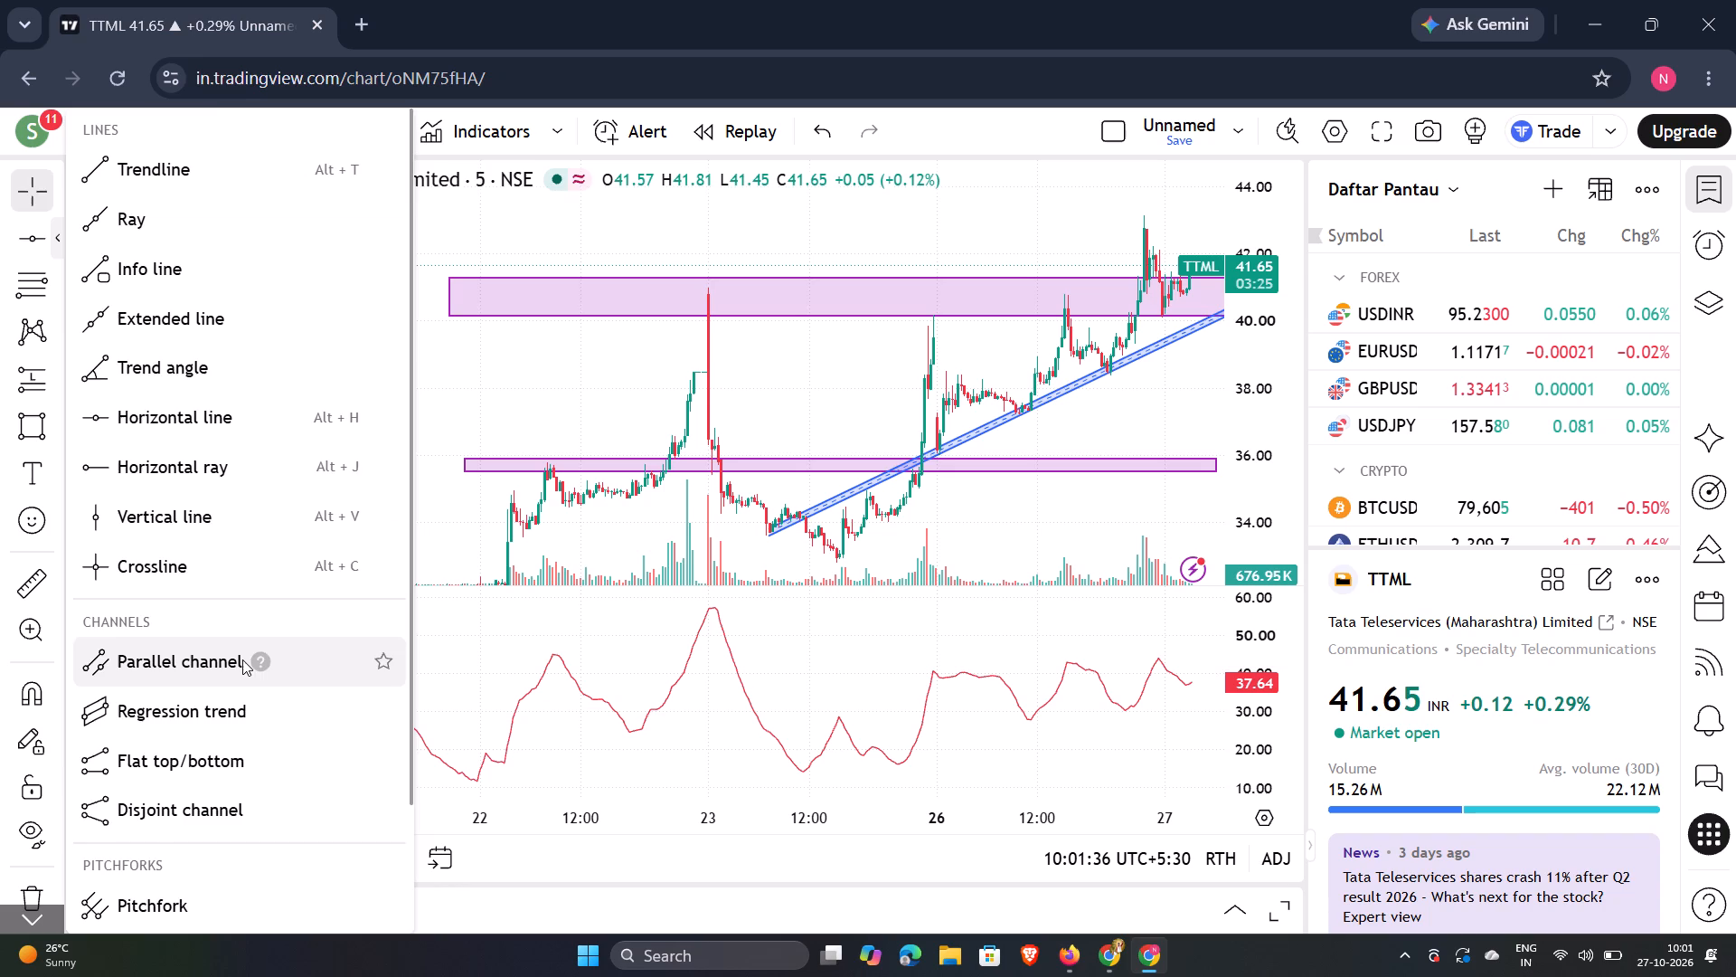
{"action": "left_click", "coordinate": [242, 659]}
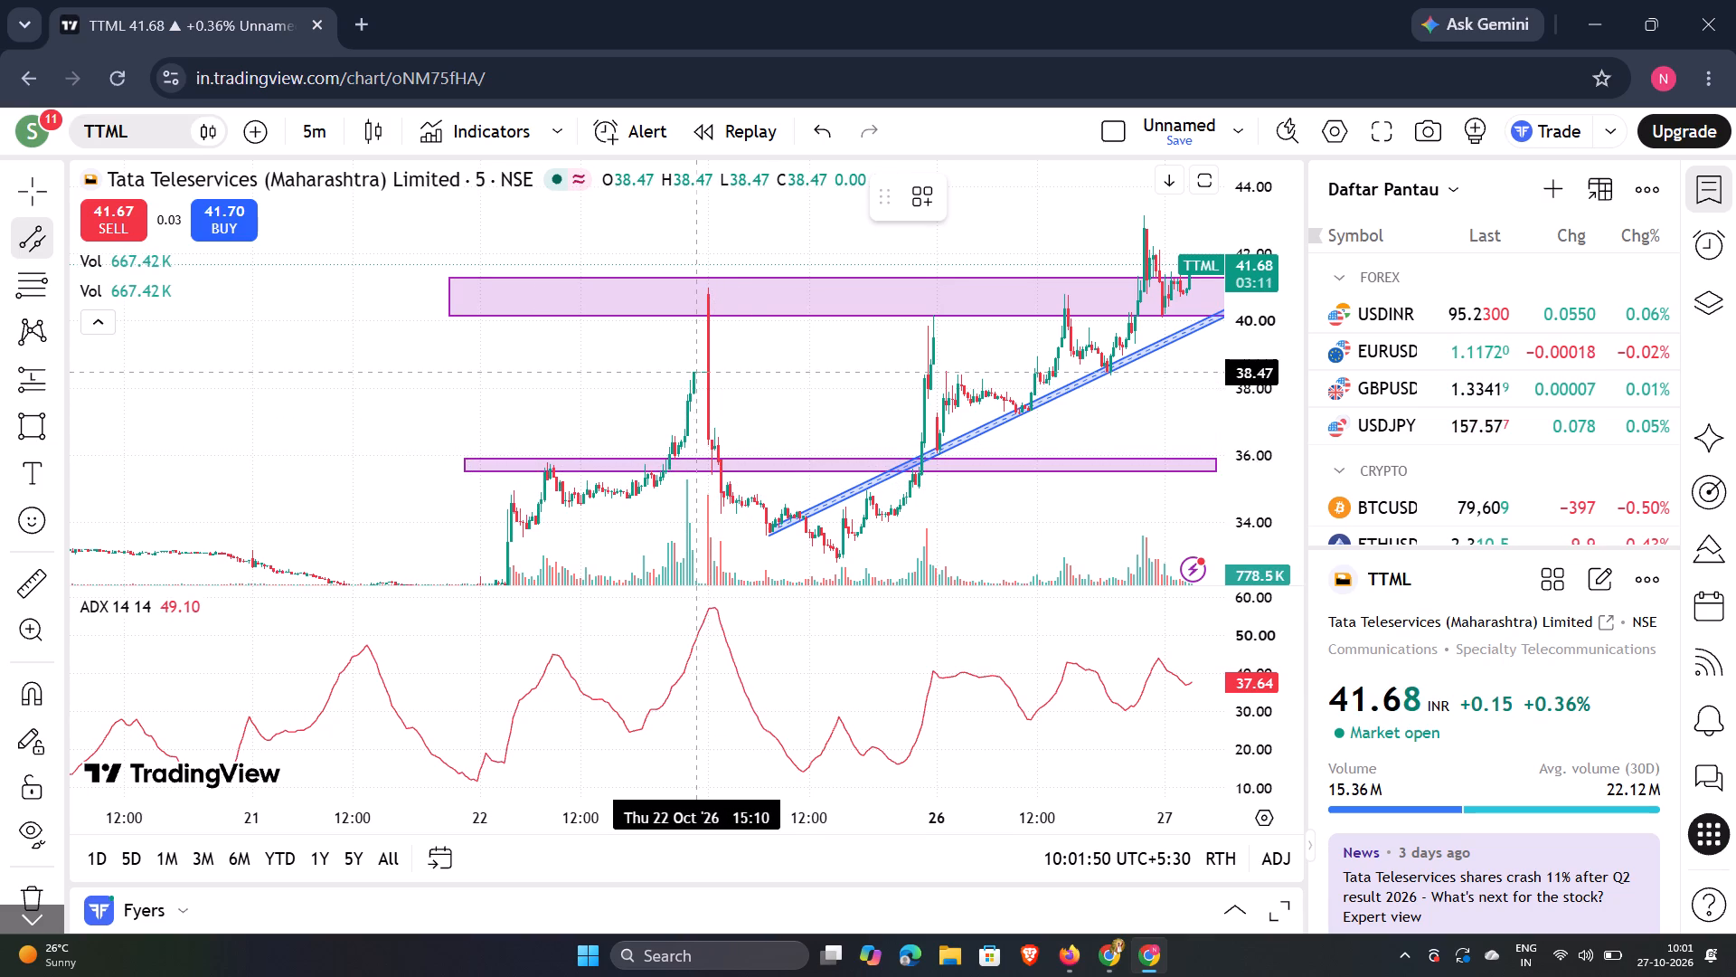
{"action": "left_click_drag", "start_coordinate": [695, 373], "coordinate": [999, 296]}
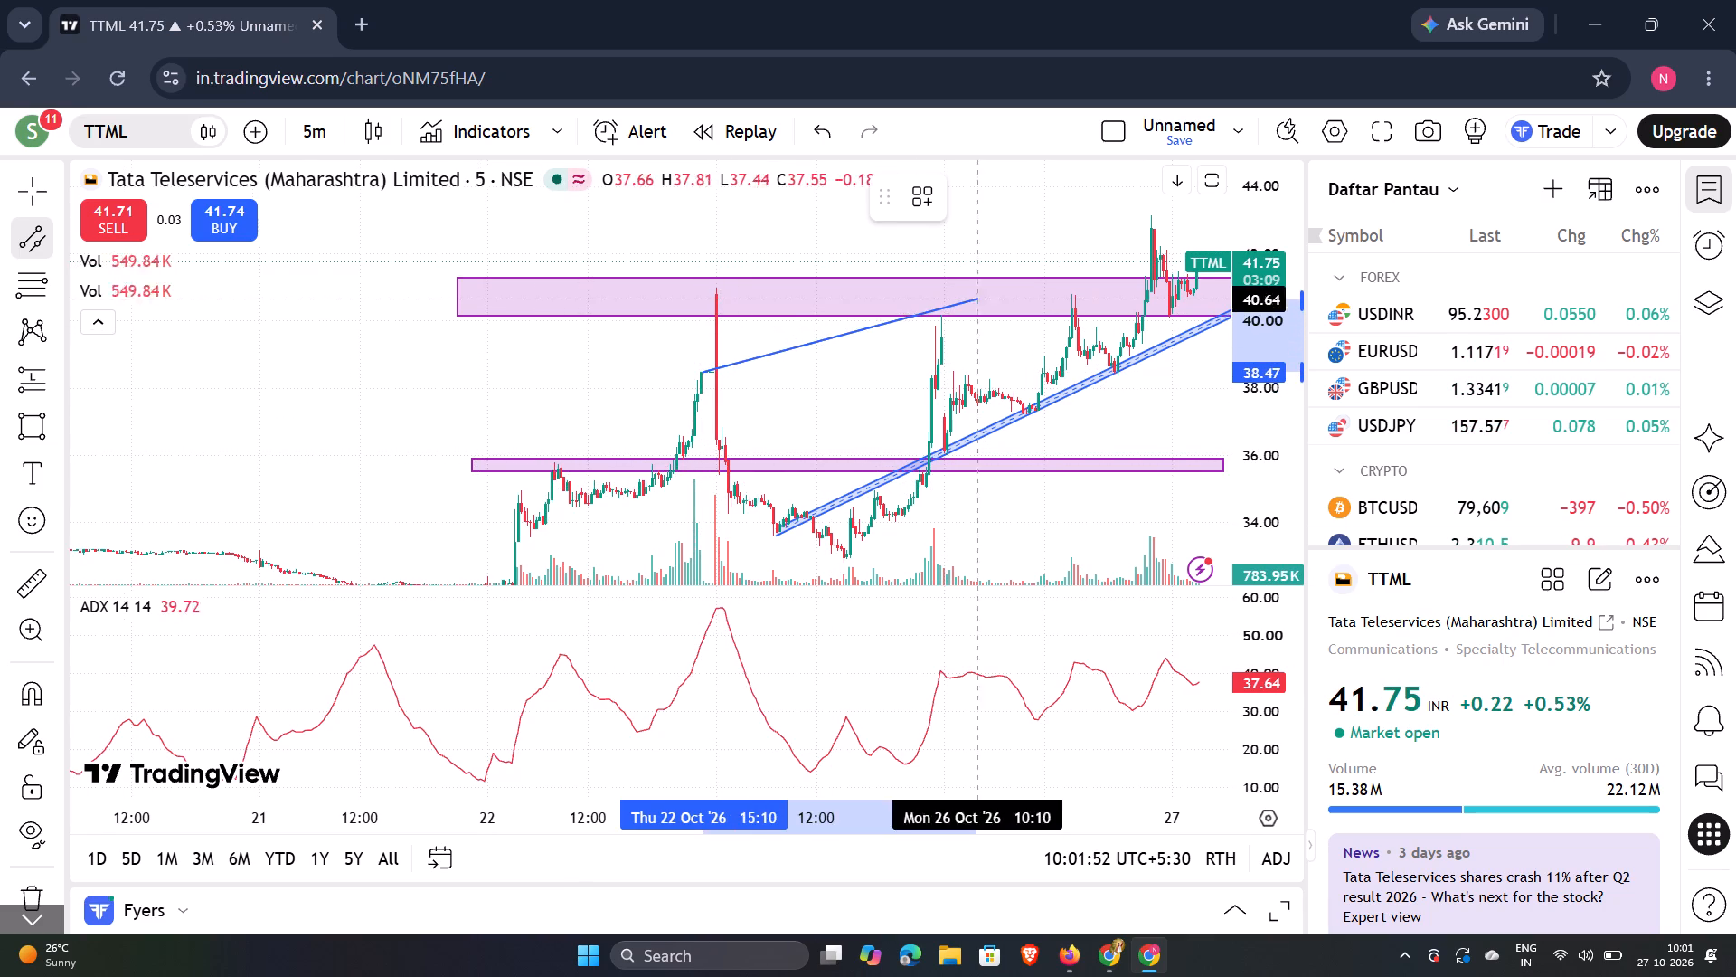
{"action": "left_click_drag", "start_coordinate": [999, 296], "coordinate": [1256, 237]}
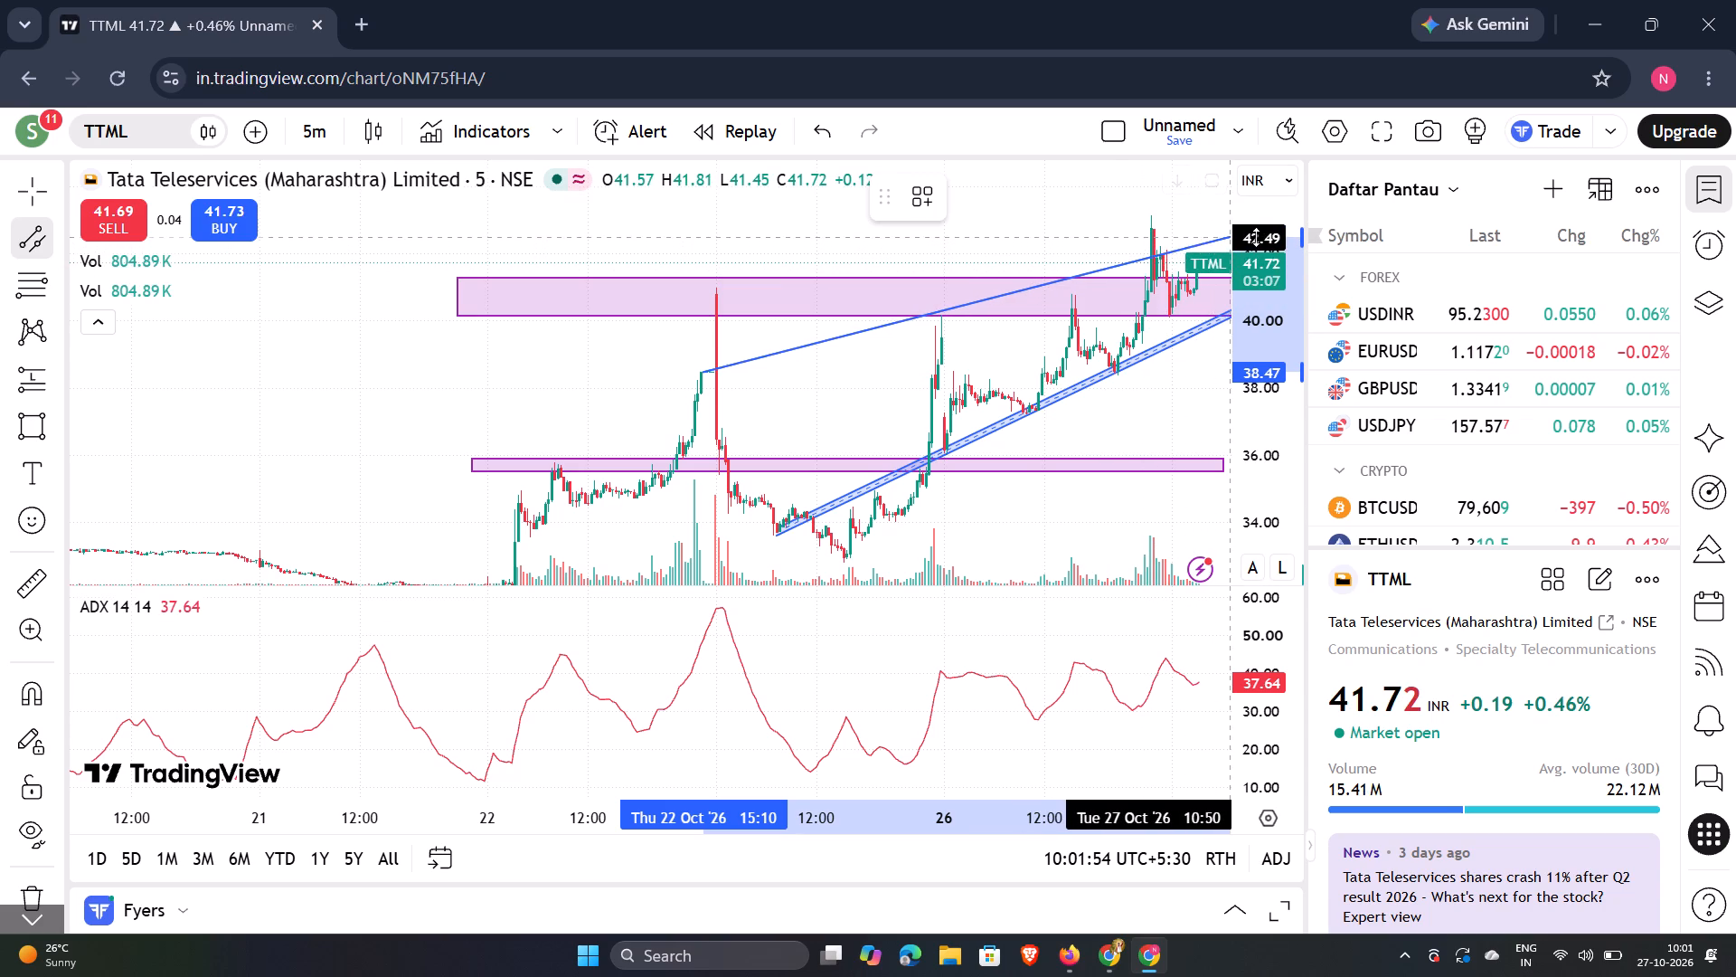
{"action": "left_click_drag", "start_coordinate": [1256, 237], "coordinate": [1272, 248]}
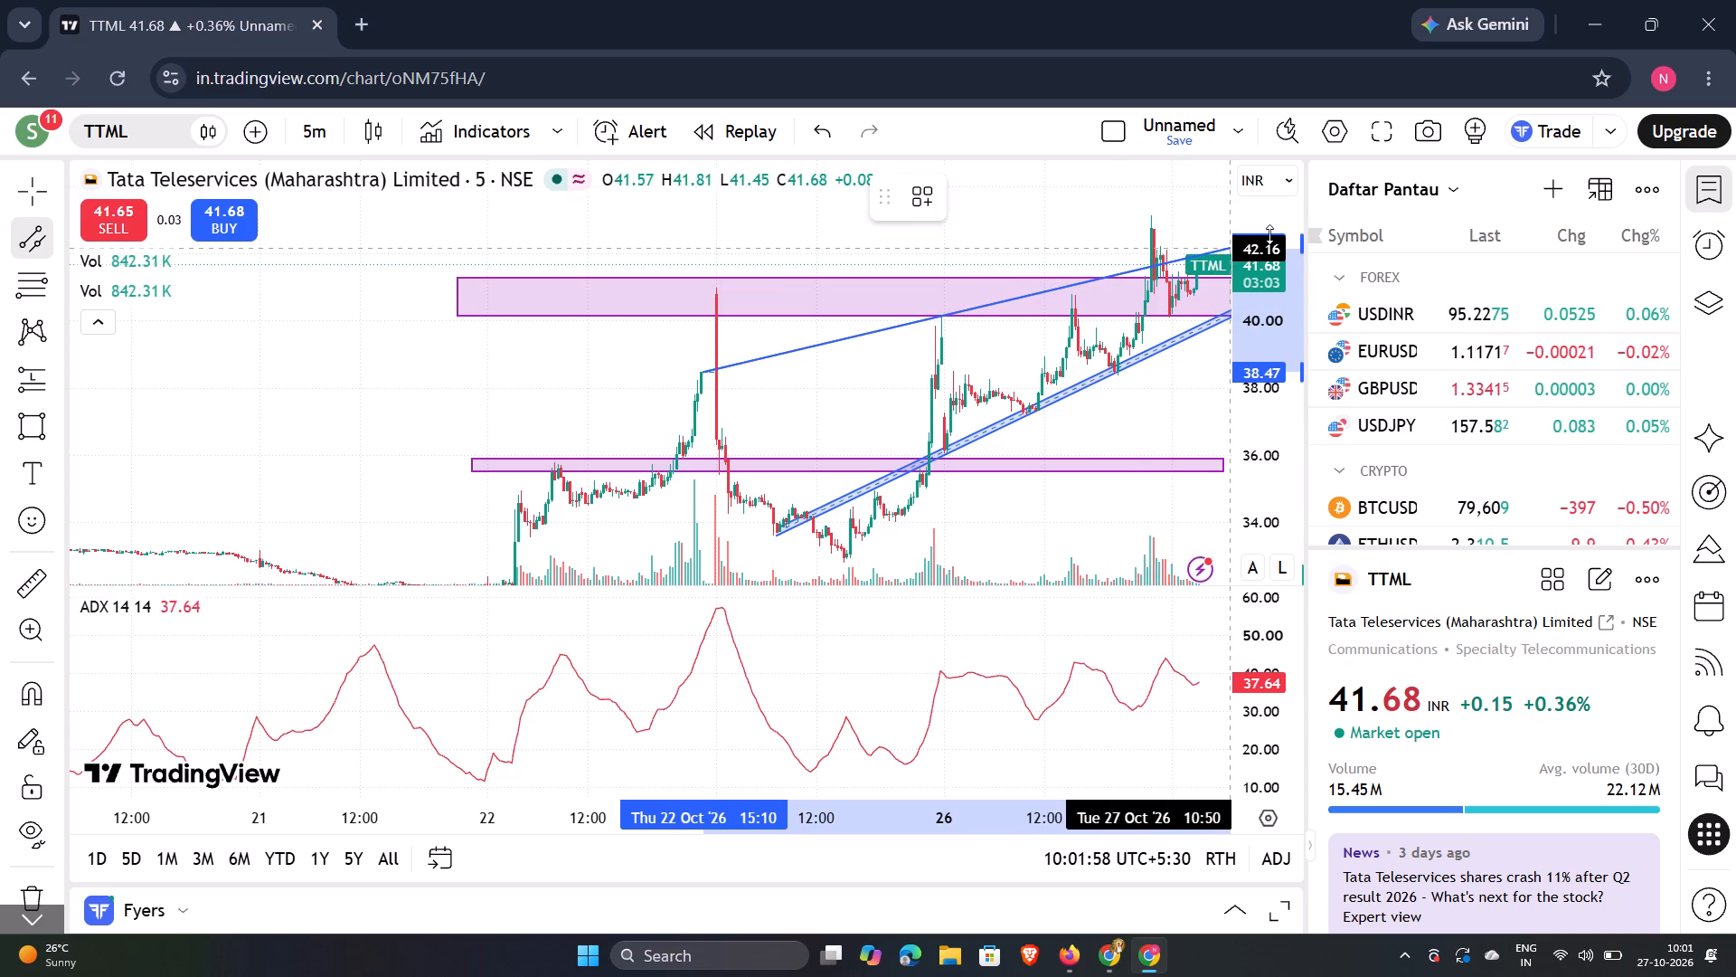
{"action": "left_click", "coordinate": [1268, 215]}
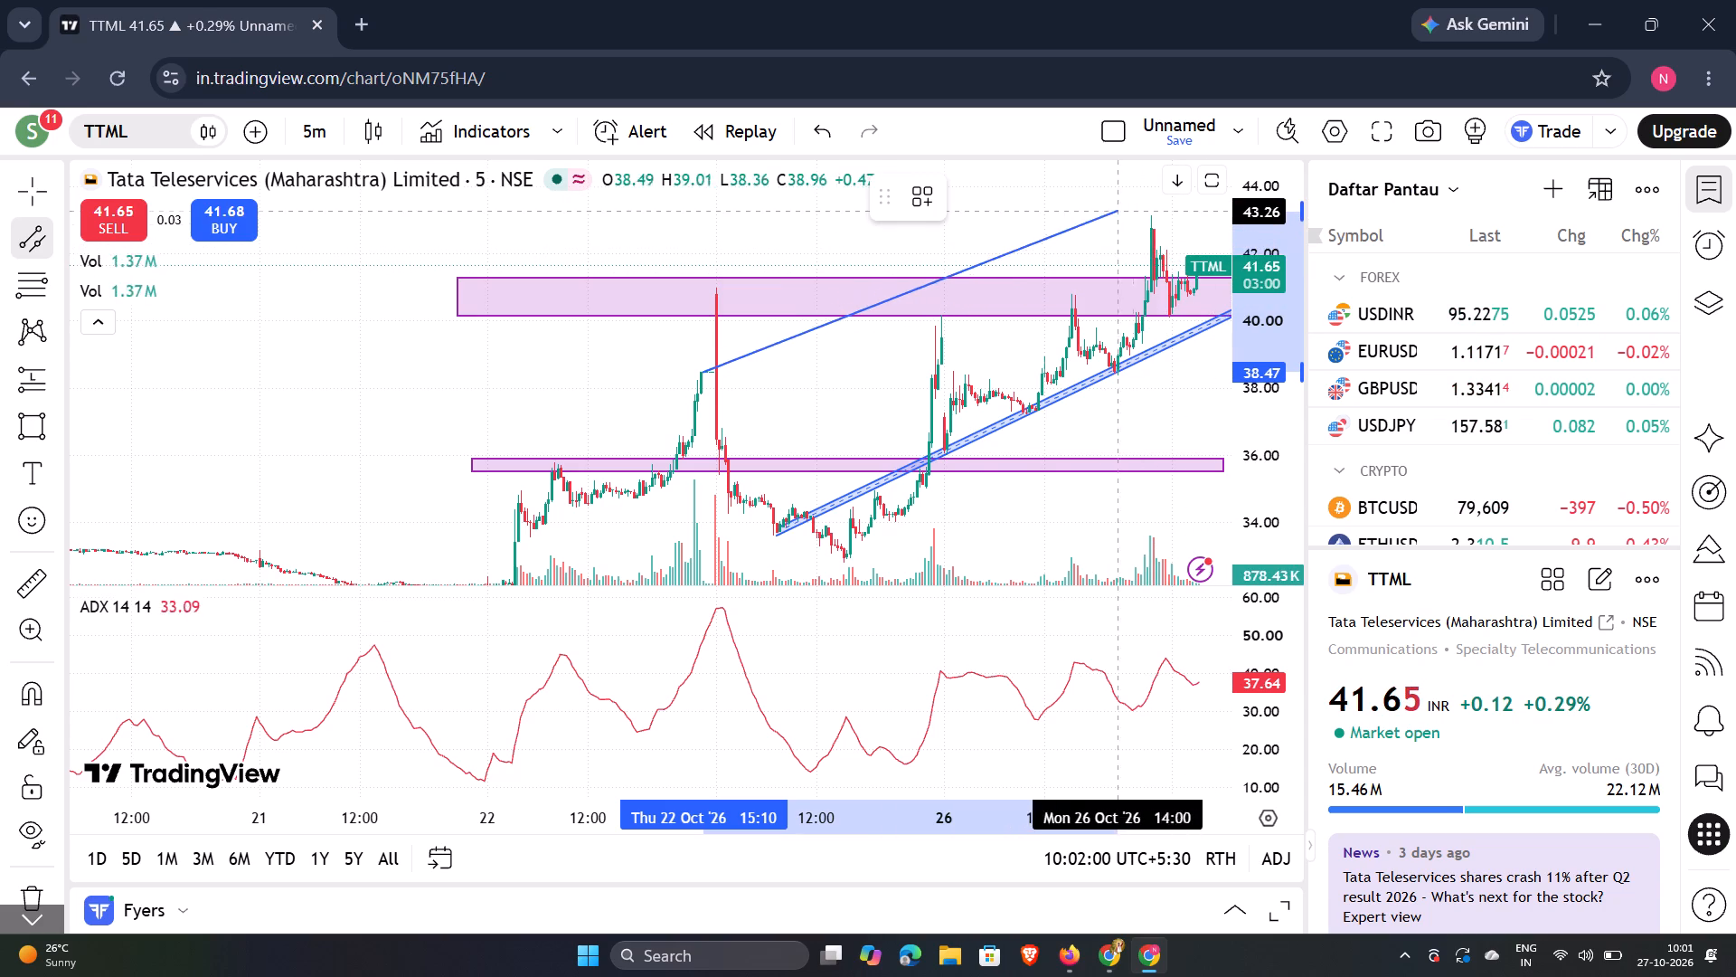
{"action": "left_click", "coordinate": [1221, 231]}
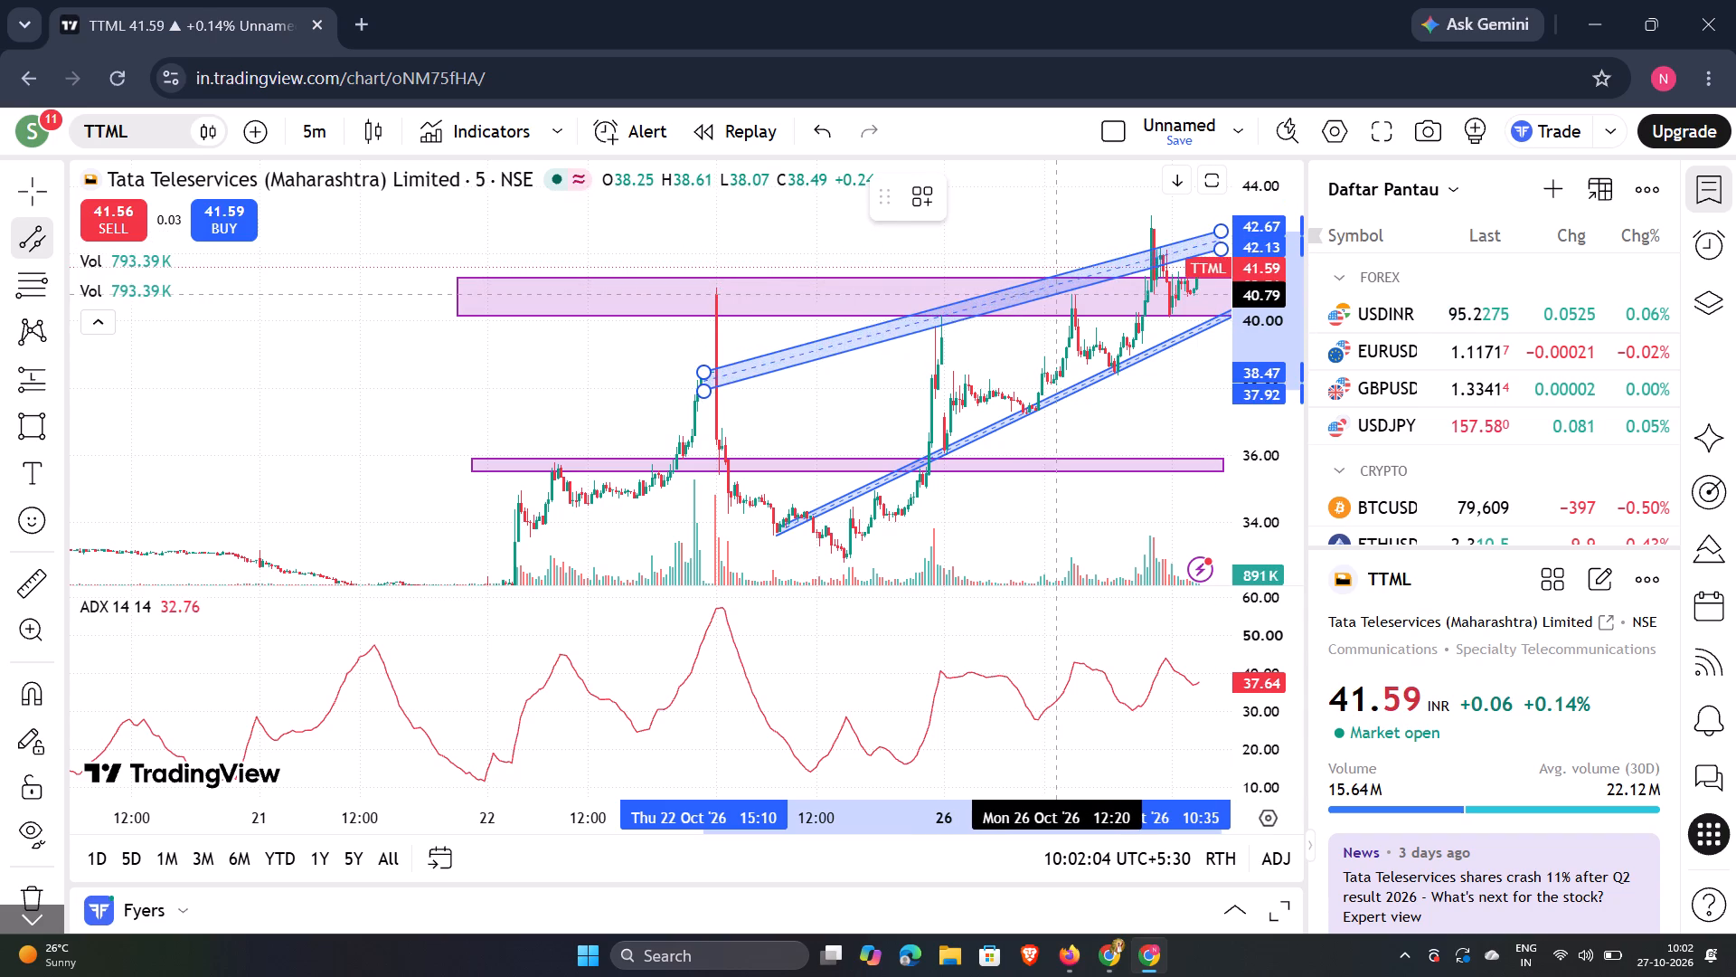
{"action": "left_click", "coordinate": [1056, 290]}
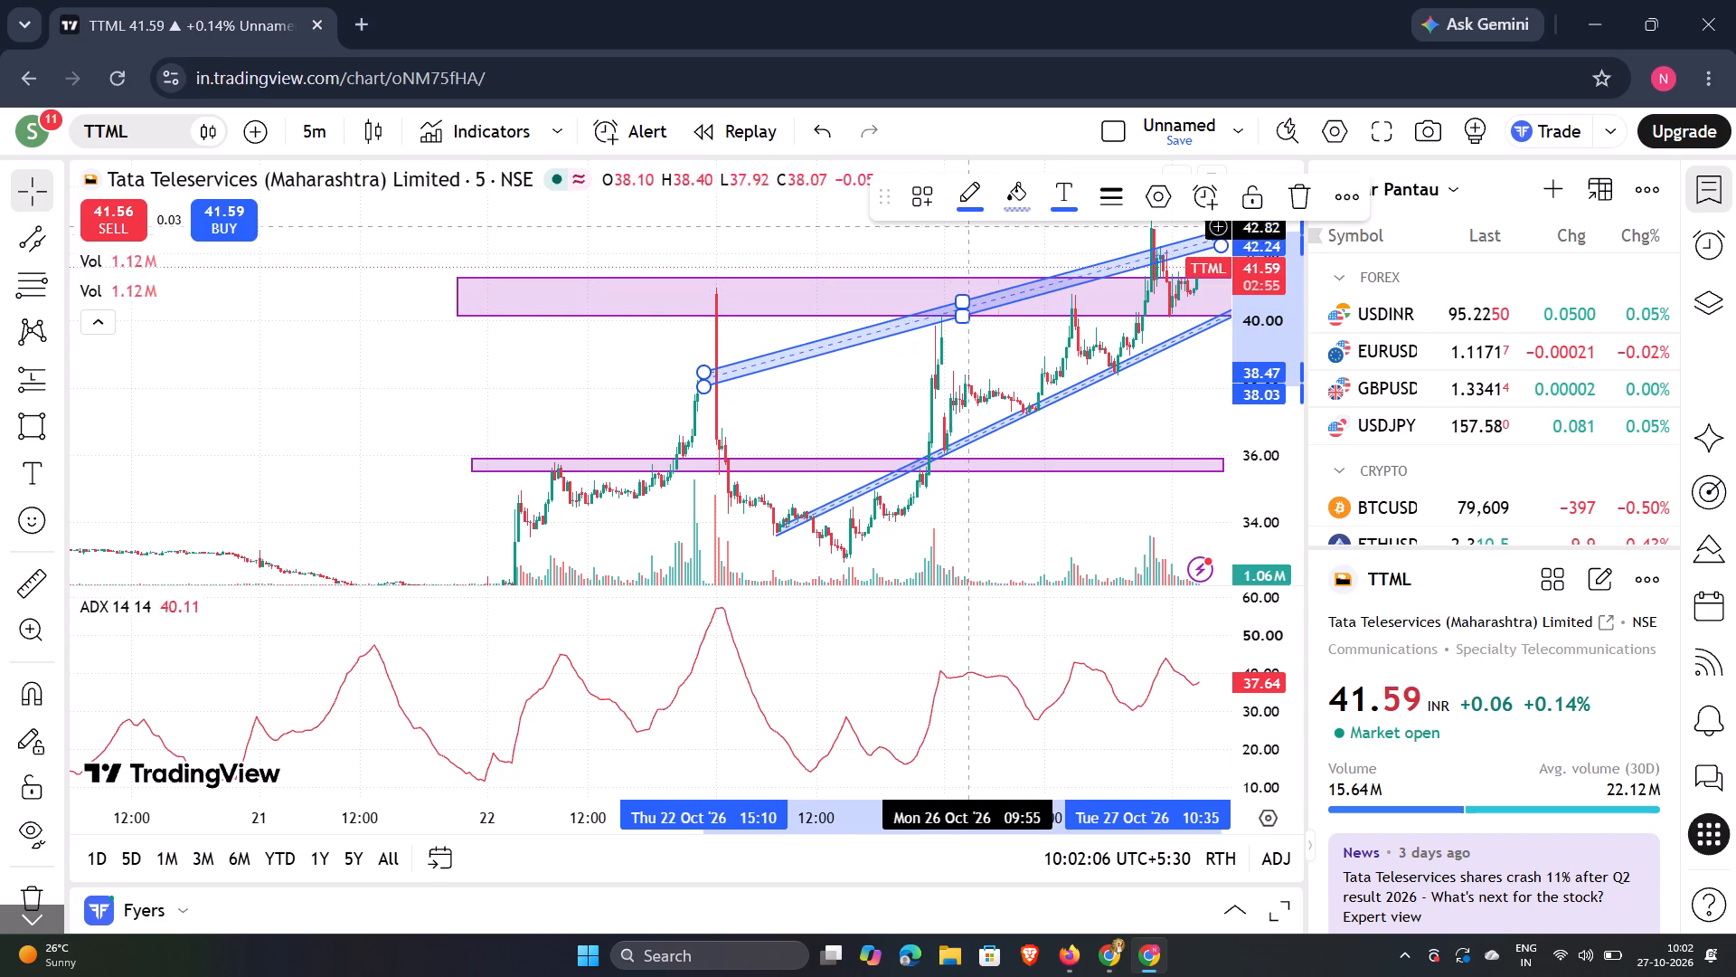
Maximize the TTML price pane so that it fills the whole chart area.
{"action": "left_click_drag", "start_coordinate": [935, 241], "coordinate": [664, 287]}
{"action": "triple_click", "coordinate": [655, 287]}
{"action": "double_click", "coordinate": [649, 283]}
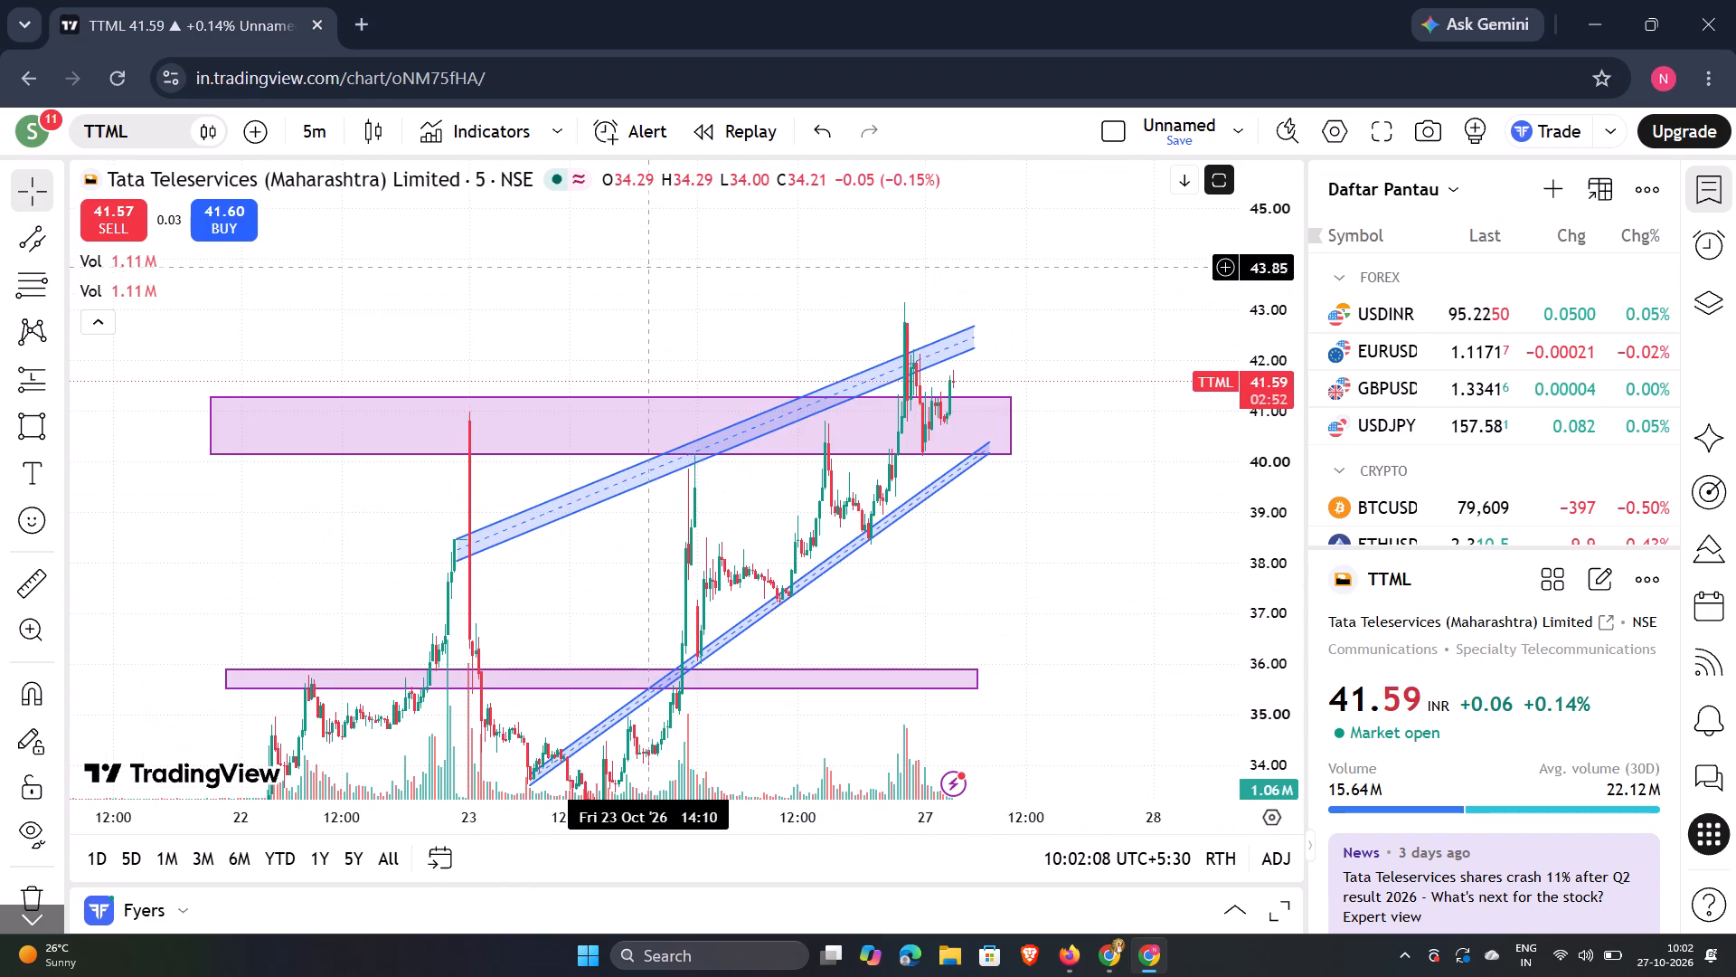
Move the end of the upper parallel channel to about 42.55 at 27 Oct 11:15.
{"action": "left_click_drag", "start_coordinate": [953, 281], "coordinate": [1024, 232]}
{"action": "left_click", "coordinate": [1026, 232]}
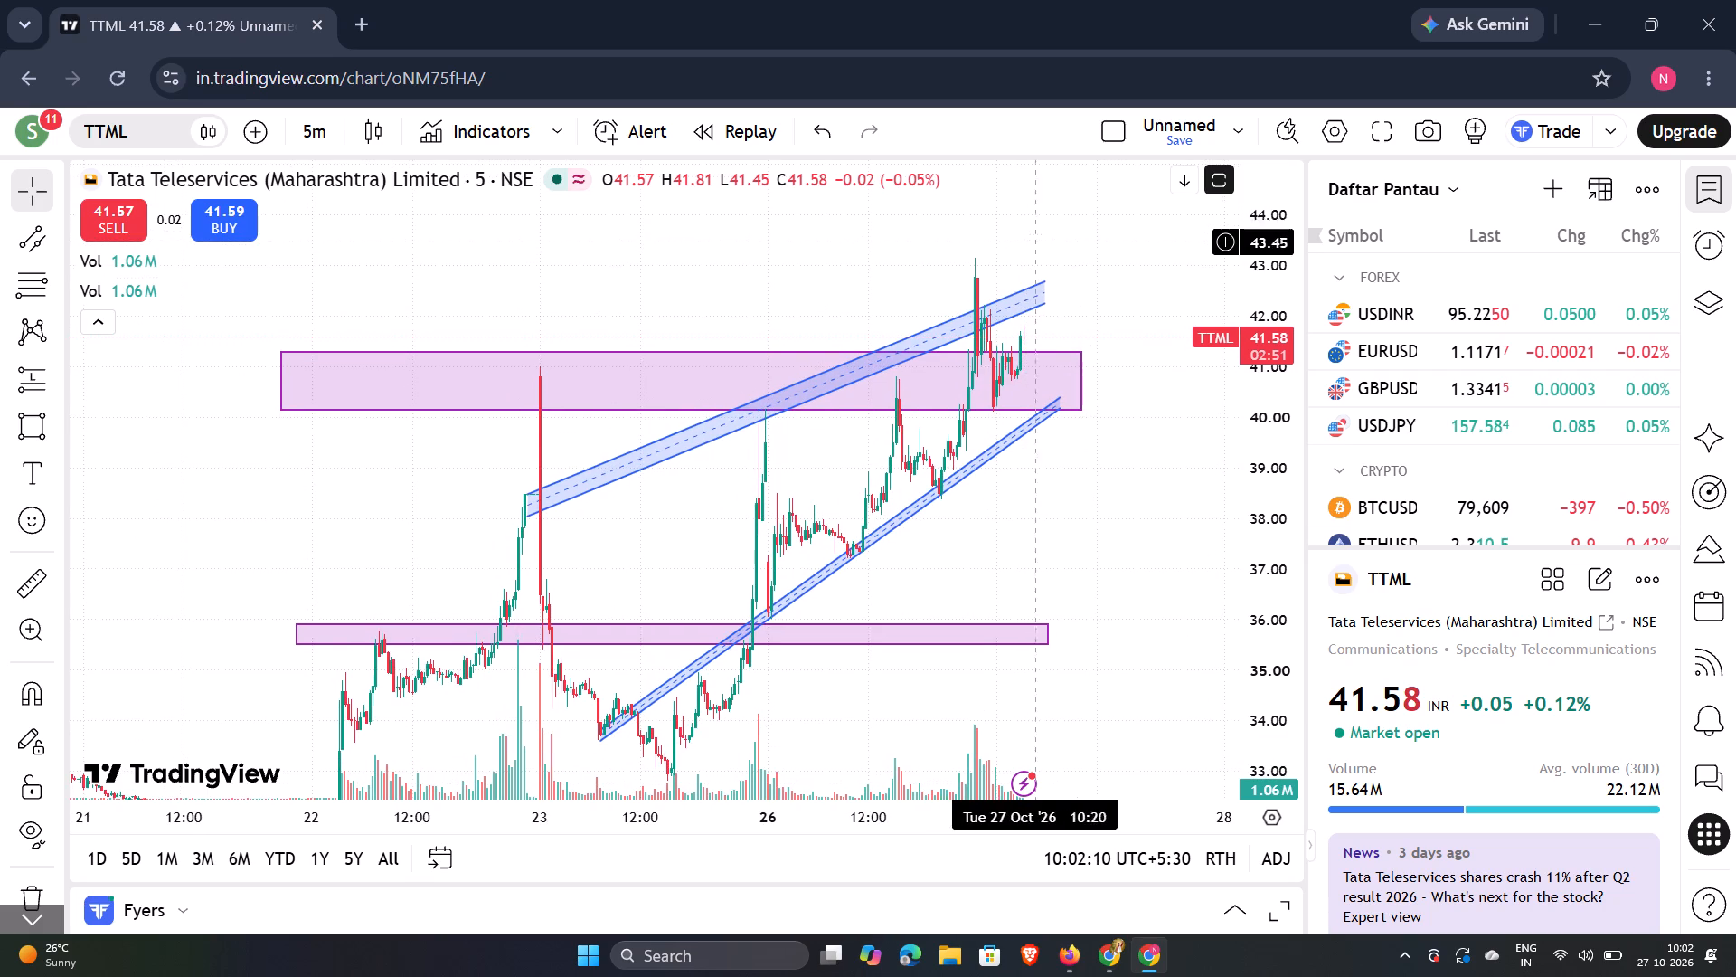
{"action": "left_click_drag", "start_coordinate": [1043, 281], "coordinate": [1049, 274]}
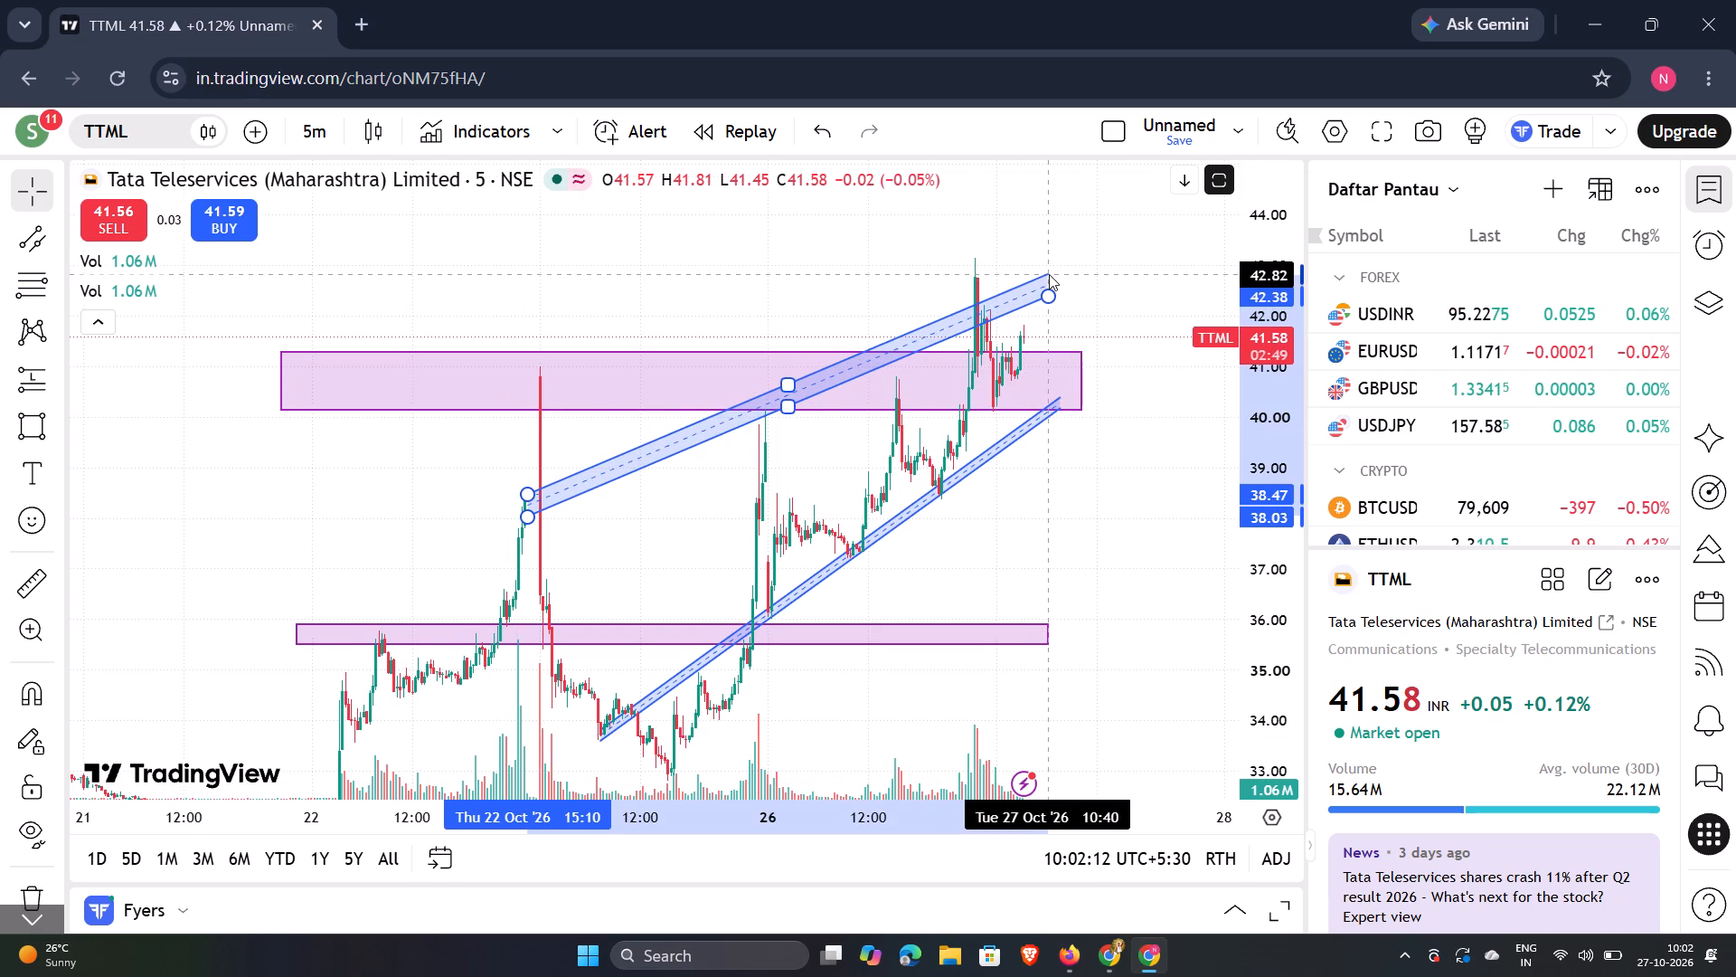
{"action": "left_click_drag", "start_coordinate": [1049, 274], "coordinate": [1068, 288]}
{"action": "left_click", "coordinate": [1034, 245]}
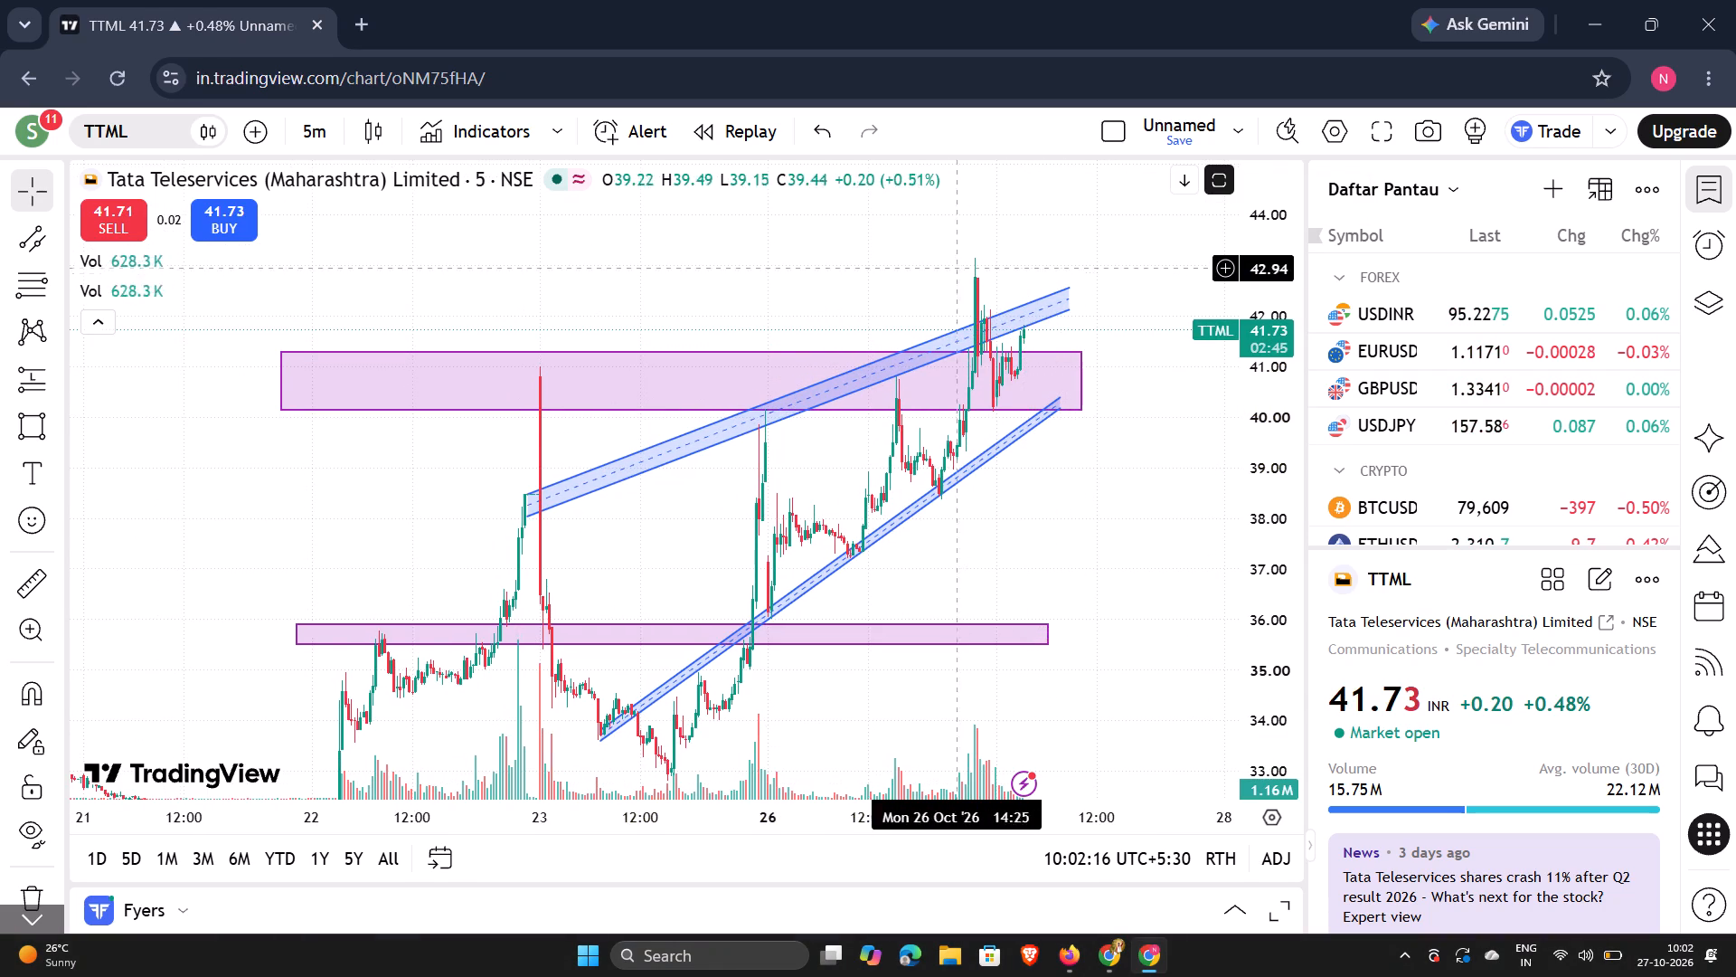
Extend the start of the upper parallel channel back to about 34.29 at 21 Oct 12:30.
{"action": "scroll", "coordinate": [722, 330], "scroll_direction": "down", "scroll_amount": 4}
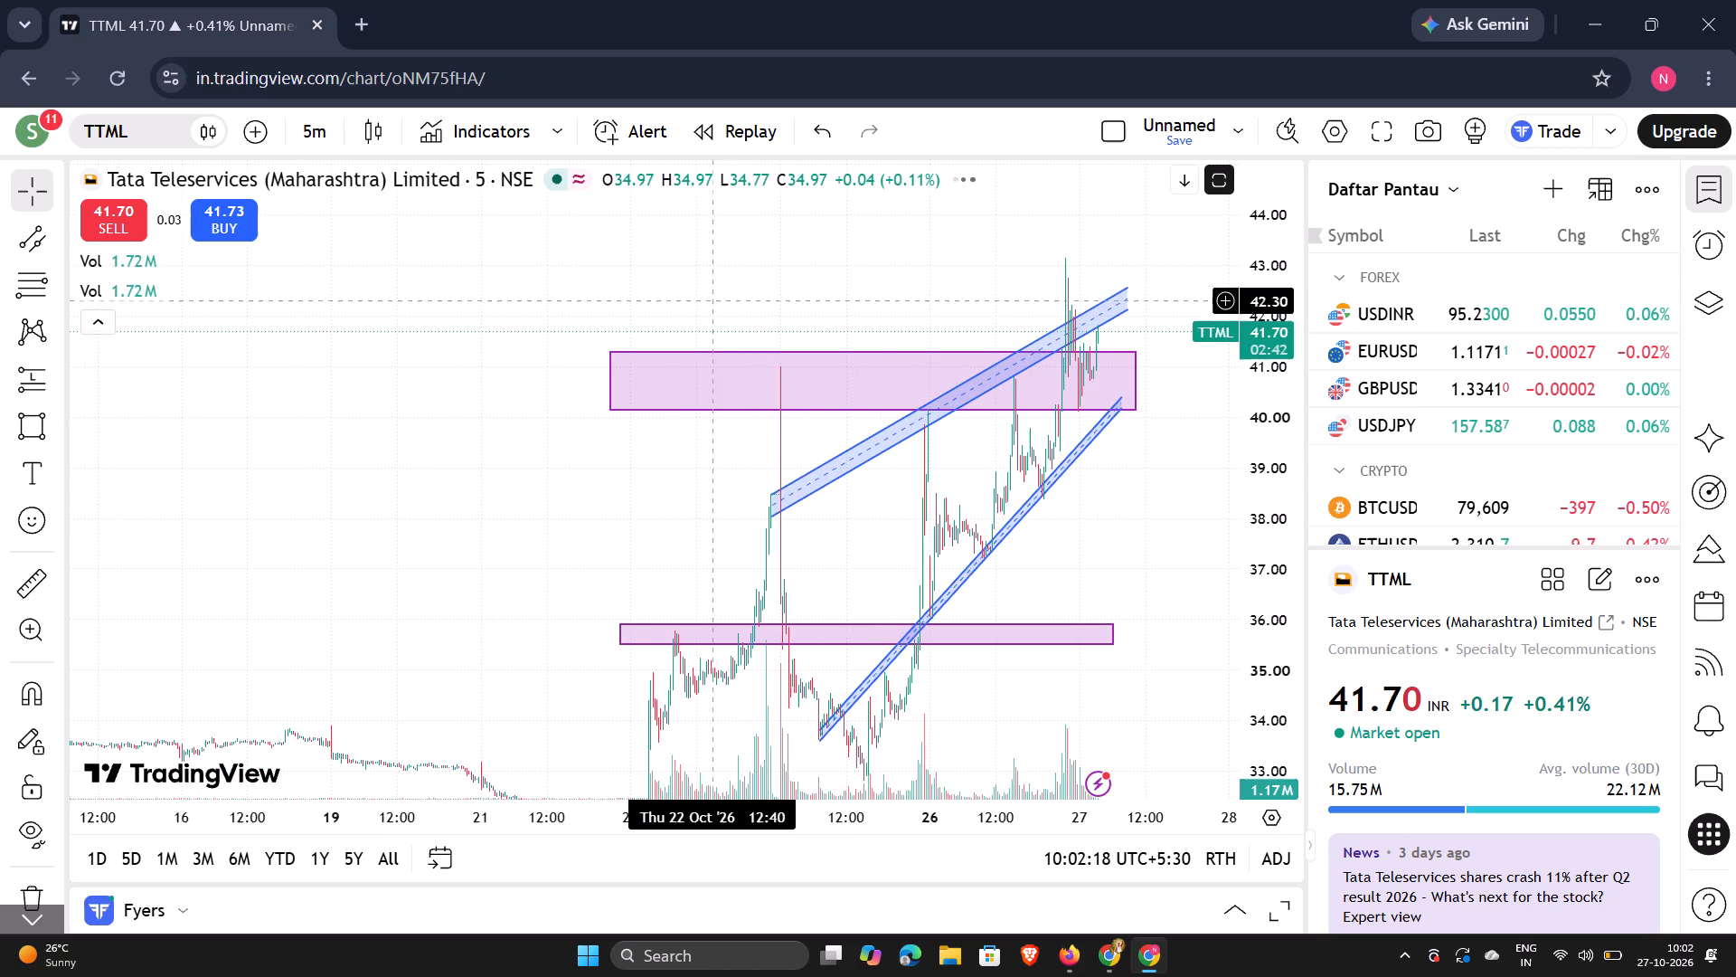
{"action": "left_click_drag", "start_coordinate": [777, 491], "coordinate": [763, 509]}
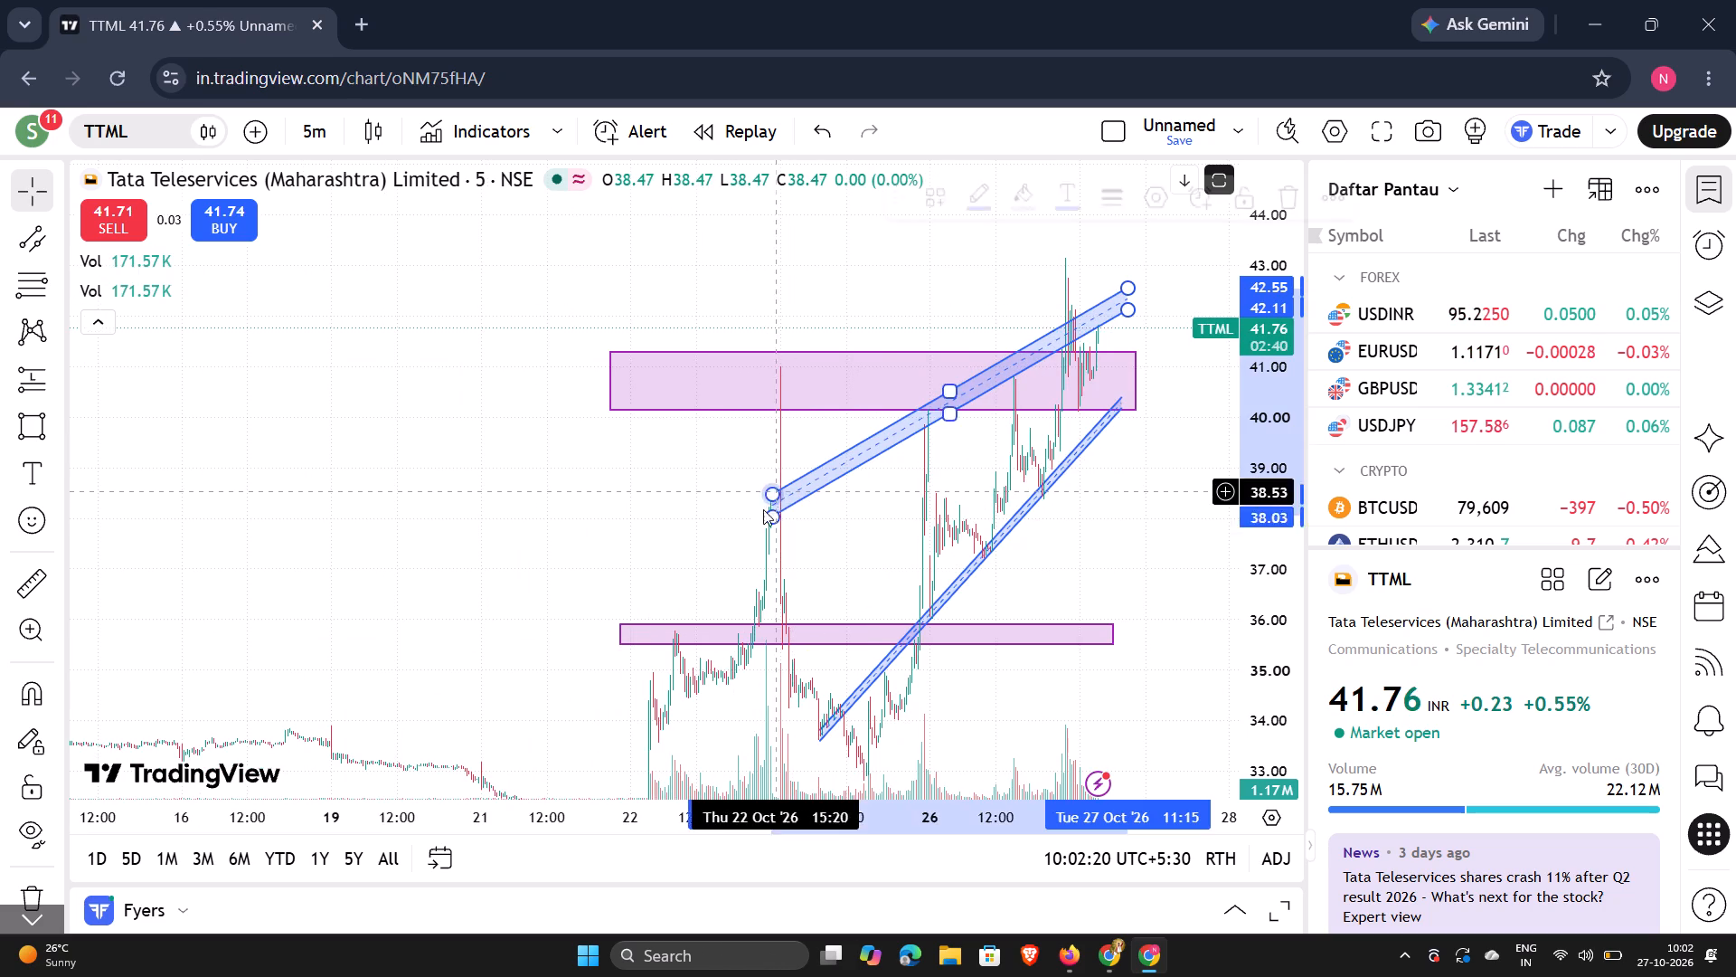
{"action": "left_click_drag", "start_coordinate": [763, 509], "coordinate": [560, 693]}
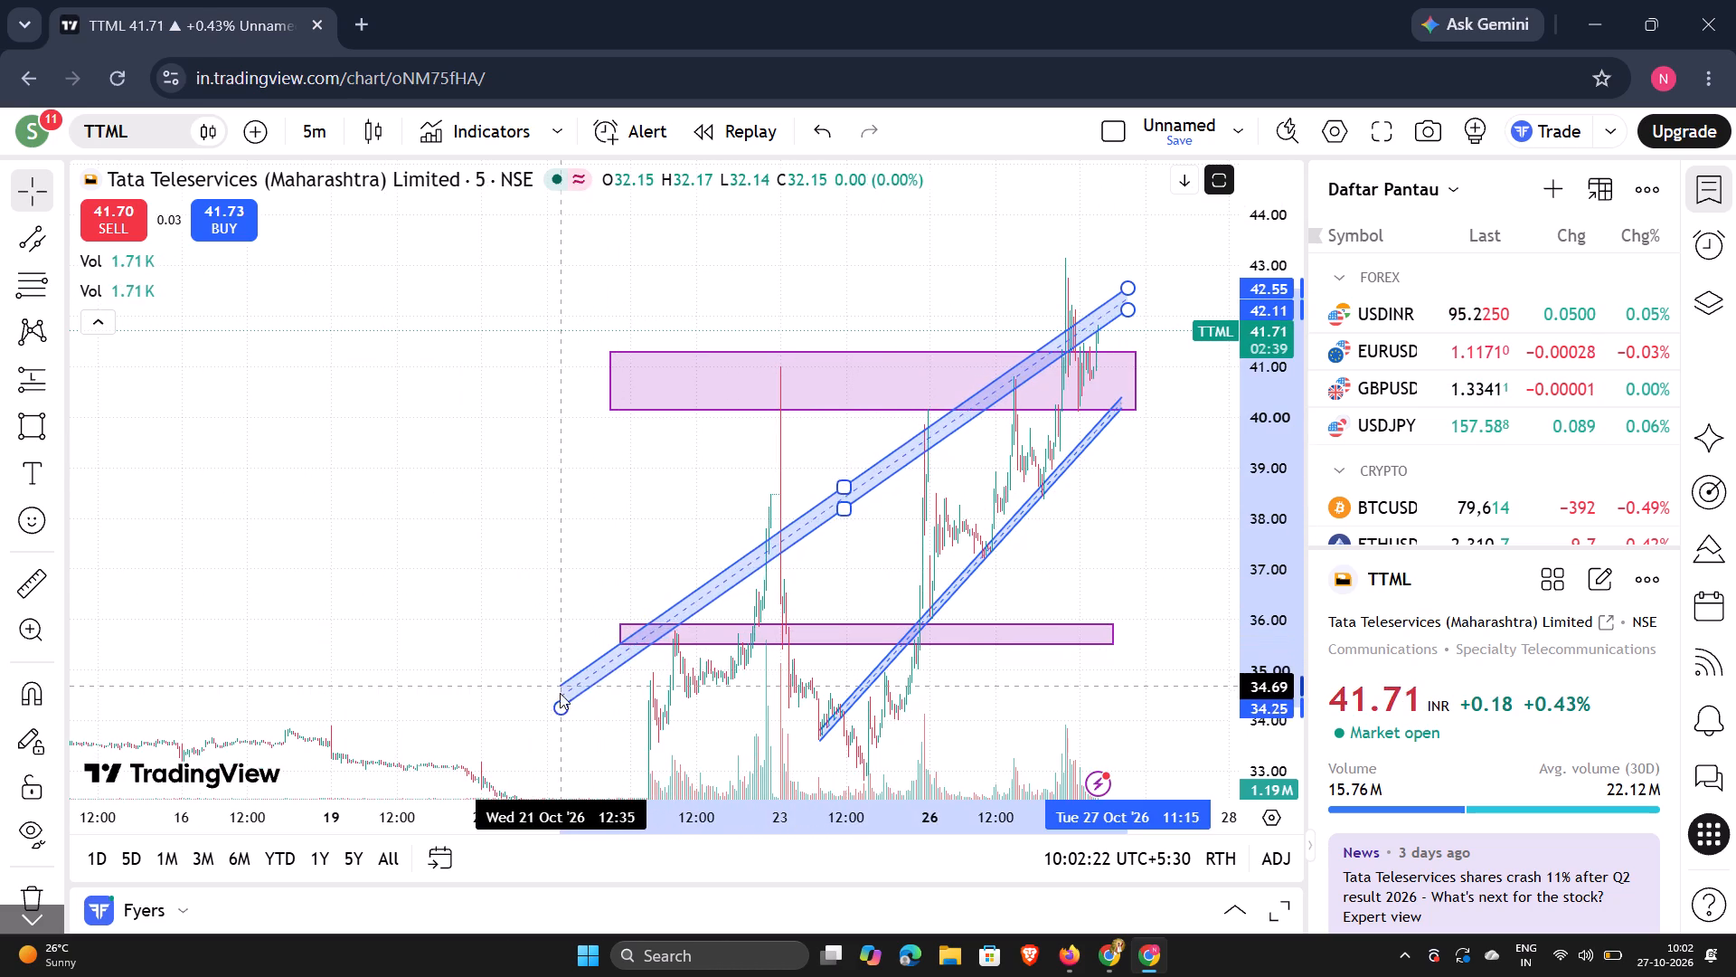
{"action": "left_click_drag", "start_coordinate": [560, 693], "coordinate": [560, 706]}
Move the end of the upper parallel channel to 27 Oct 11:30, with its lower edge at about 42.43.
{"action": "left_click_drag", "start_coordinate": [556, 495], "coordinate": [547, 498]}
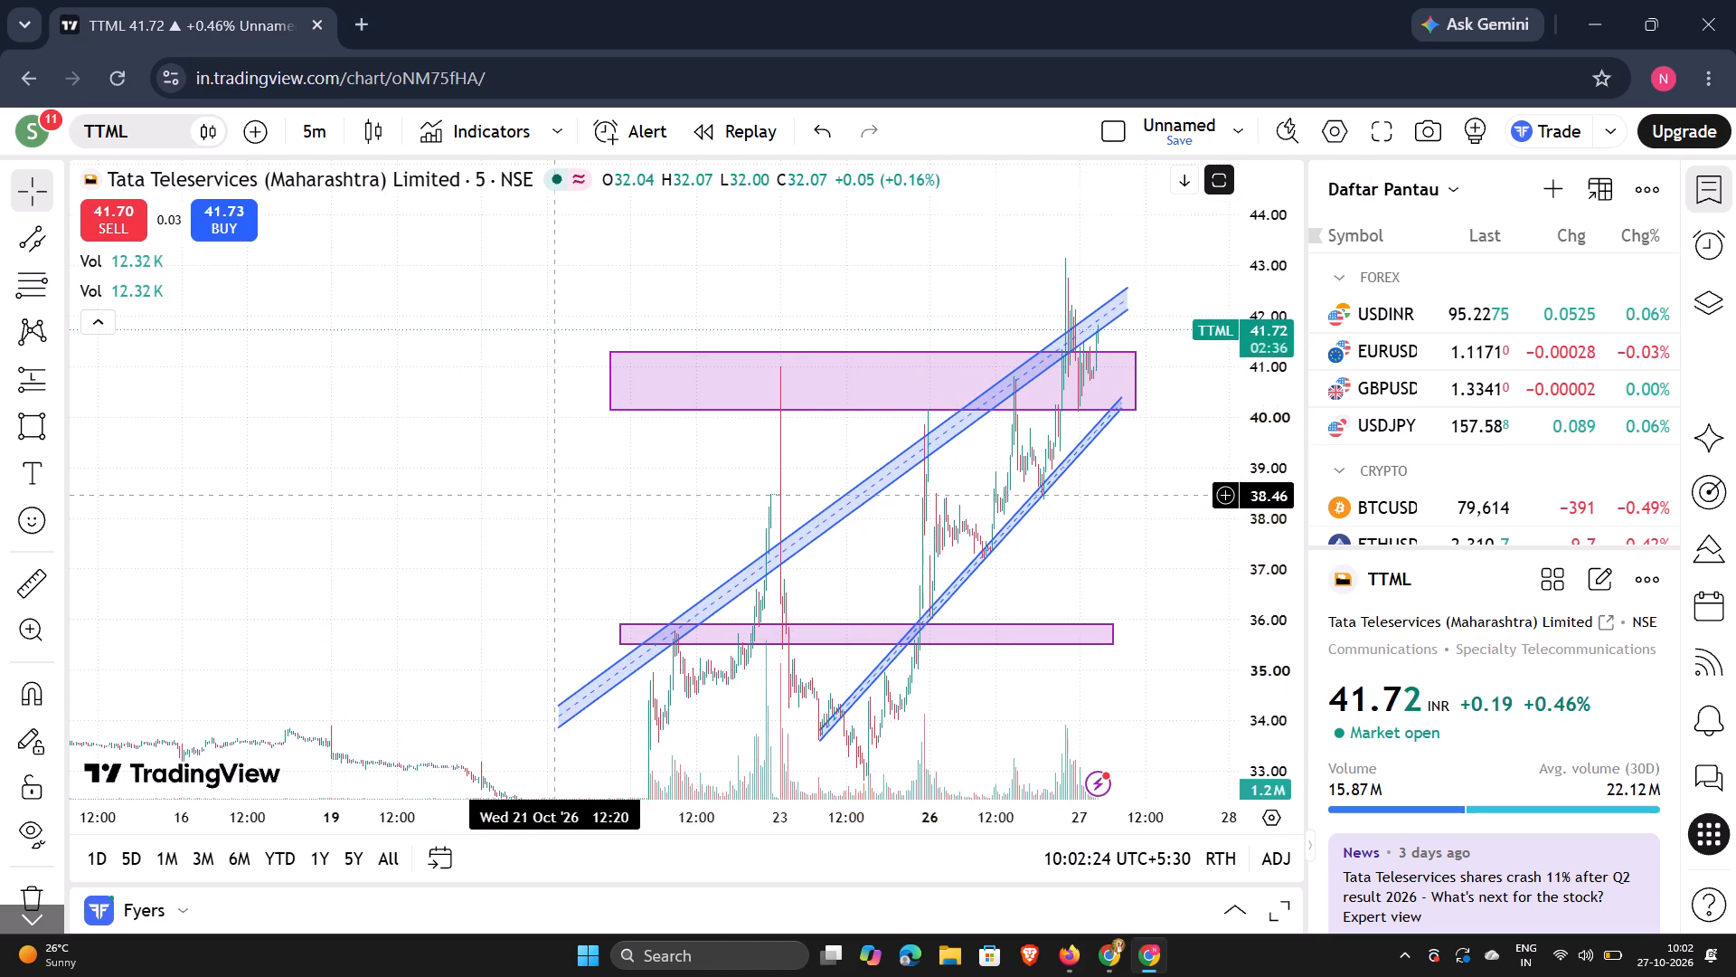
{"action": "left_click_drag", "start_coordinate": [547, 498], "coordinate": [420, 441]}
{"action": "left_click", "coordinate": [420, 439]}
{"action": "scroll", "coordinate": [833, 459], "scroll_direction": "up", "scroll_amount": 2}
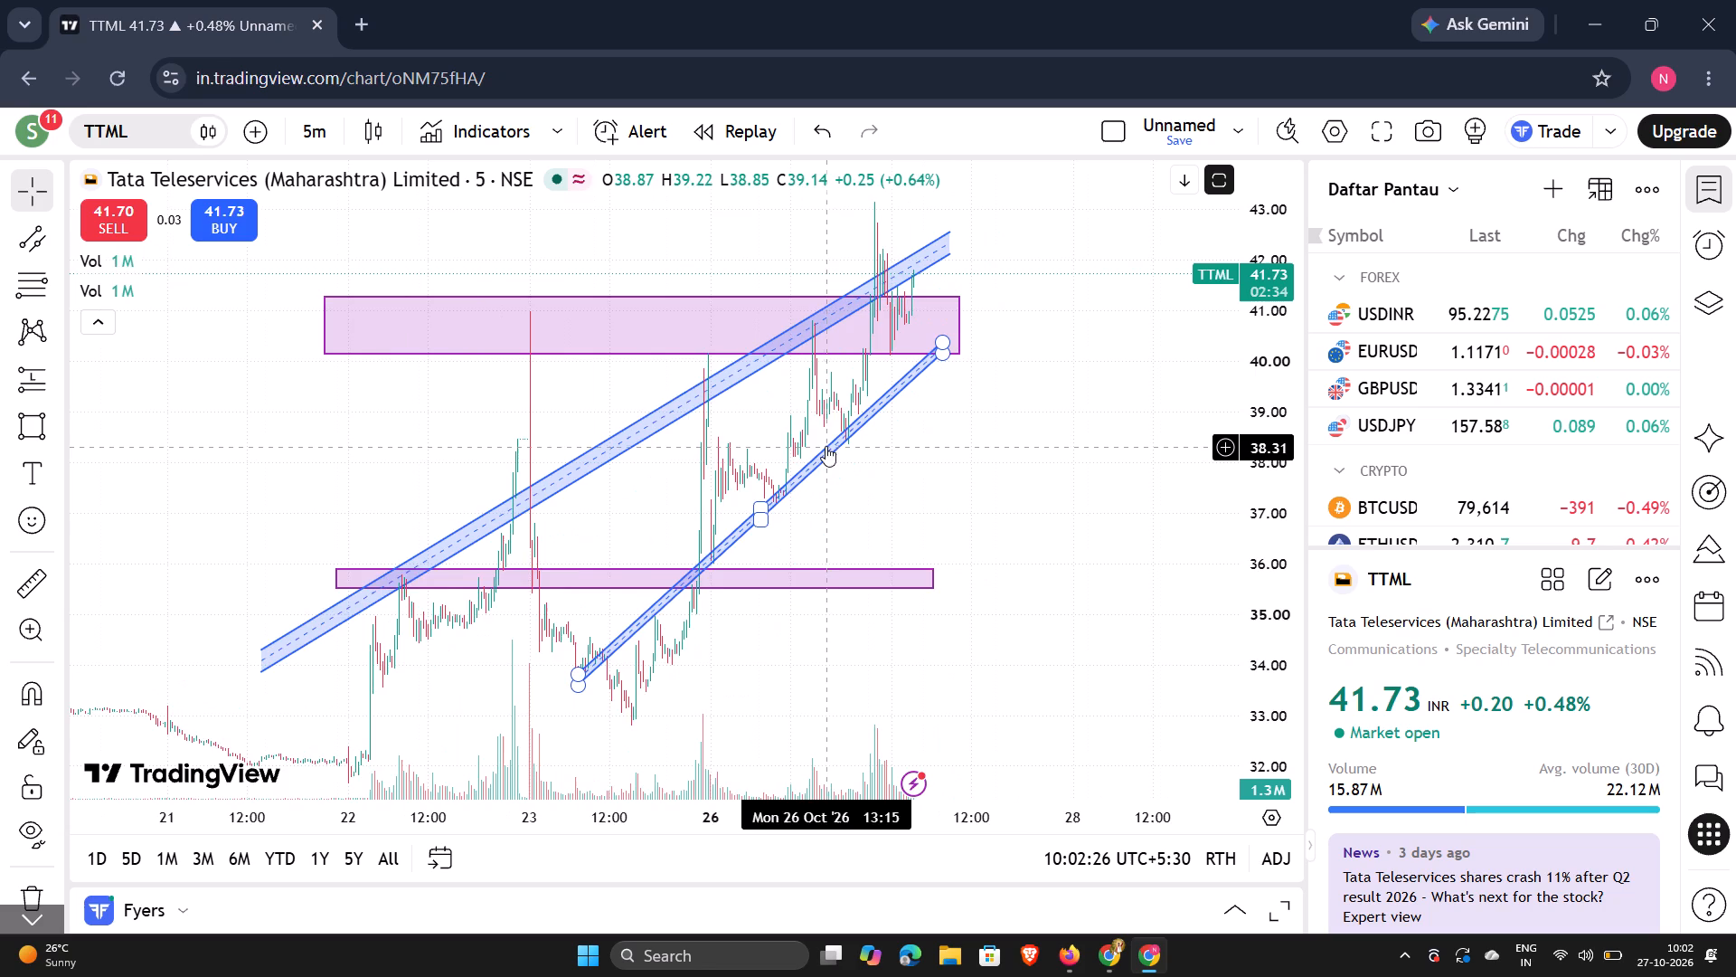
{"action": "scroll", "coordinate": [823, 446], "scroll_direction": "up", "scroll_amount": 2}
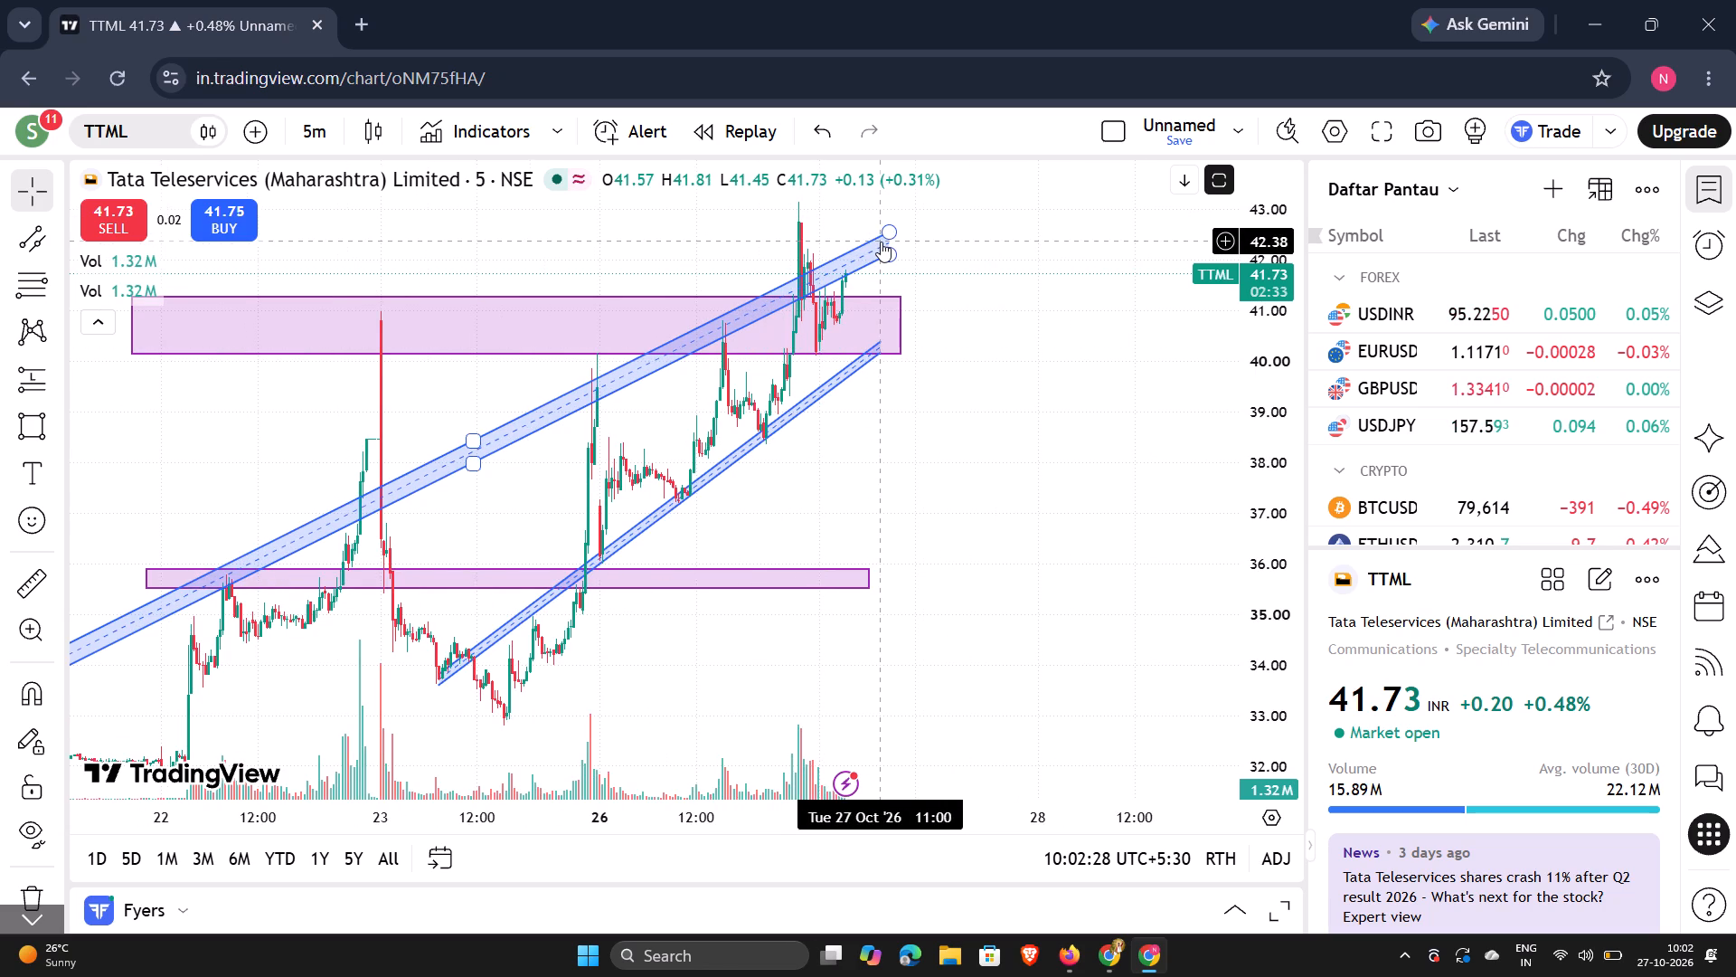
{"action": "left_click_drag", "start_coordinate": [883, 238], "coordinate": [899, 216]}
{"action": "double_click", "coordinate": [899, 213]}
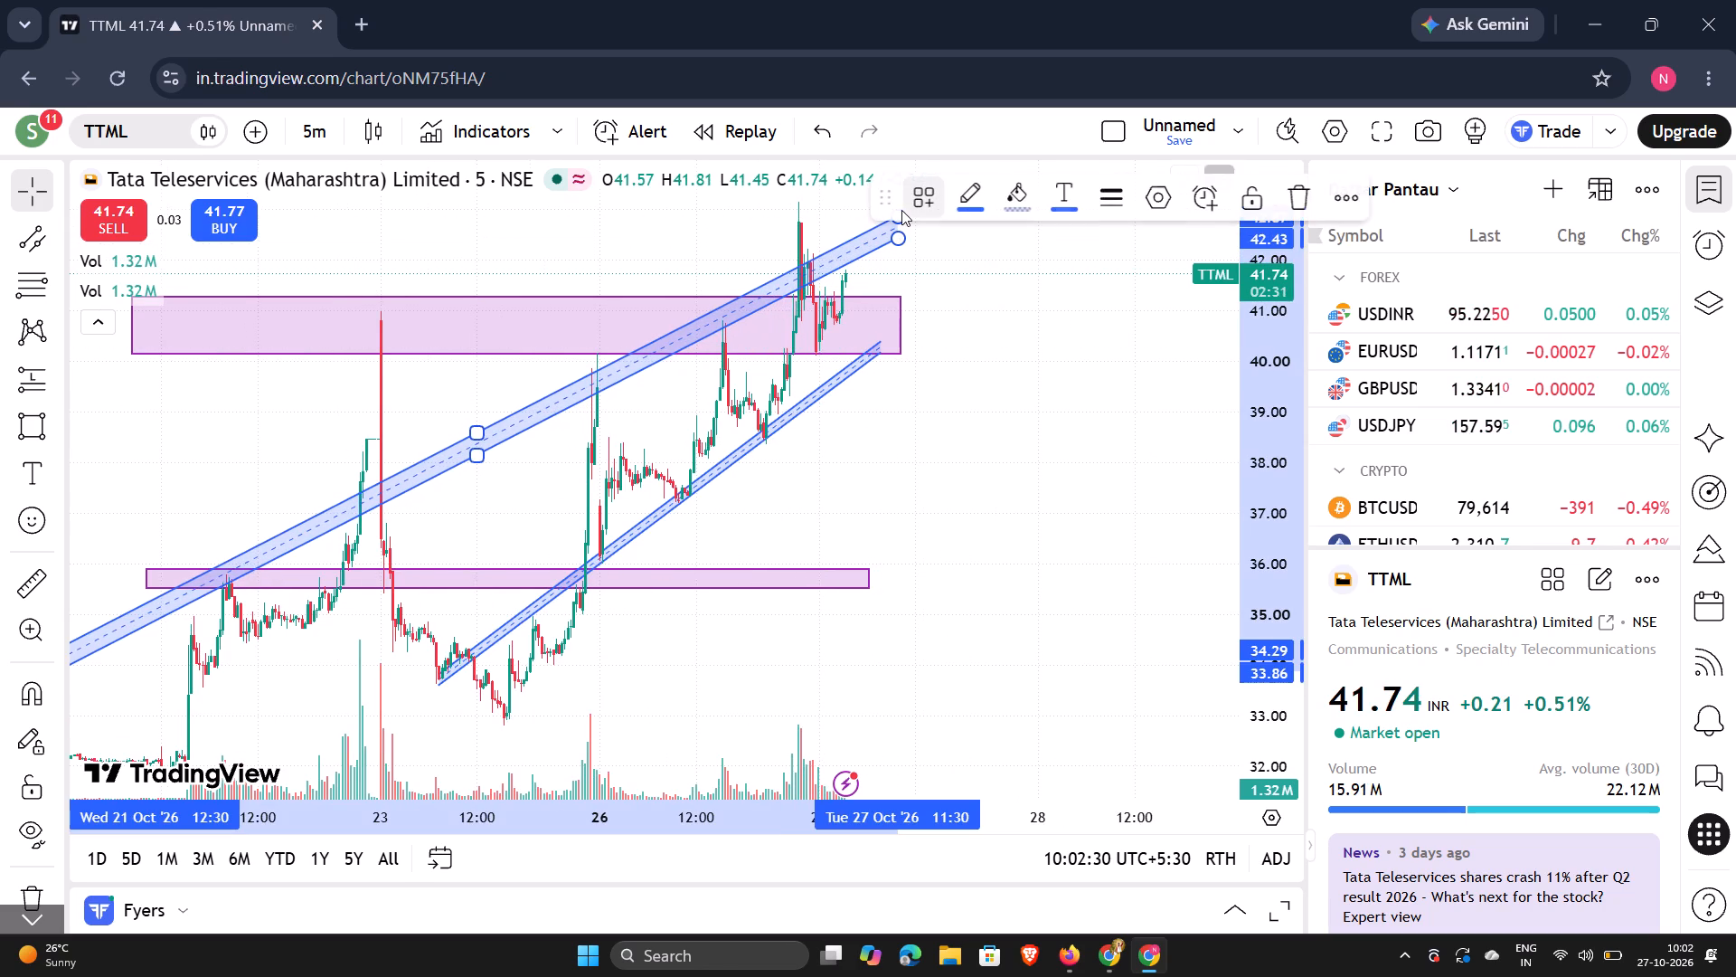
Reset the TTML chart view and leave empty space after the latest 27 Oct candles to review the channels.
{"action": "right_click", "coordinate": [982, 276]}
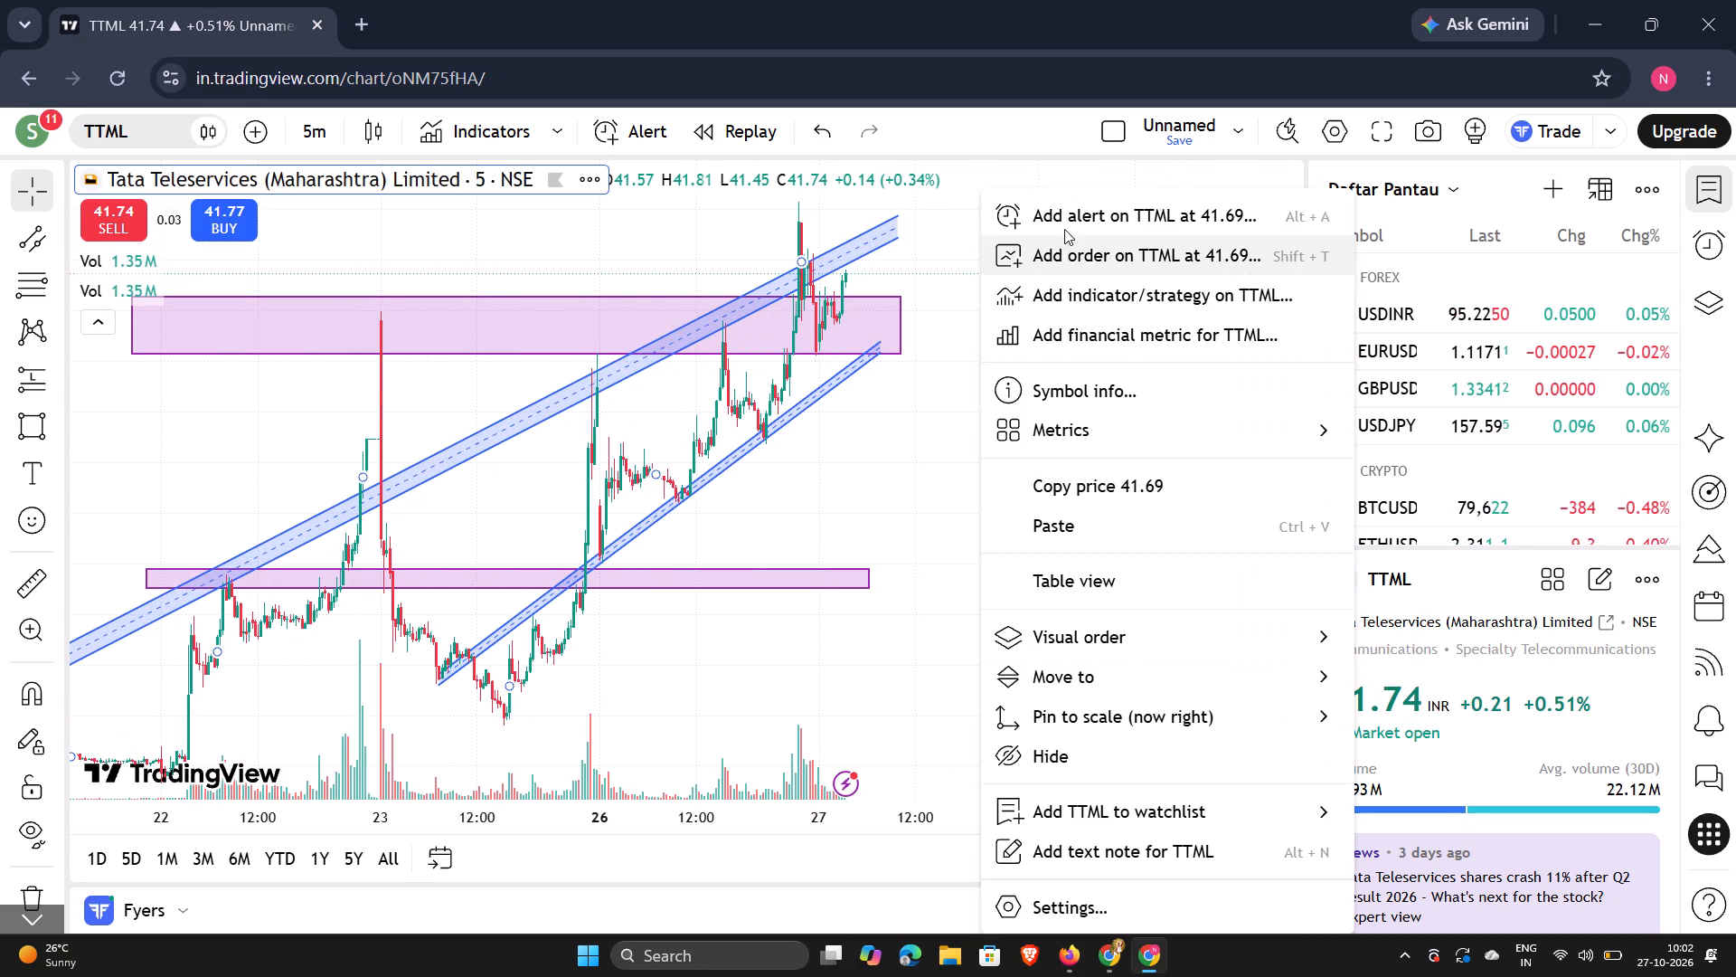
{"action": "left_click", "coordinate": [923, 420]}
{"action": "right_click", "coordinate": [948, 367]}
{"action": "left_click", "coordinate": [1110, 261]}
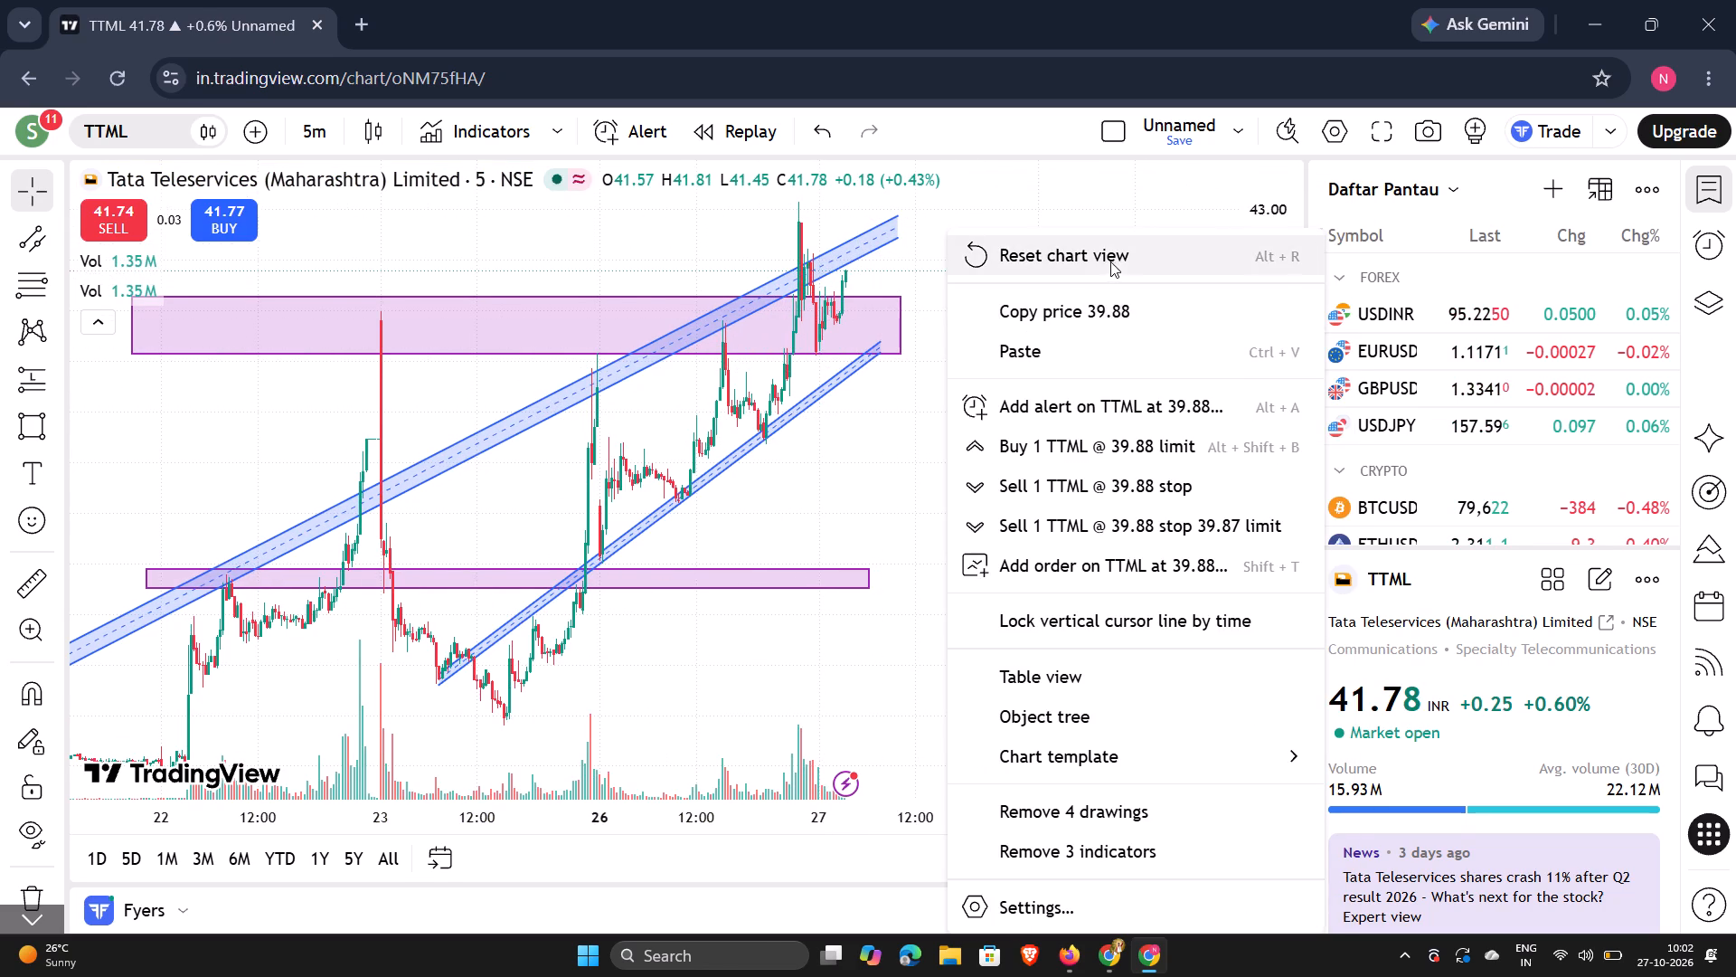
{"action": "left_click_drag", "start_coordinate": [939, 268], "coordinate": [702, 300]}
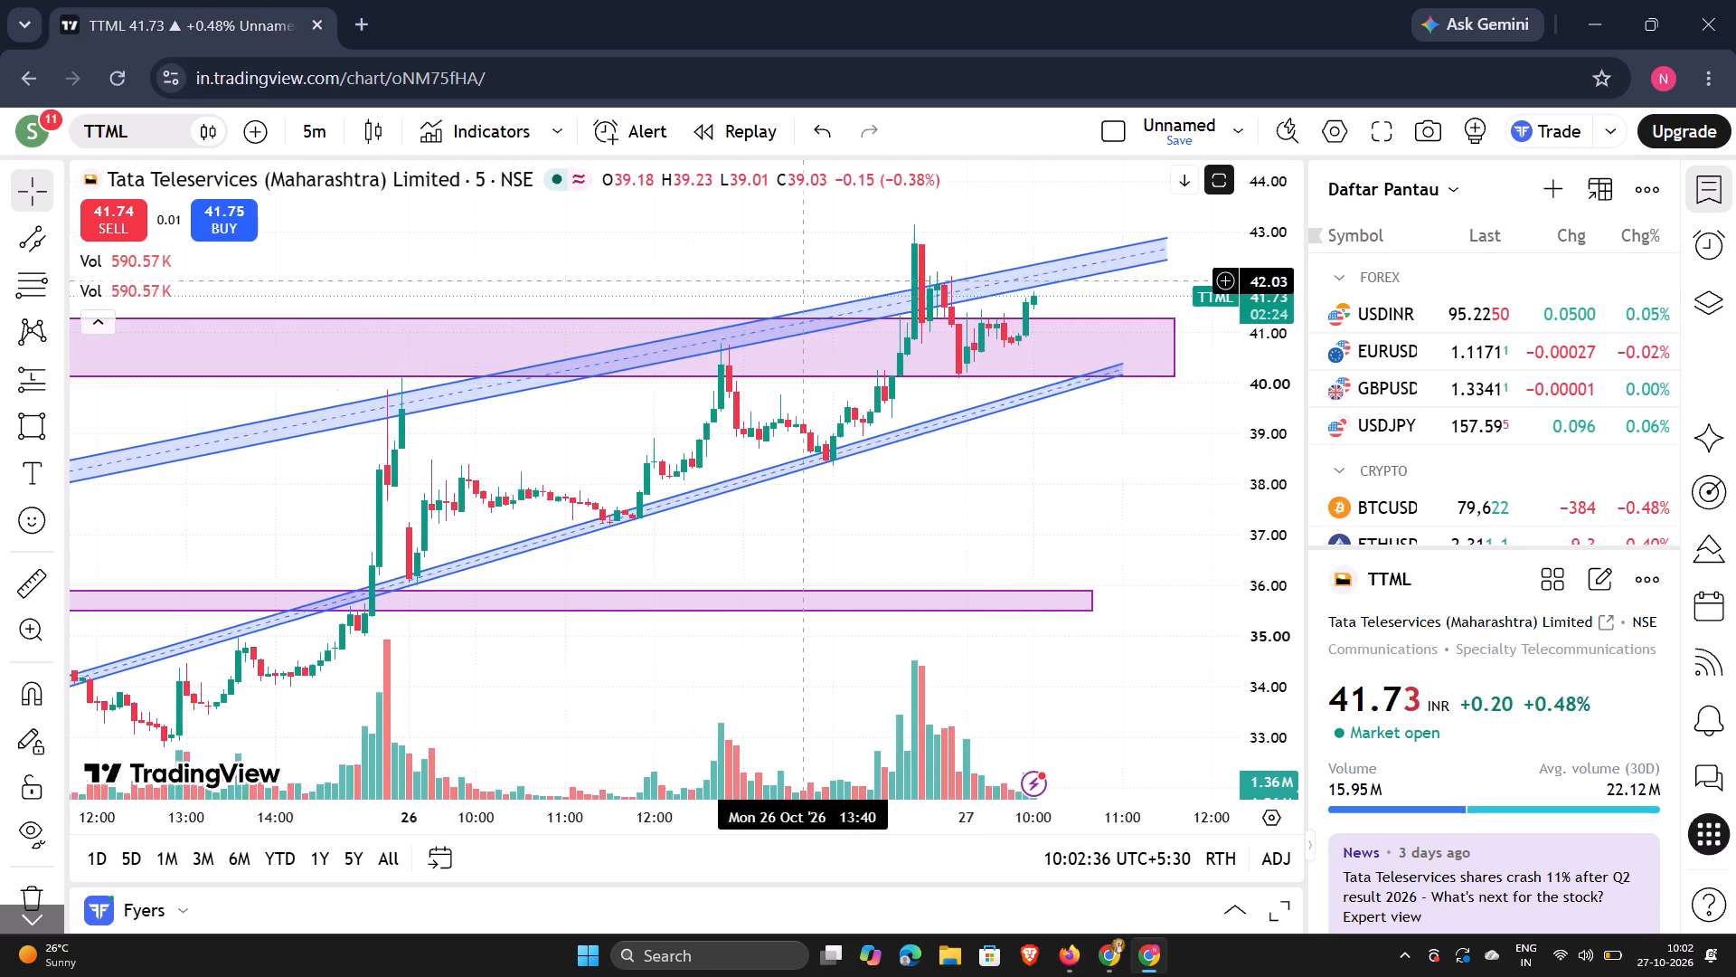
{"action": "left_click_drag", "start_coordinate": [702, 300], "coordinate": [633, 306]}
{"action": "left_click", "coordinate": [630, 306]}
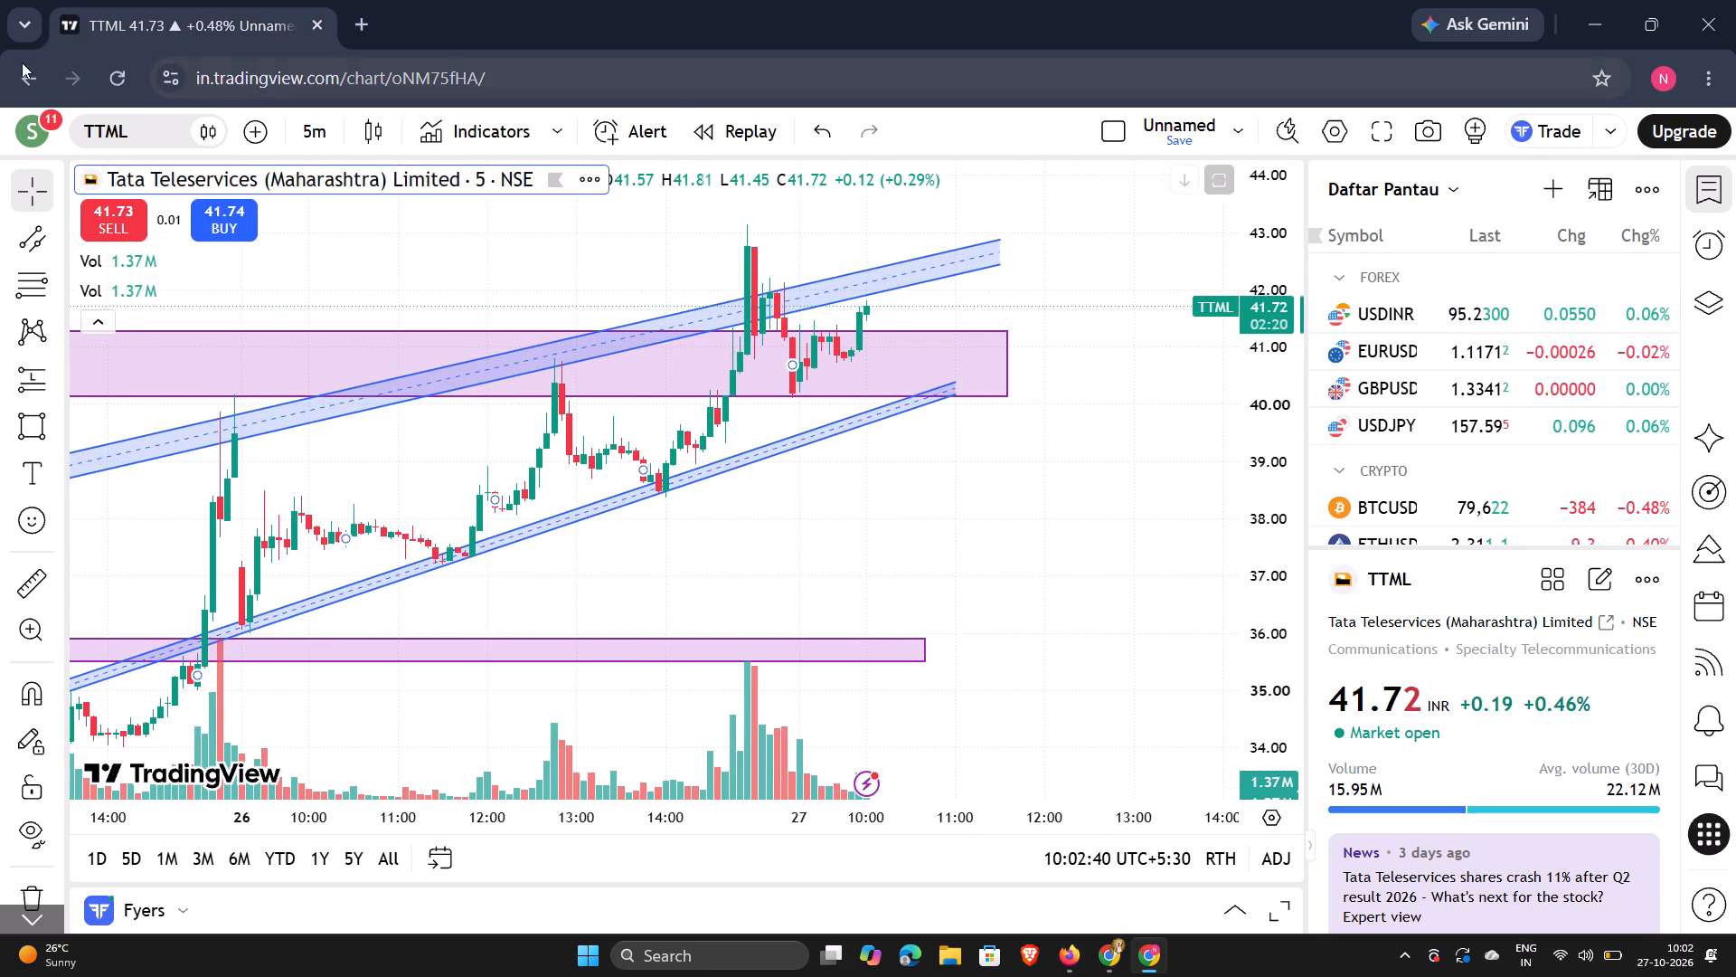
Search the stock symbols for APO and switch the chart to APOLLO, Apollo Micro Systems Ltd., on NSE.
{"action": "left_click", "coordinate": [163, 125]}
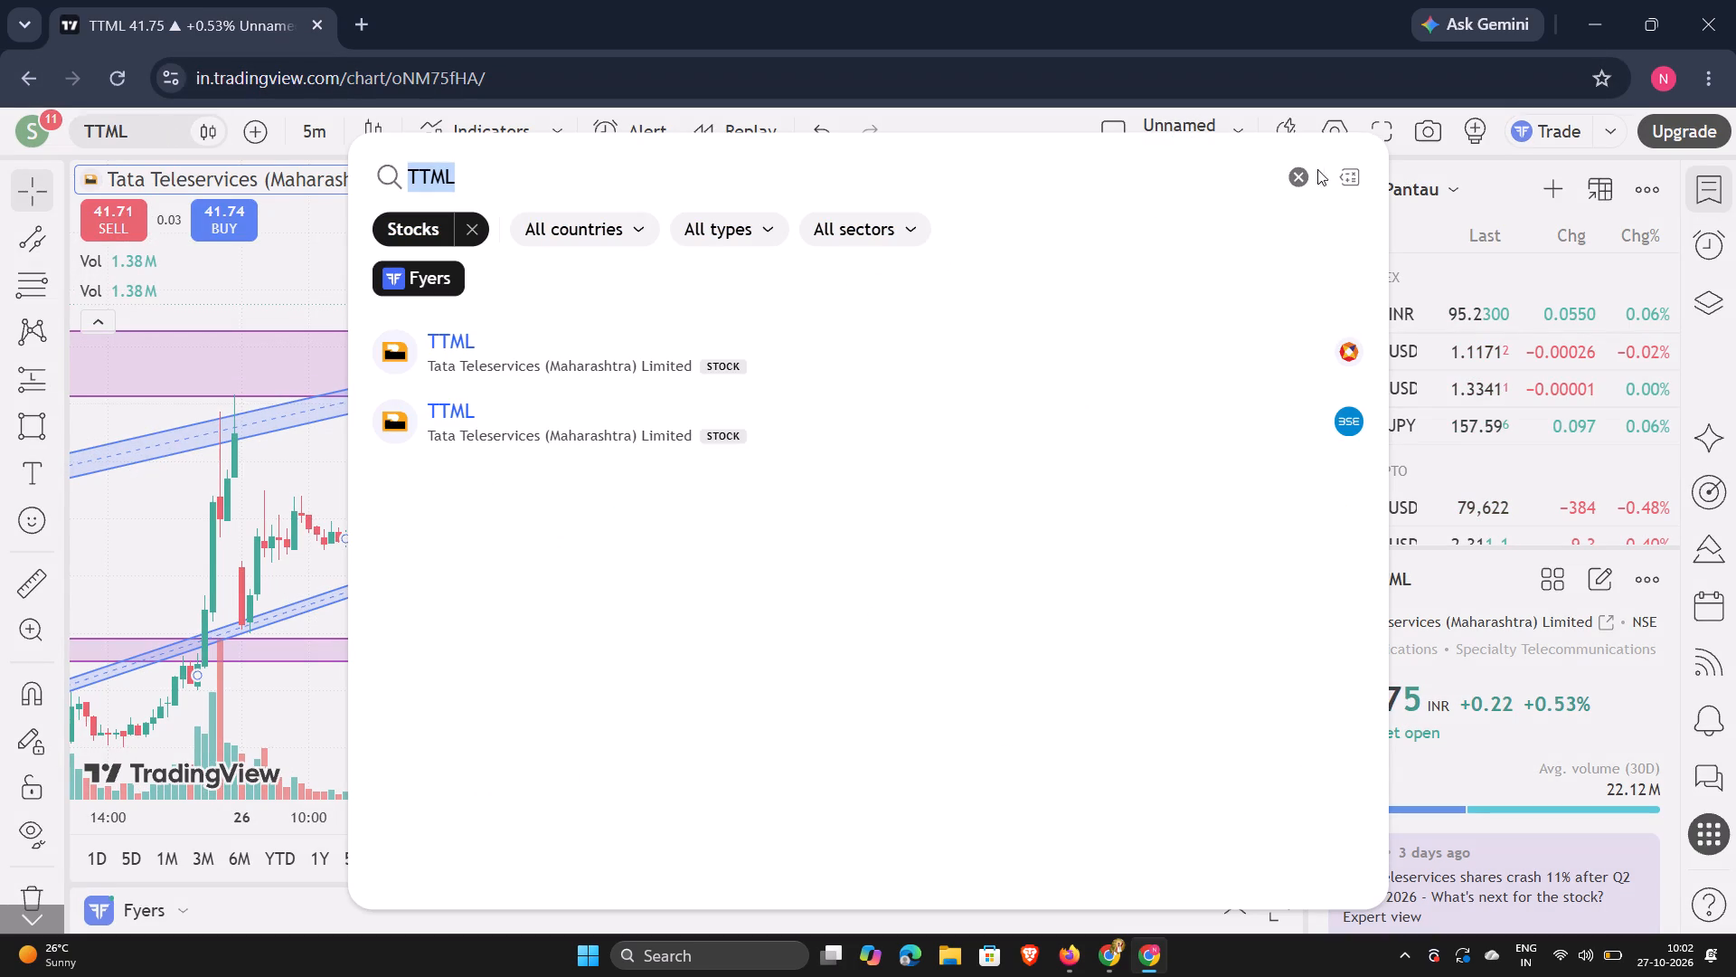
{"action": "double_click", "coordinate": [1307, 176]}
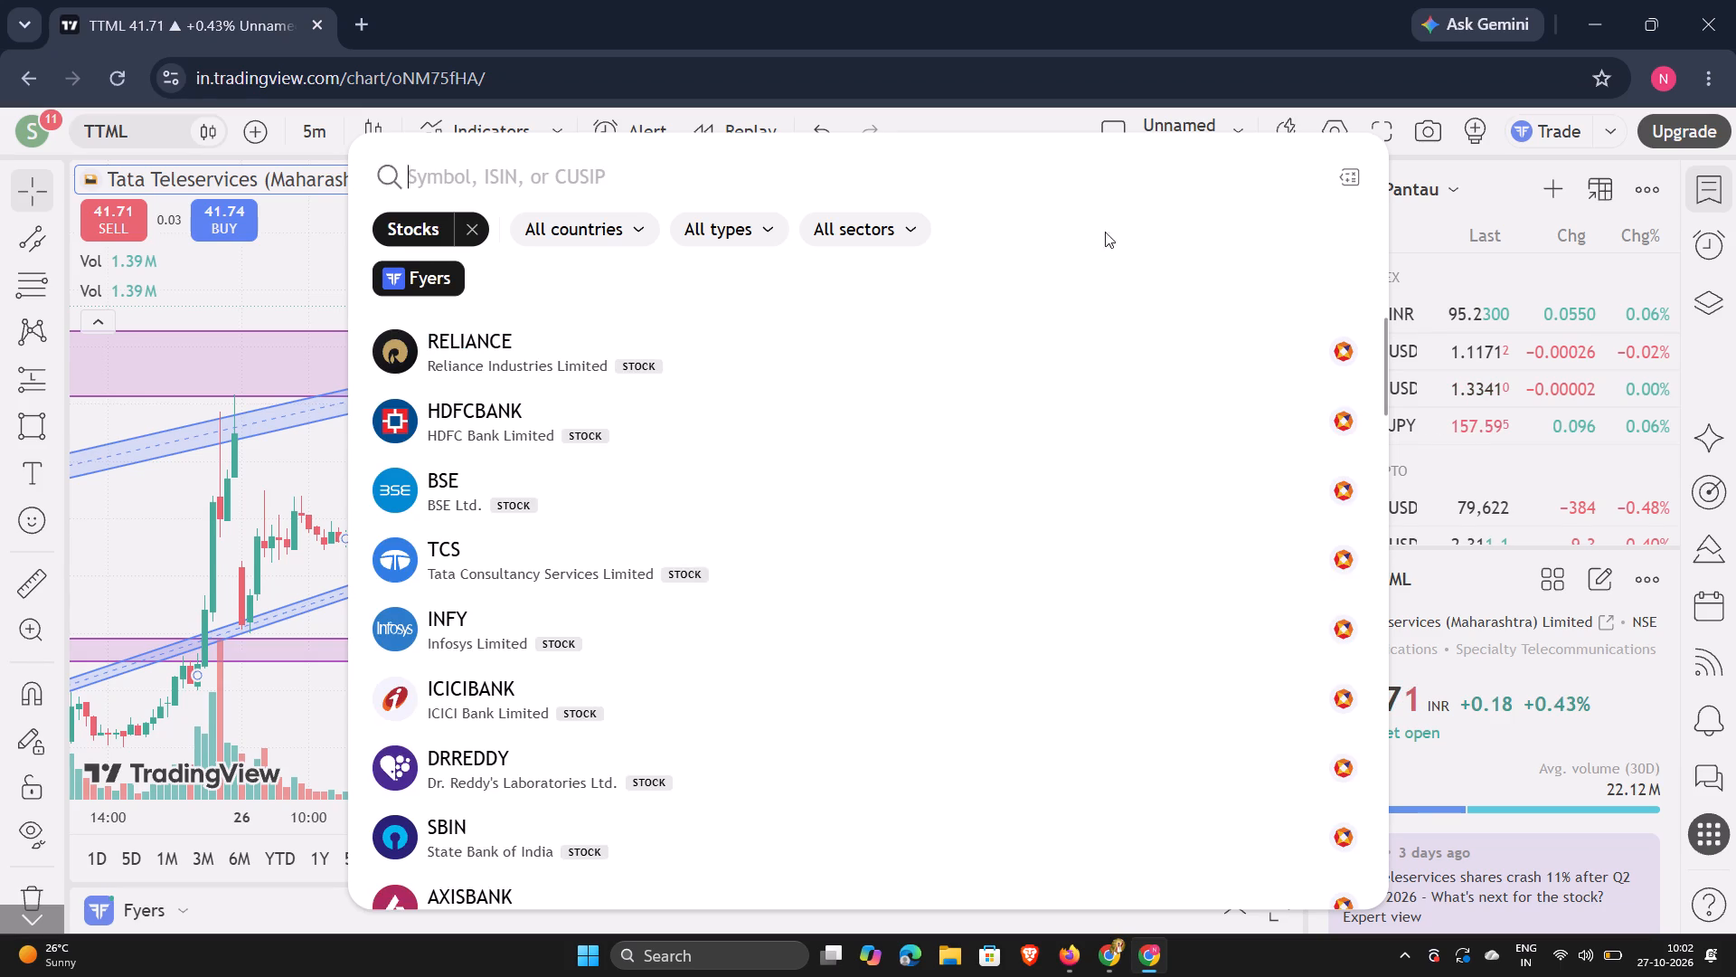
{"action": "key", "text": "a"}
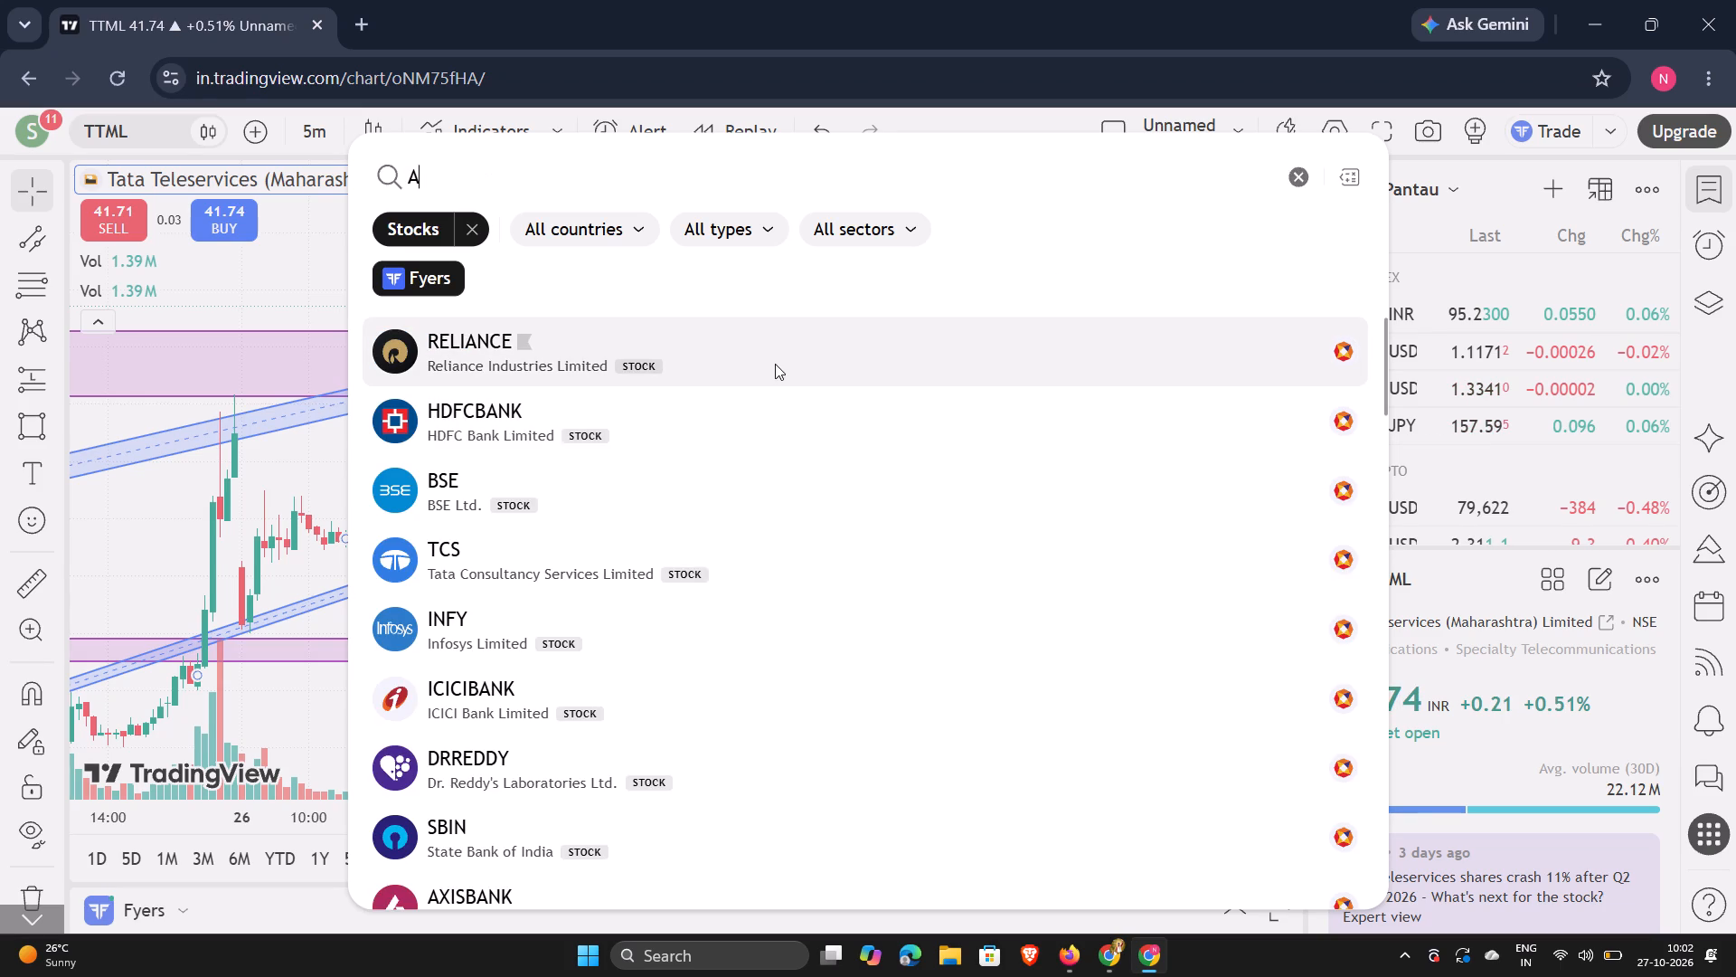
{"action": "type", "text": "PO"}
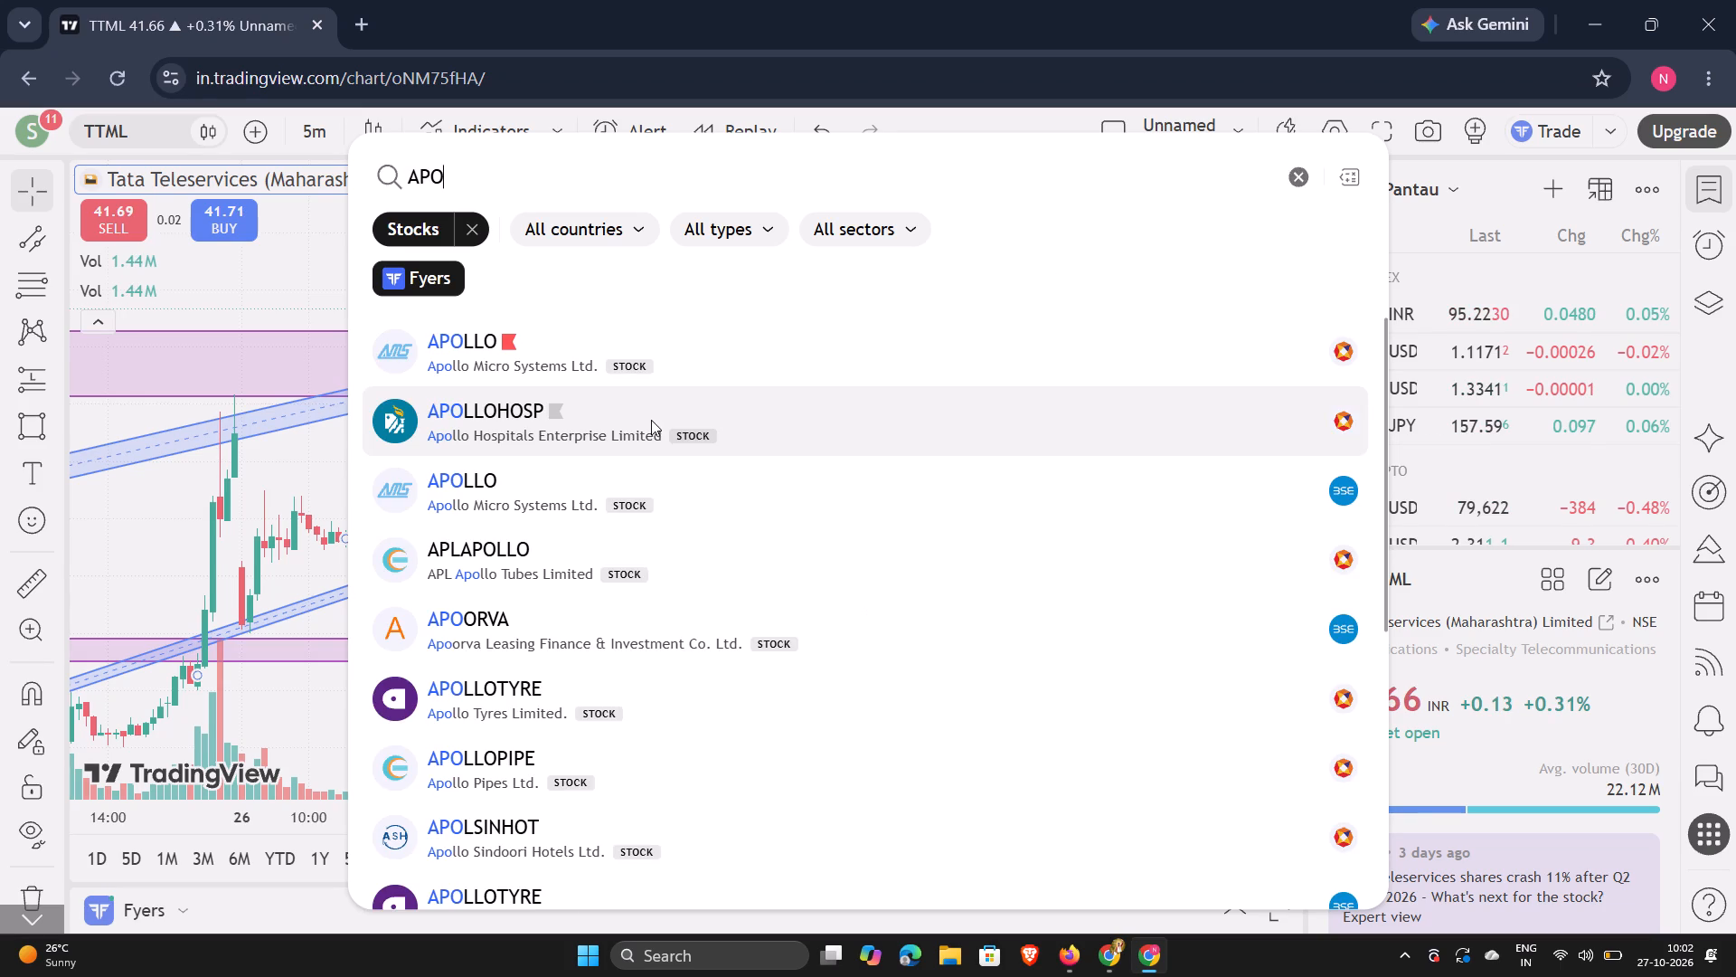
{"action": "left_click", "coordinate": [609, 363]}
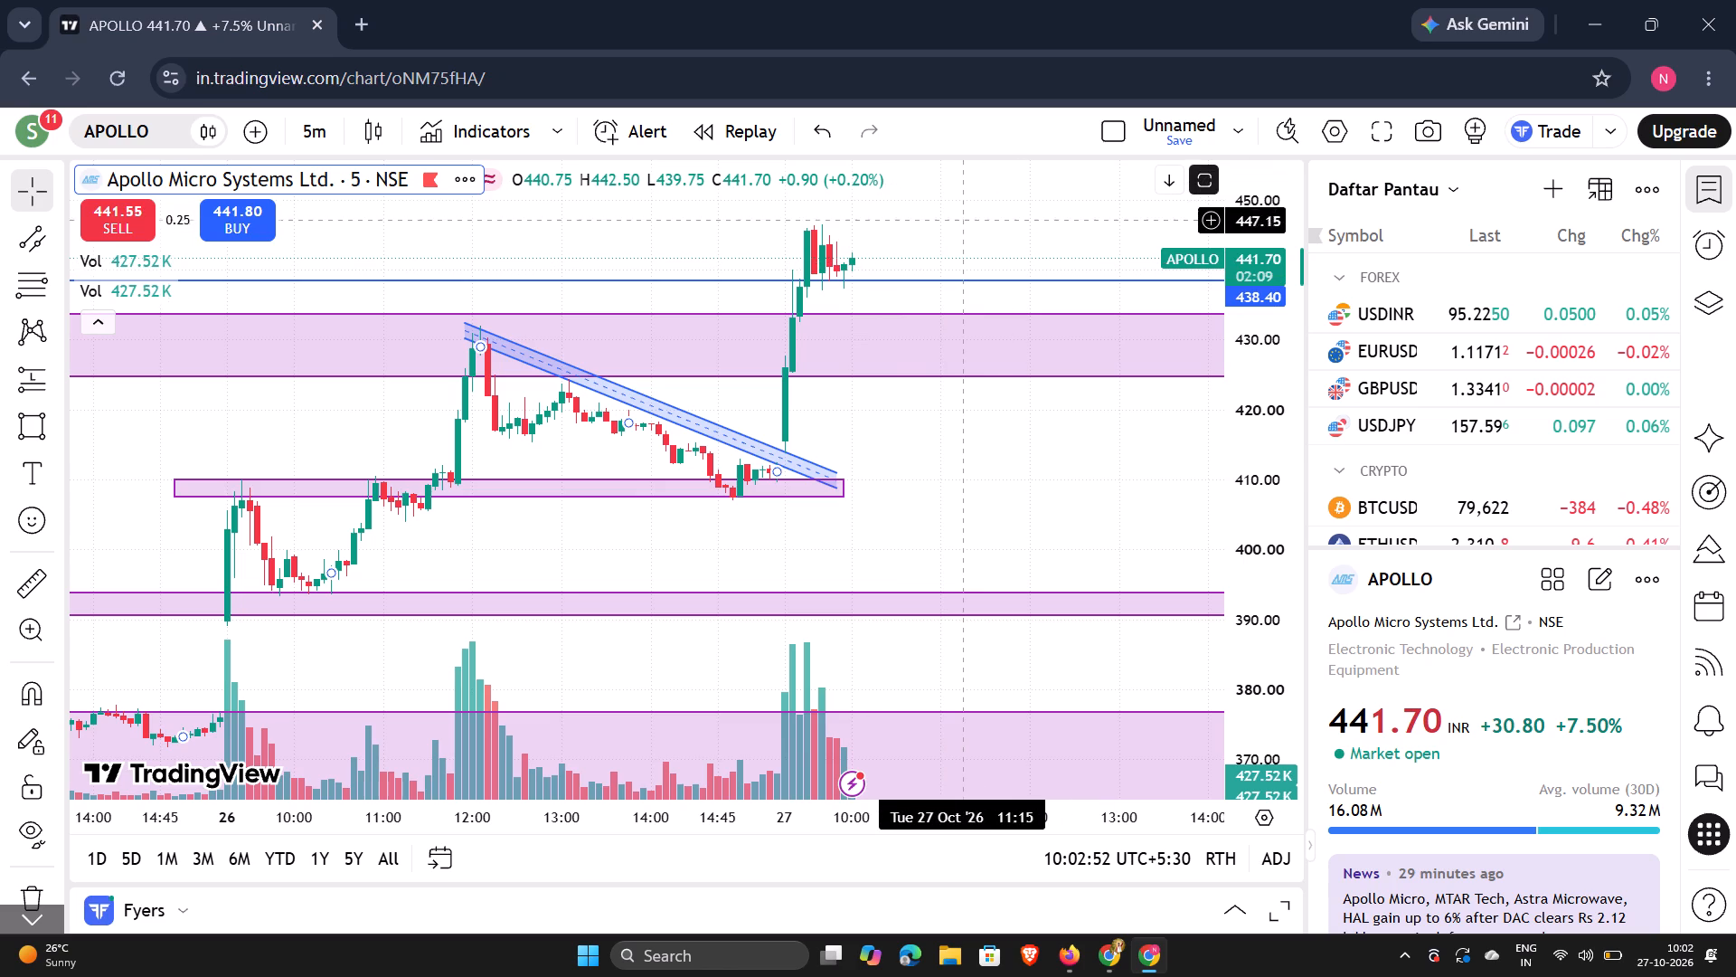
Reset the APOLLO chart view and examine the 26–27 Oct price action against the drawn zones and falling channel.
{"action": "right_click", "coordinate": [963, 233]}
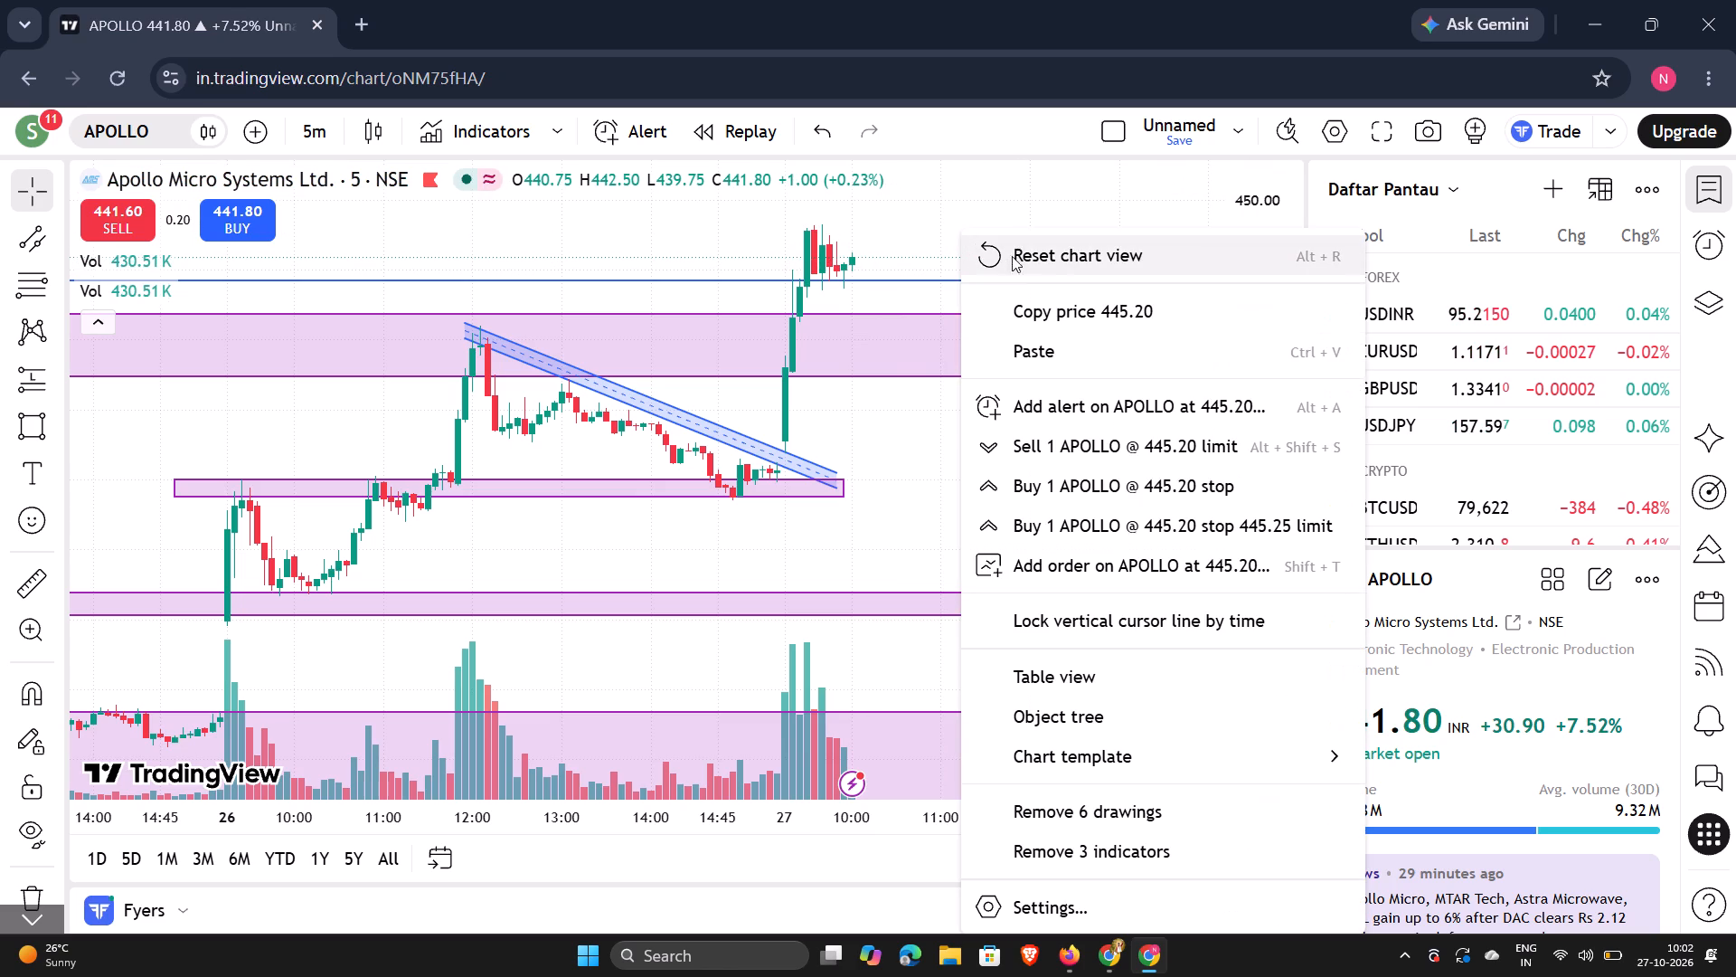
{"action": "left_click", "coordinate": [1023, 260]}
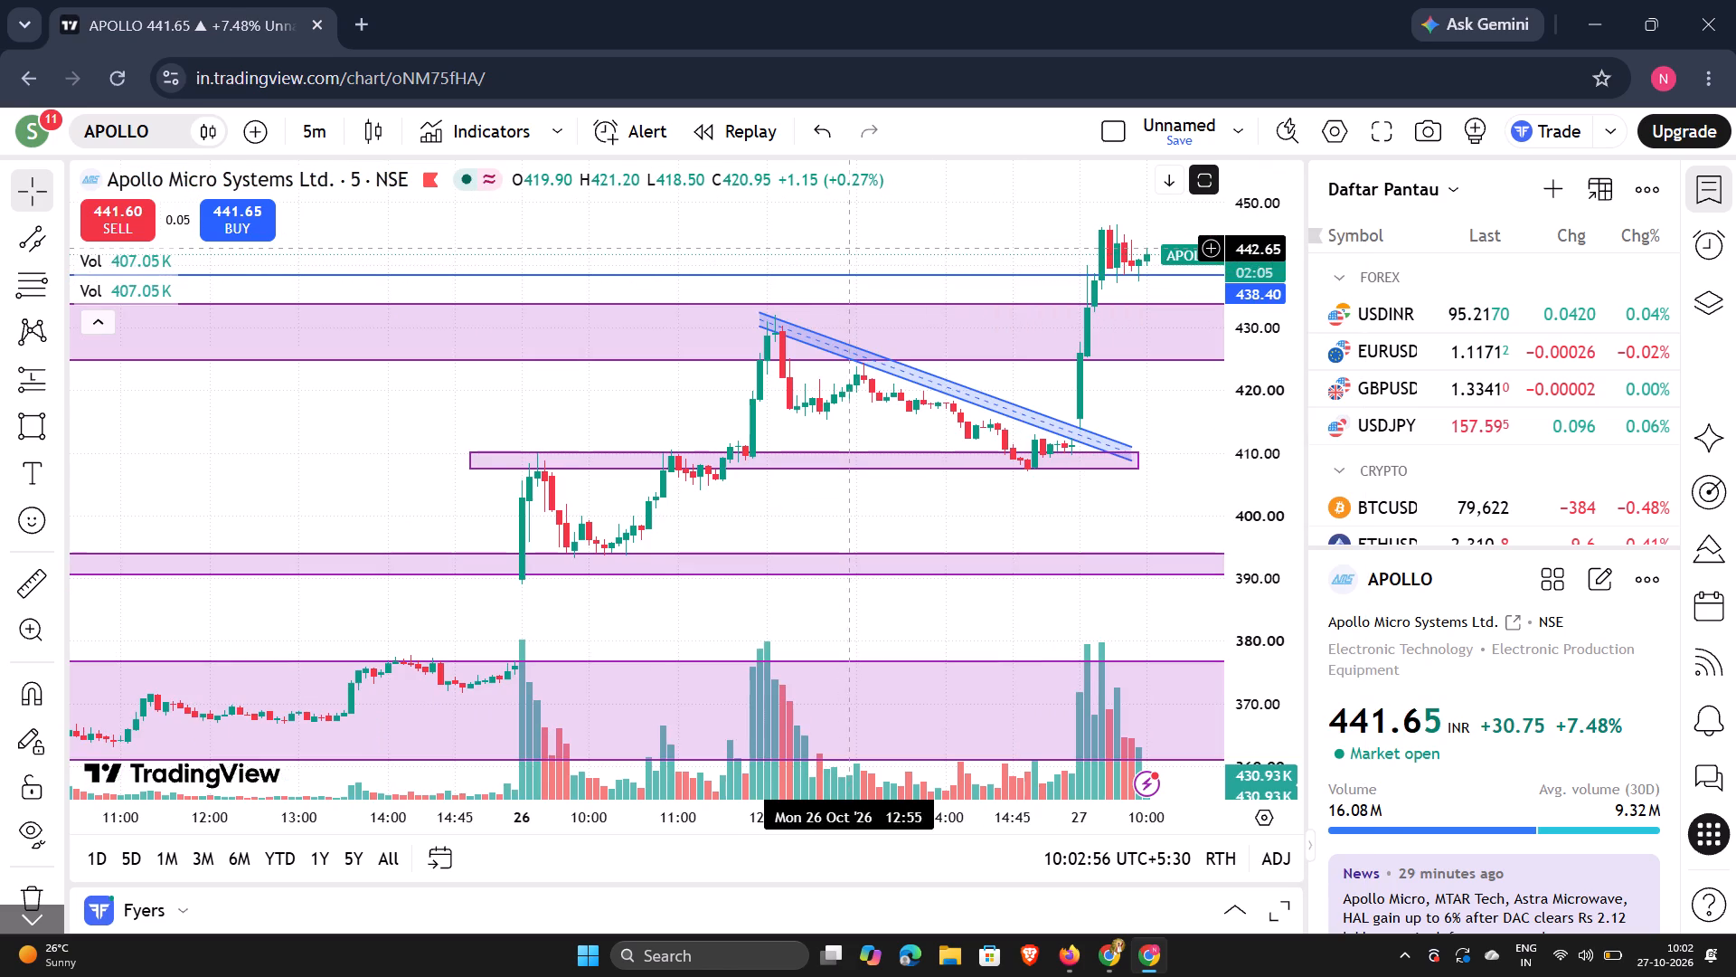
{"action": "left_click_drag", "start_coordinate": [848, 249], "coordinate": [434, 241]}
{"action": "left_click", "coordinate": [434, 241]}
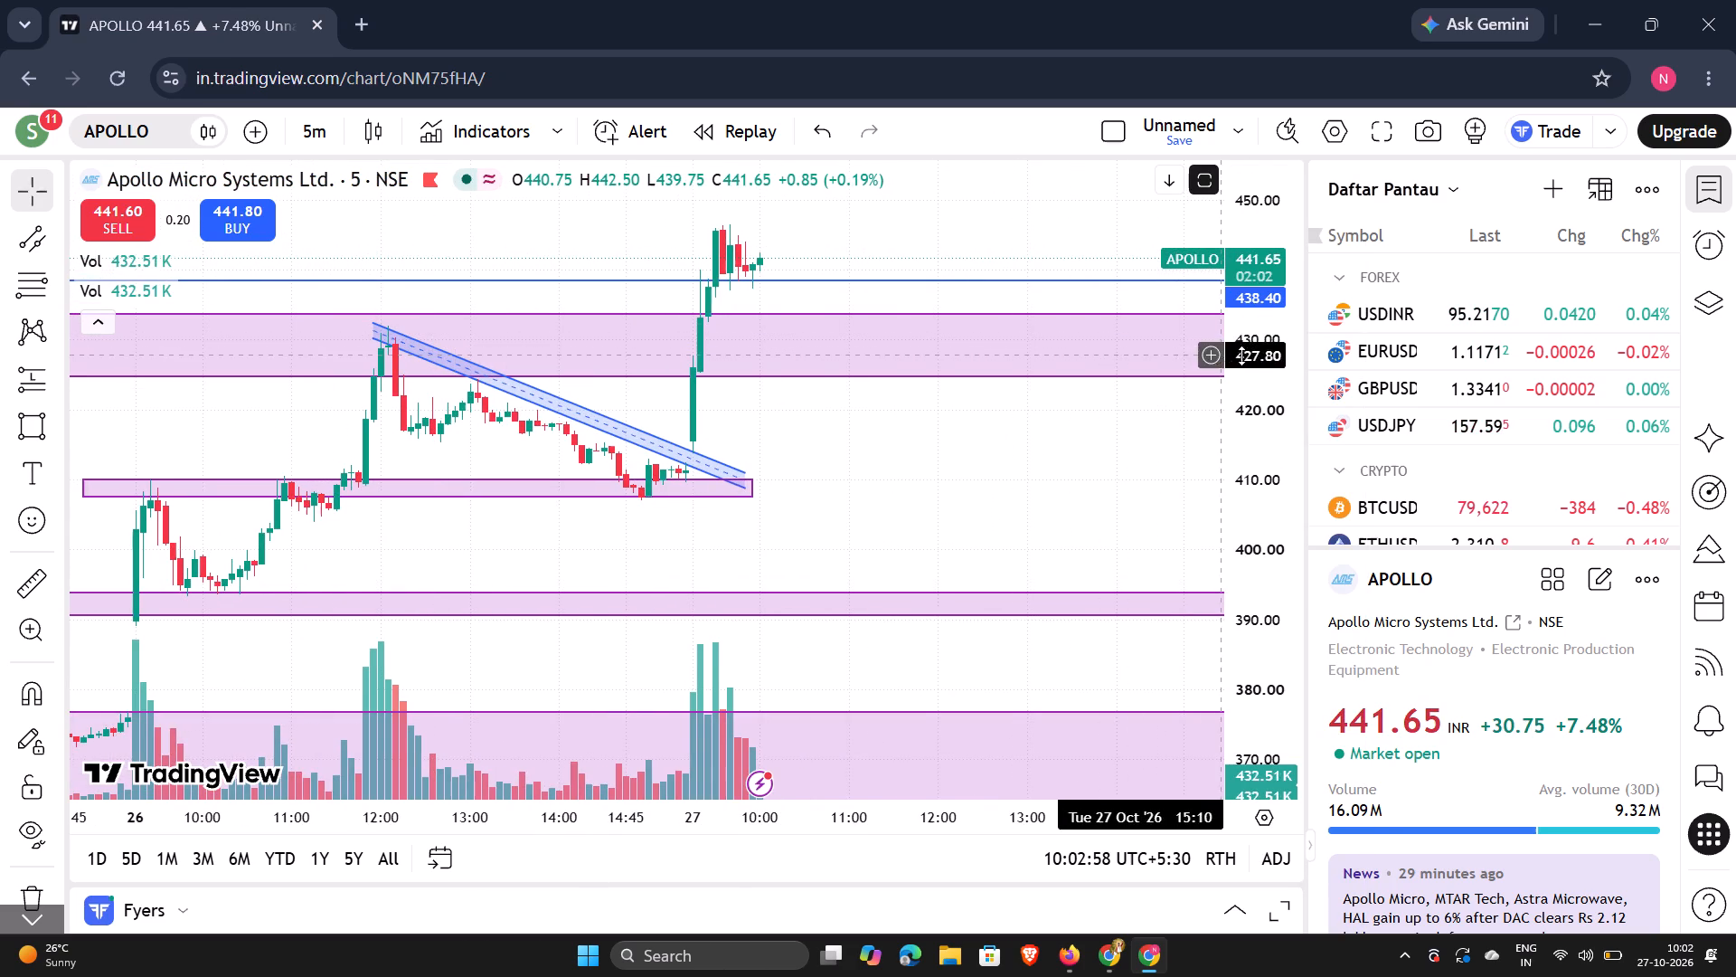
{"action": "scroll", "coordinate": [1259, 324], "scroll_direction": "down", "scroll_amount": 6}
{"action": "scroll", "coordinate": [812, 226], "scroll_direction": "down", "scroll_amount": 3}
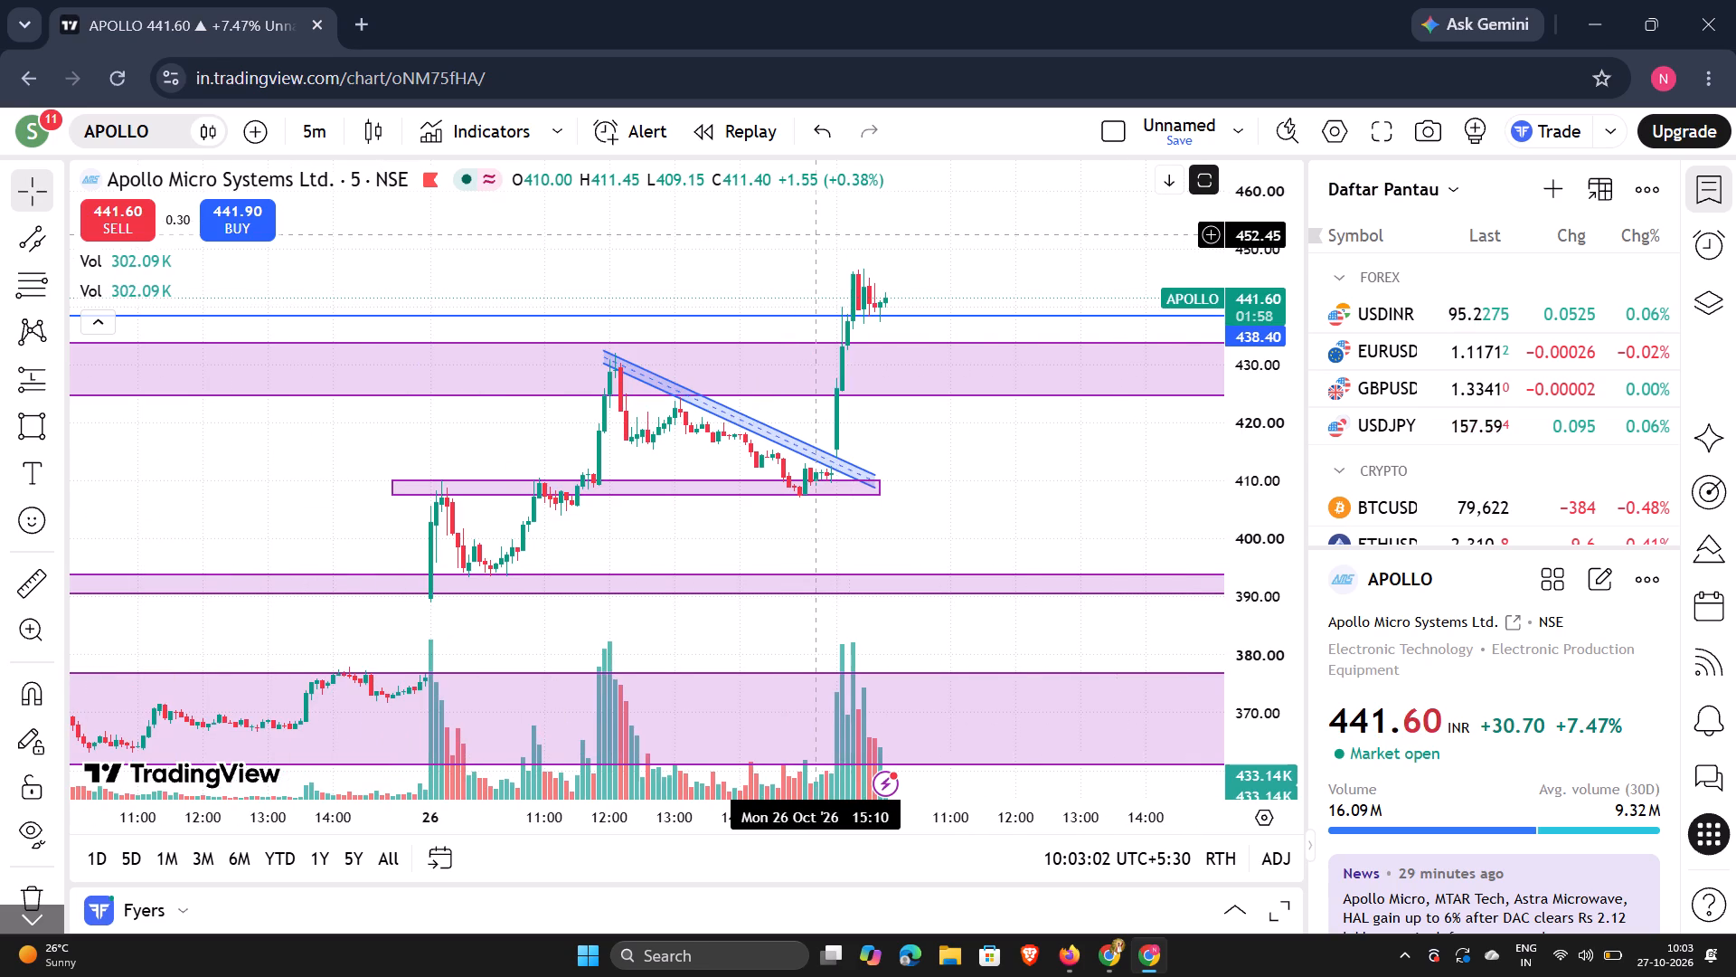
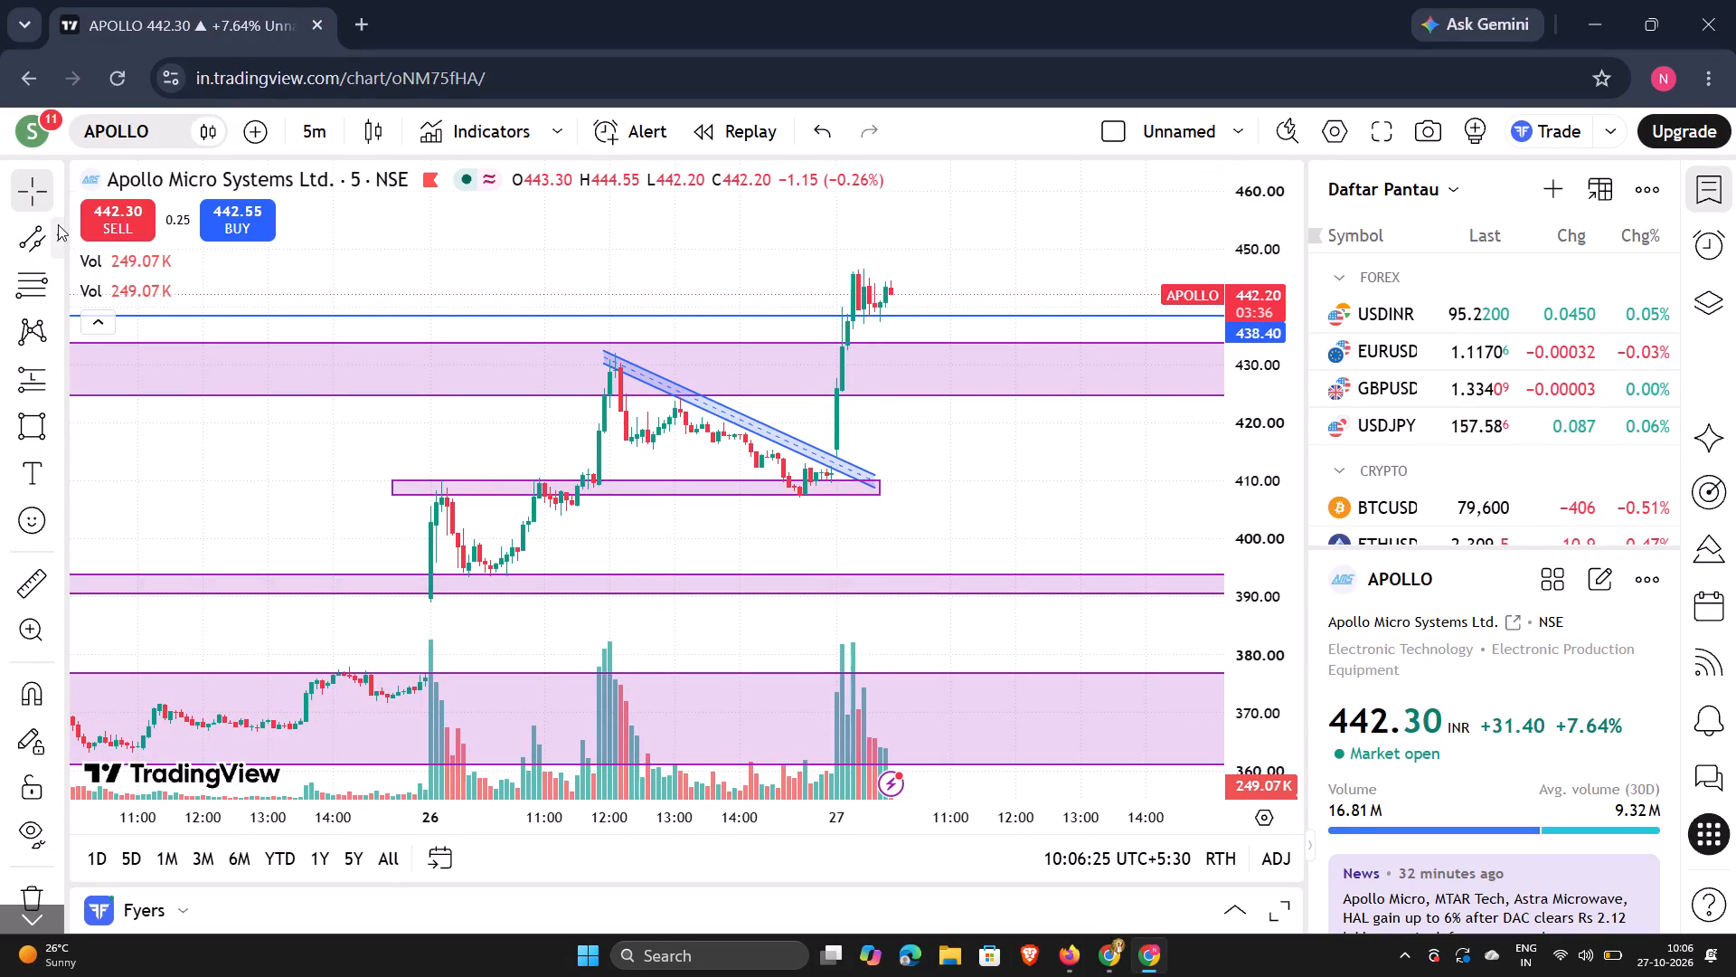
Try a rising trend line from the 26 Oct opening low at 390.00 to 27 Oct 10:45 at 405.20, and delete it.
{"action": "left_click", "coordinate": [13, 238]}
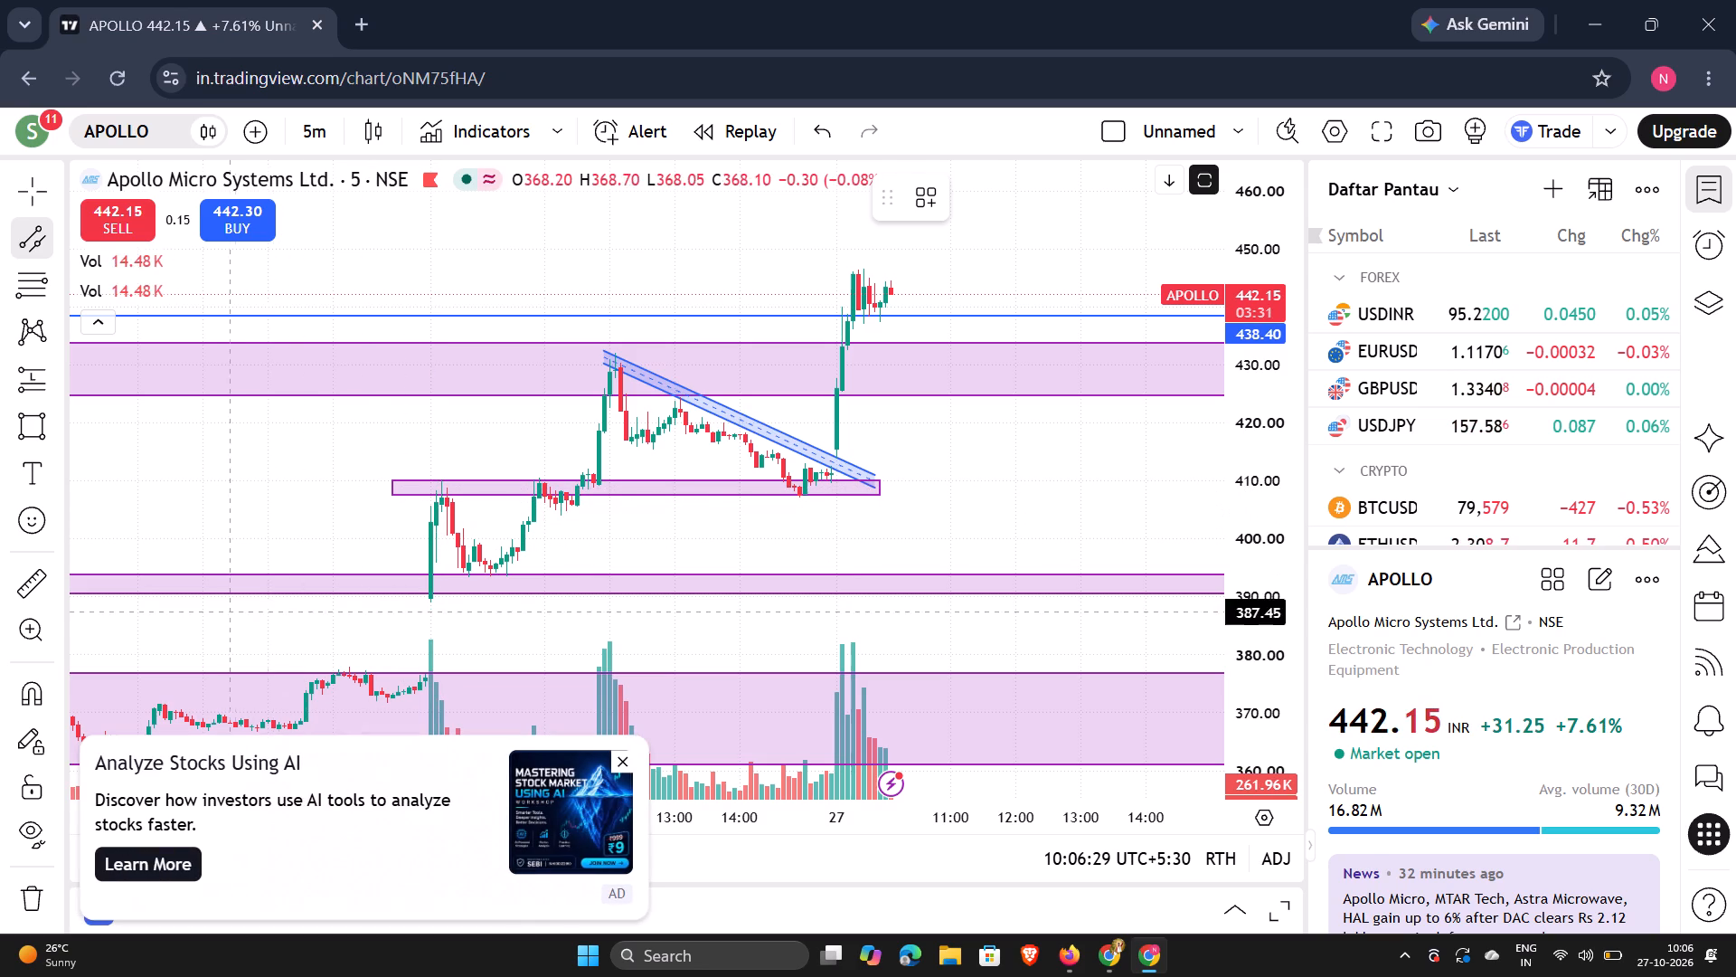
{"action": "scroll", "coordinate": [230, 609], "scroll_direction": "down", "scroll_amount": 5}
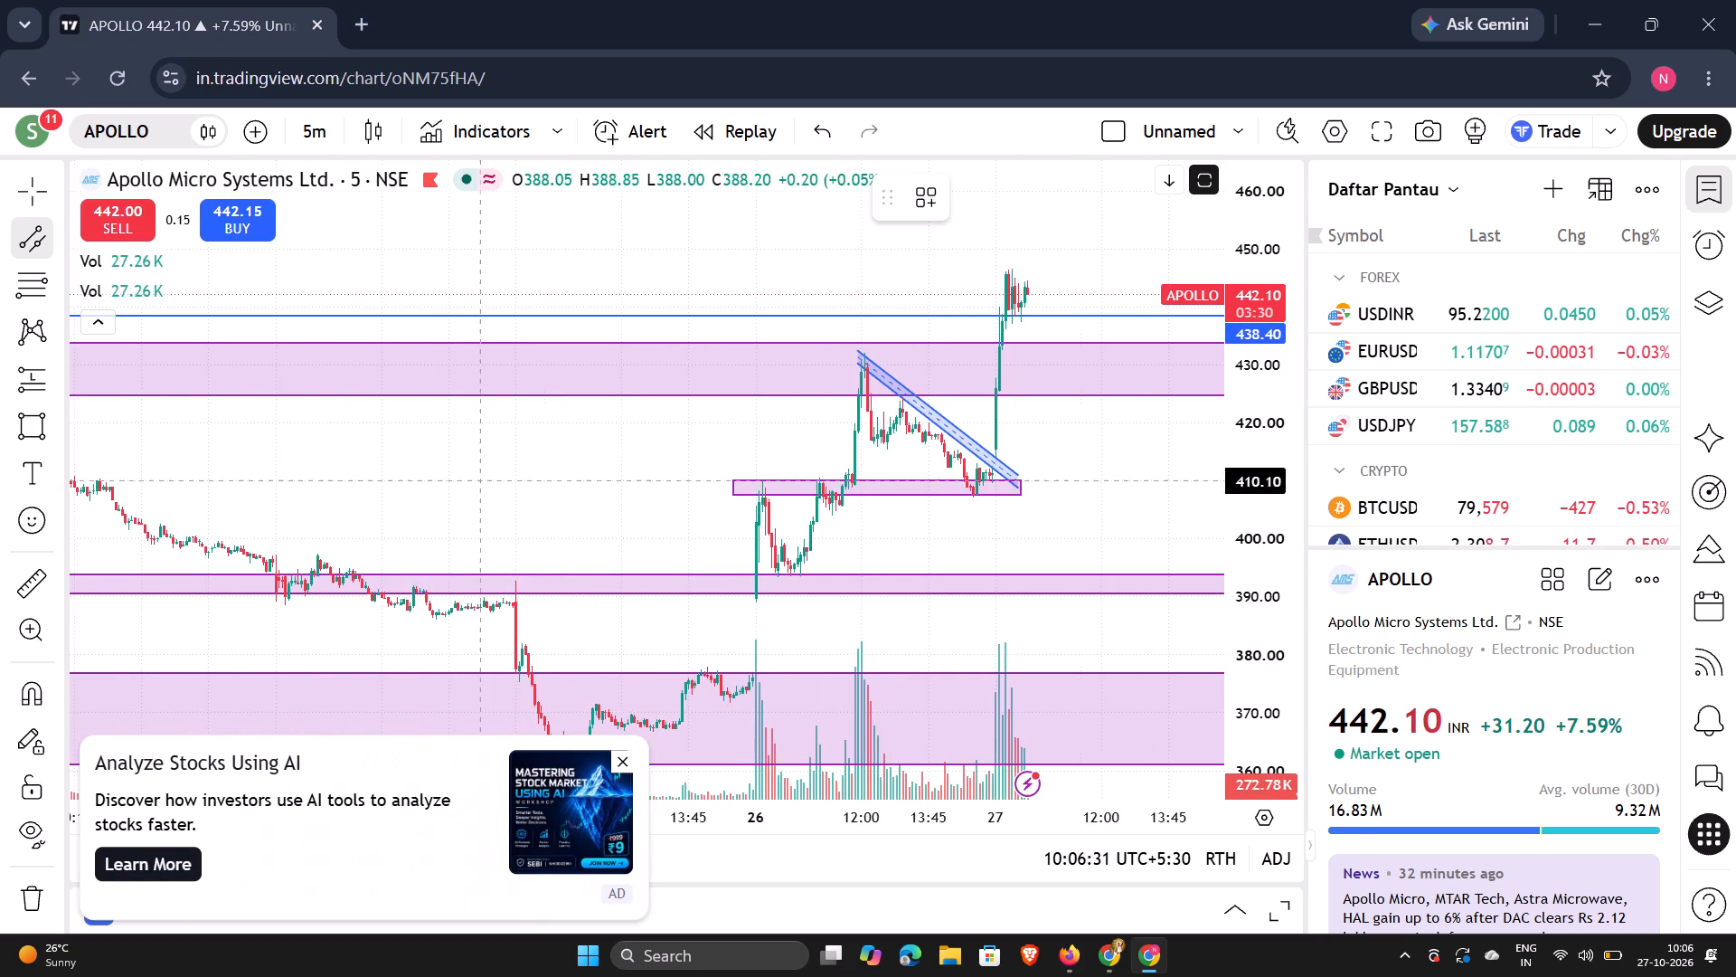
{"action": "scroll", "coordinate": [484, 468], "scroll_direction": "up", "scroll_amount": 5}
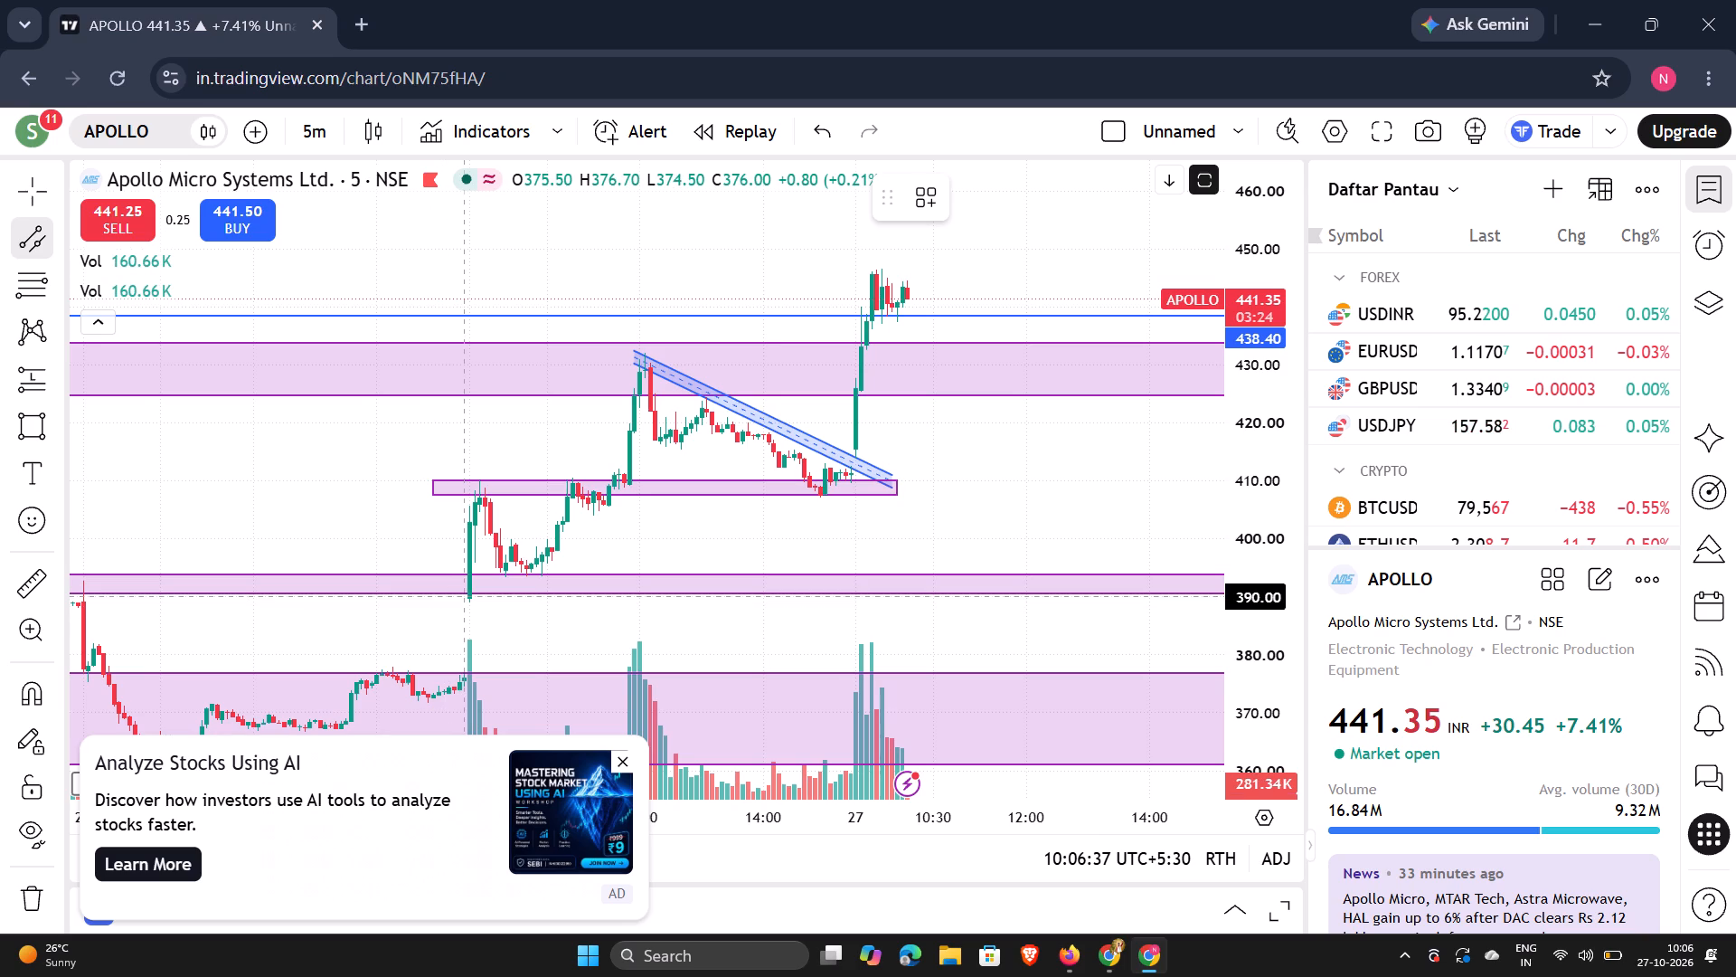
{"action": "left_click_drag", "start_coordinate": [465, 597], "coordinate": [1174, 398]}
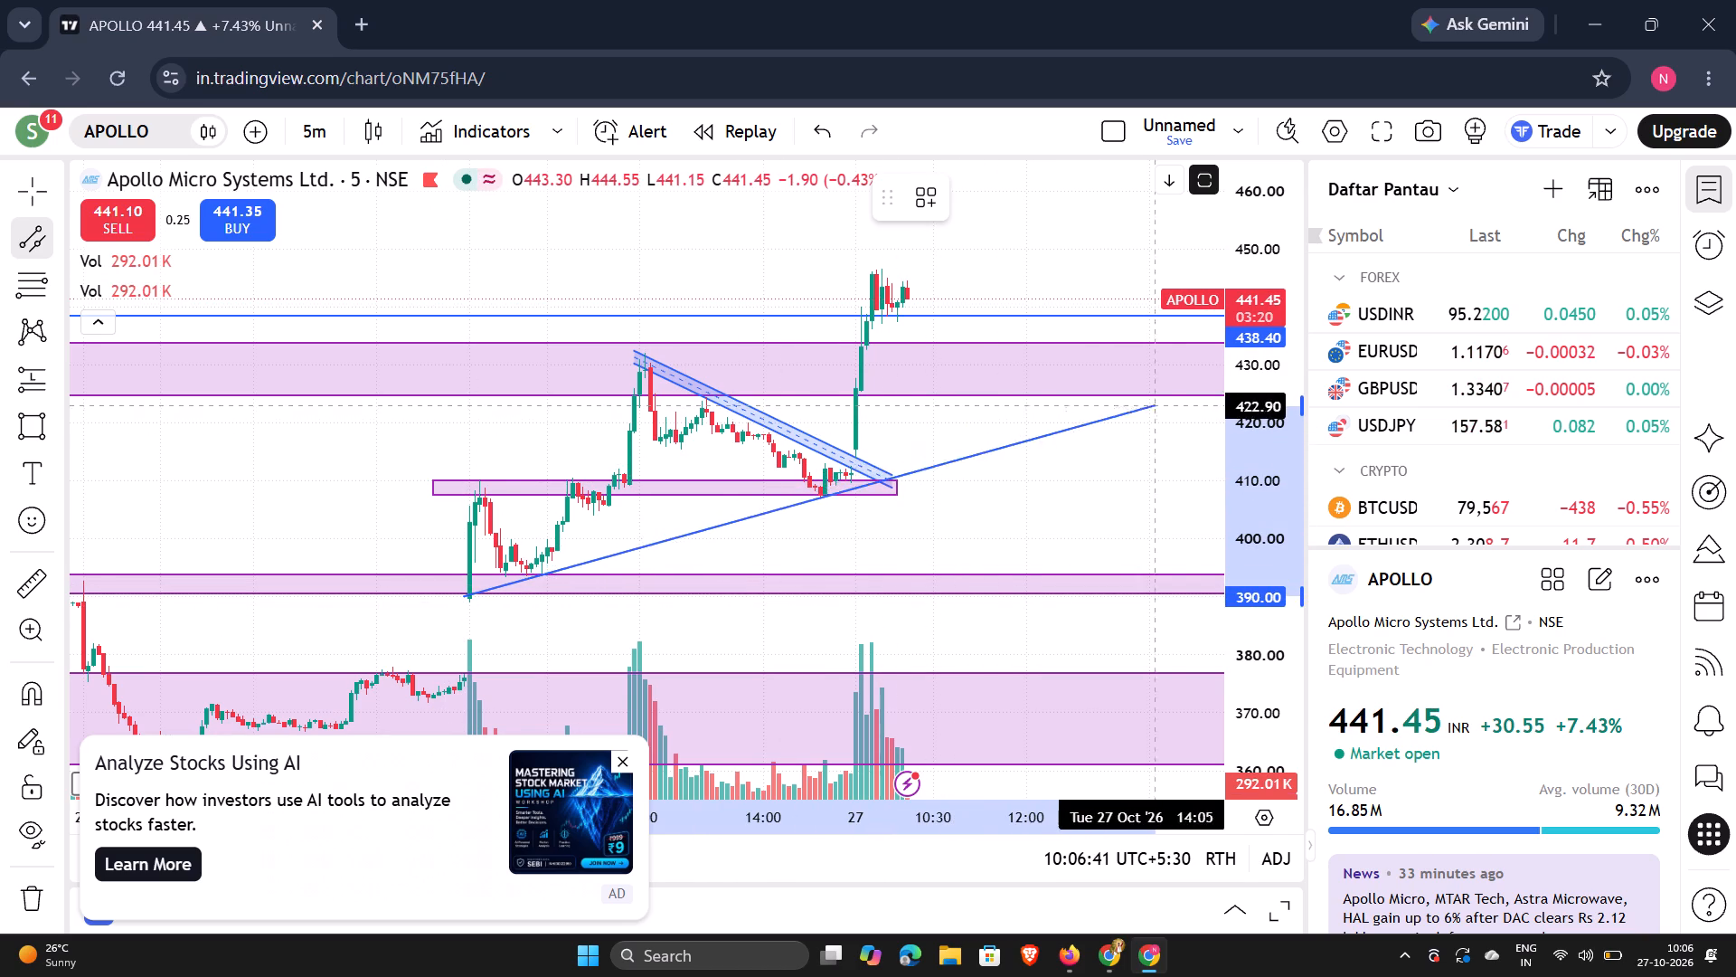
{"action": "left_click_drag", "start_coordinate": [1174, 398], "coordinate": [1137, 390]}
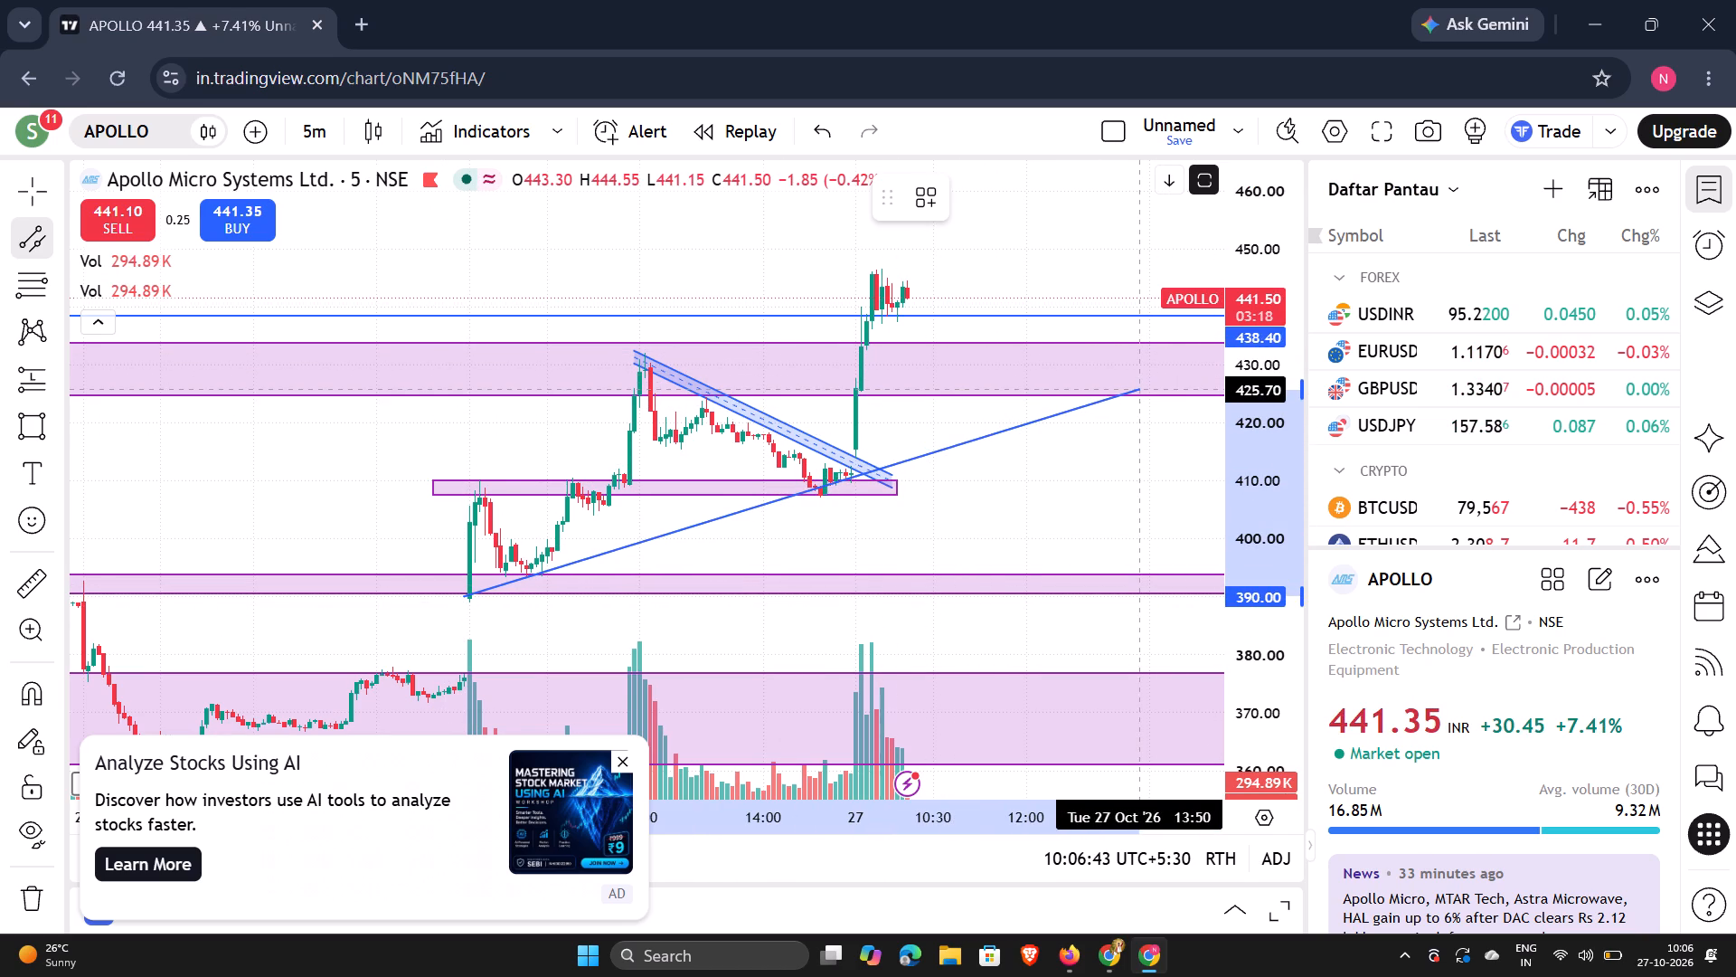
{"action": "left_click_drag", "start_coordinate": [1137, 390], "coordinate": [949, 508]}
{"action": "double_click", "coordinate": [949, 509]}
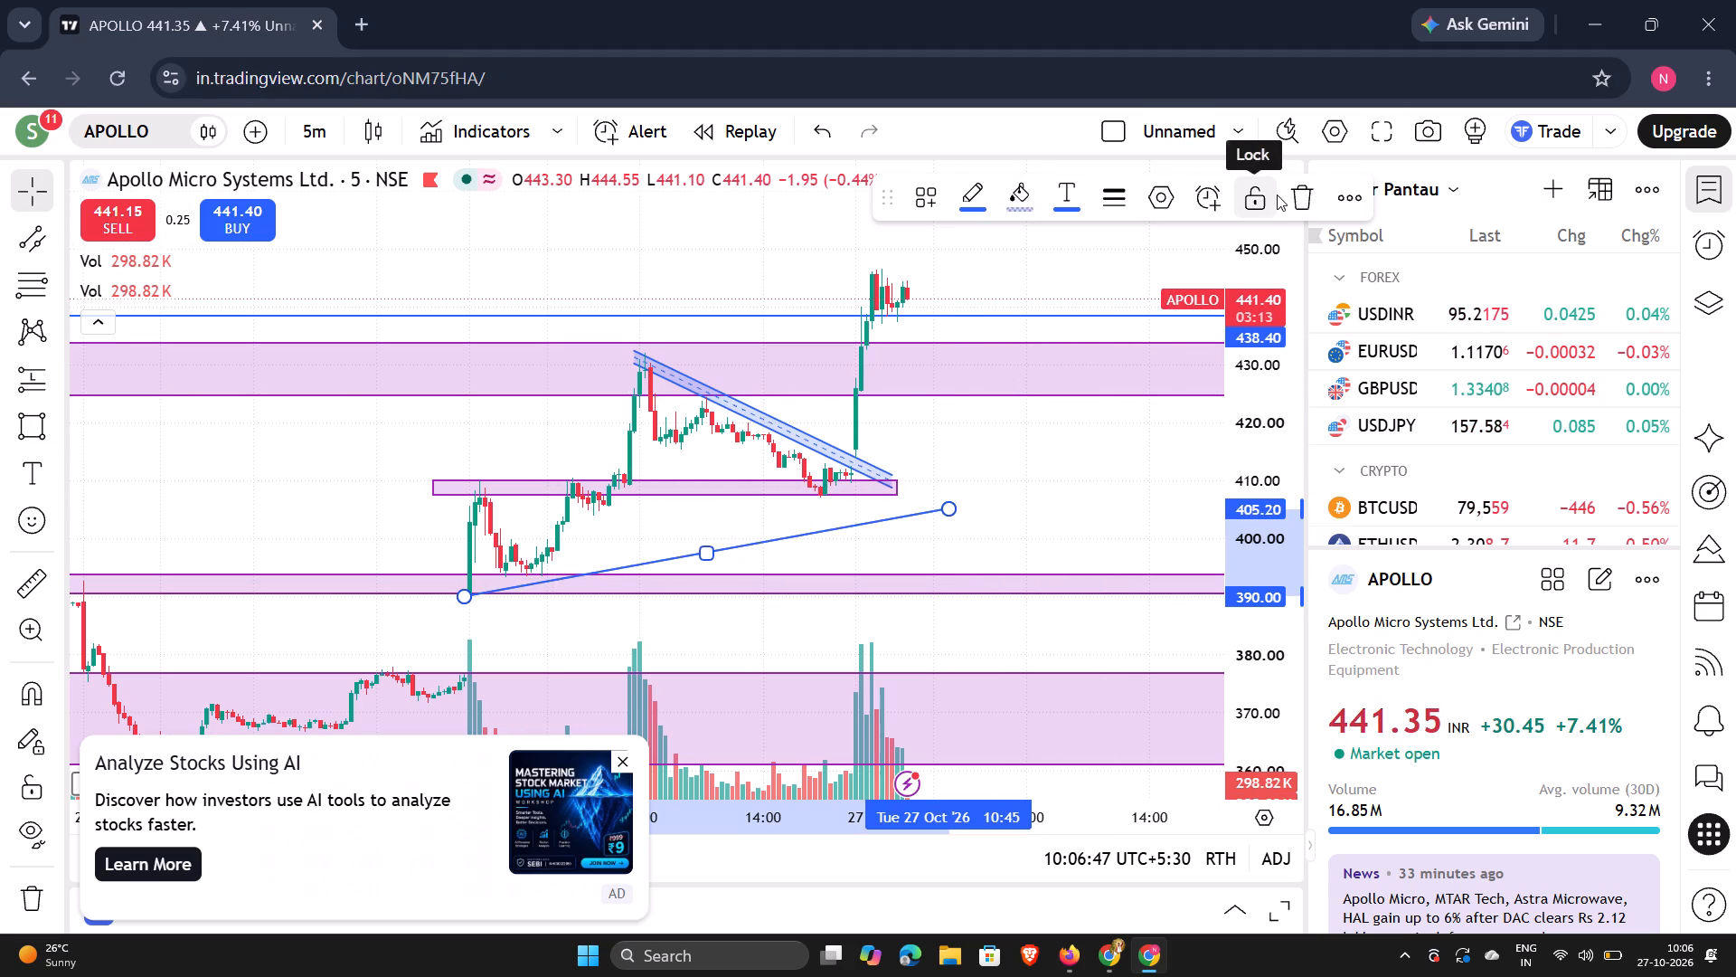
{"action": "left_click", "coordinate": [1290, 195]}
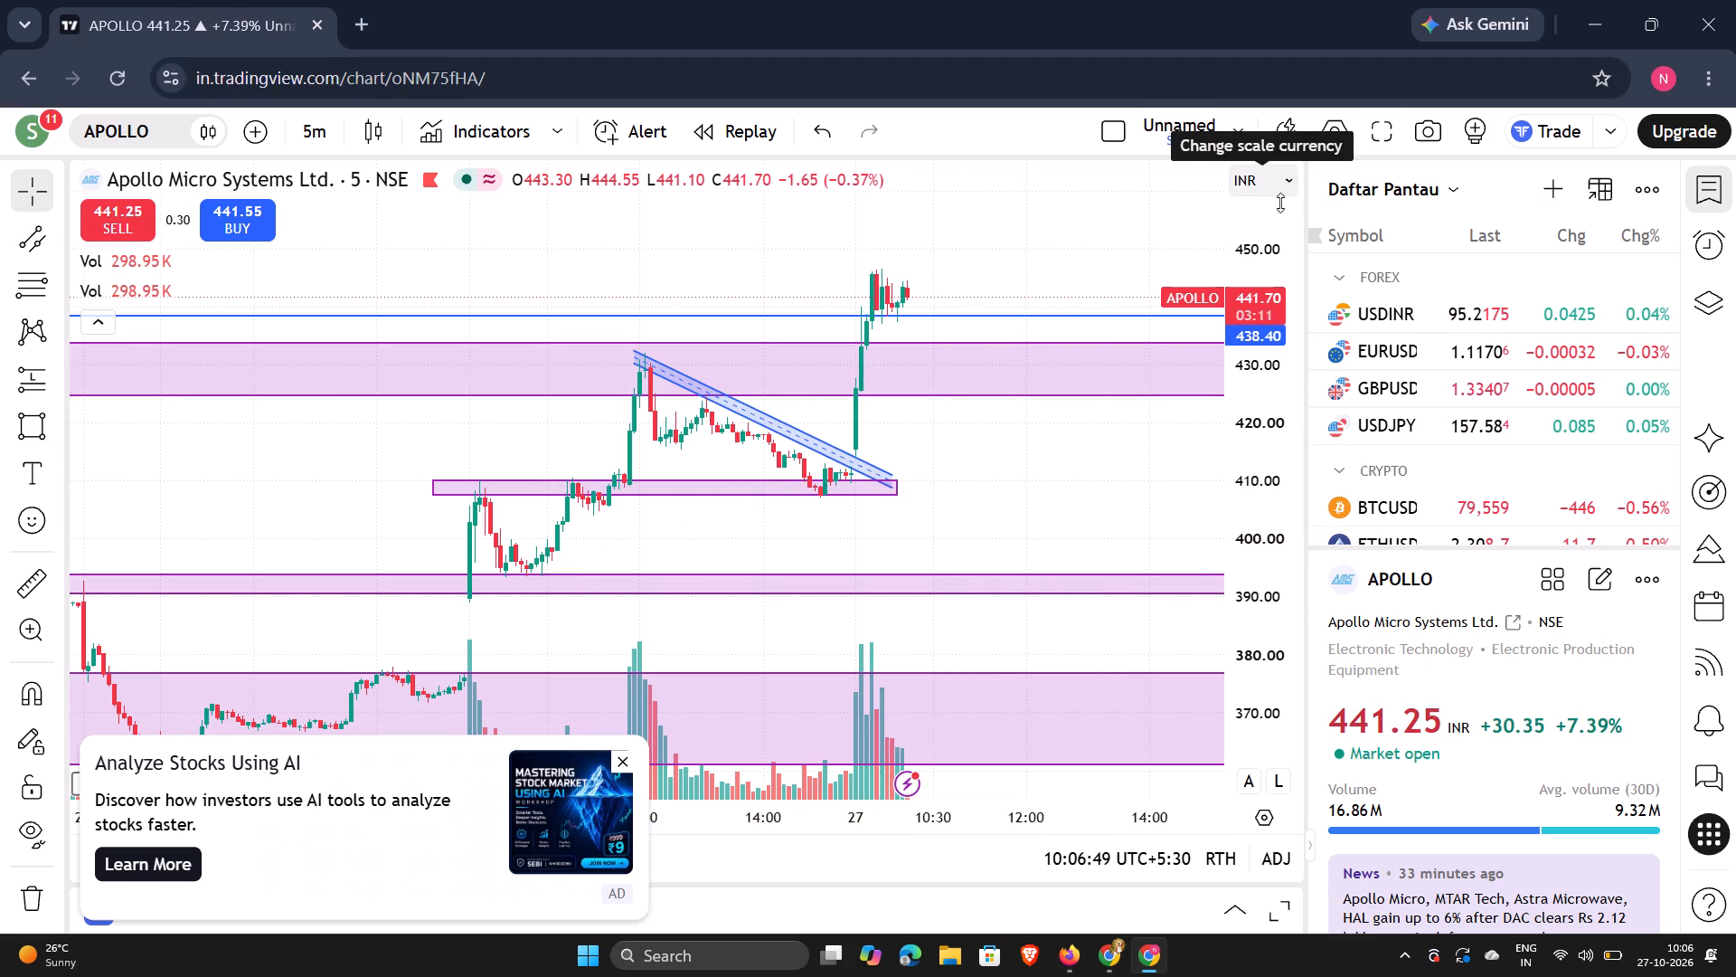
Search the indicators for ADX and add Average directional index to the APOLLO chart, keeping only one copy below the price.
{"action": "scroll", "coordinate": [926, 301], "scroll_direction": "up", "scroll_amount": 5}
{"action": "scroll", "coordinate": [926, 301], "scroll_direction": "down", "scroll_amount": 2}
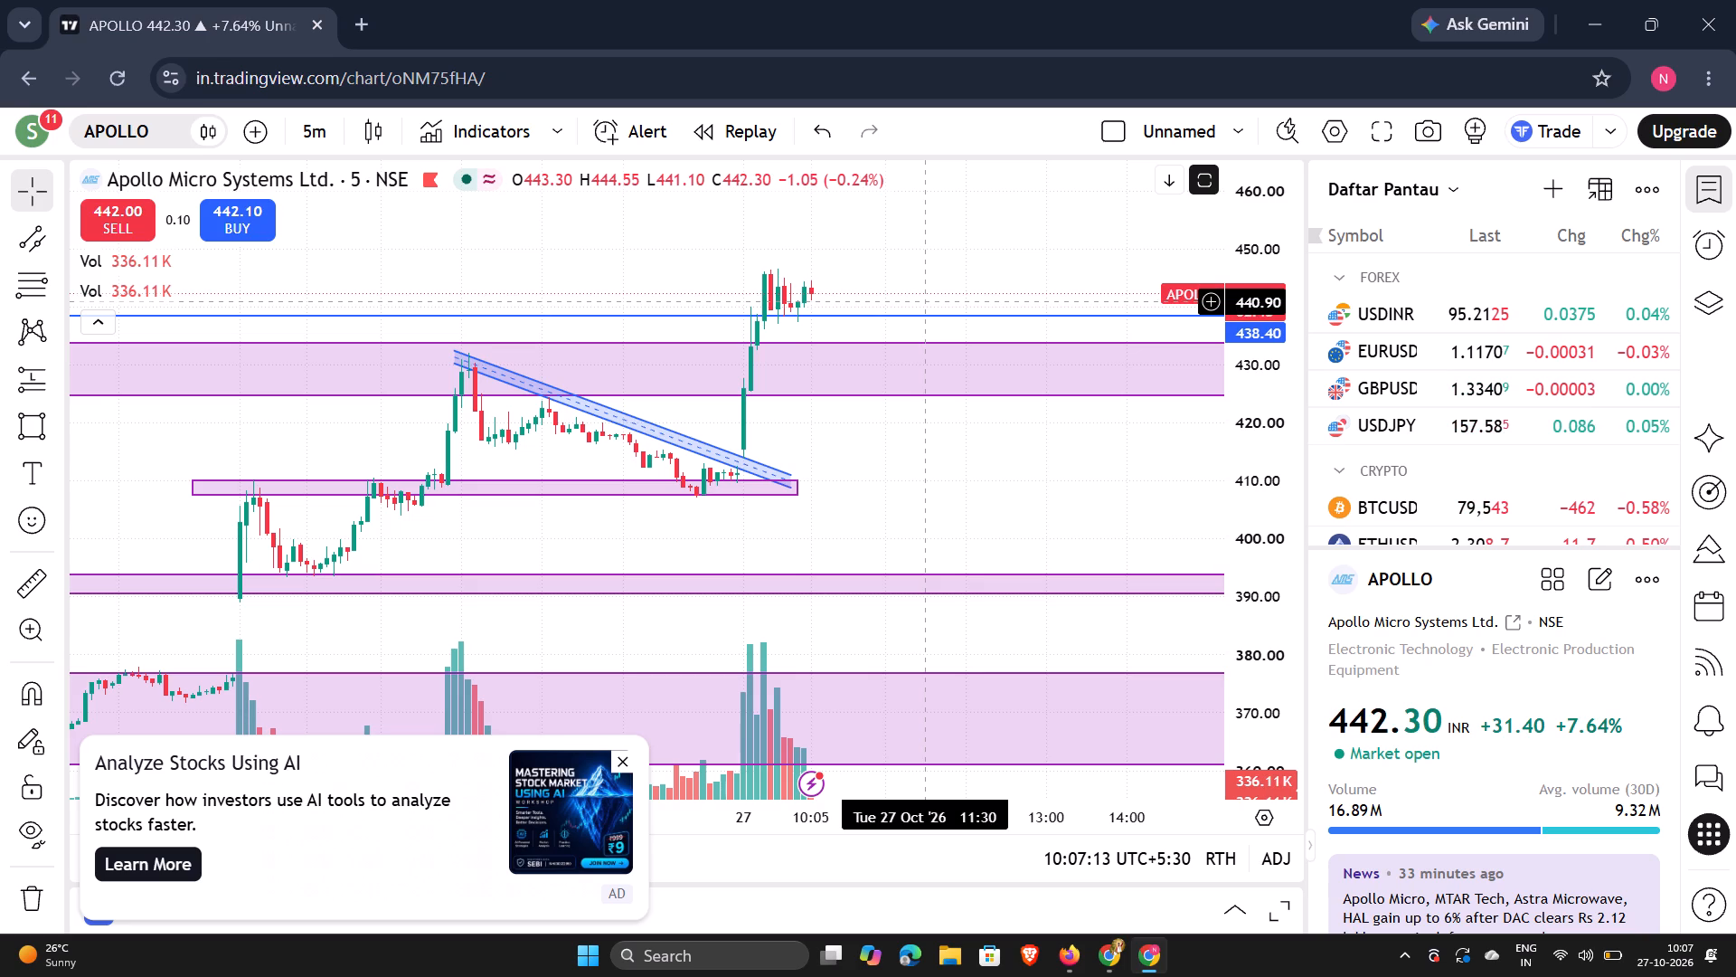
{"action": "left_click", "coordinate": [487, 133]}
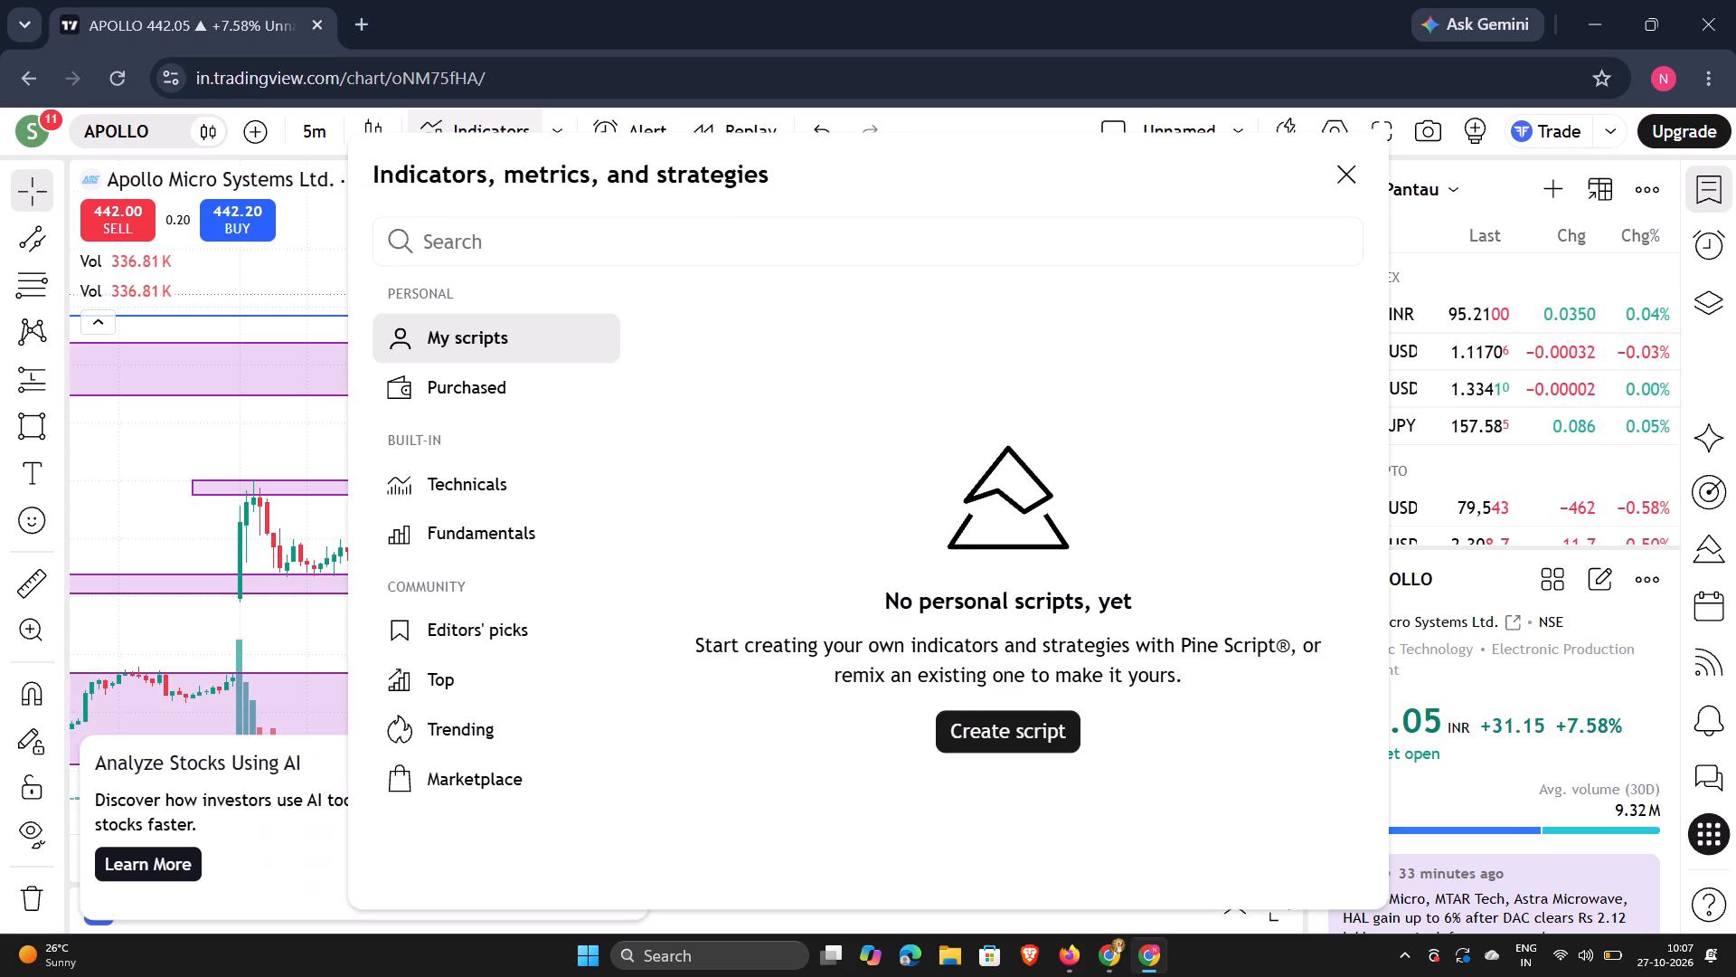
{"action": "key", "text": "a"}
{"action": "key", "text": "d"}
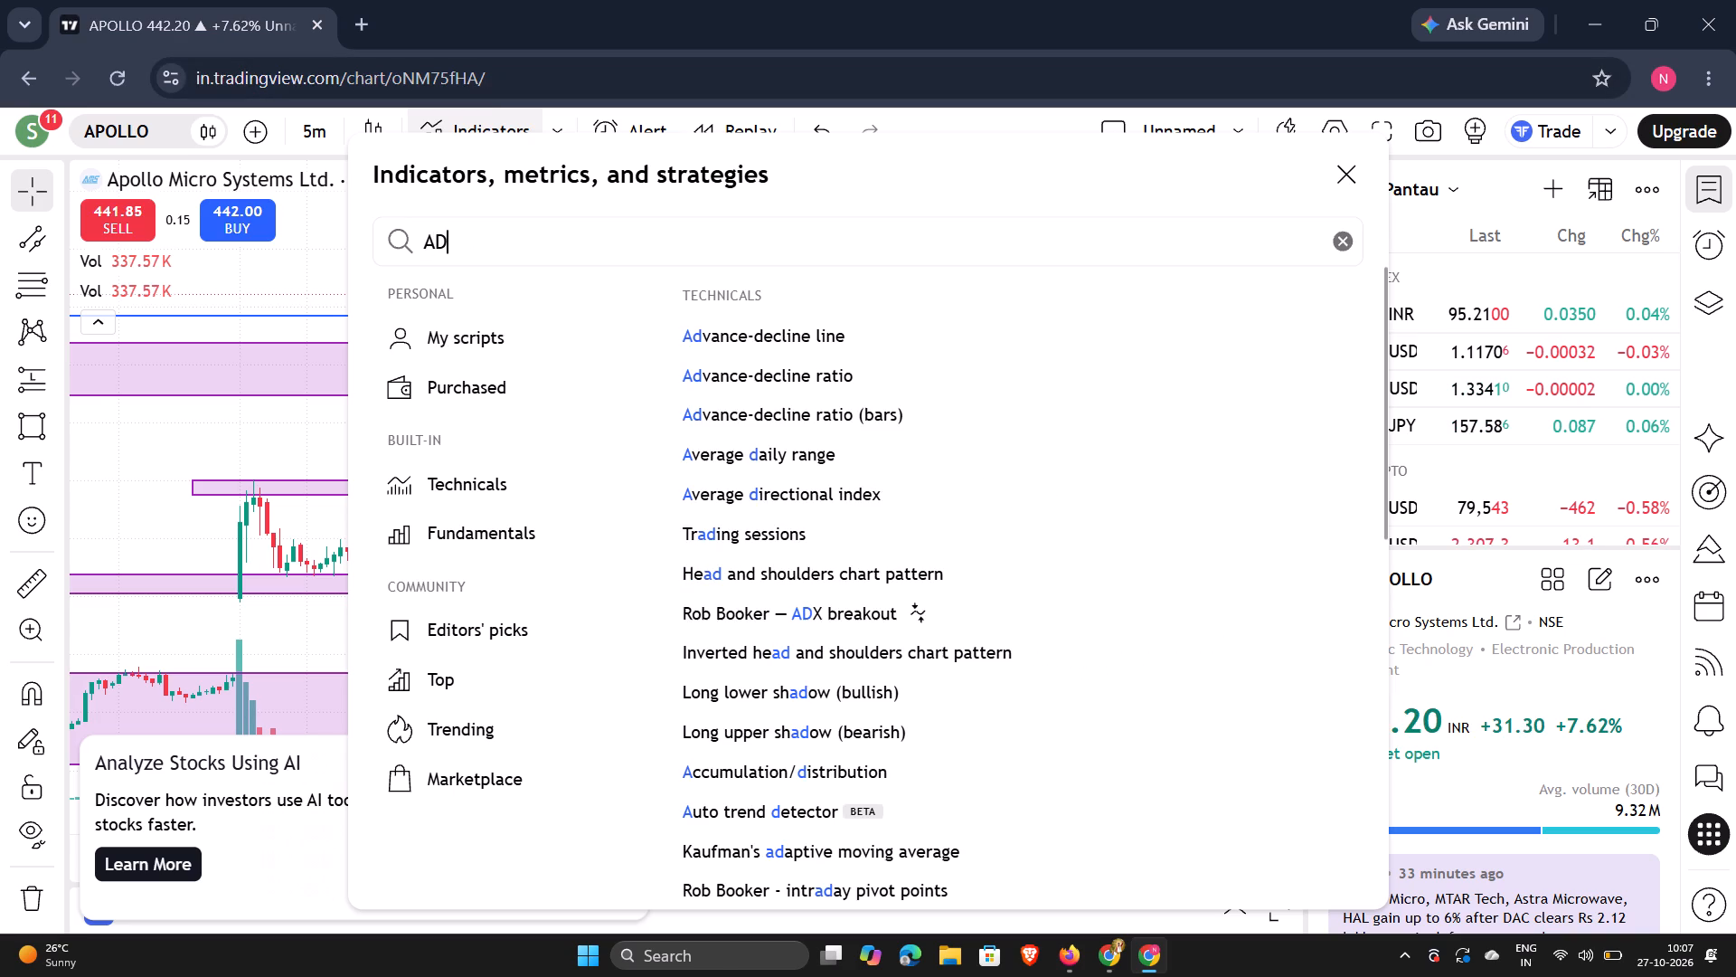
{"action": "key", "text": "x"}
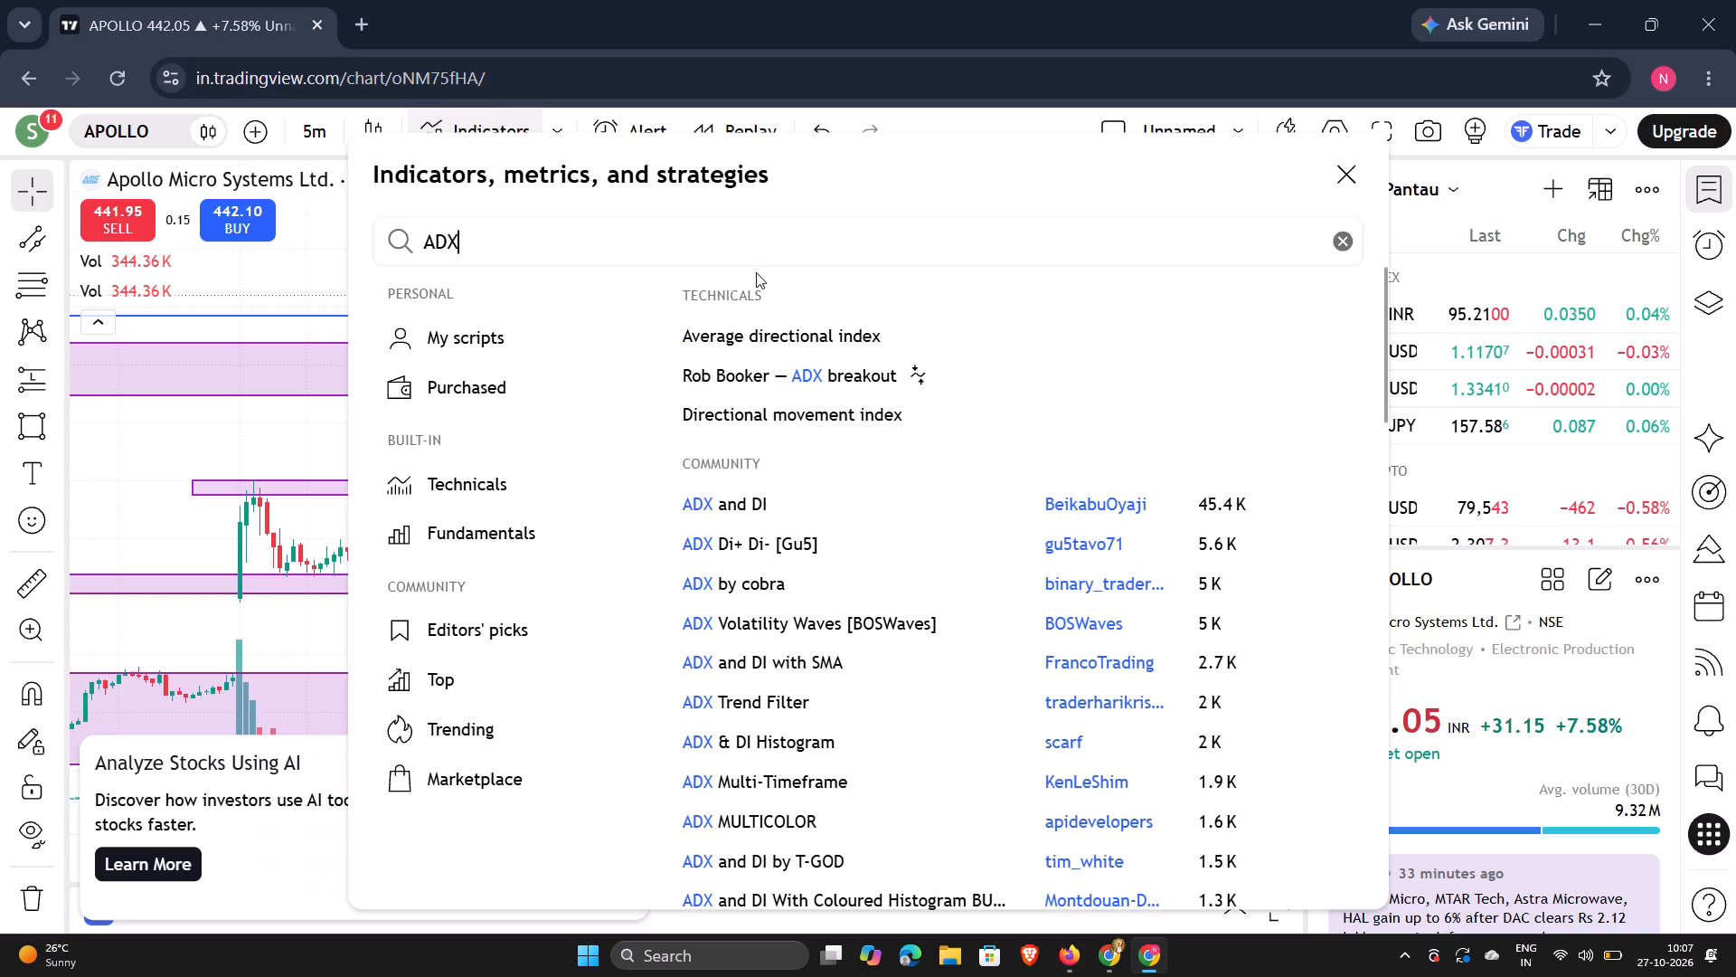
{"action": "double_click", "coordinate": [775, 331]}
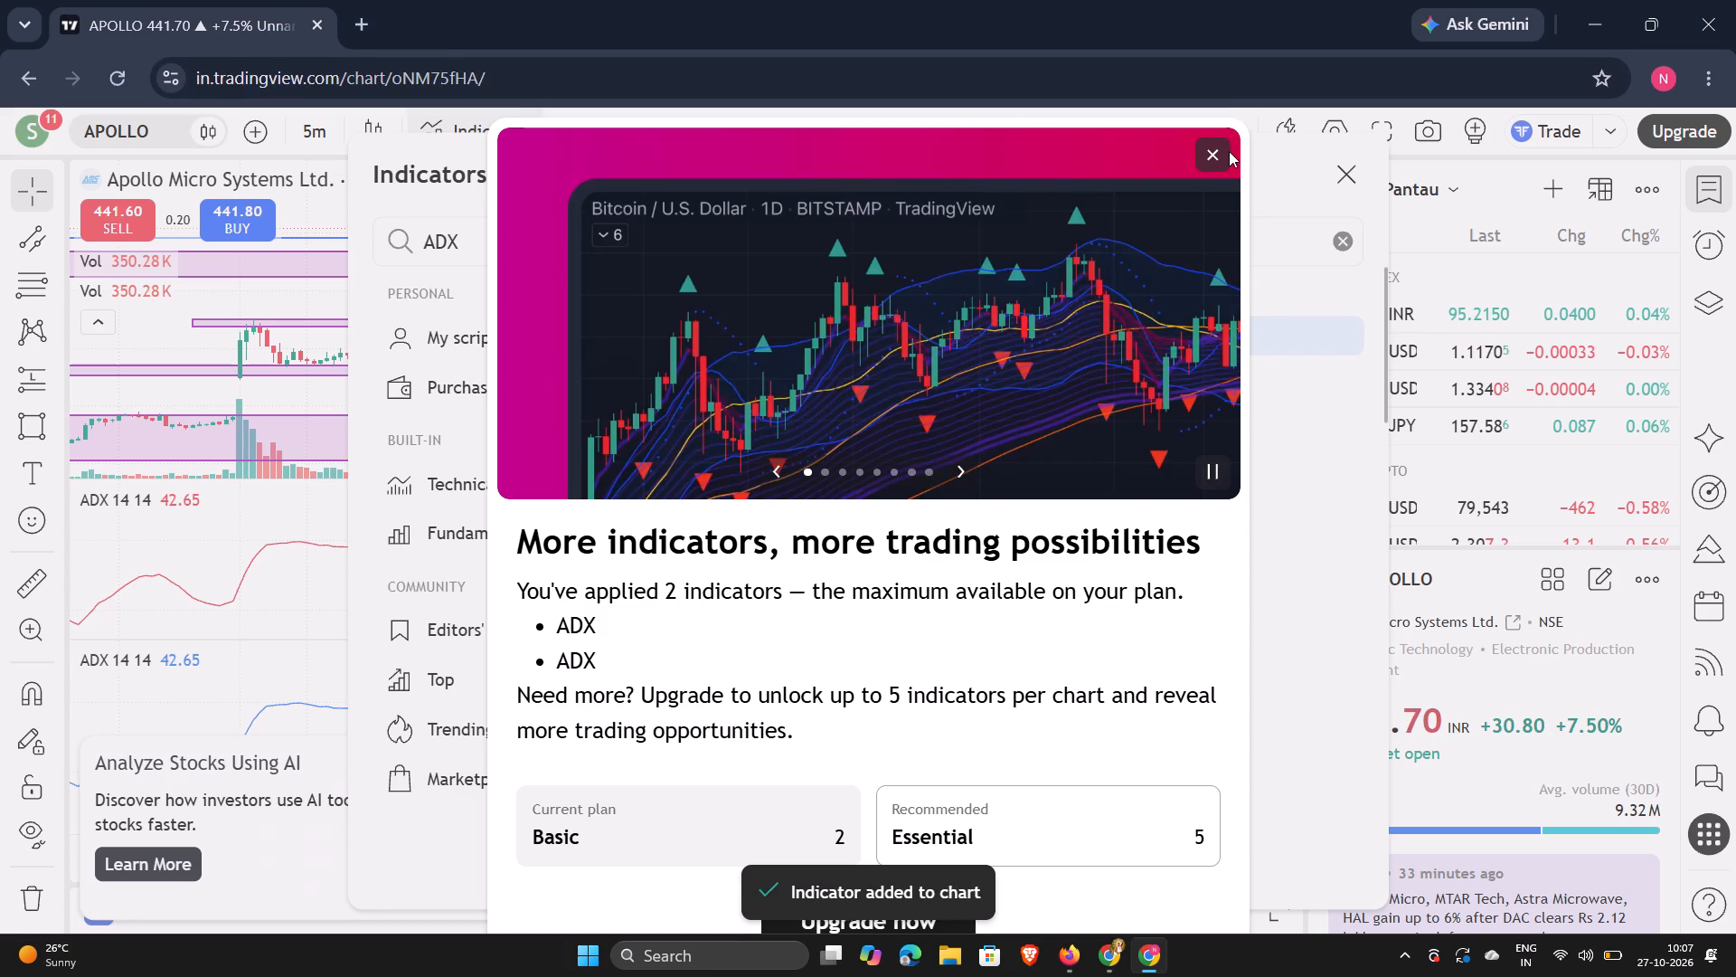
{"action": "left_click", "coordinate": [1206, 157]}
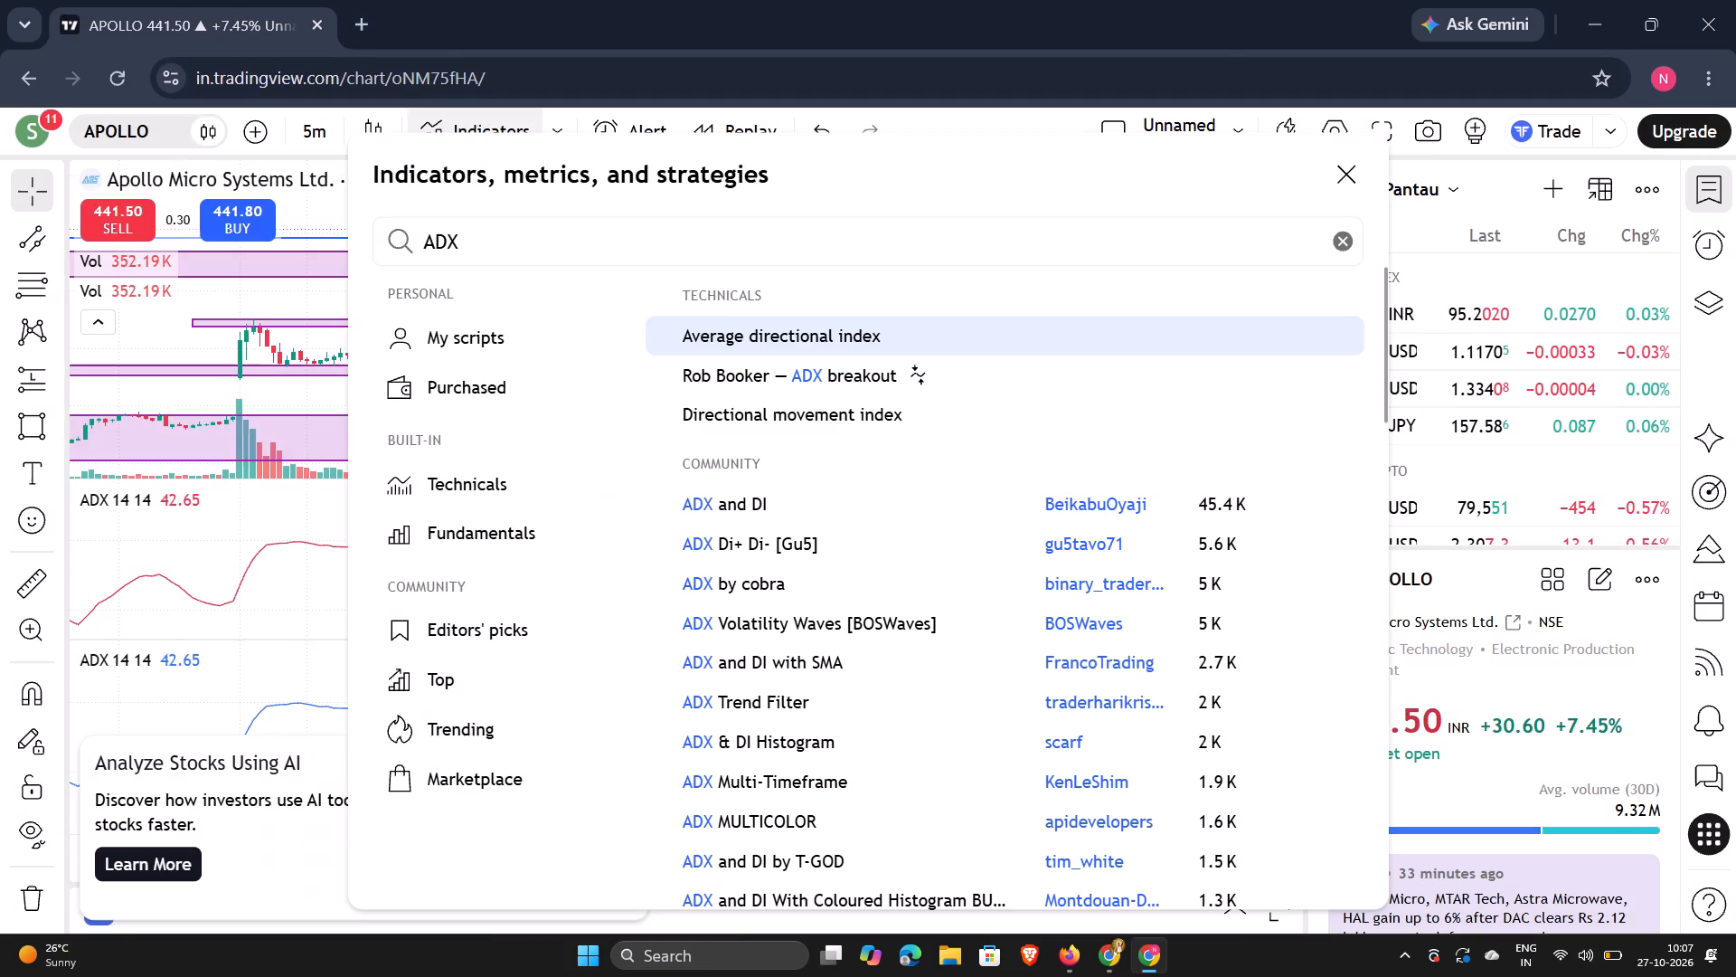
{"action": "left_click", "coordinate": [1362, 167]}
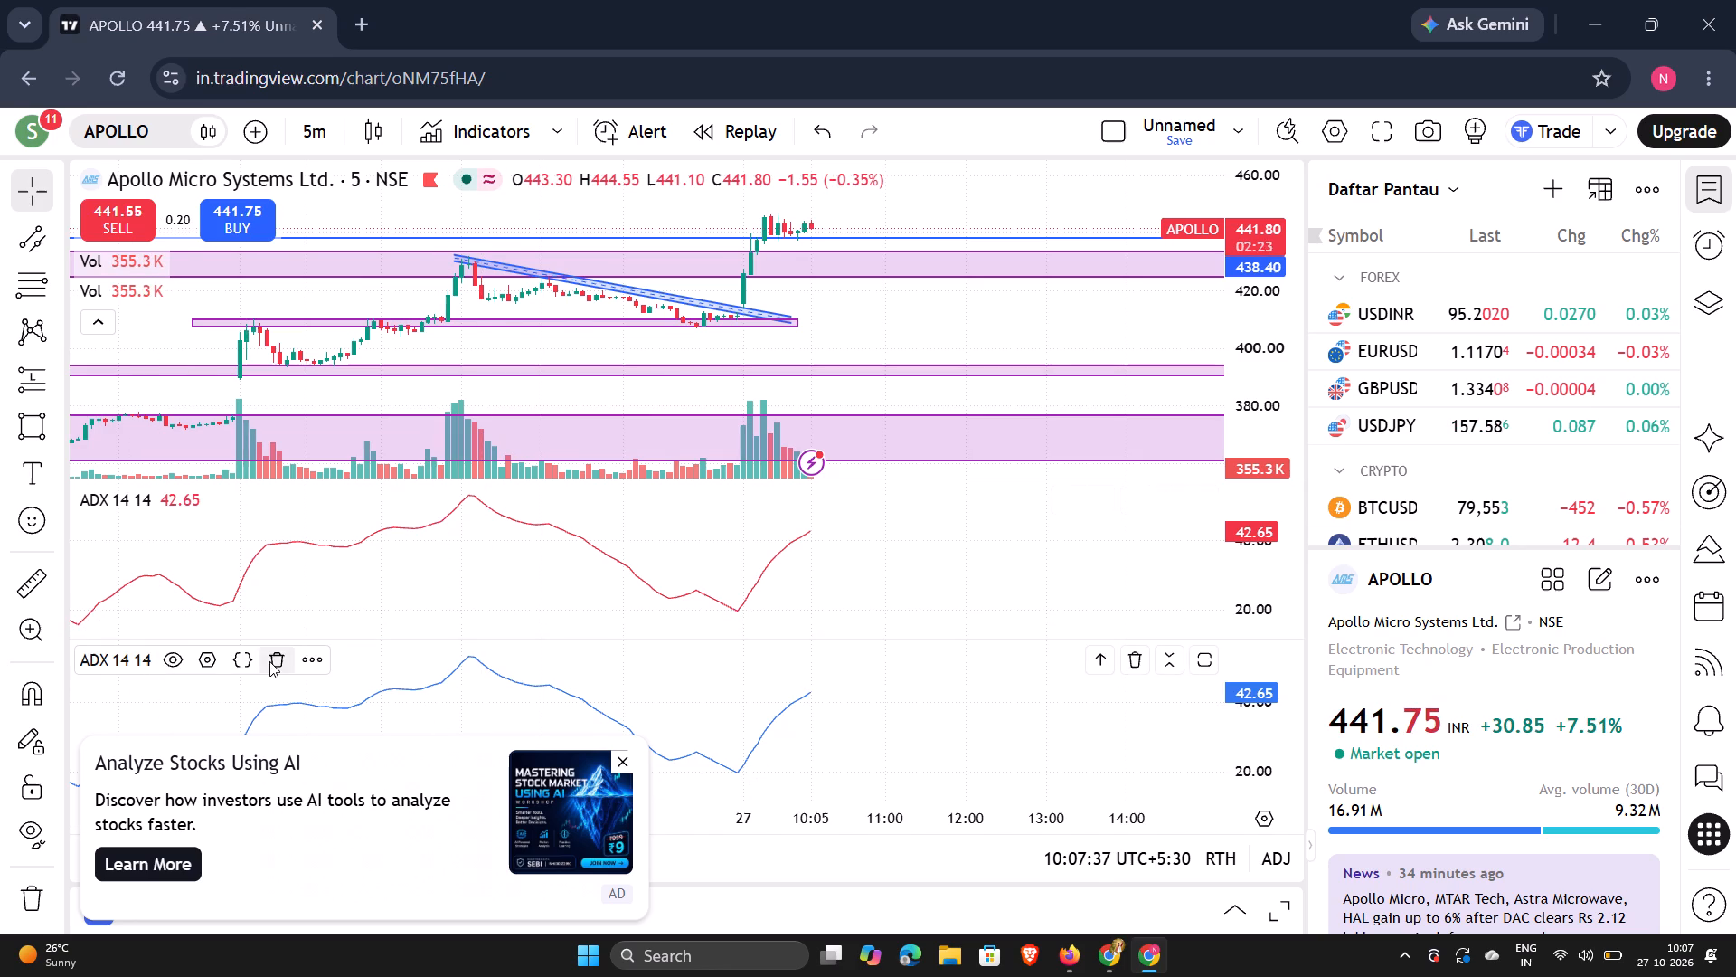
{"action": "left_click", "coordinate": [269, 661]}
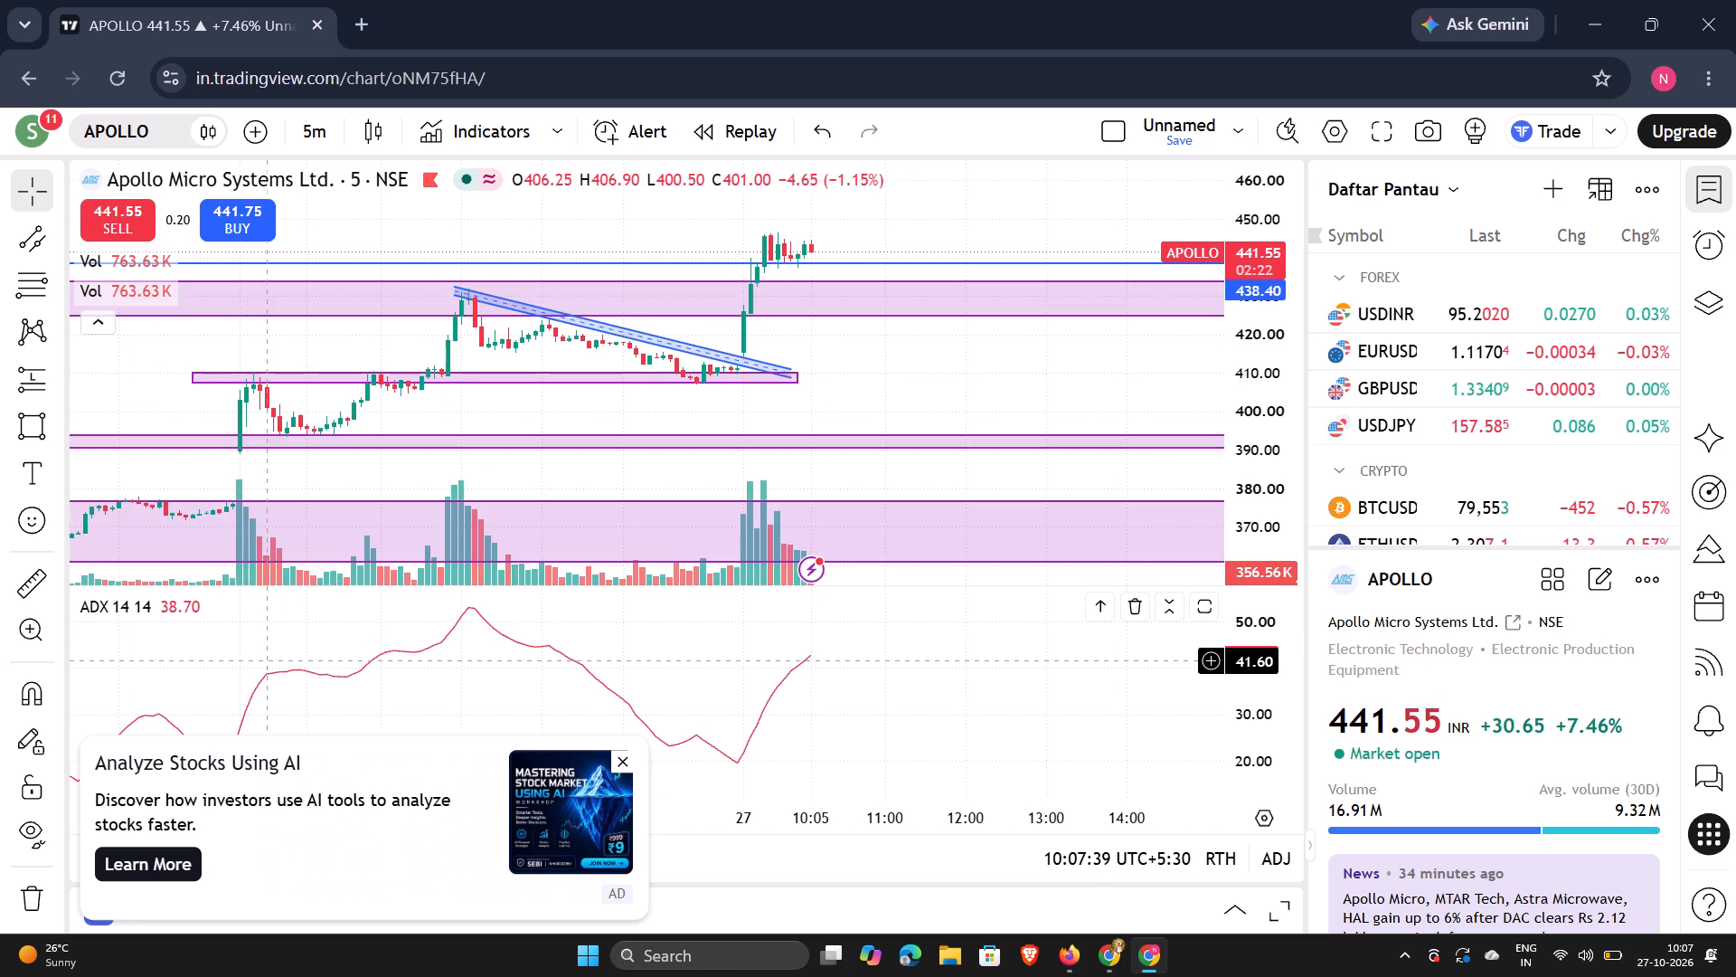
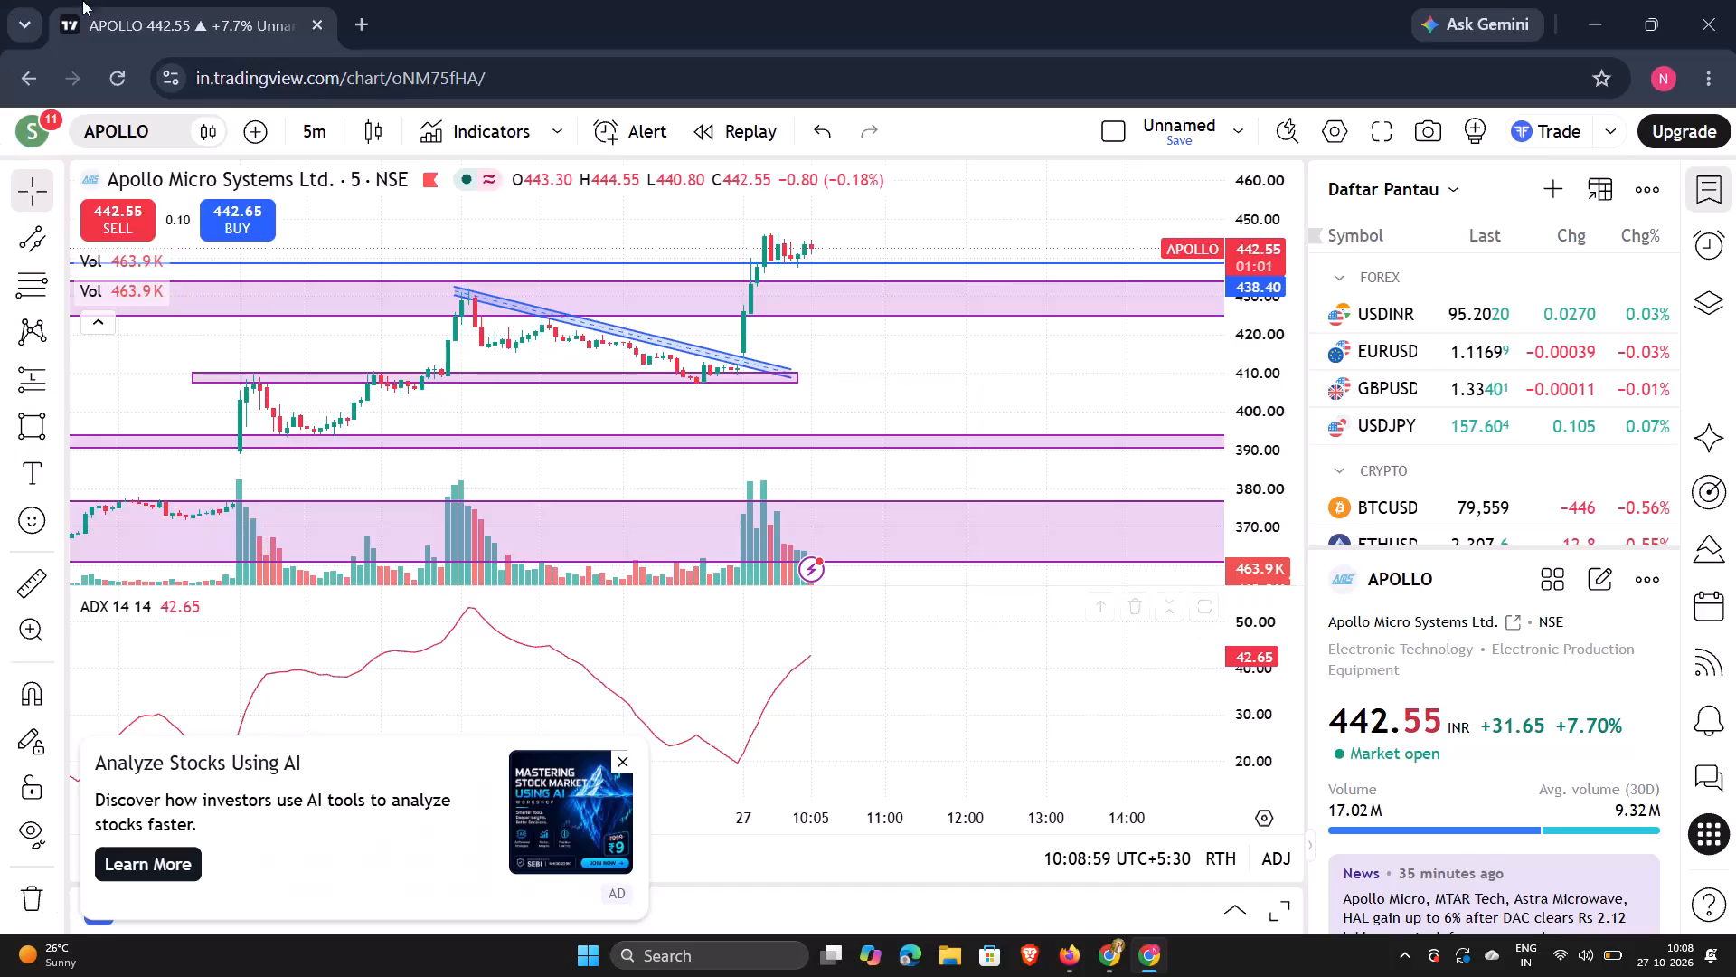
Switch the APOLLO chart to the 15-minute interval.
{"action": "scroll", "coordinate": [833, 379], "scroll_direction": "down", "scroll_amount": 3}
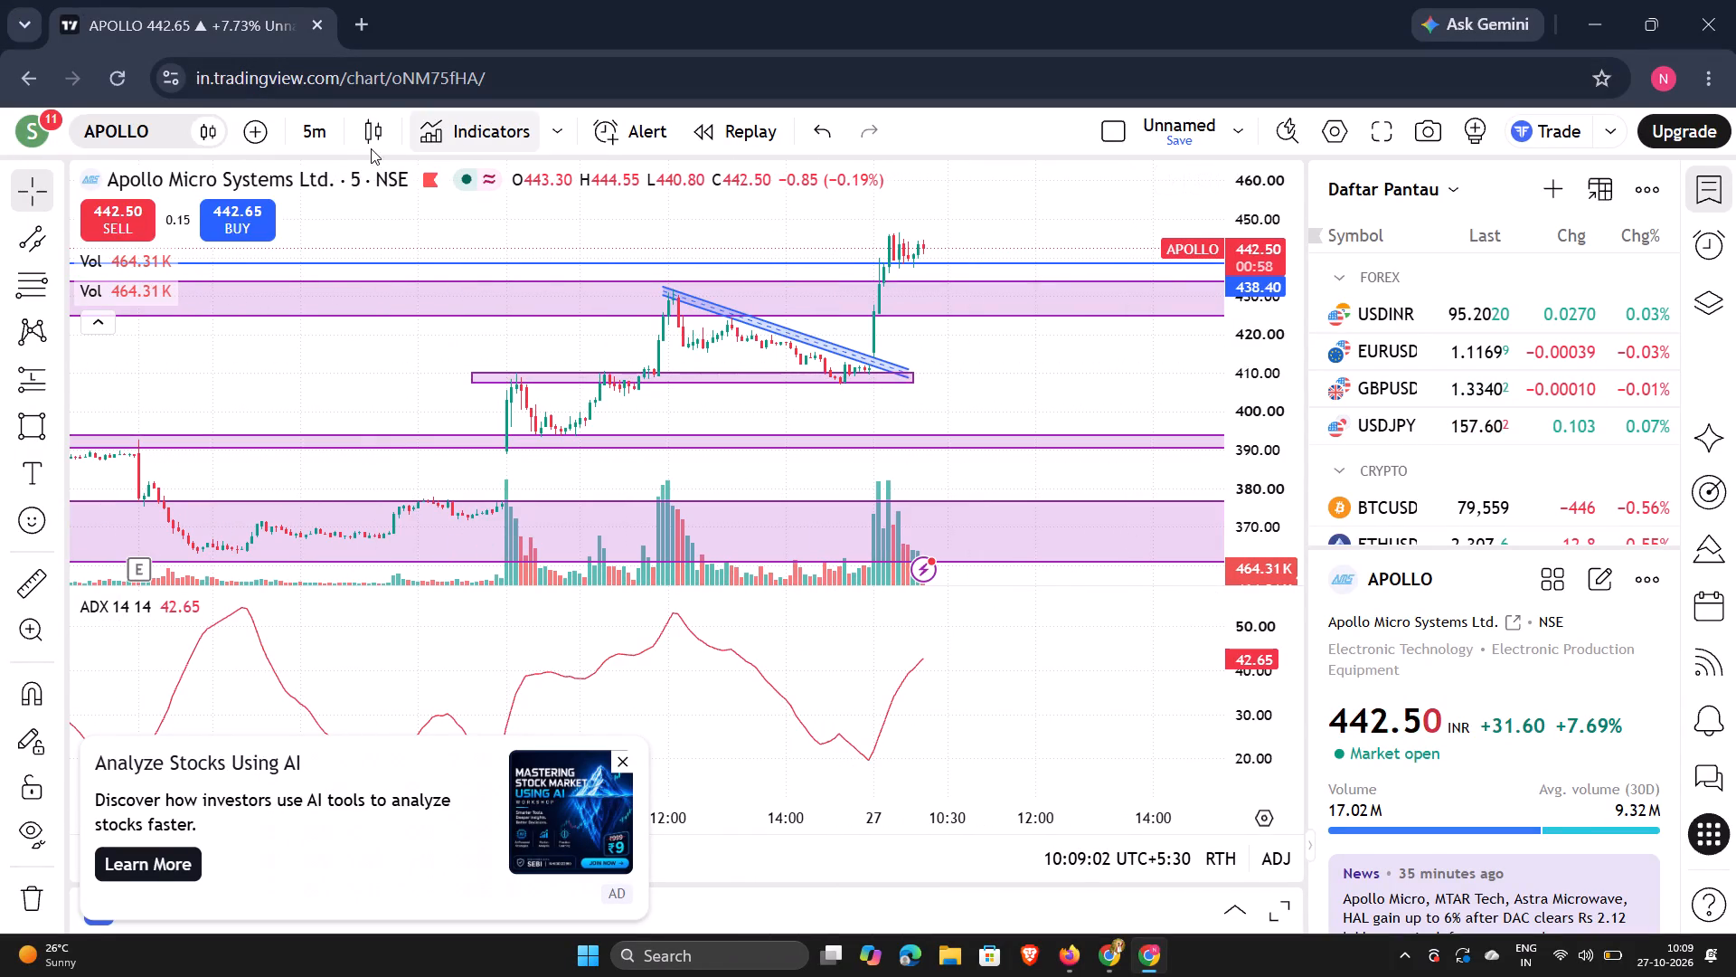
{"action": "left_click", "coordinate": [313, 138]}
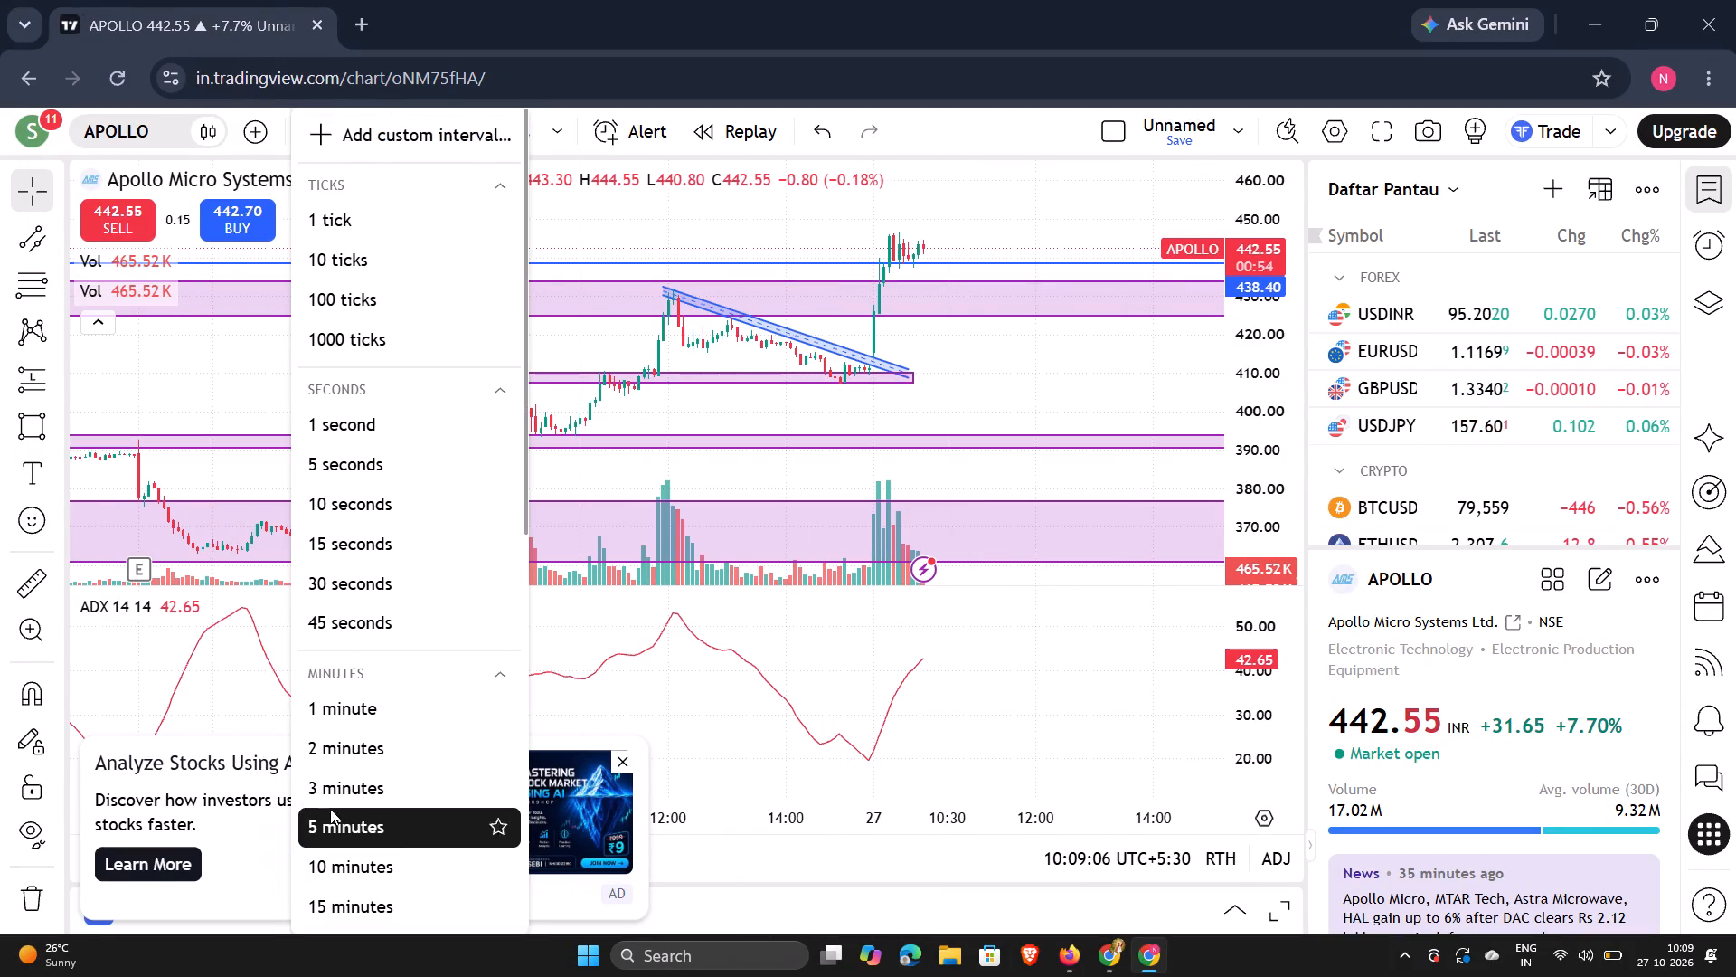
{"action": "scroll", "coordinate": [415, 786], "scroll_direction": "down", "scroll_amount": 1}
{"action": "left_click", "coordinate": [427, 780]}
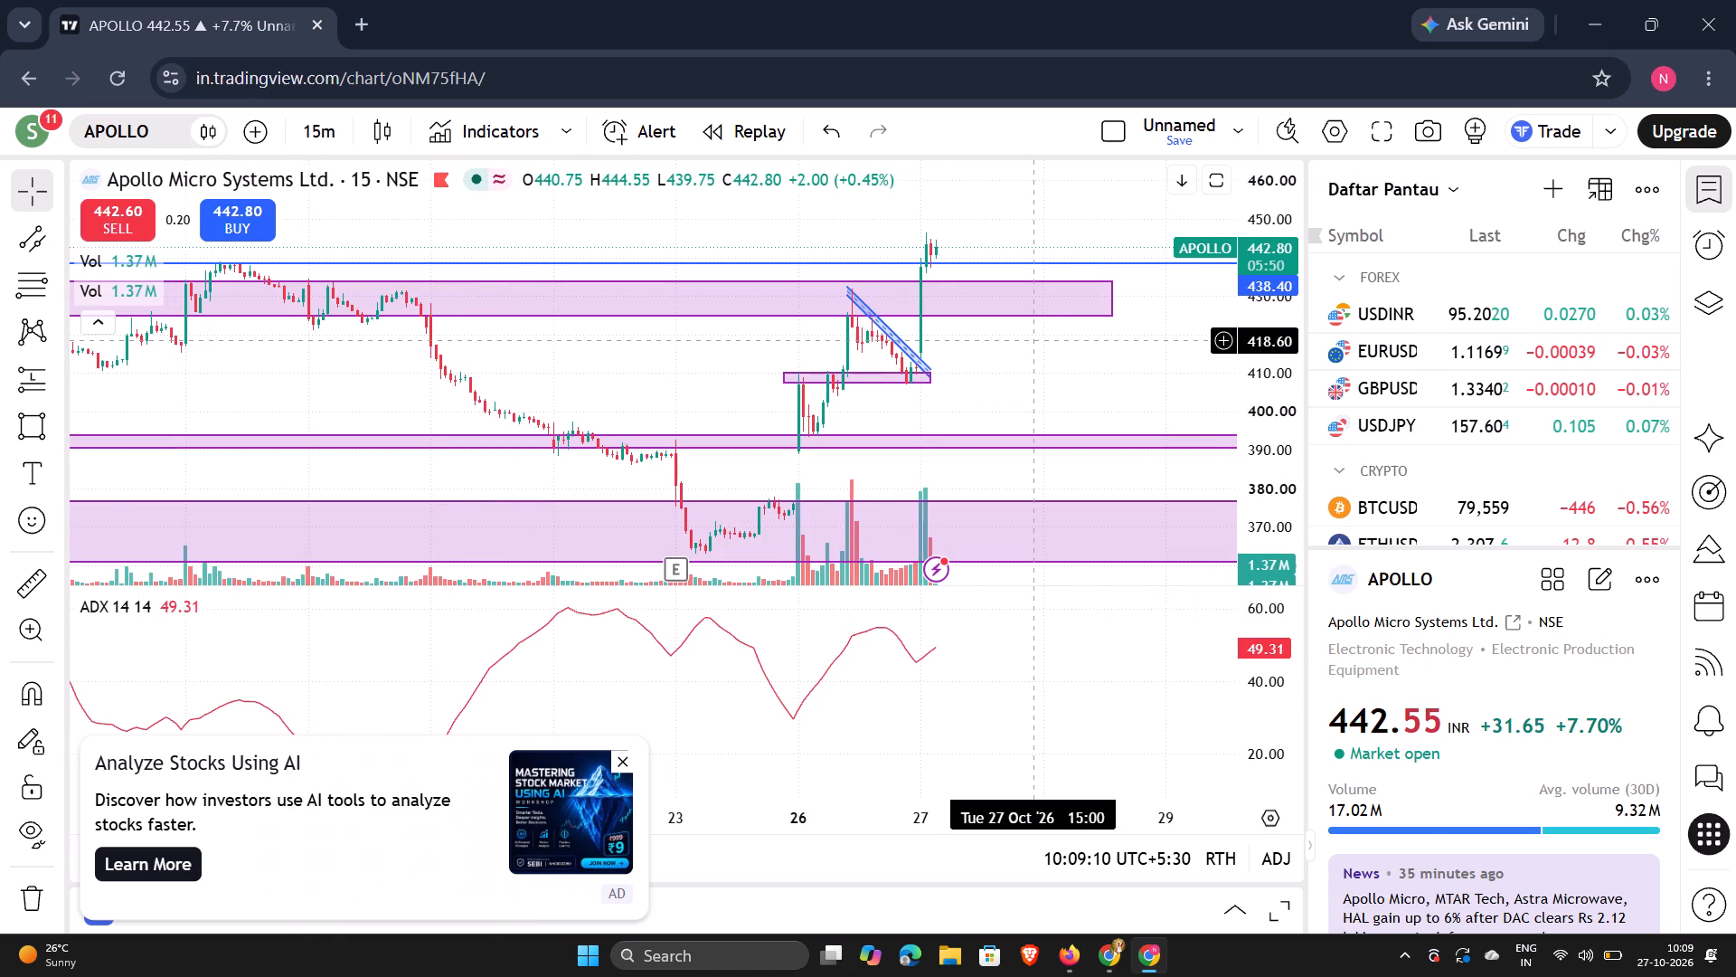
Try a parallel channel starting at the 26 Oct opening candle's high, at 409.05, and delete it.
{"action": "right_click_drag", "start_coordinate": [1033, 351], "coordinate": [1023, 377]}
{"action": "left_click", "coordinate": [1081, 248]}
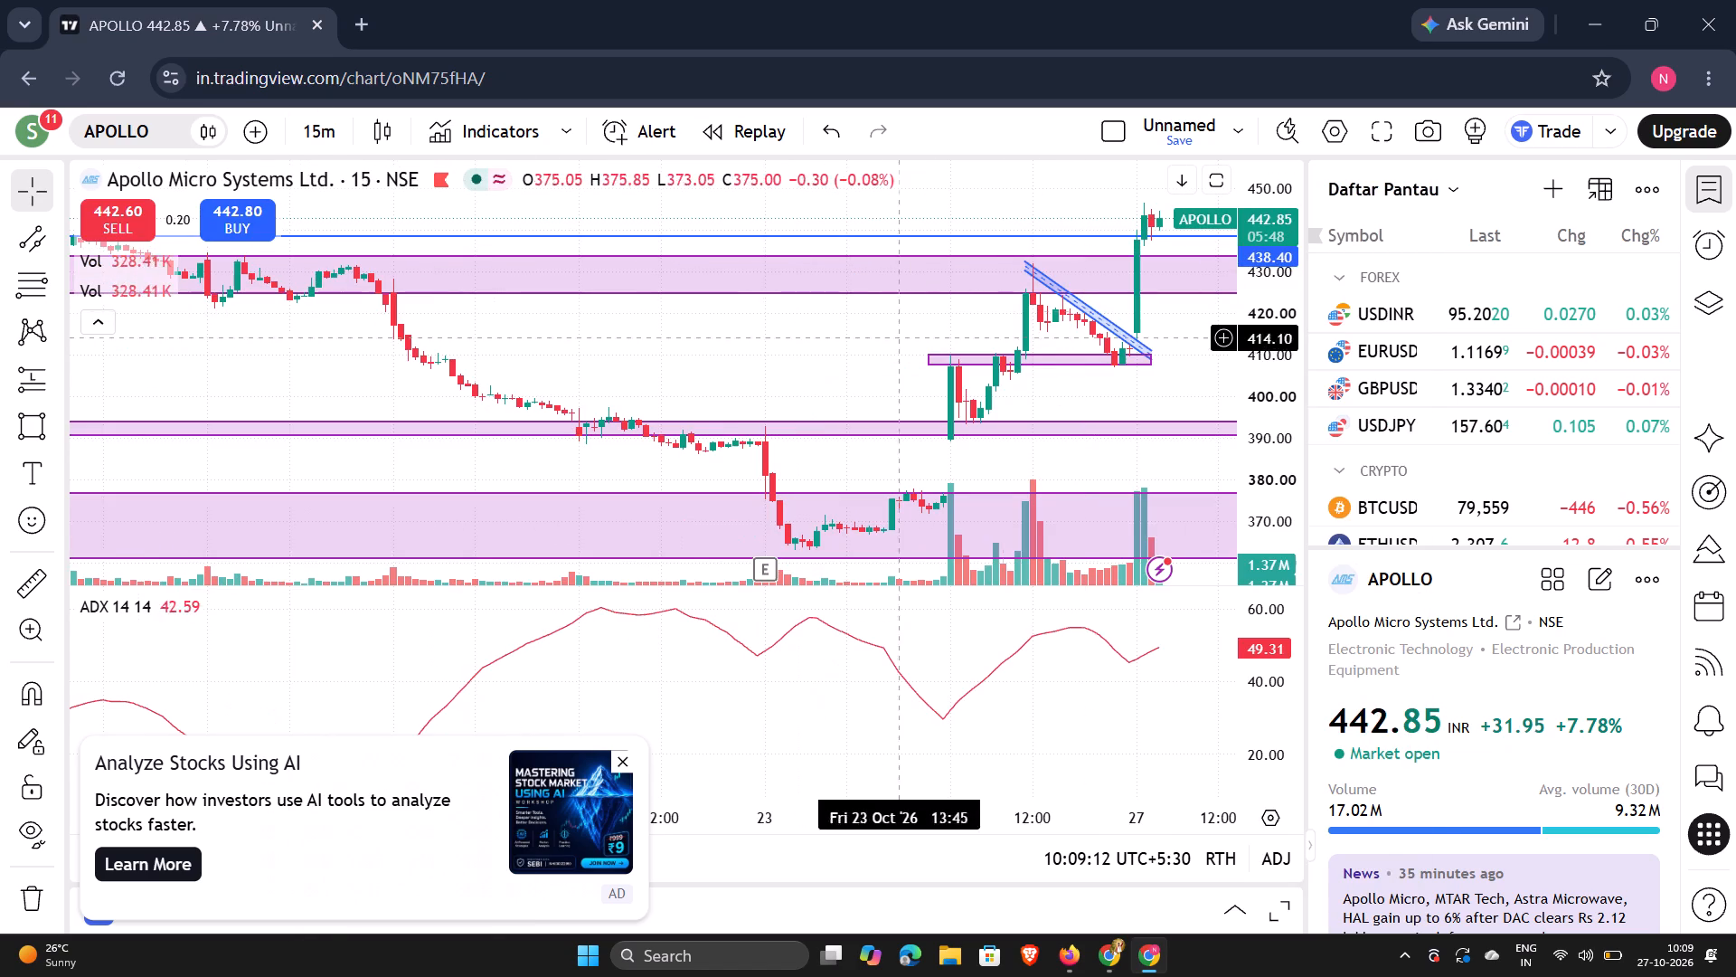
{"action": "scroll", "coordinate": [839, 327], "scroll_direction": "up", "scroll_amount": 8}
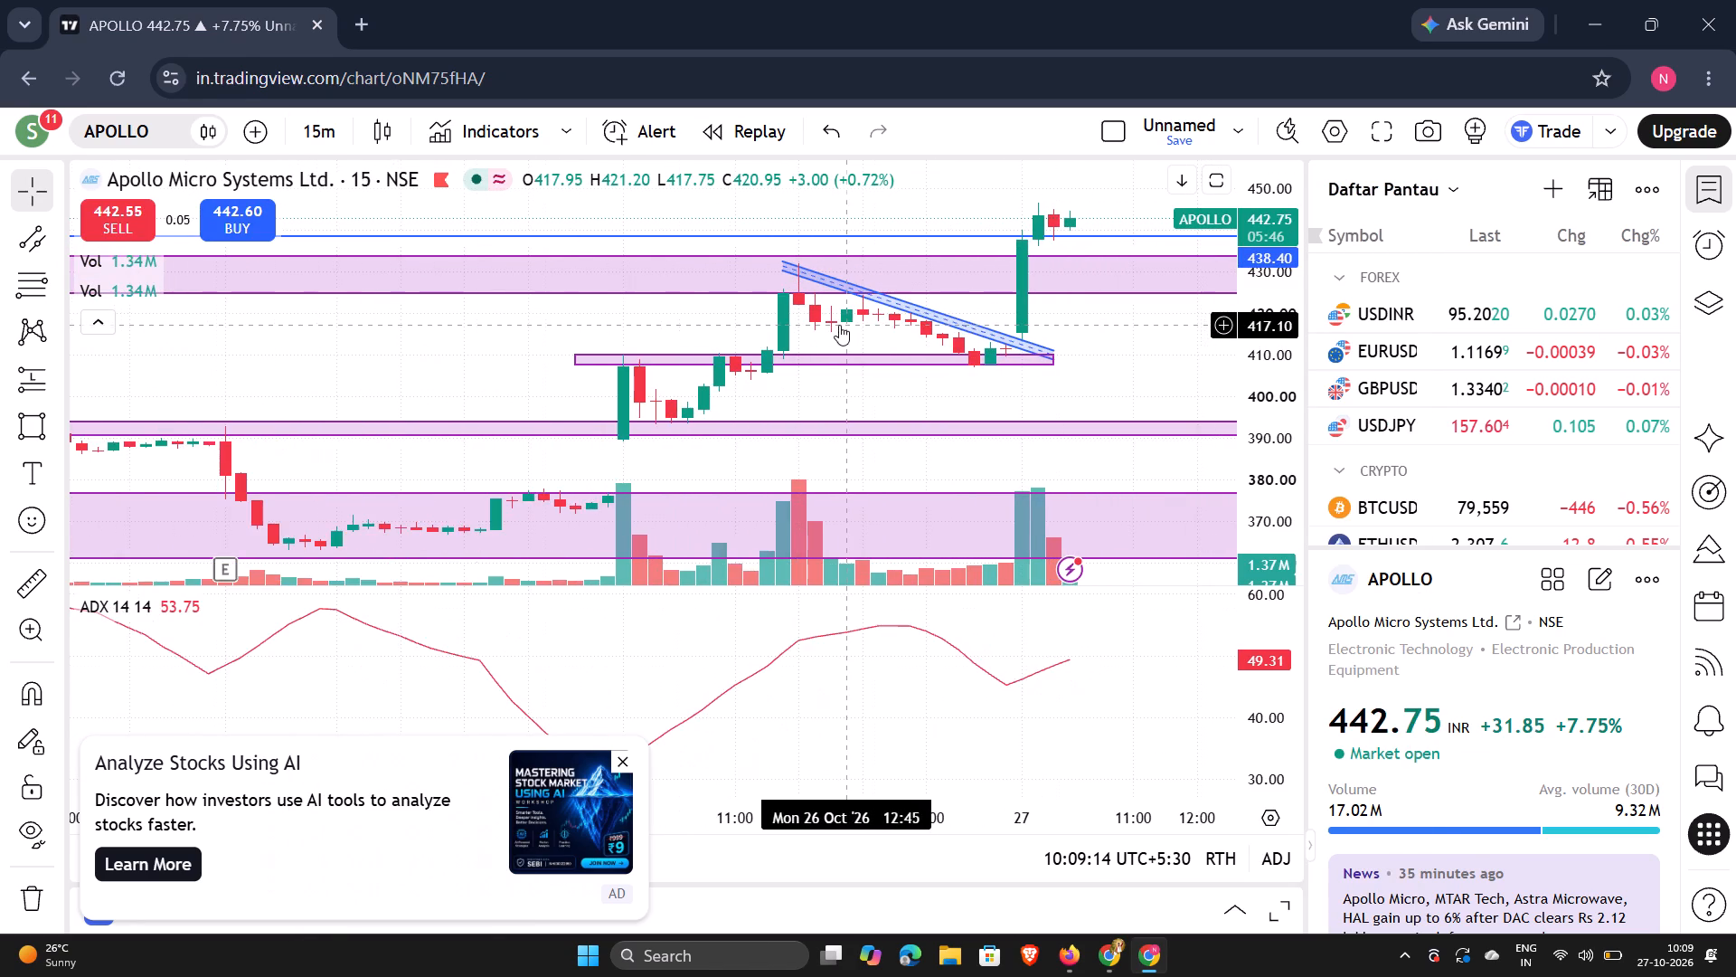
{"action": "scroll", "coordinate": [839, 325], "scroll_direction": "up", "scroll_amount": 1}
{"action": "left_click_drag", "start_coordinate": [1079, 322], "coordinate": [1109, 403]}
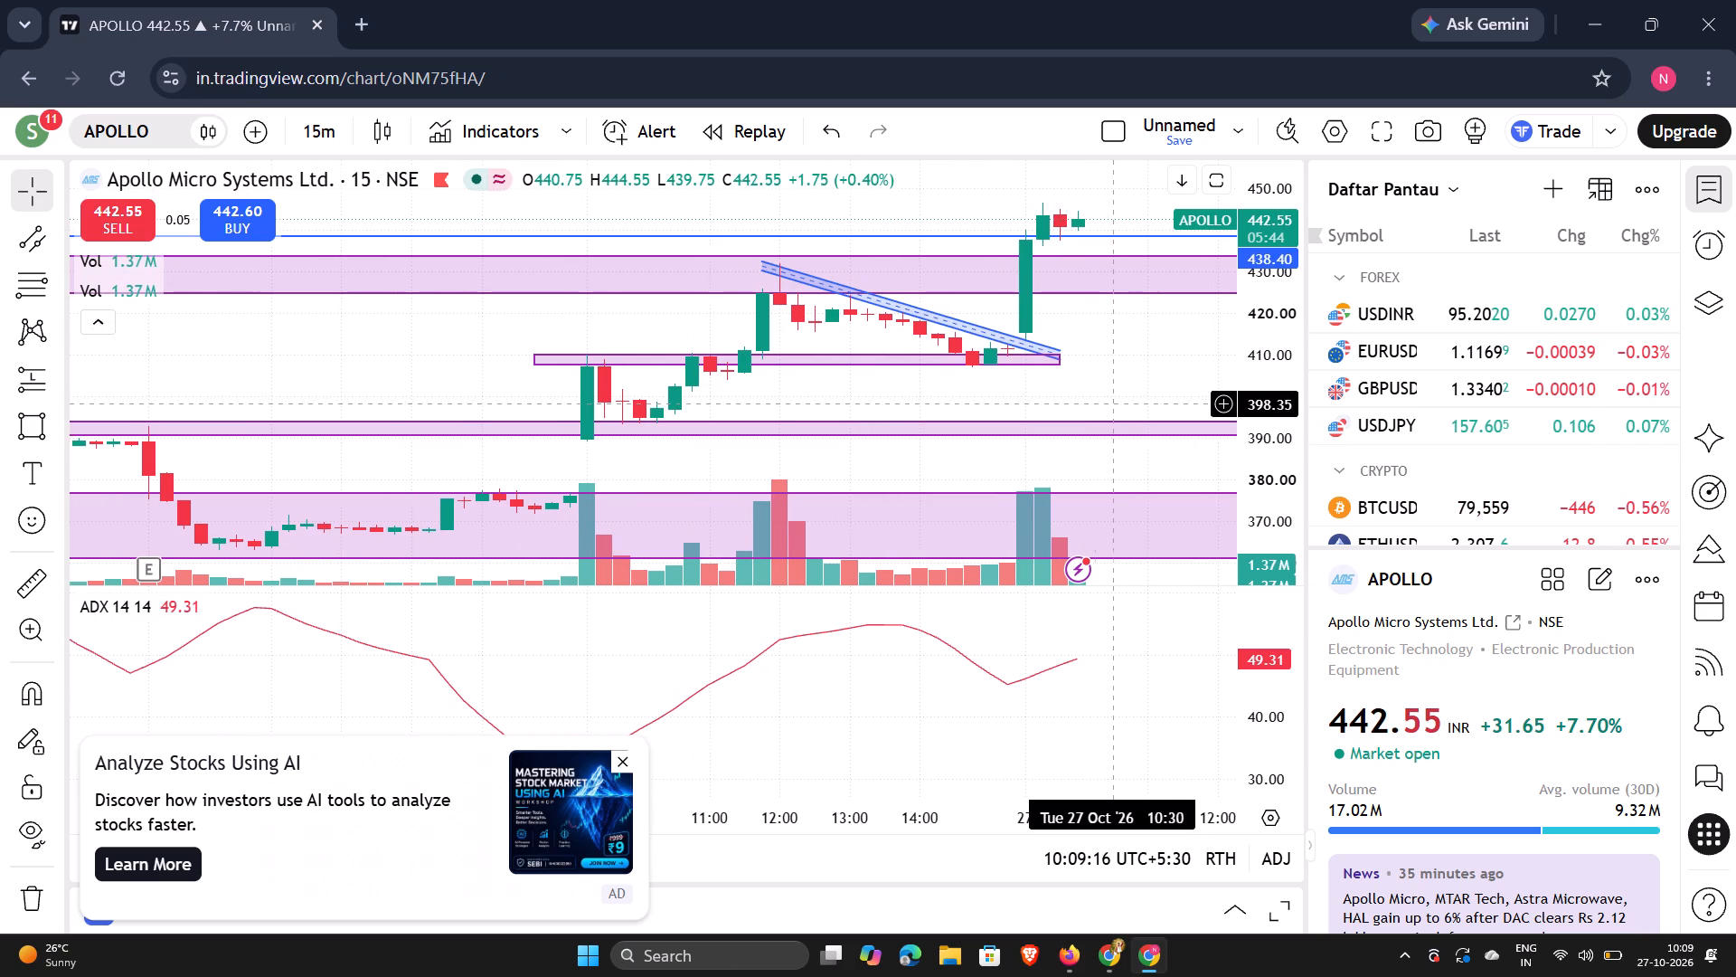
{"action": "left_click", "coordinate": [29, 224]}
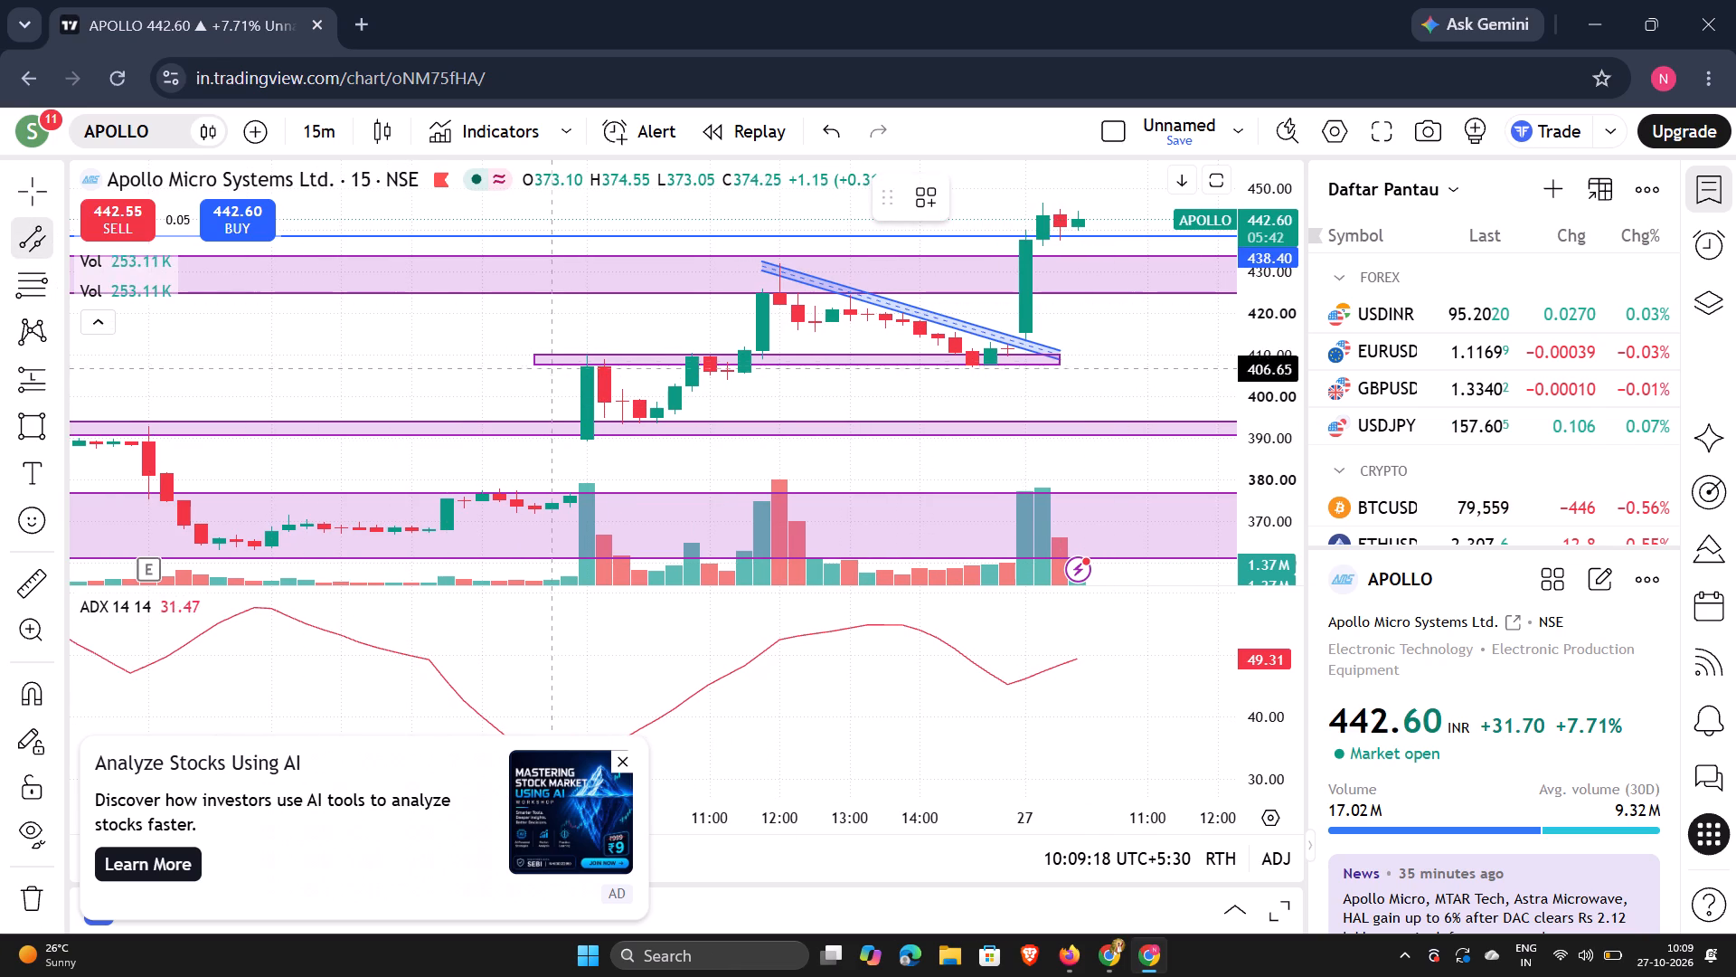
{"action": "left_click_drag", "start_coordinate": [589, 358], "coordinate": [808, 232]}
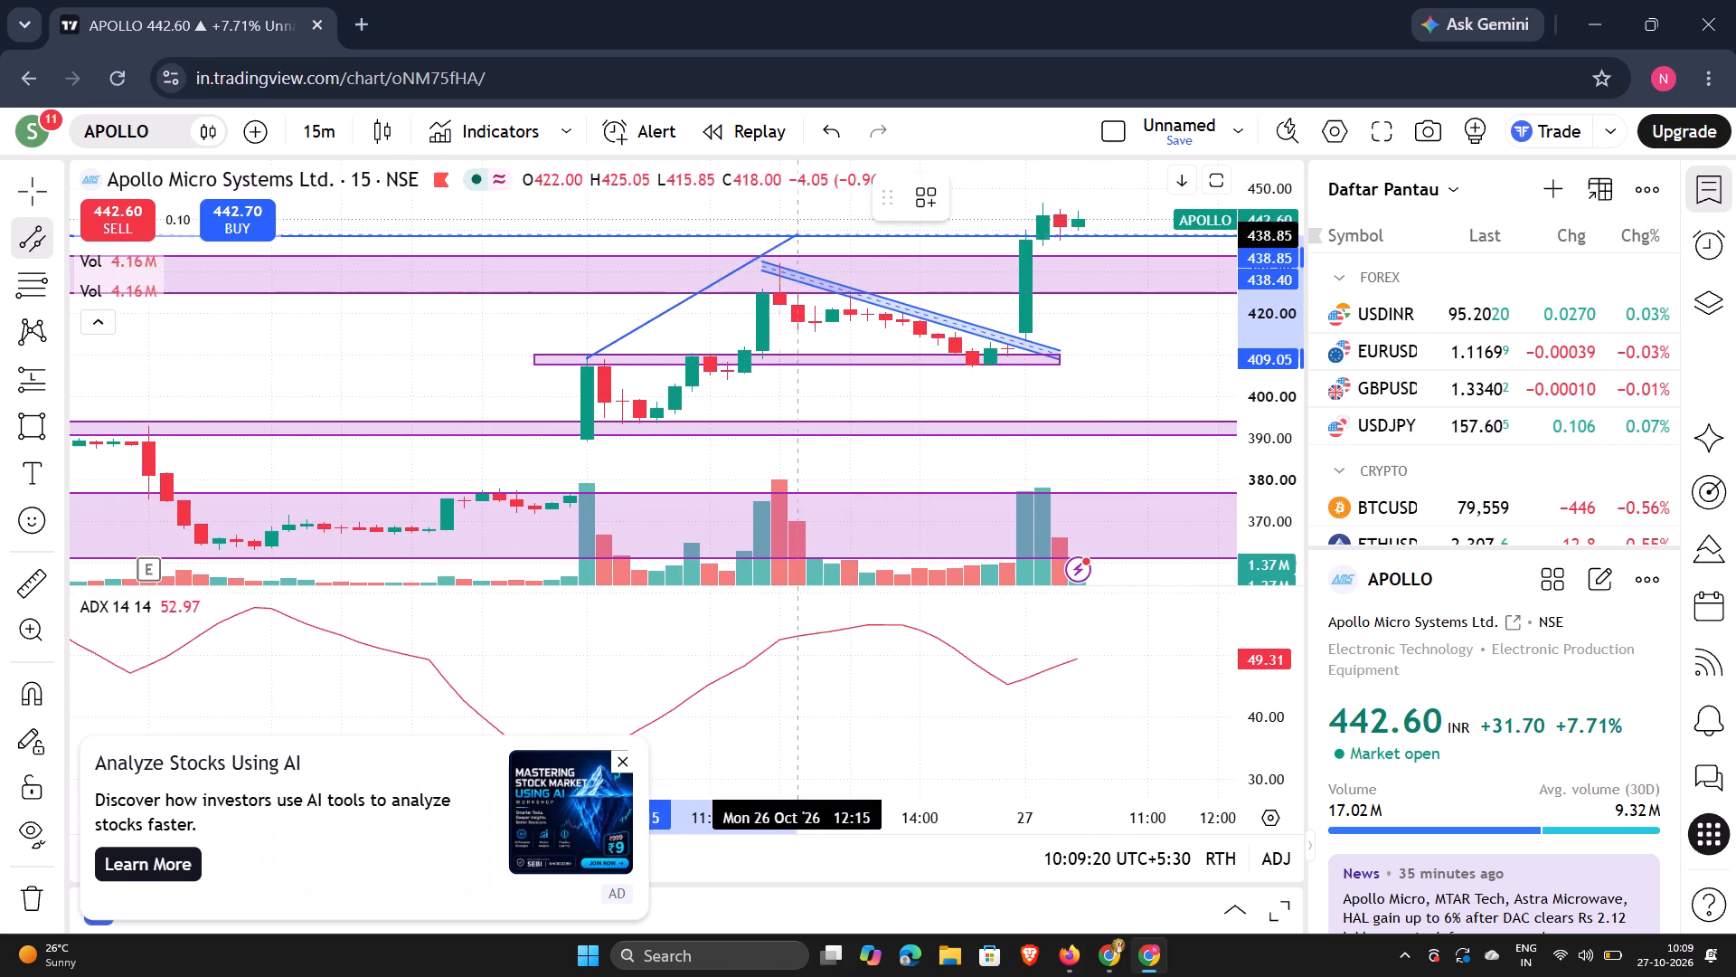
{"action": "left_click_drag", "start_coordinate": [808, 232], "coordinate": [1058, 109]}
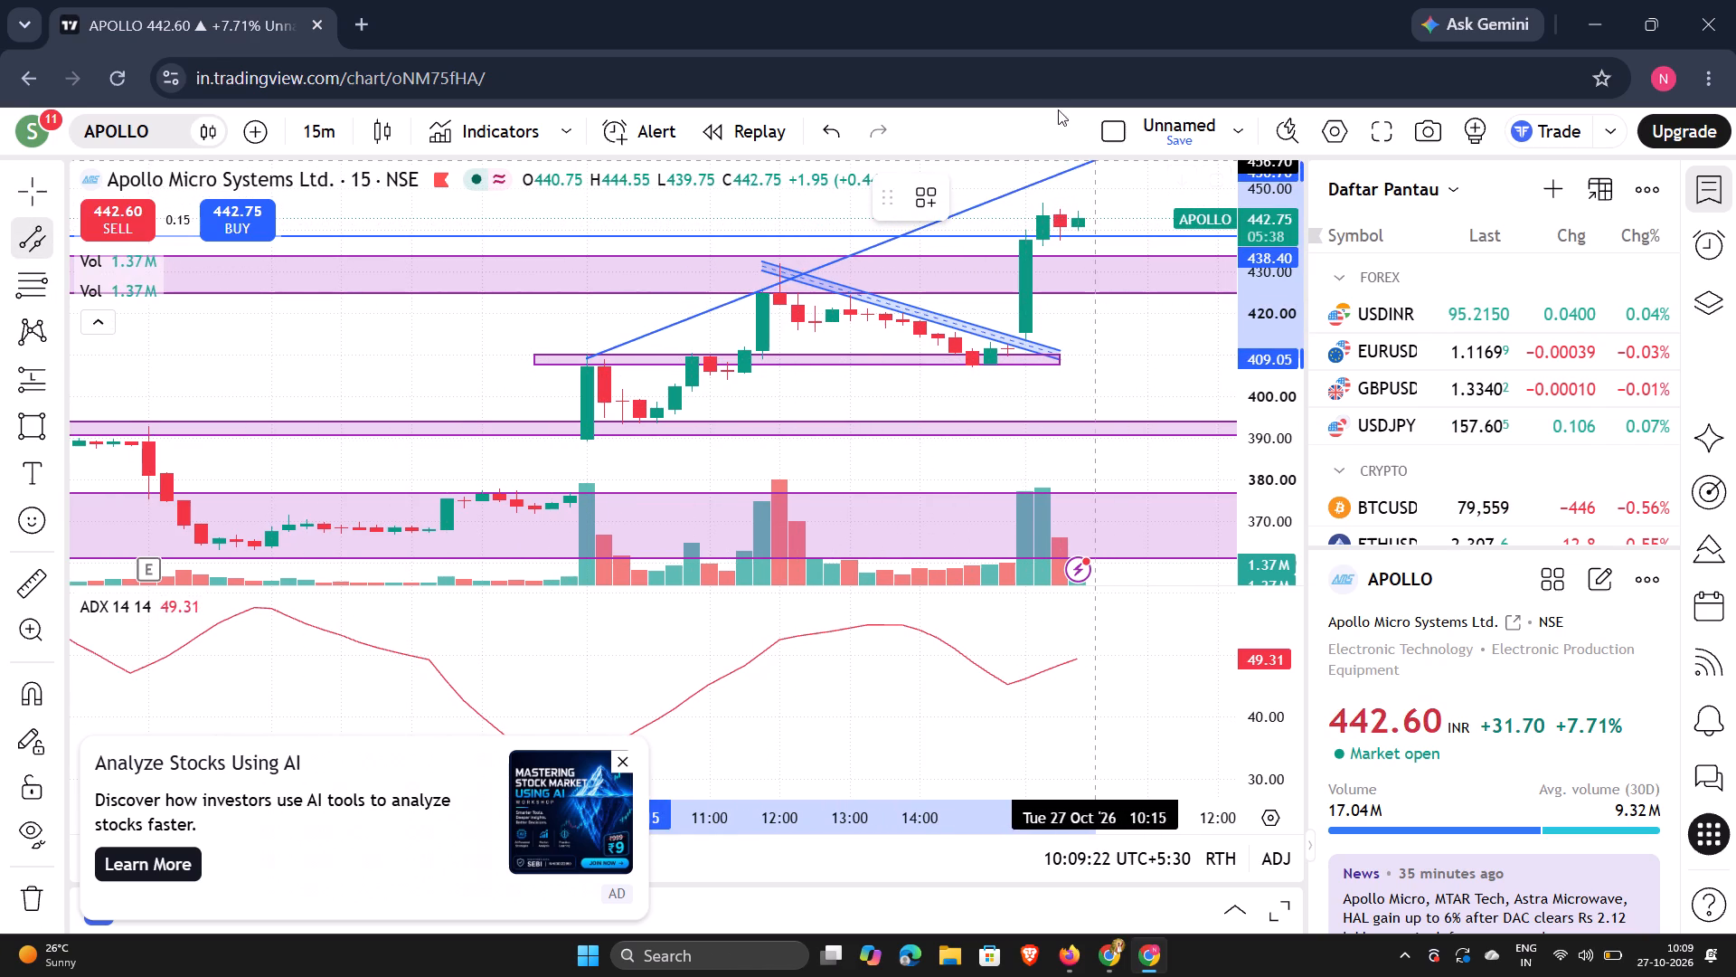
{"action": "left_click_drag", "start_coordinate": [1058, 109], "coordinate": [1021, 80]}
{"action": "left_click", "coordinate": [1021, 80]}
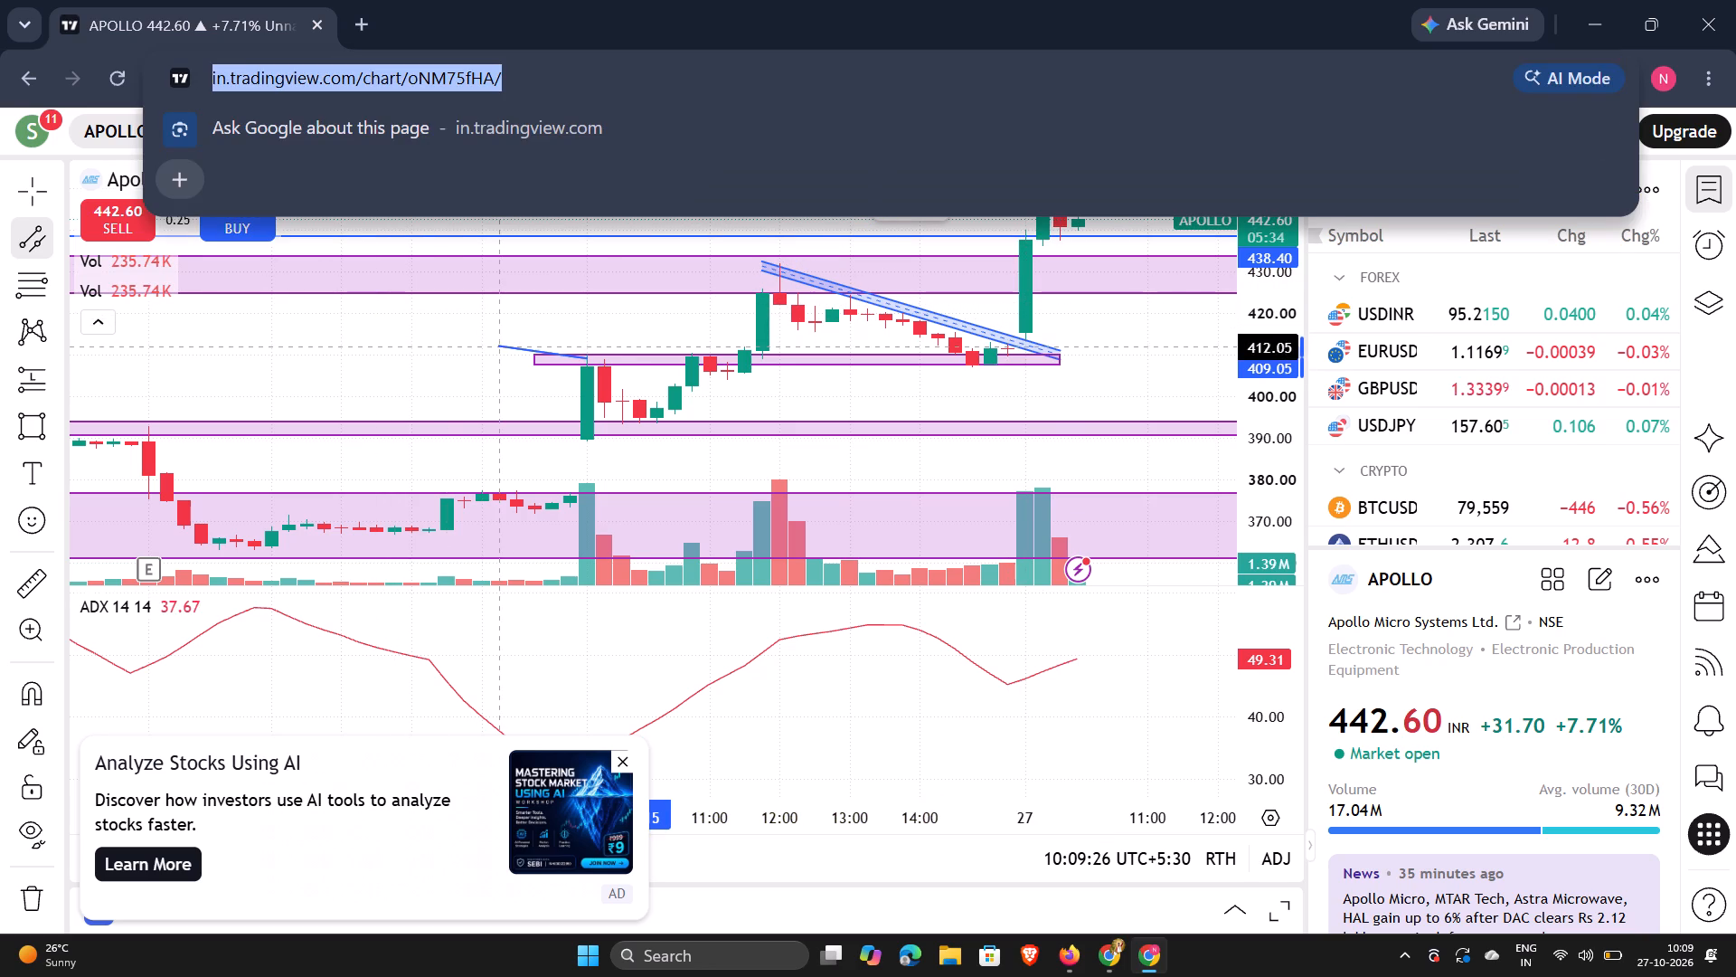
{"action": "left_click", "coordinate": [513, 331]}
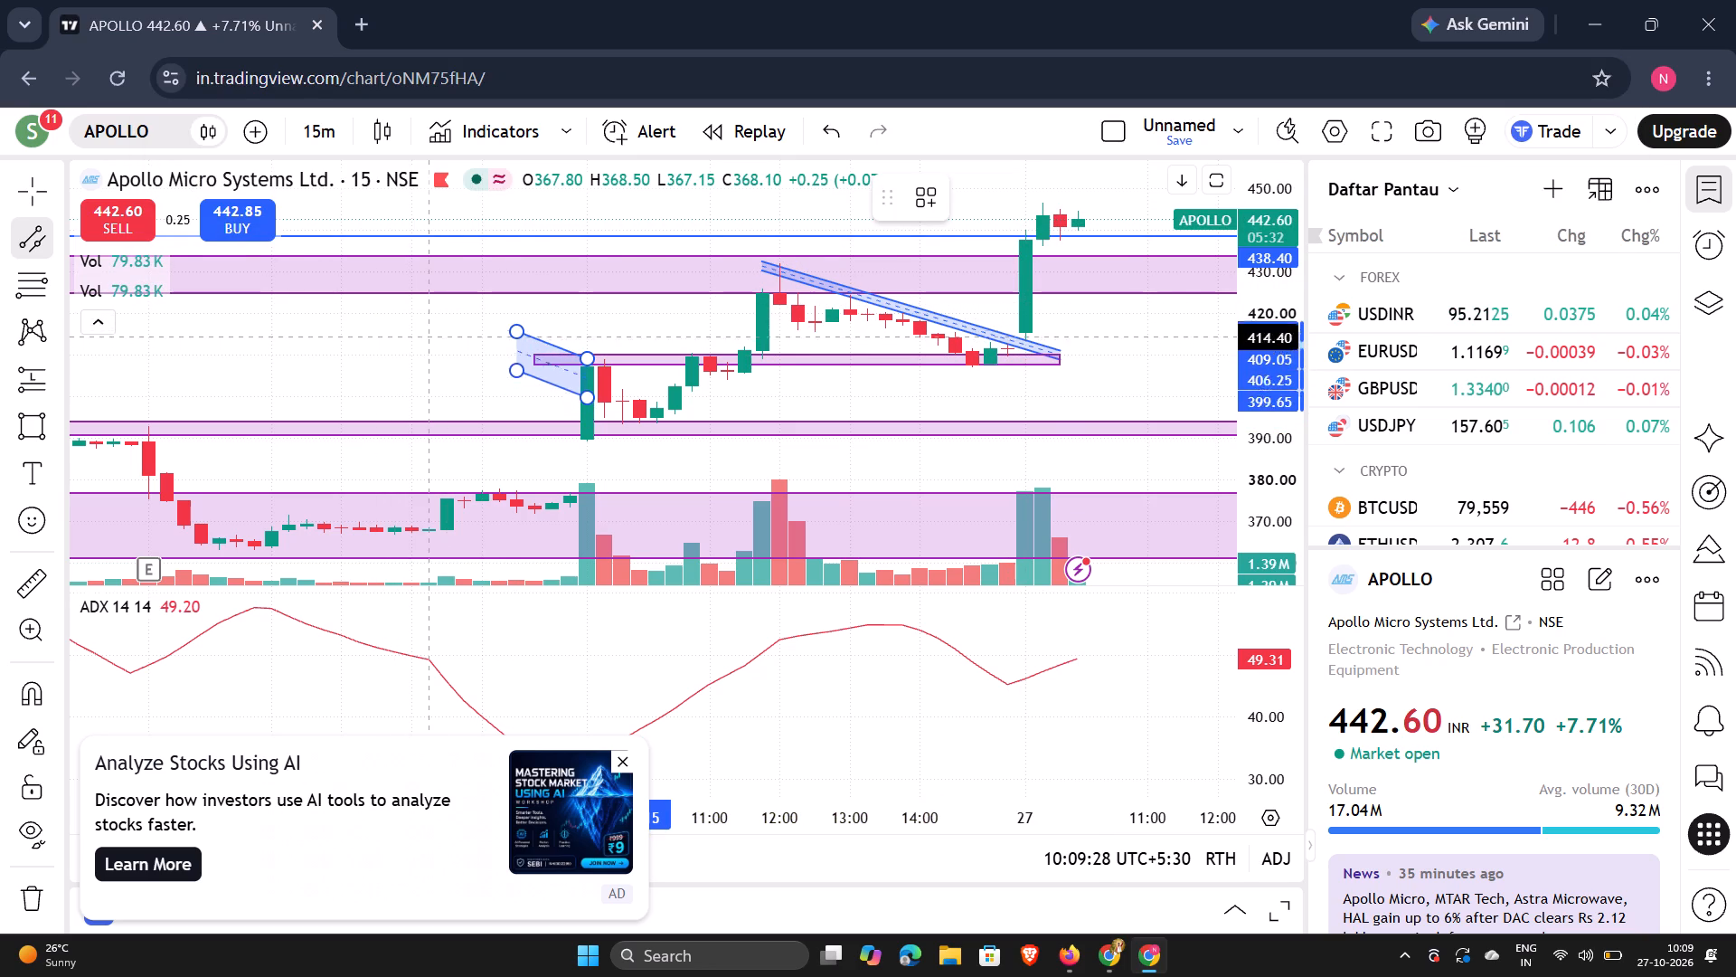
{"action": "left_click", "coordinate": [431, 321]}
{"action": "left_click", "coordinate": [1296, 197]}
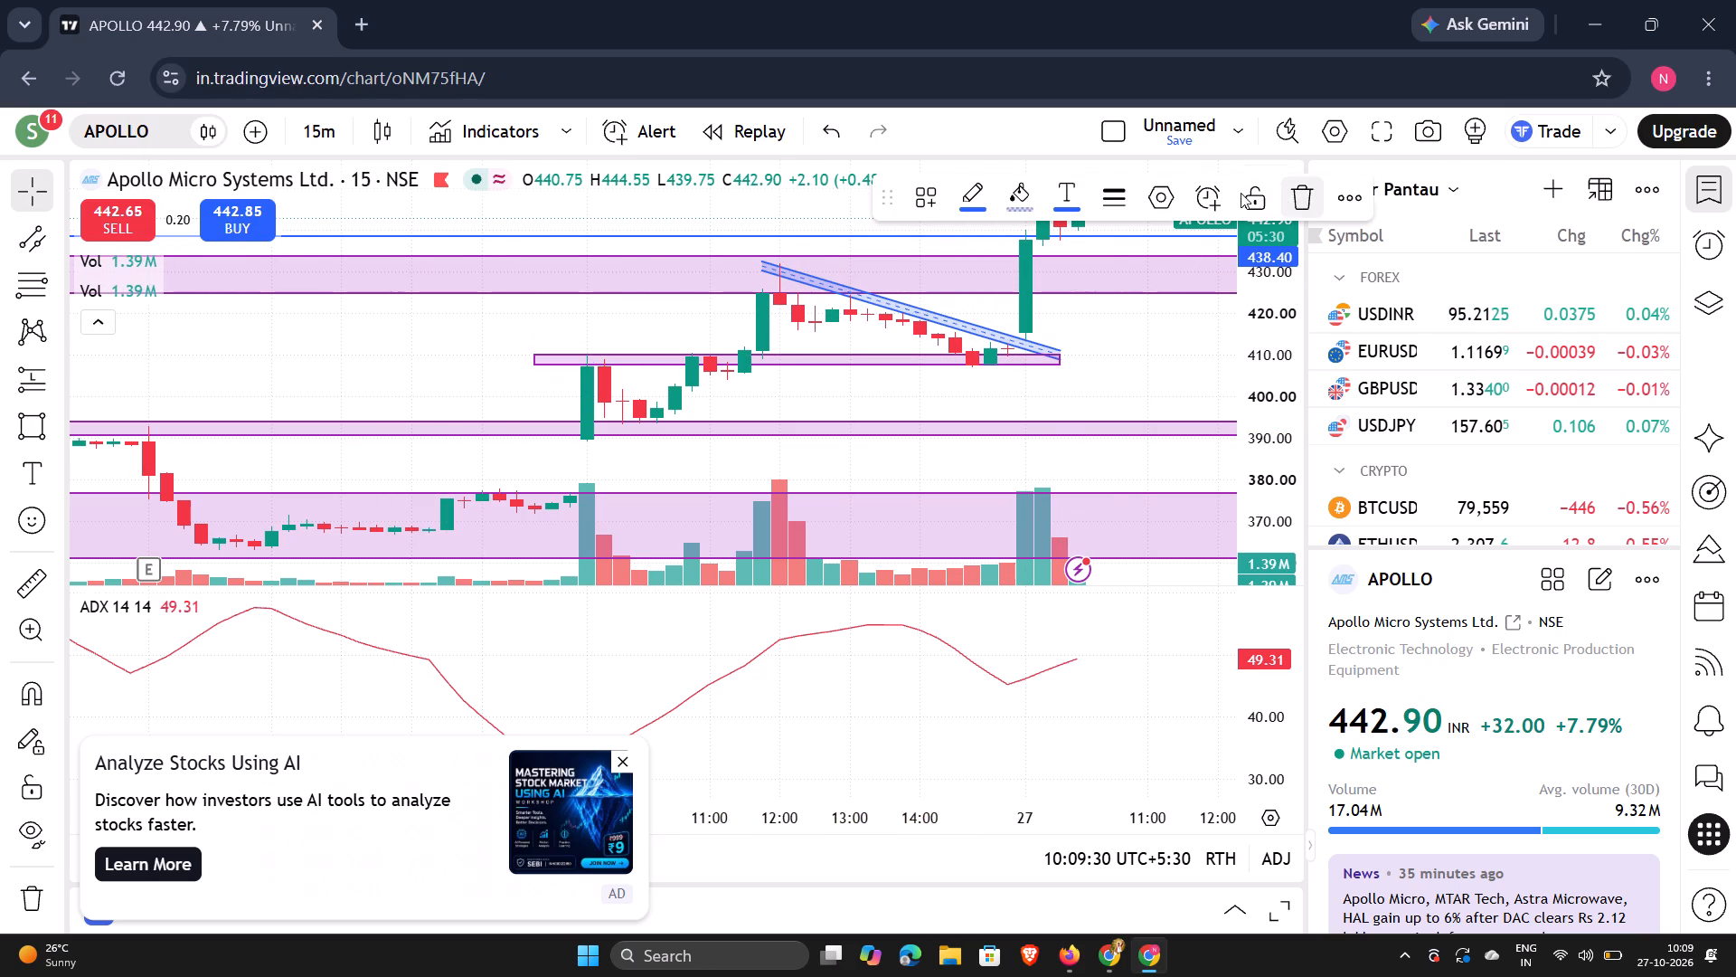
Draw a rising parallel channel from the 26 Oct opening candle's high to 27 Oct 11:00, its edges starting at 409.80 and 415.85.
{"action": "left_click_drag", "start_coordinate": [1071, 337], "coordinate": [858, 518]}
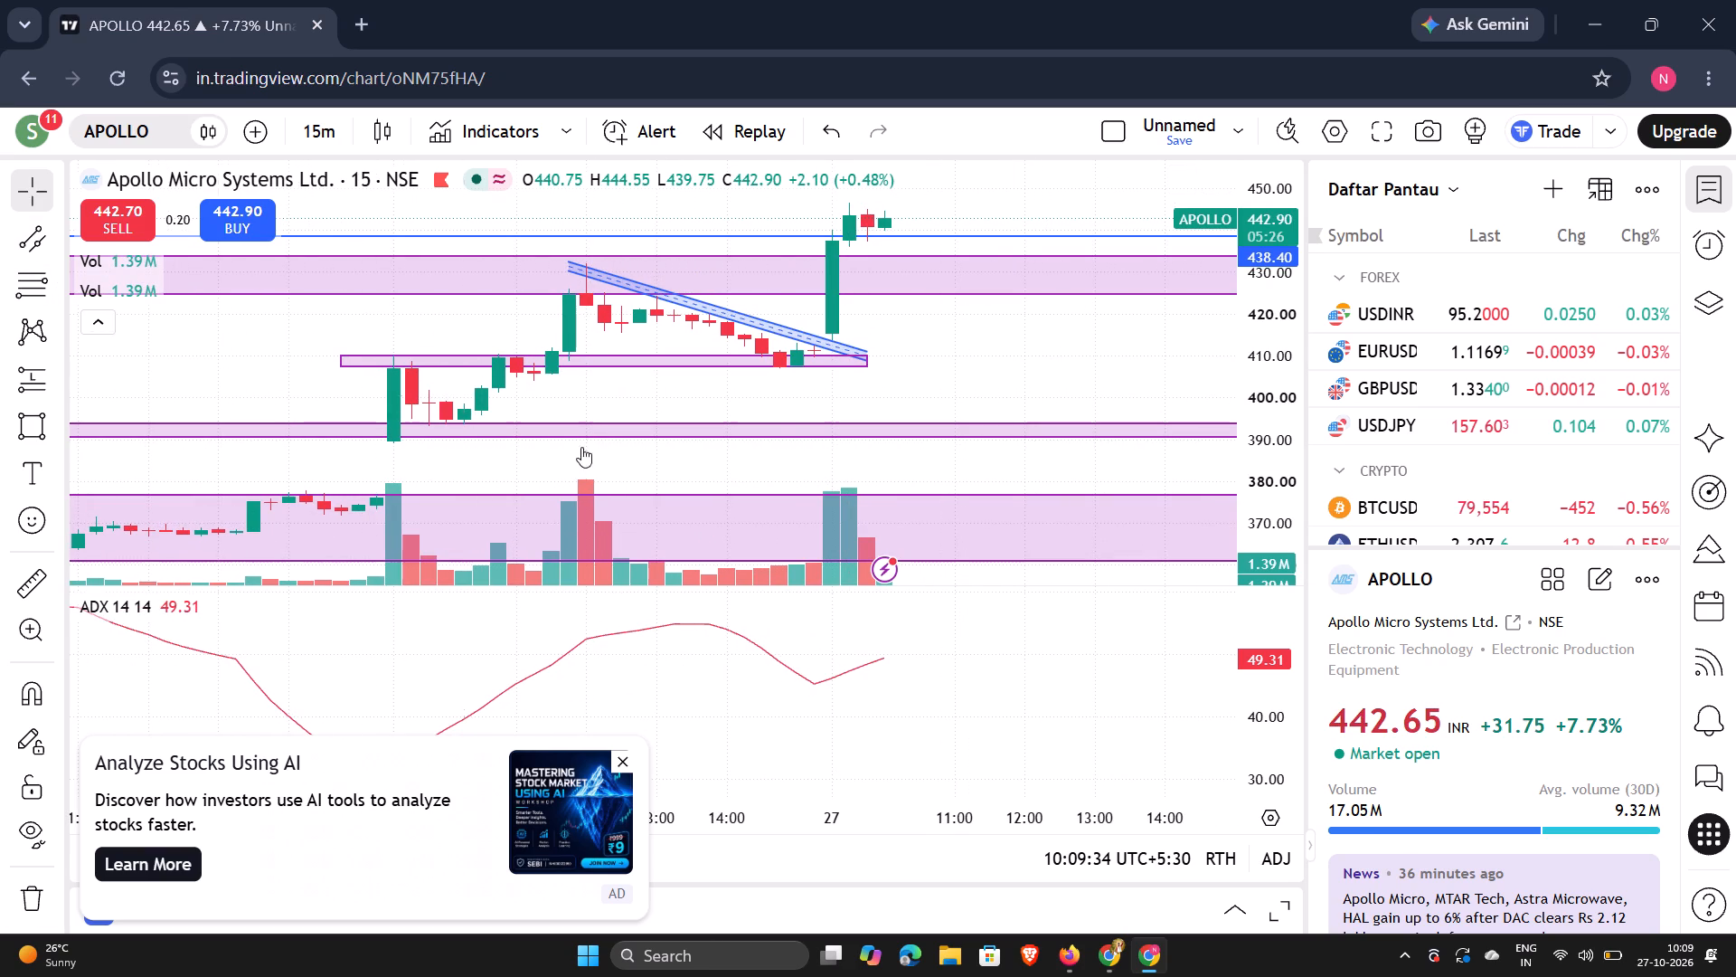
{"action": "scroll", "coordinate": [1299, 376], "scroll_direction": "up", "scroll_amount": 5}
{"action": "scroll", "coordinate": [1294, 375], "scroll_direction": "down", "scroll_amount": 5}
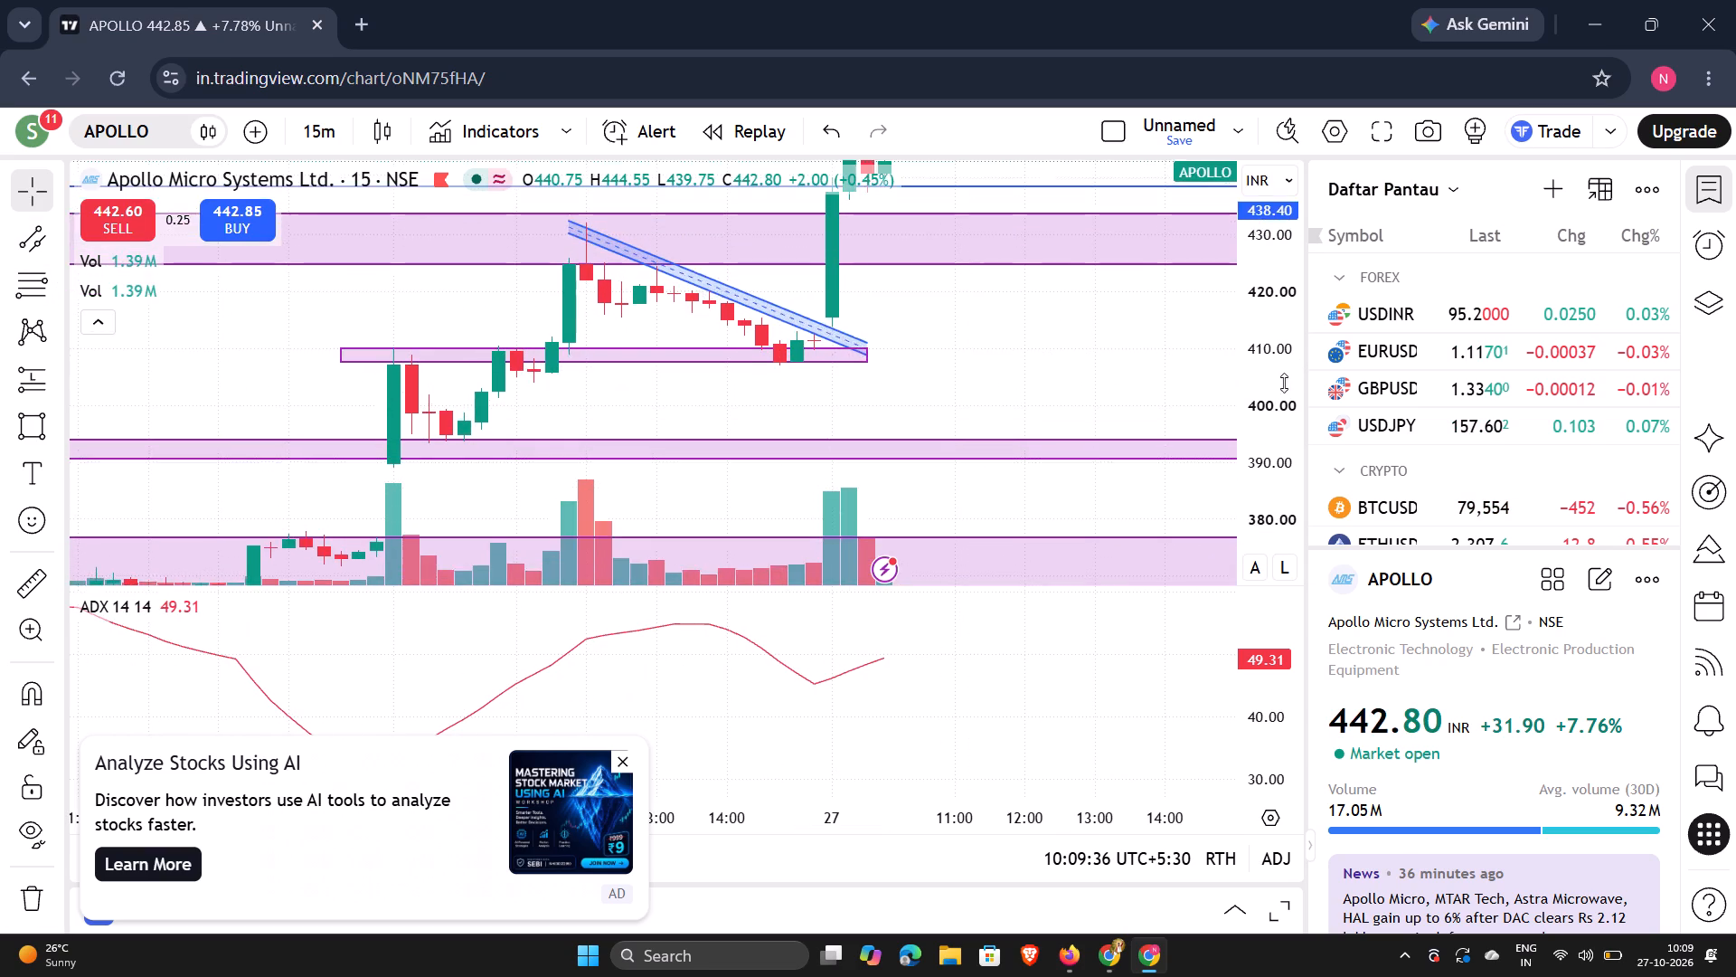
{"action": "scroll", "coordinate": [1284, 383], "scroll_direction": "down", "scroll_amount": 8}
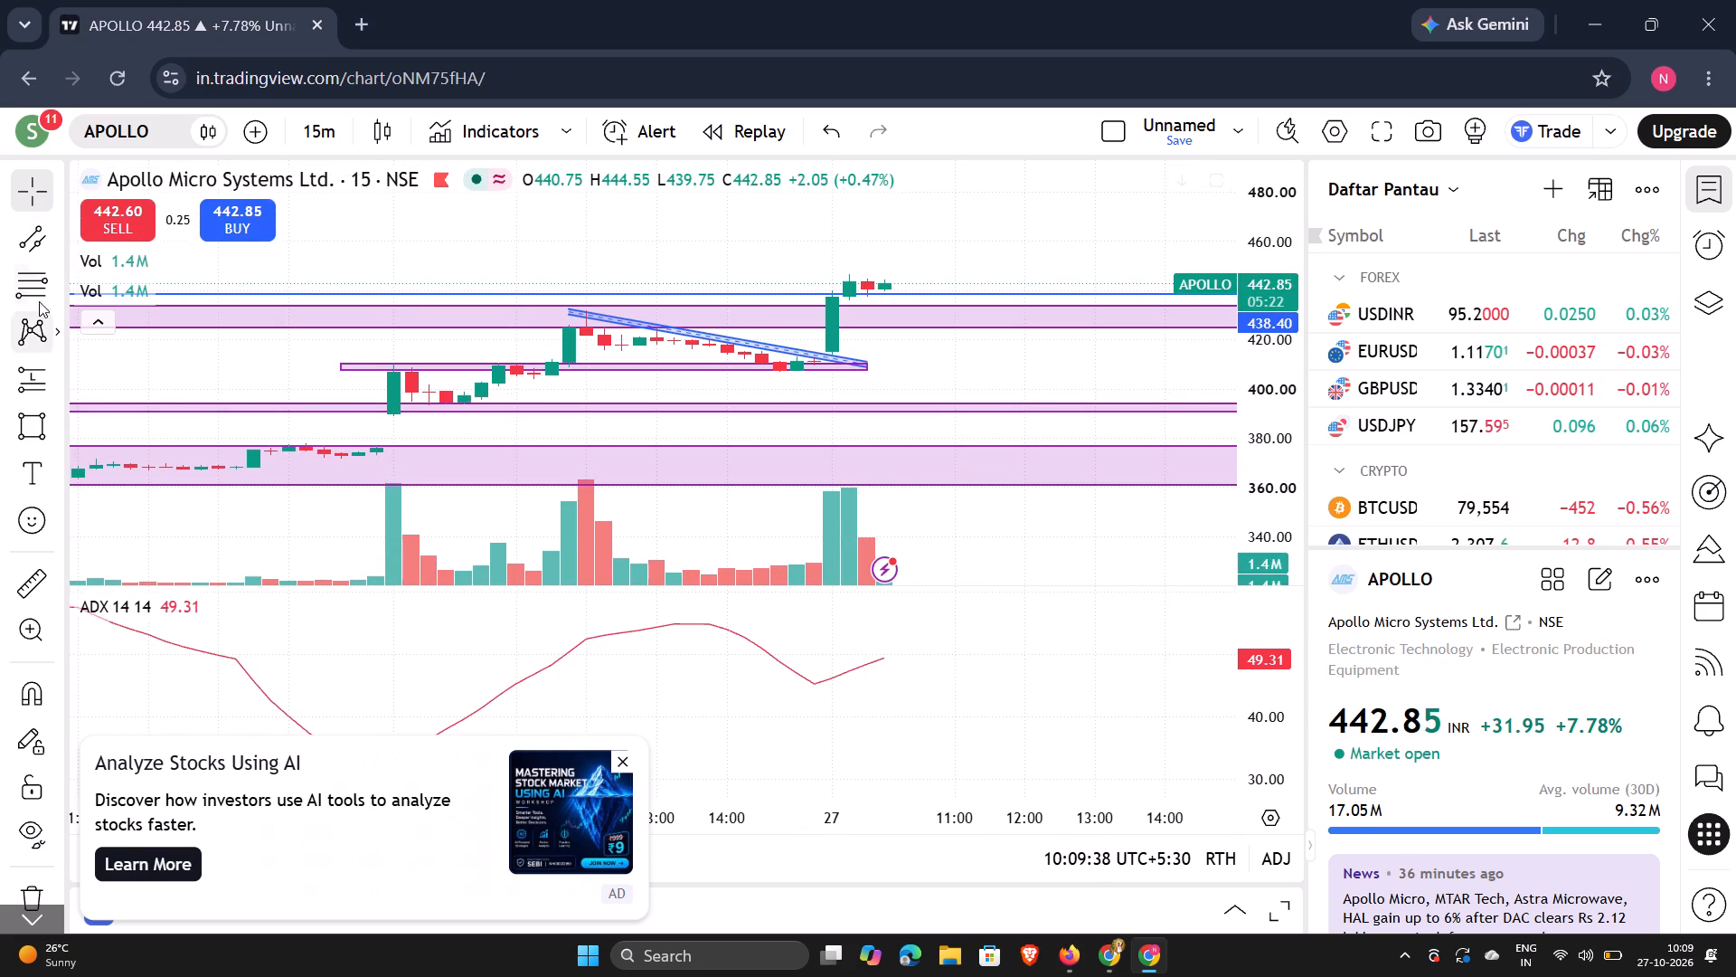
{"action": "left_click", "coordinate": [42, 224]}
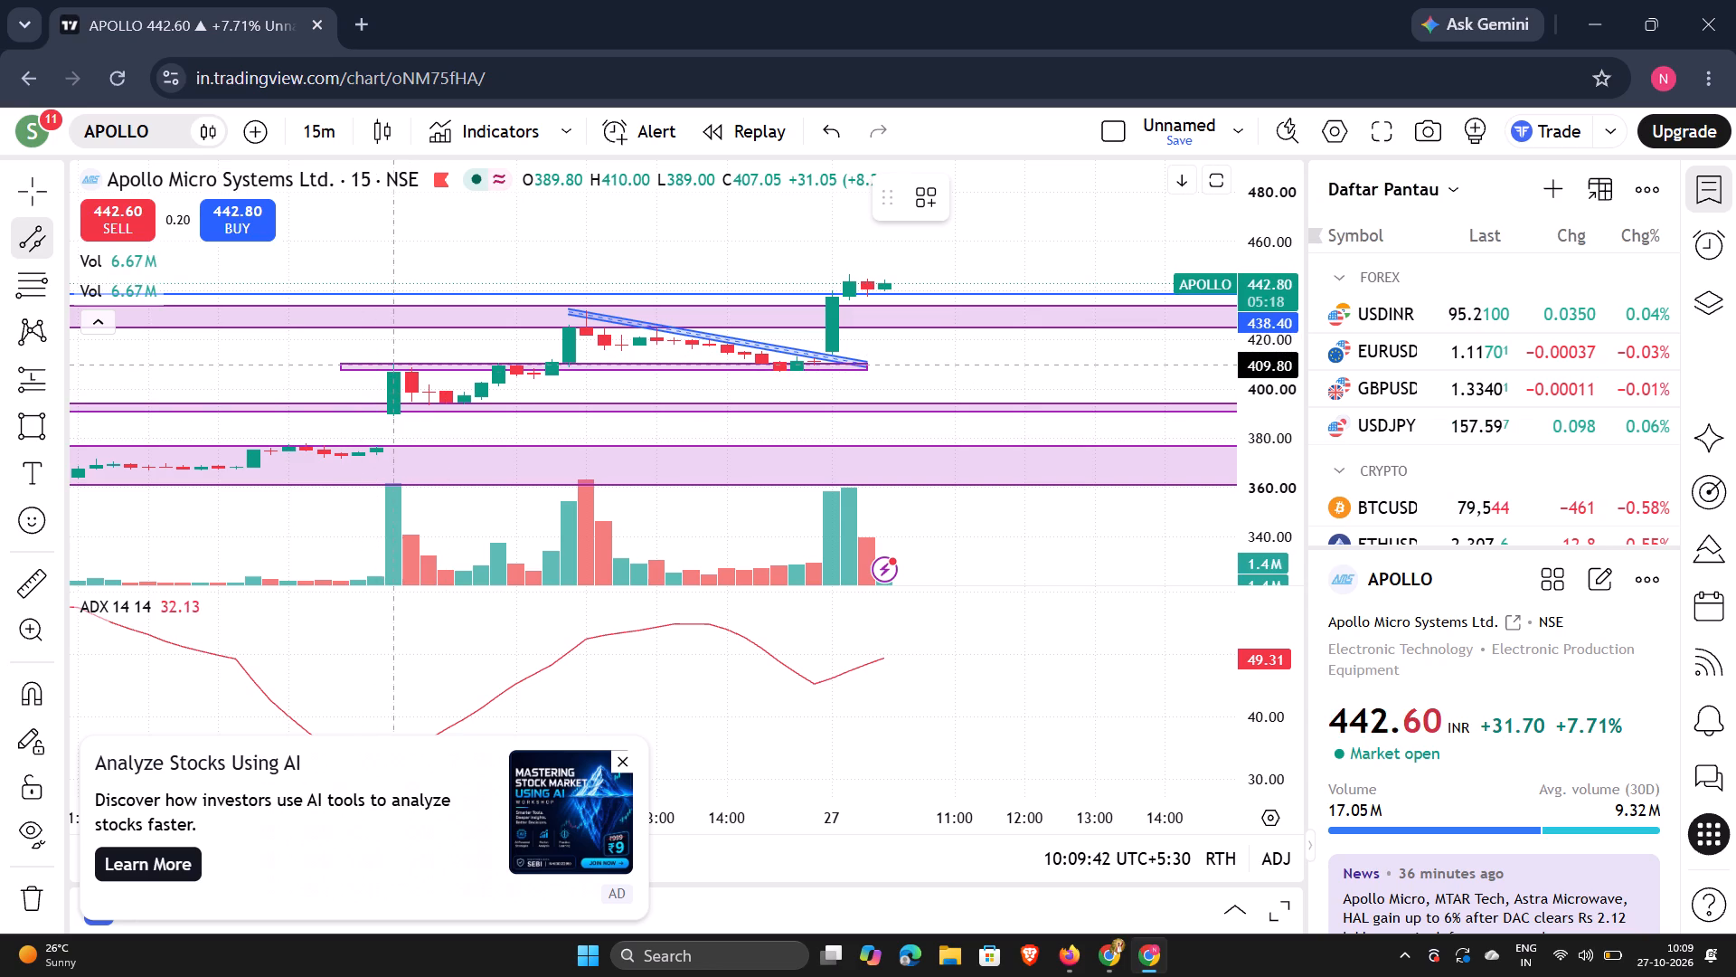
{"action": "left_click_drag", "start_coordinate": [390, 365], "coordinate": [864, 236]}
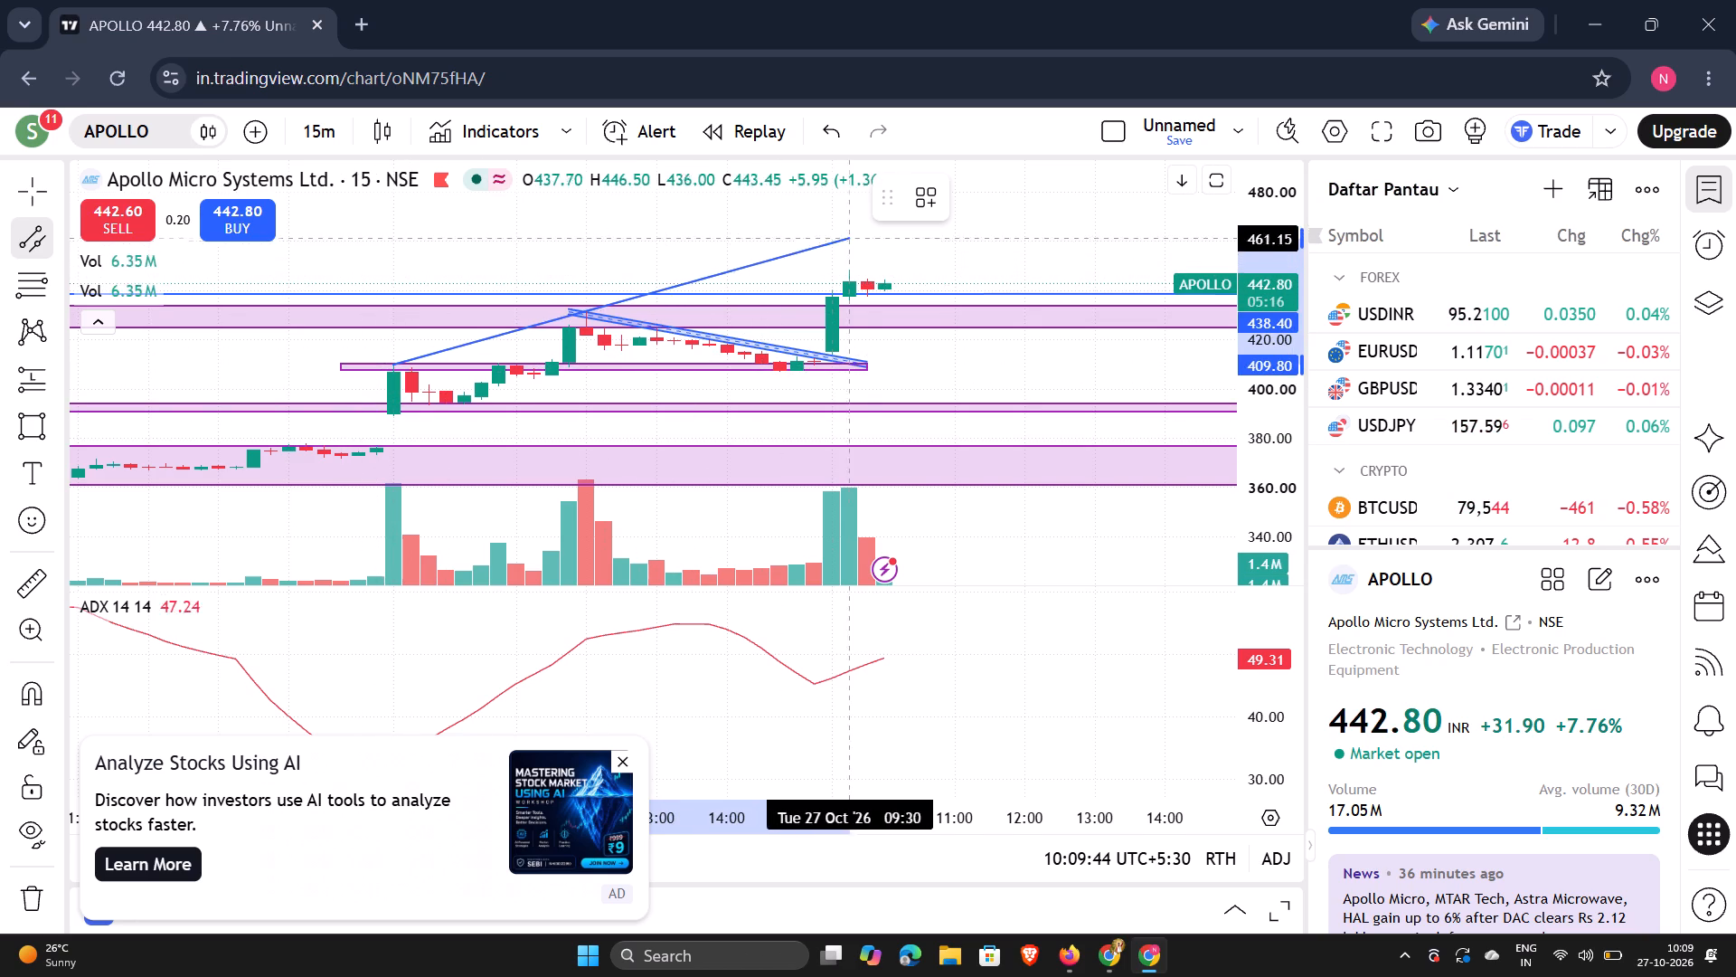
{"action": "left_click_drag", "start_coordinate": [864, 236], "coordinate": [942, 215]}
{"action": "triple_click", "coordinate": [942, 215]}
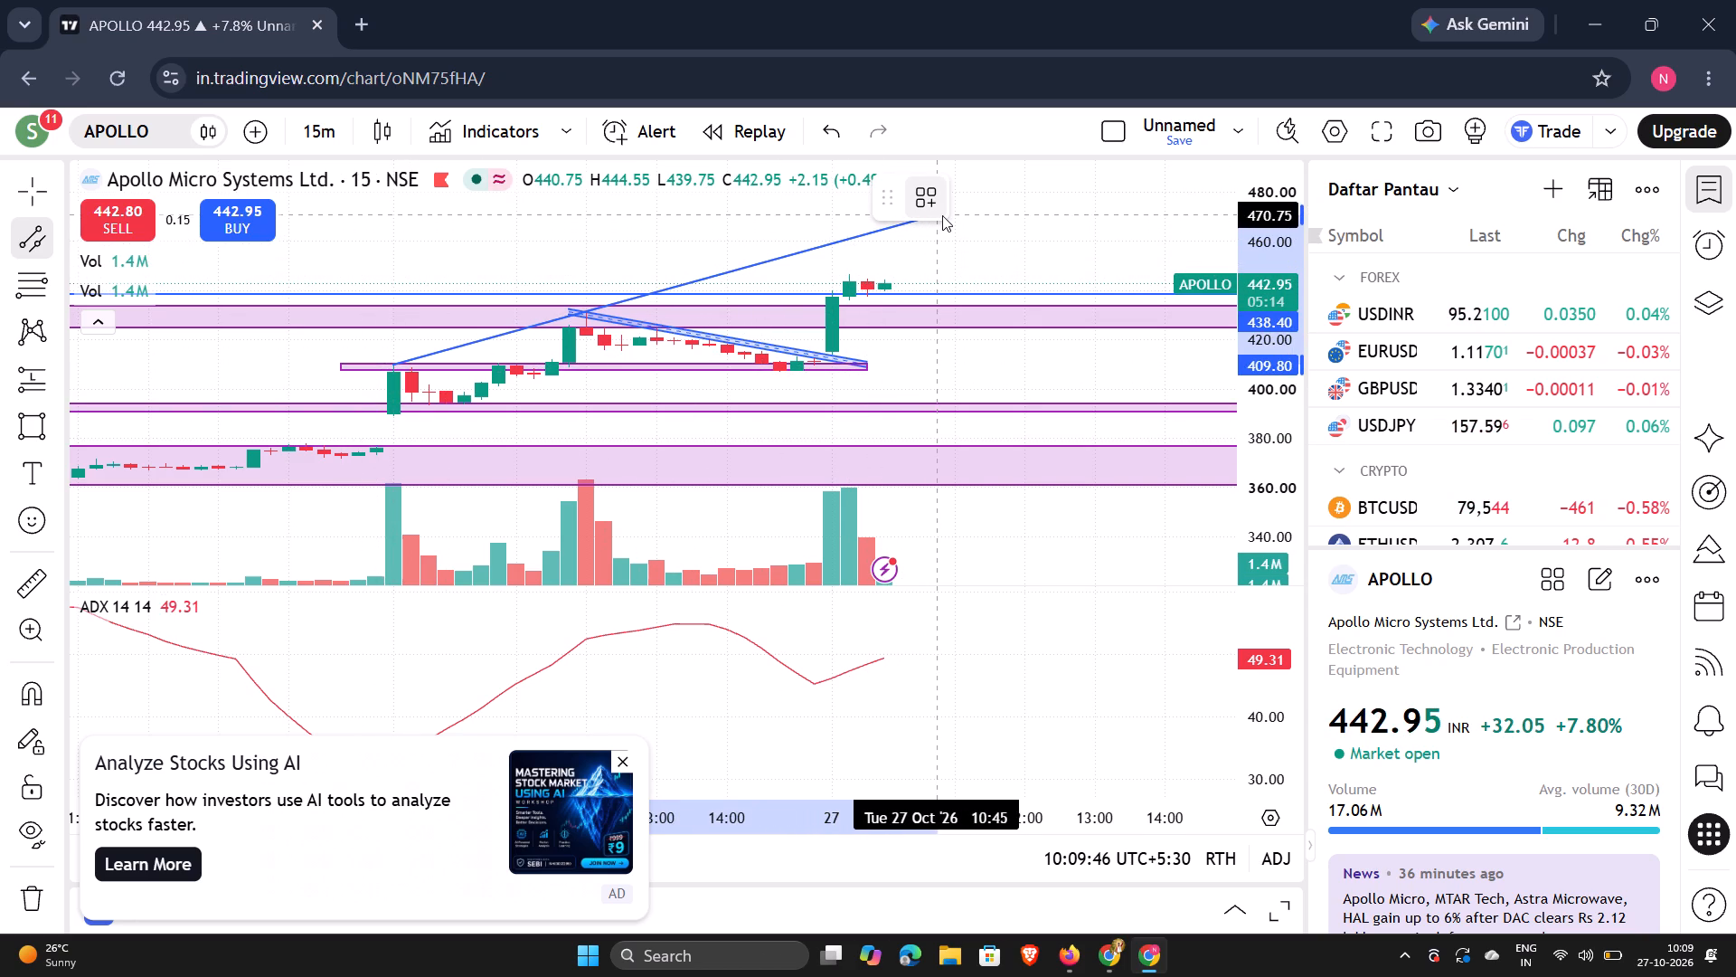
{"action": "triple_click", "coordinate": [942, 215]}
{"action": "triple_click", "coordinate": [942, 215]}
{"action": "triple_click", "coordinate": [942, 215]}
{"action": "left_click_drag", "start_coordinate": [942, 215], "coordinate": [951, 220]}
{"action": "left_click_drag", "start_coordinate": [951, 217], "coordinate": [951, 207]}
{"action": "double_click", "coordinate": [951, 203]}
{"action": "left_click", "coordinate": [944, 189]}
{"action": "left_click_drag", "start_coordinate": [944, 187], "coordinate": [929, 203]}
{"action": "left_click", "coordinate": [929, 203]}
Reshape the rising channel so its edges start before the 26 Oct open at 409.30 and 403.25, with the upper edge ending at 27 Oct 11:15, about 485.35.
{"action": "scroll", "coordinate": [775, 230], "scroll_direction": "up", "scroll_amount": 1}
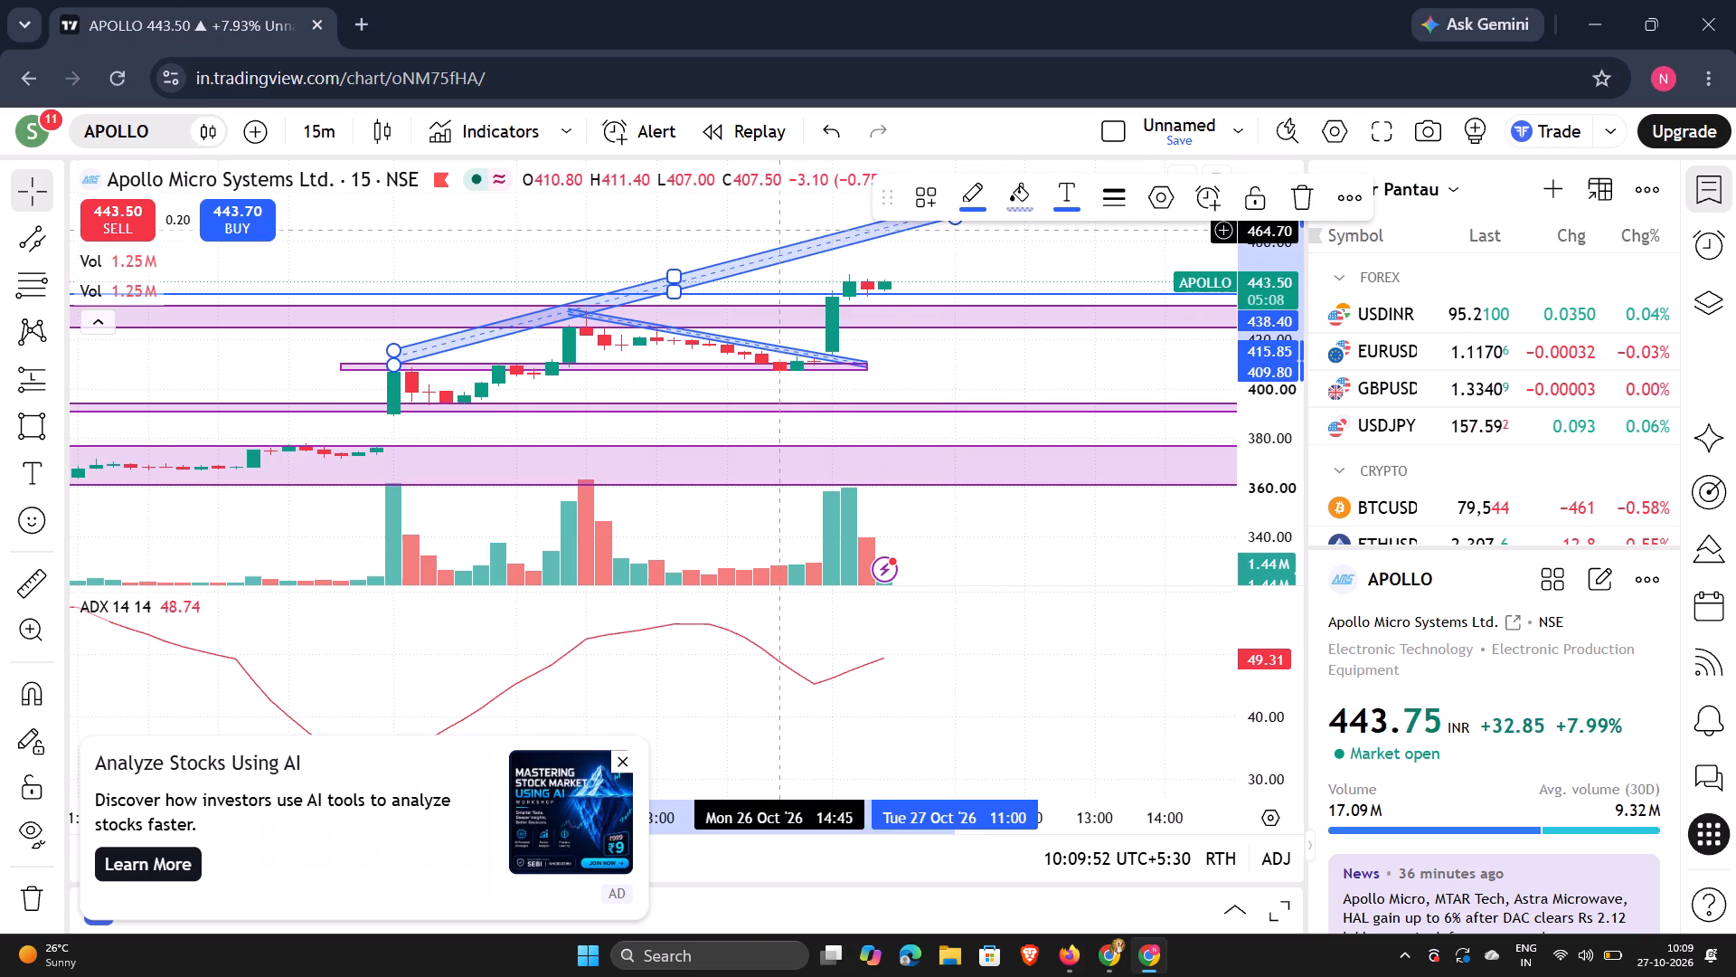
{"action": "scroll", "coordinate": [775, 230], "scroll_direction": "up", "scroll_amount": 5}
{"action": "left_click_drag", "start_coordinate": [788, 270], "coordinate": [866, 413]}
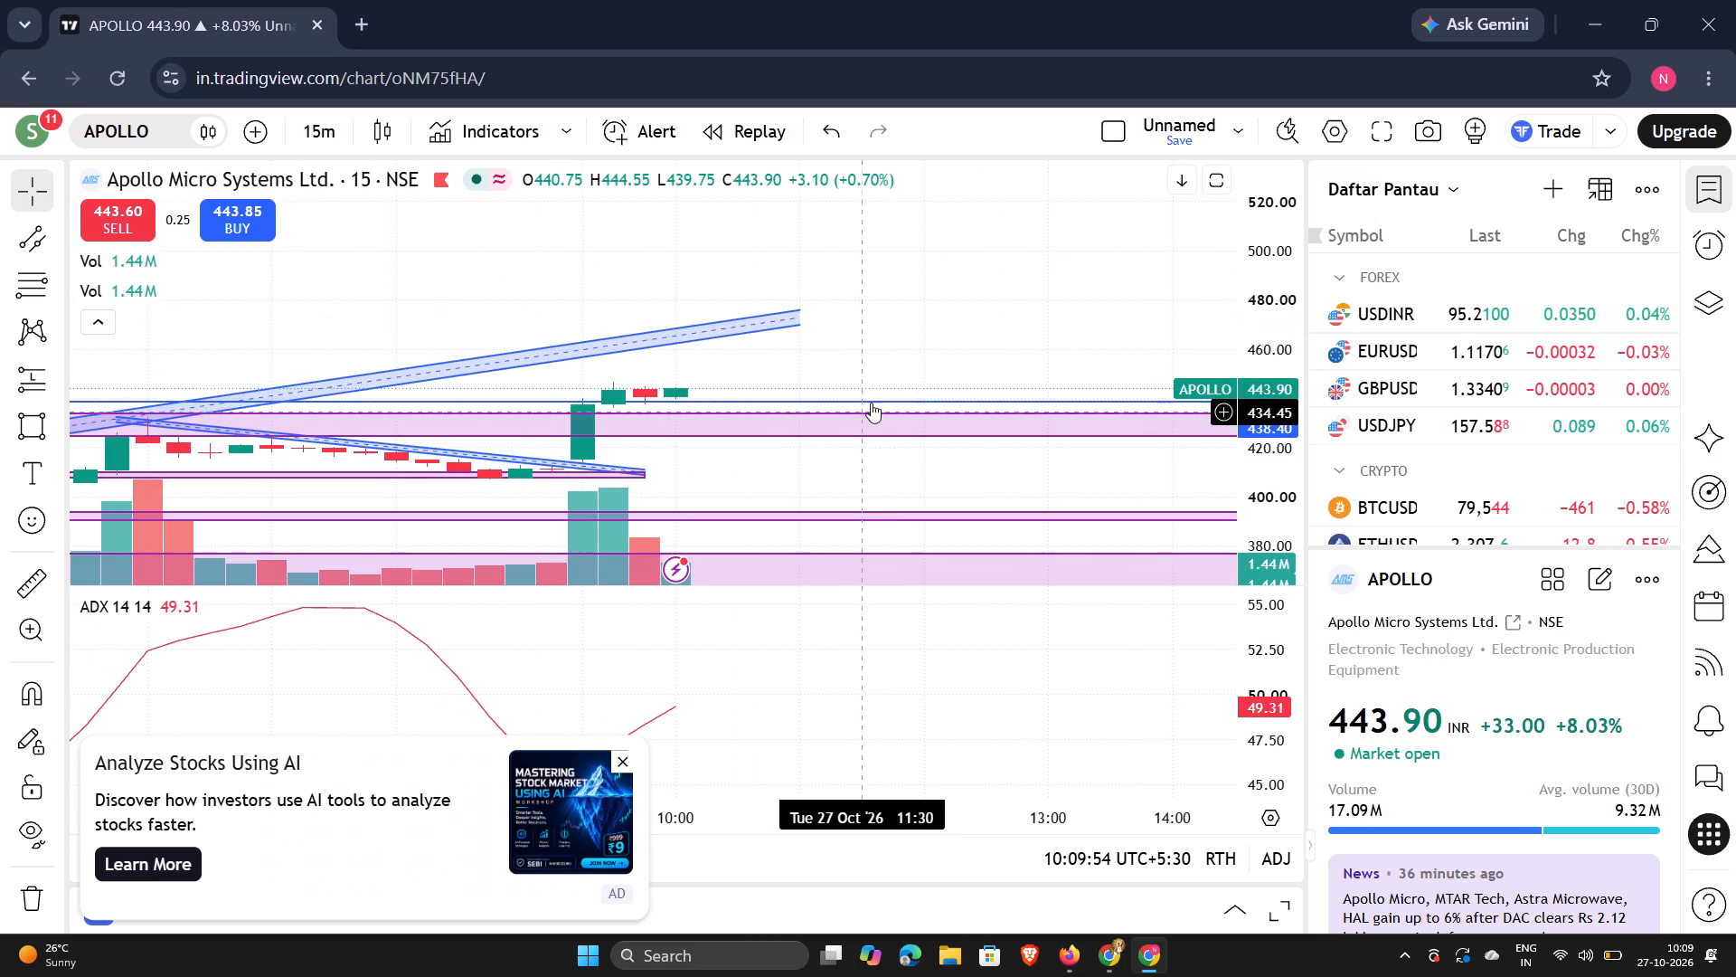
{"action": "scroll", "coordinate": [897, 318], "scroll_direction": "down", "scroll_amount": 5}
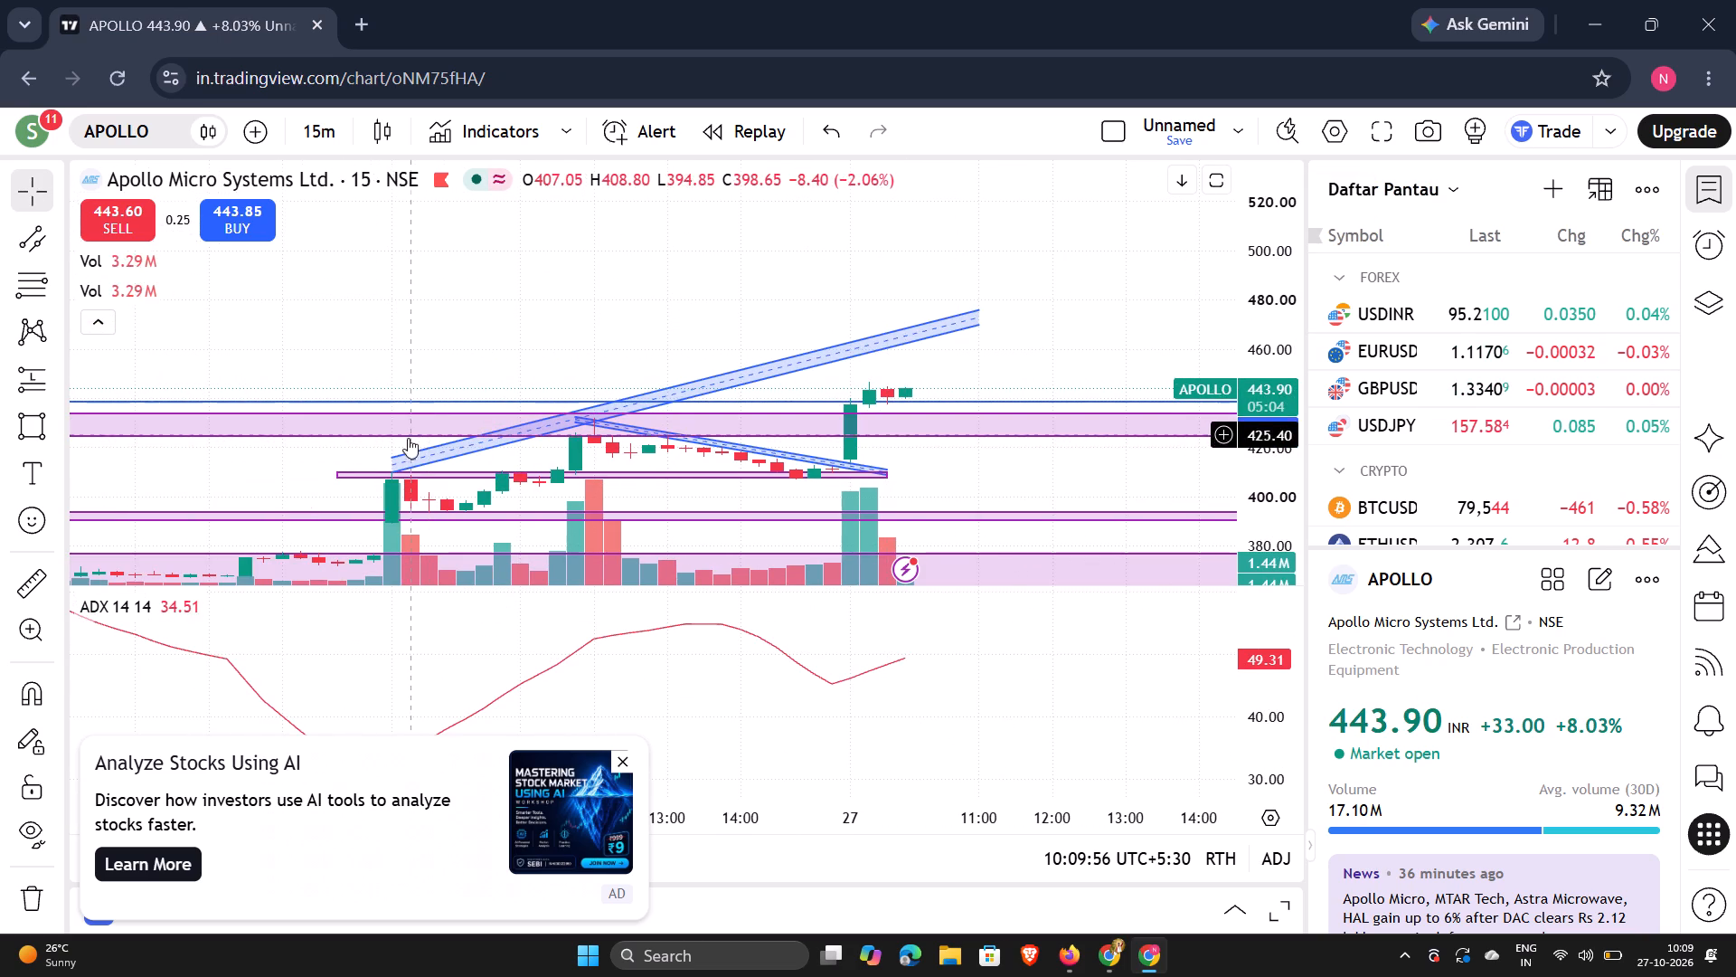
{"action": "left_click_drag", "start_coordinate": [392, 463], "coordinate": [334, 474]}
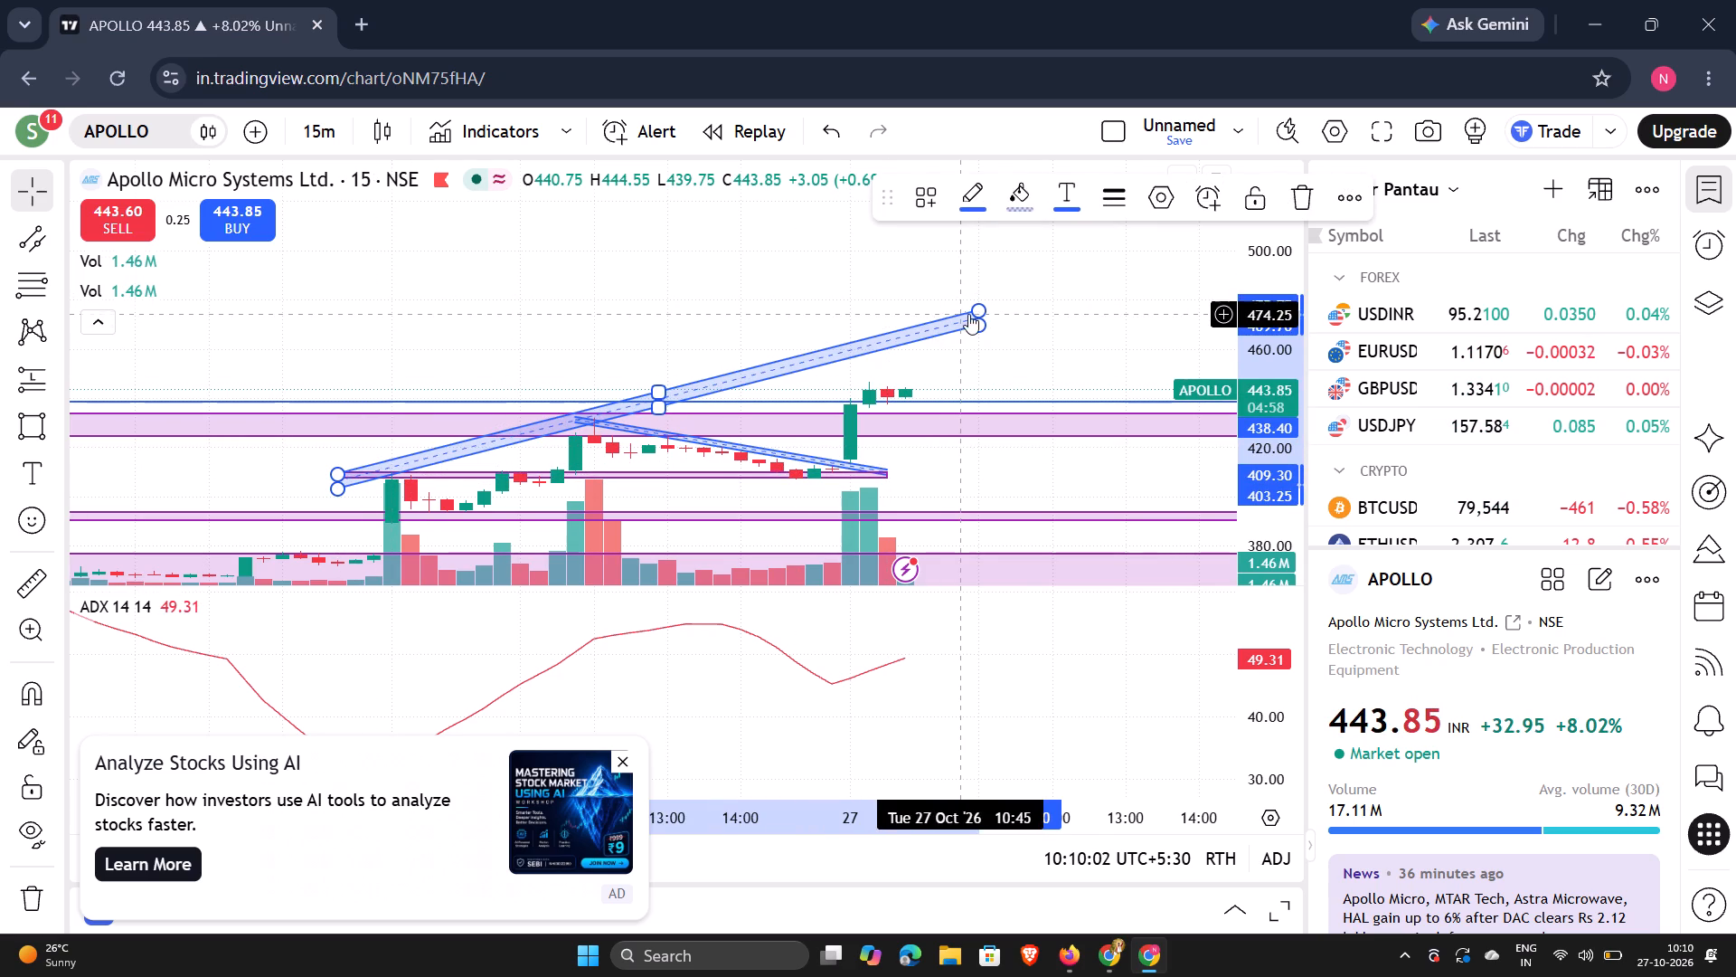
{"action": "left_click_drag", "start_coordinate": [974, 308], "coordinate": [986, 292]}
{"action": "double_click", "coordinate": [986, 292]}
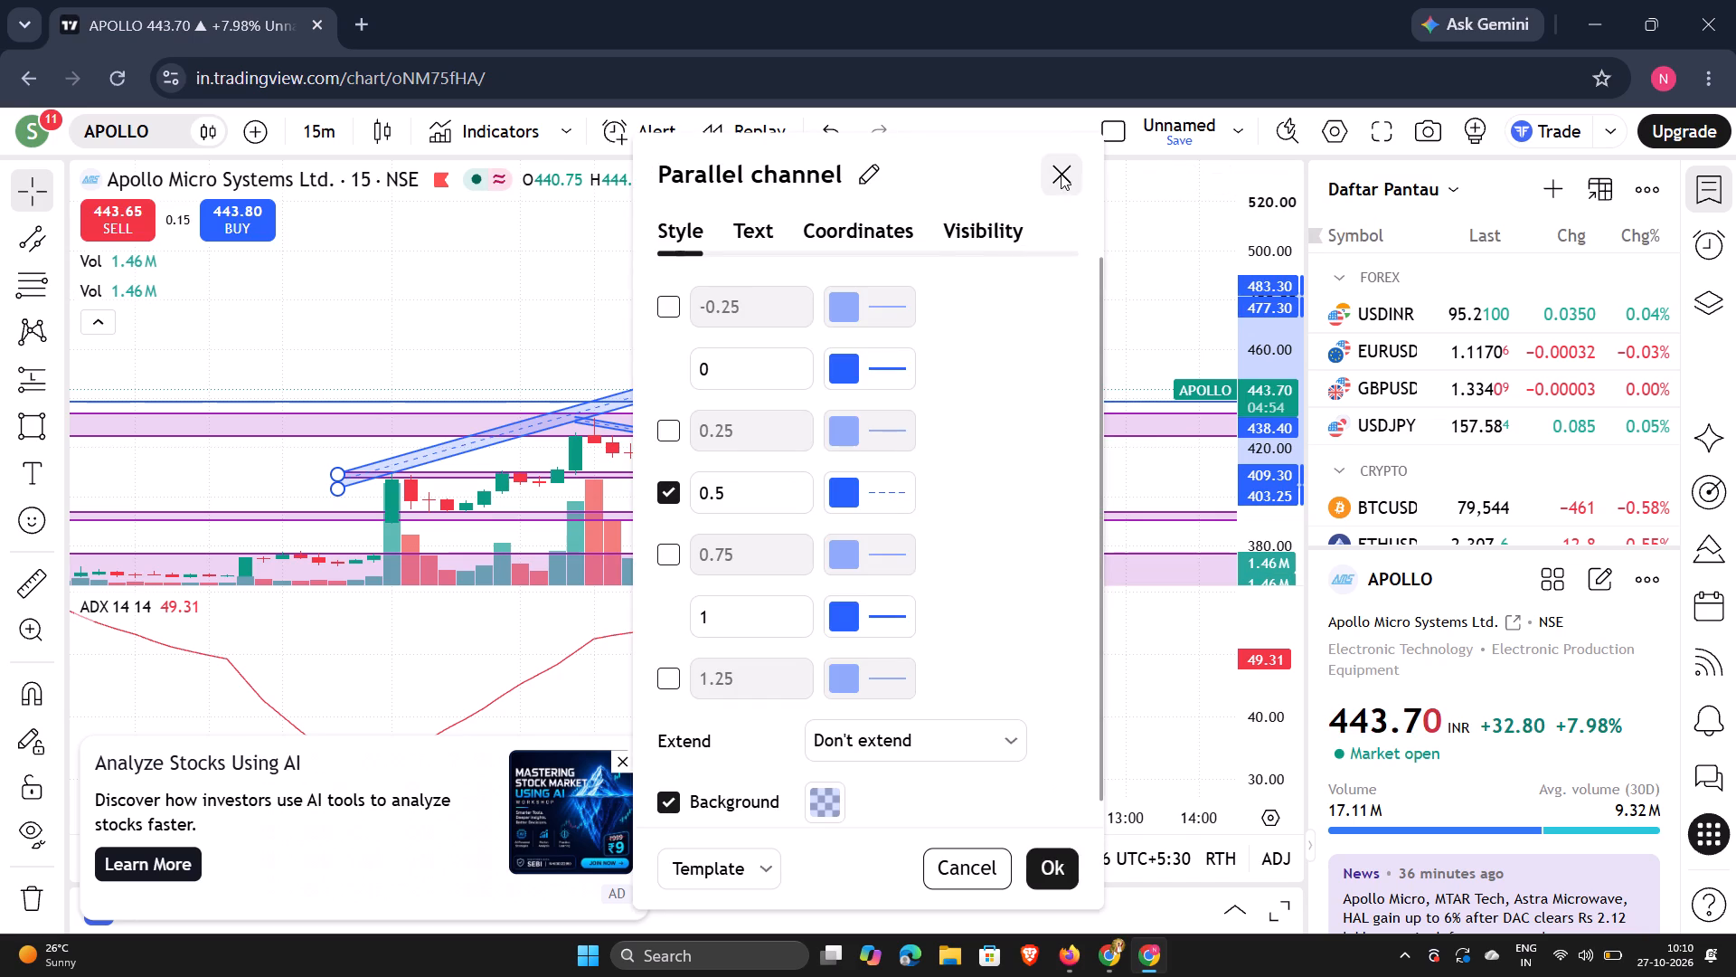
{"action": "left_click", "coordinate": [1061, 174]}
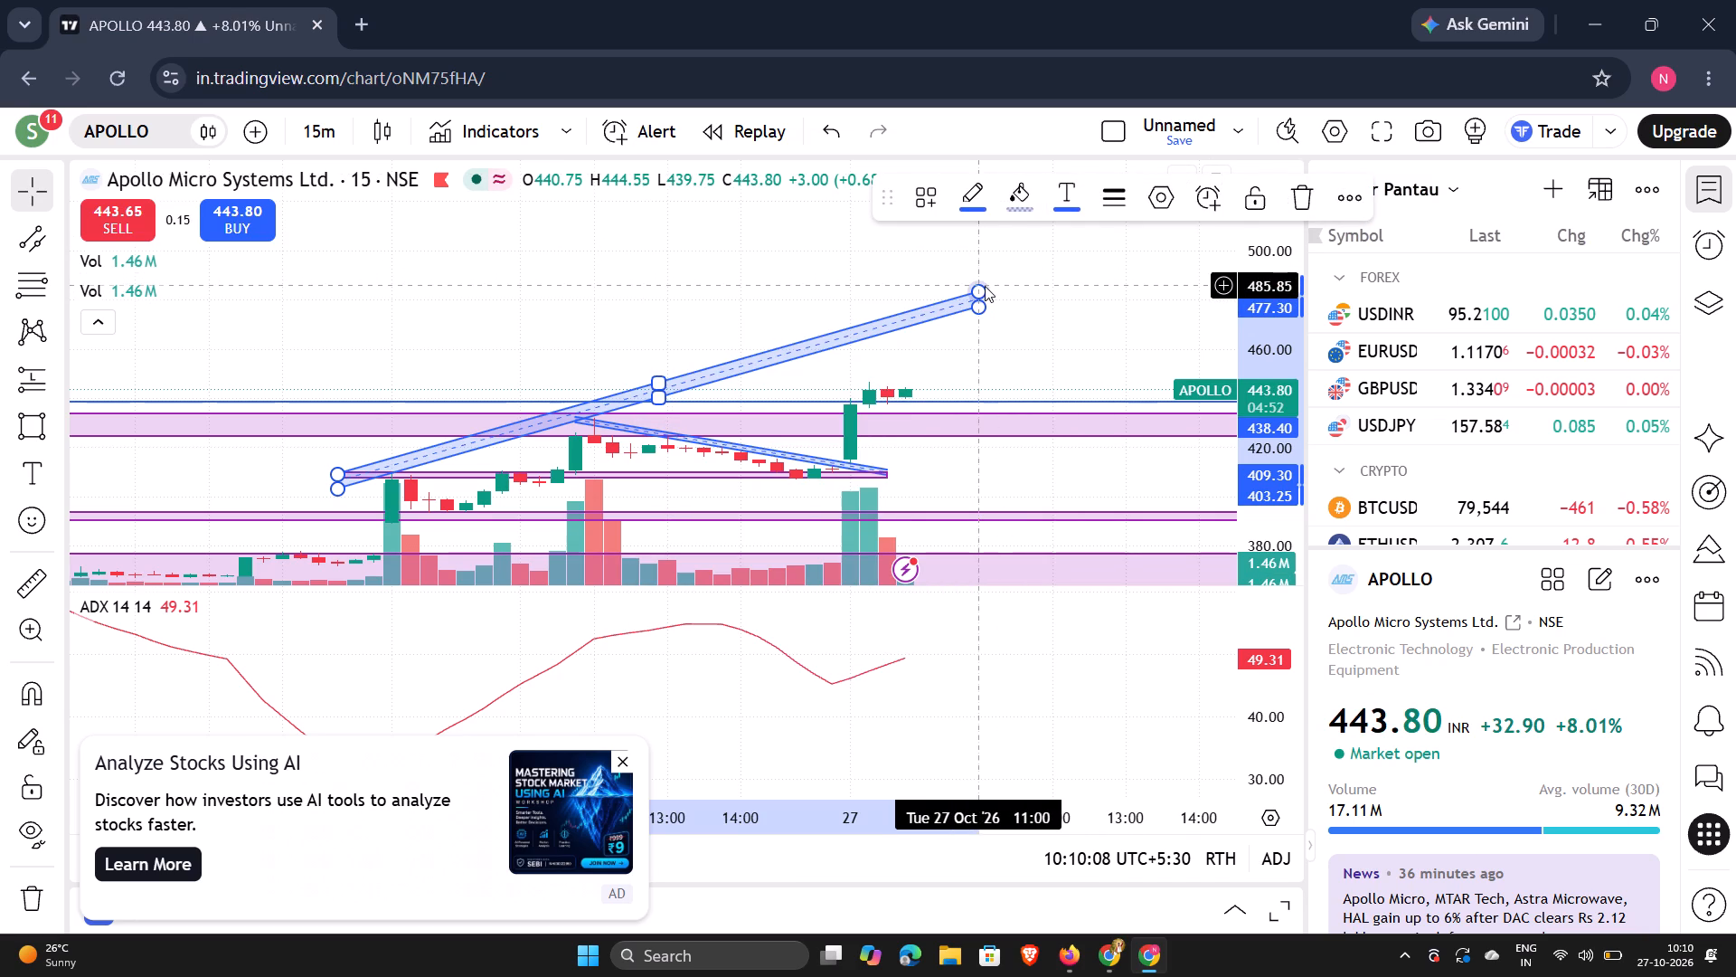
{"action": "left_click_drag", "start_coordinate": [982, 286], "coordinate": [983, 304]}
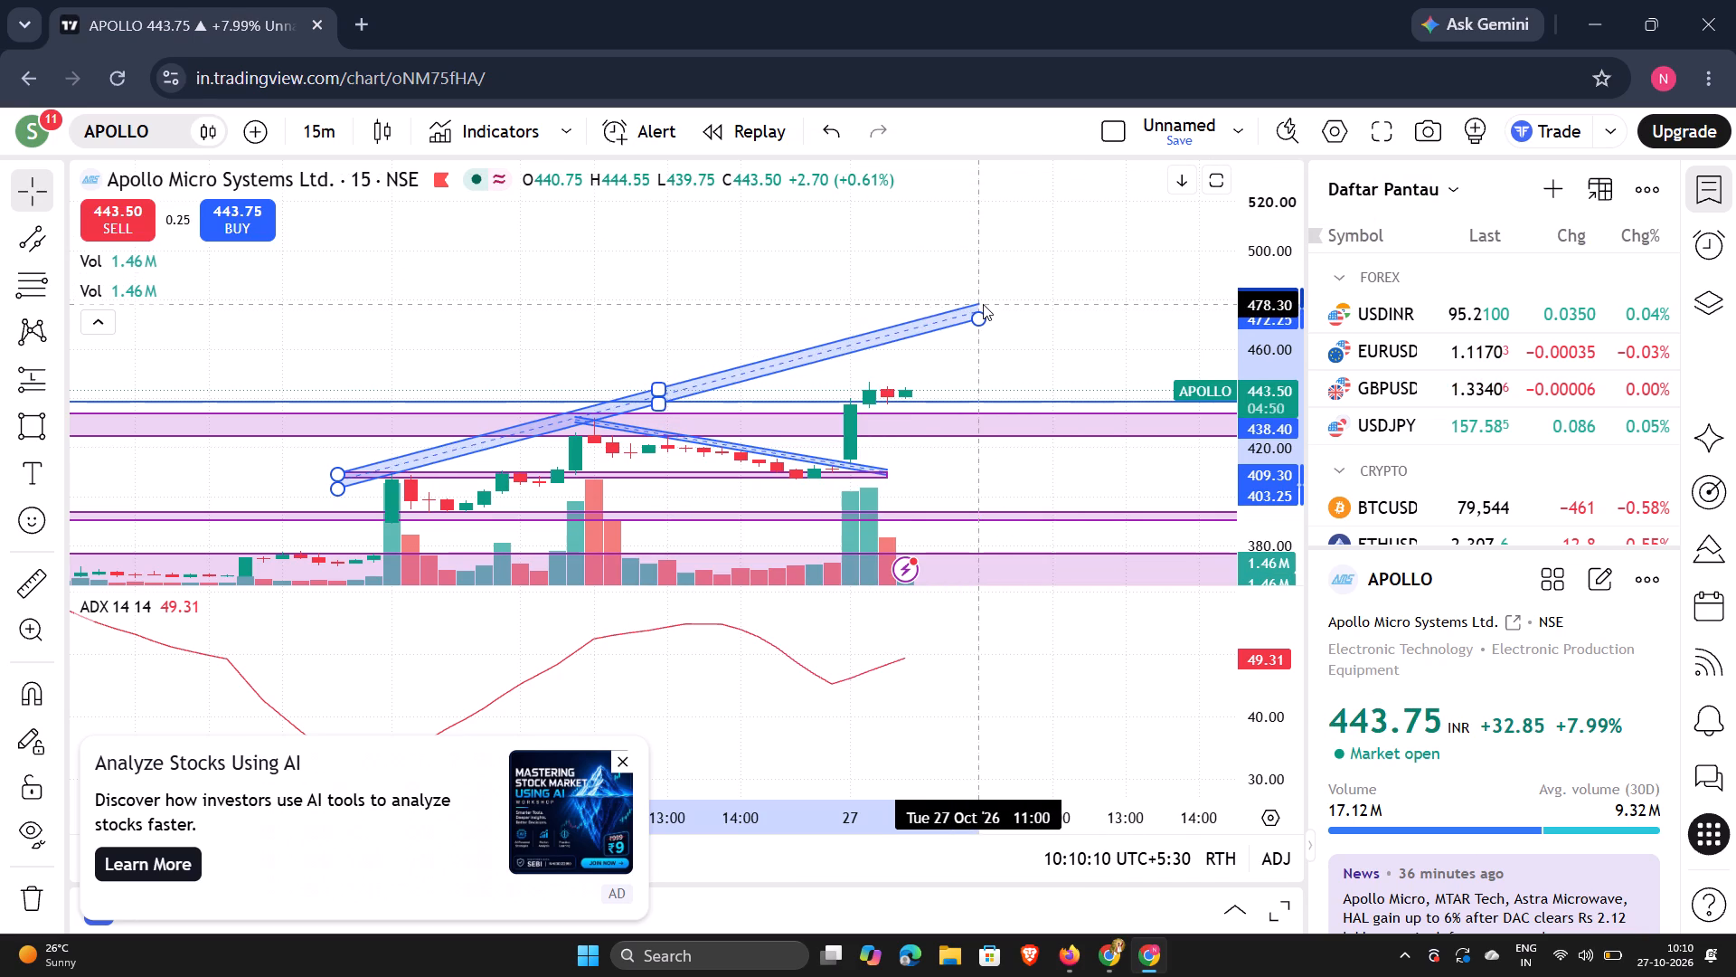
{"action": "left_click_drag", "start_coordinate": [983, 304], "coordinate": [999, 287]}
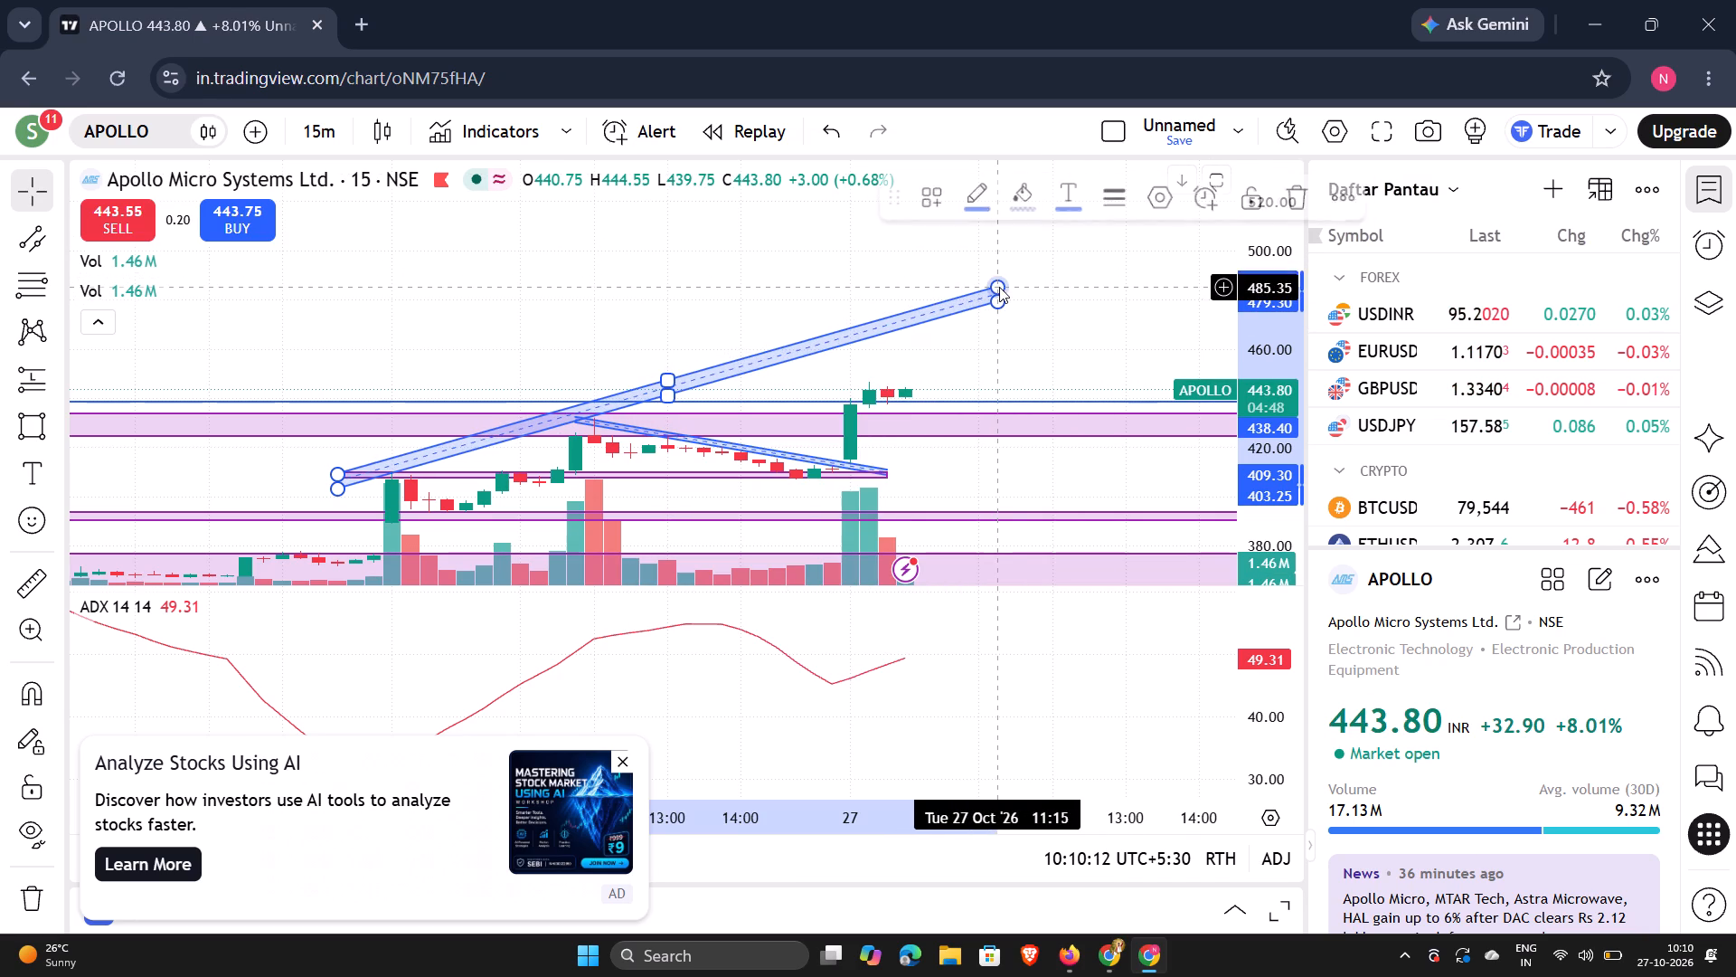
Maximise the price pane over the ADX pane and reset the chart view.
{"action": "double_click", "coordinate": [644, 305]}
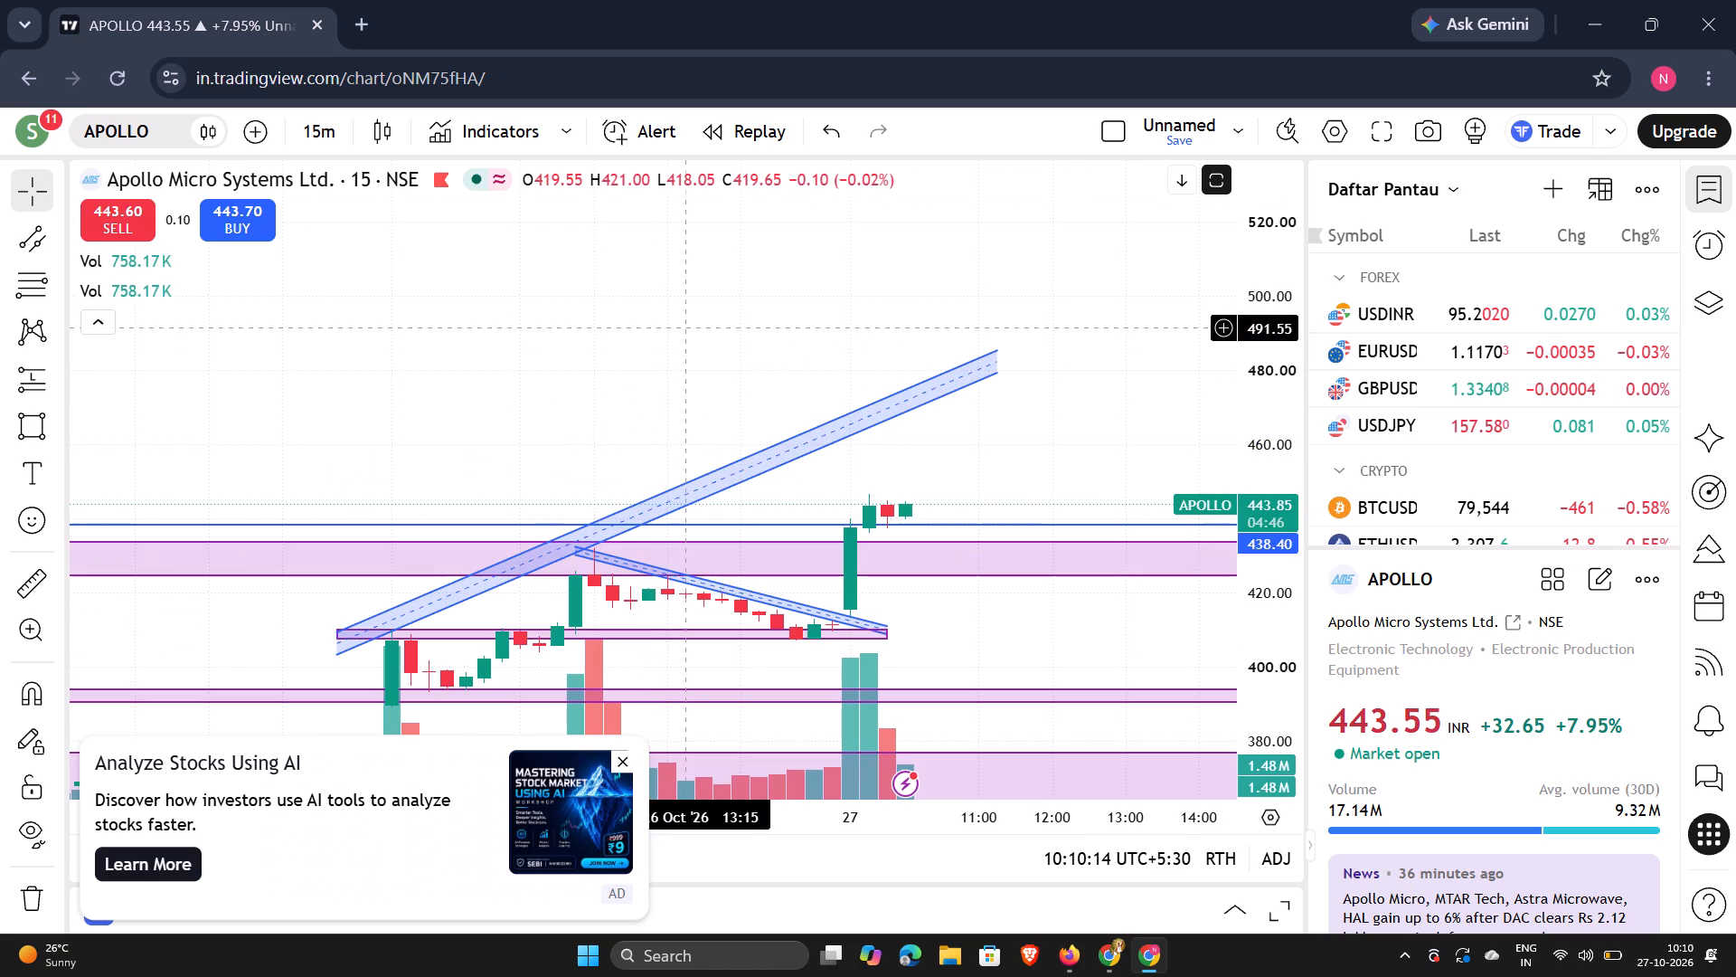
{"action": "right_click", "coordinate": [687, 328]}
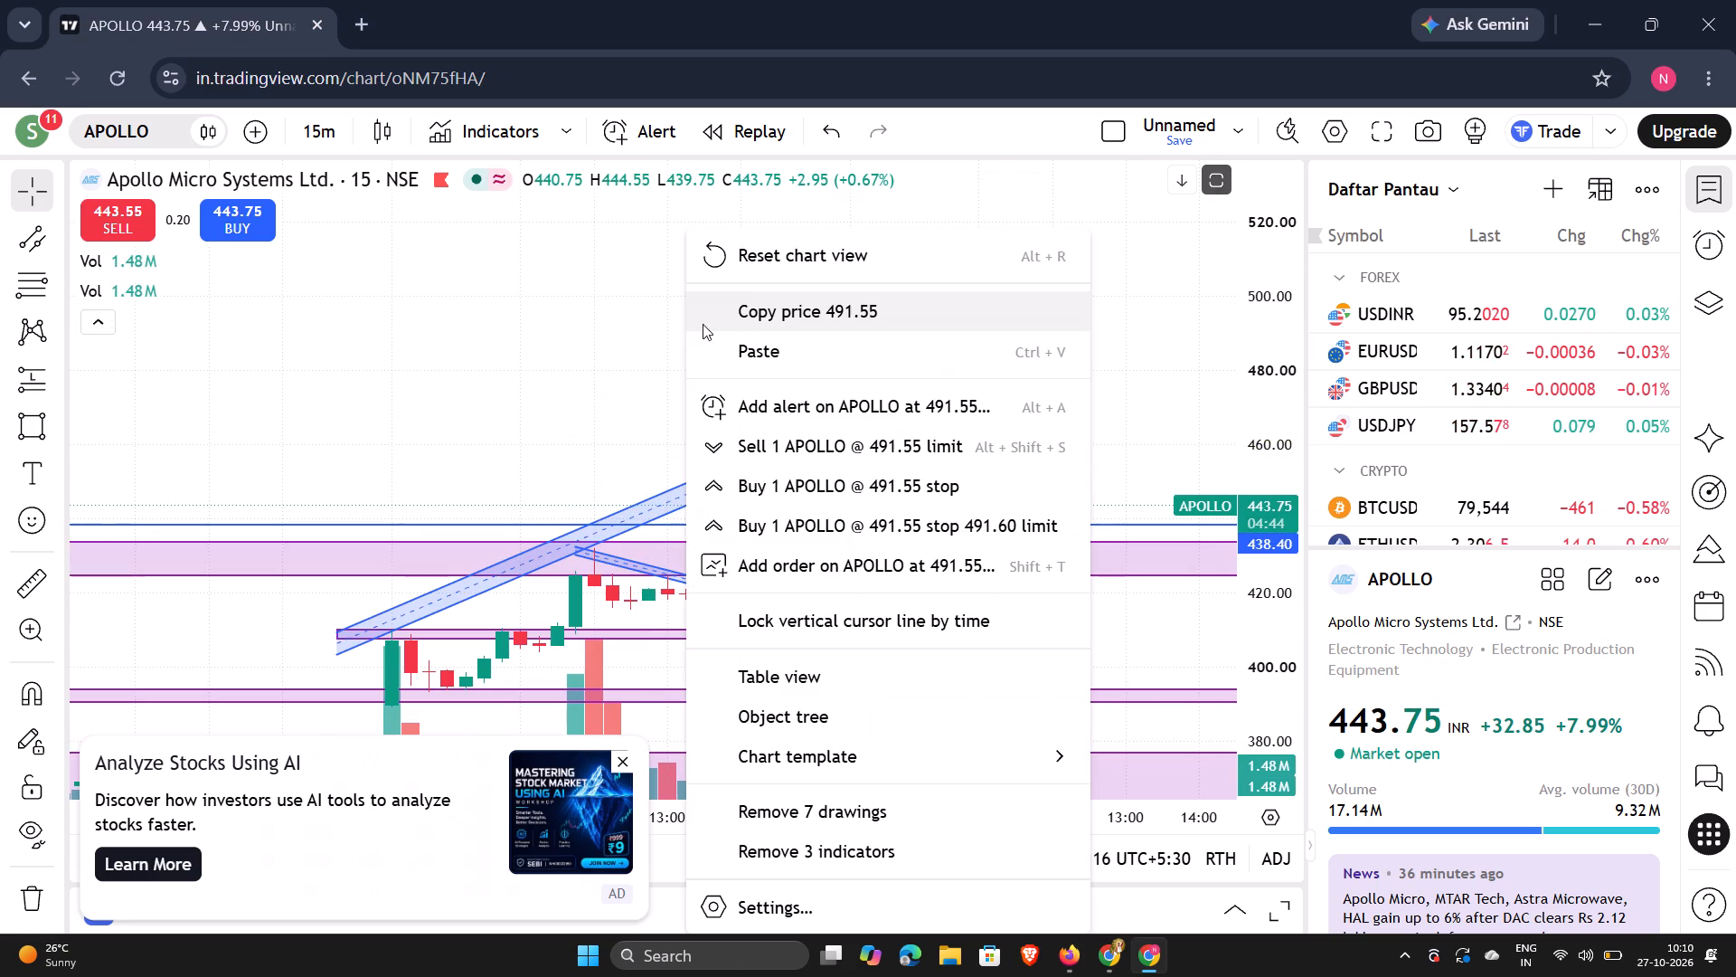
{"action": "left_click", "coordinate": [788, 244]}
Examine the 26–27 Oct price action against the rising channel, the falling channel and the price zones.
{"action": "scroll", "coordinate": [666, 368], "scroll_direction": "up", "scroll_amount": 2}
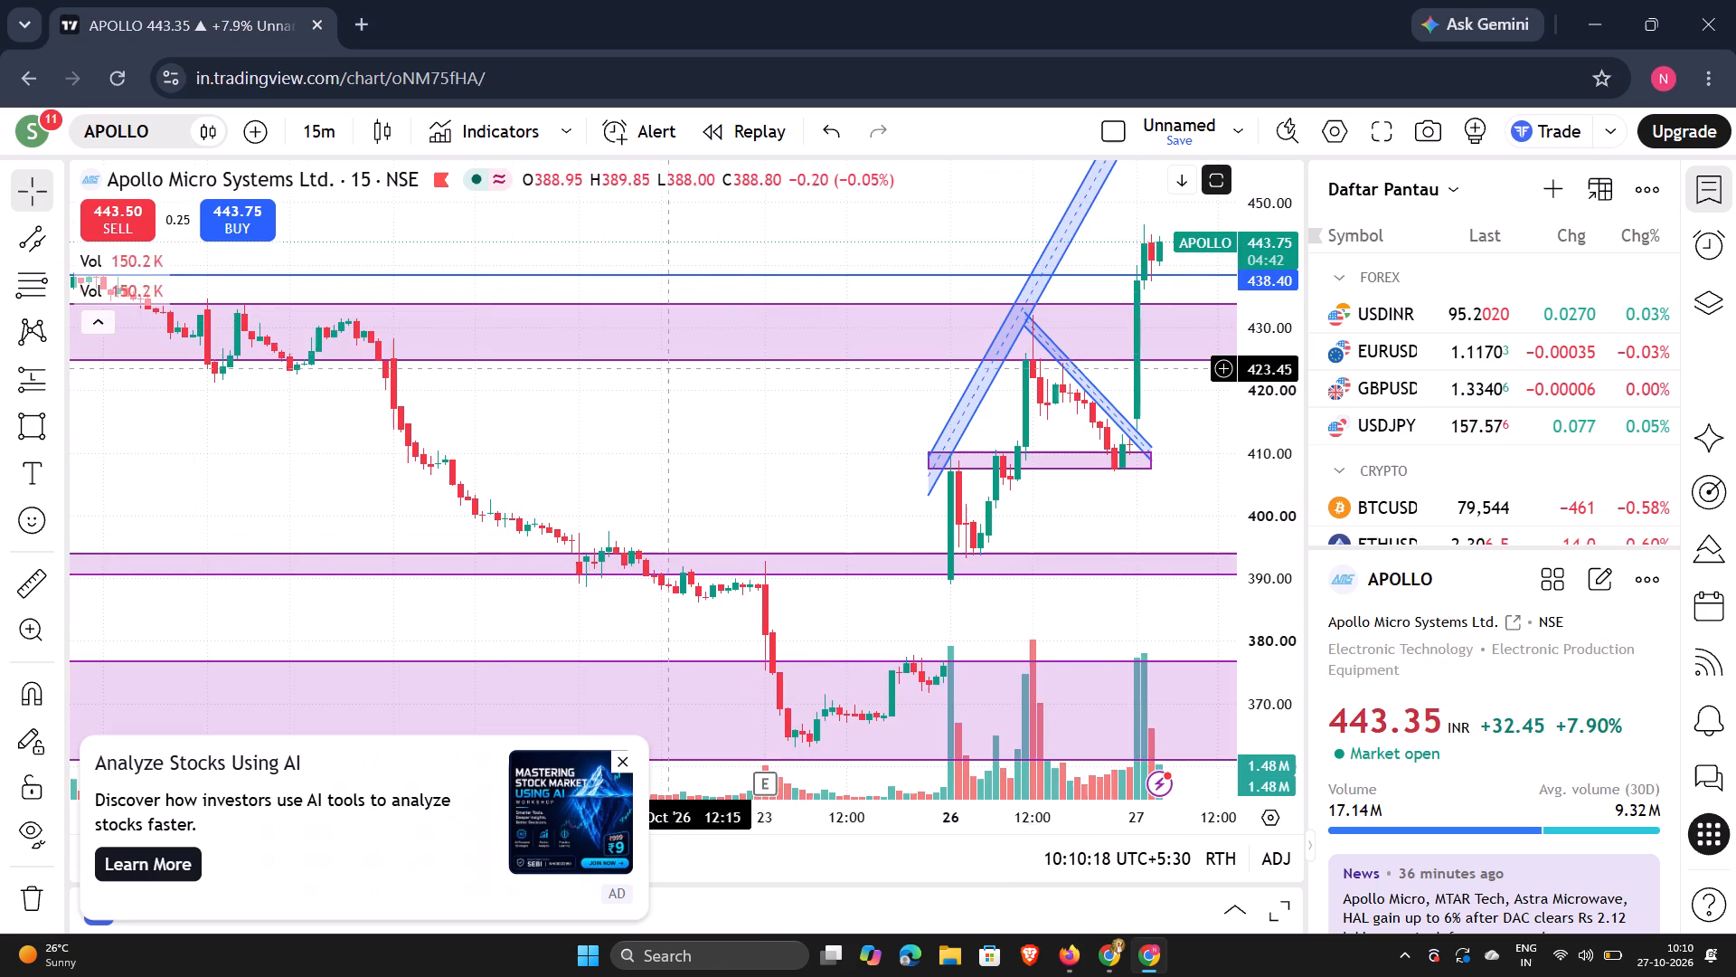
{"action": "scroll", "coordinate": [653, 374], "scroll_direction": "up", "scroll_amount": 6}
{"action": "scroll", "coordinate": [1256, 306], "scroll_direction": "down", "scroll_amount": 5}
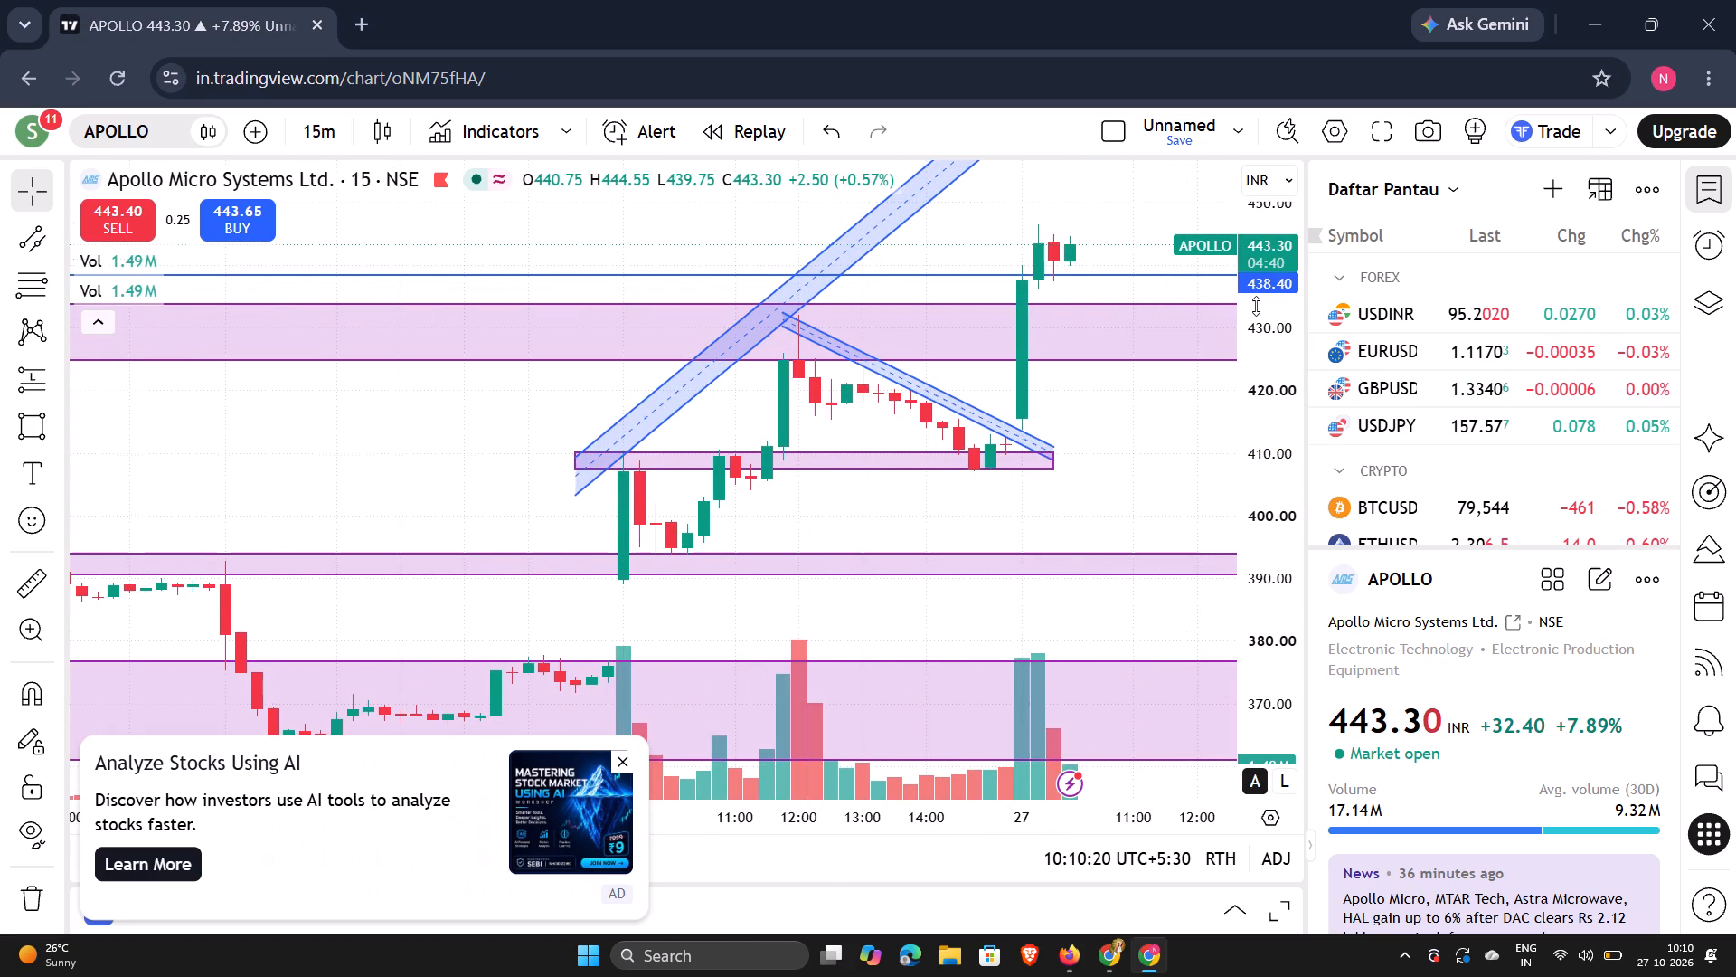
{"action": "scroll", "coordinate": [1253, 297], "scroll_direction": "down", "scroll_amount": 13}
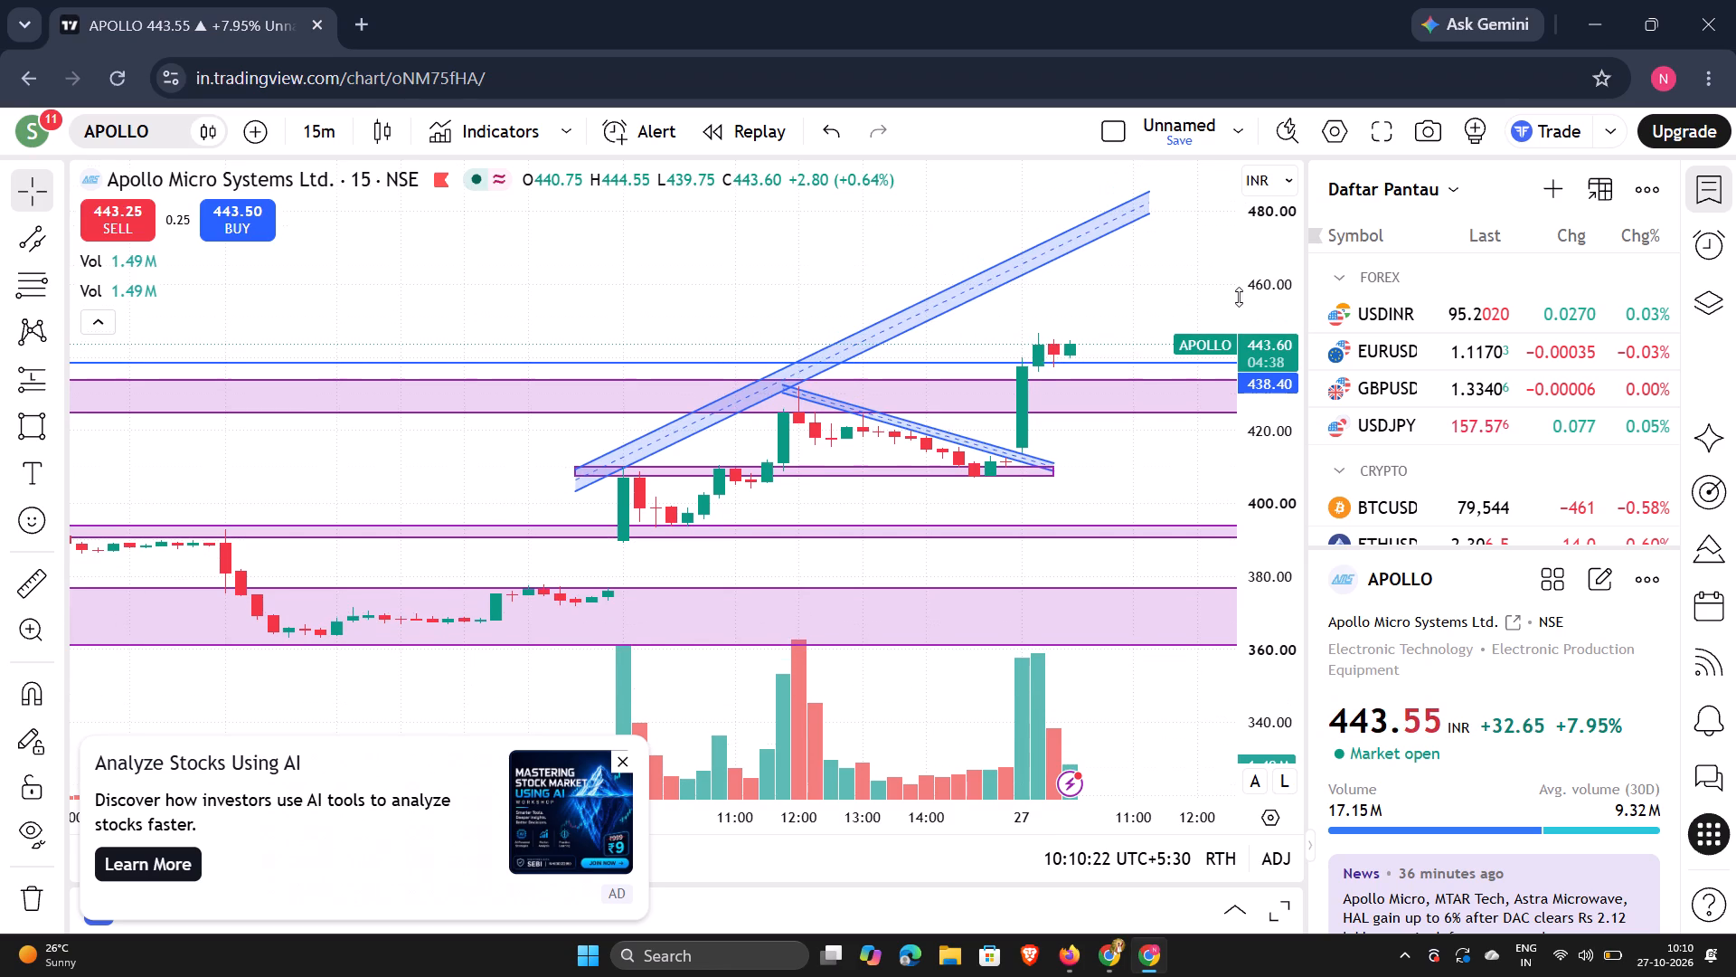
{"action": "left_click_drag", "start_coordinate": [1125, 296], "coordinate": [1029, 346]}
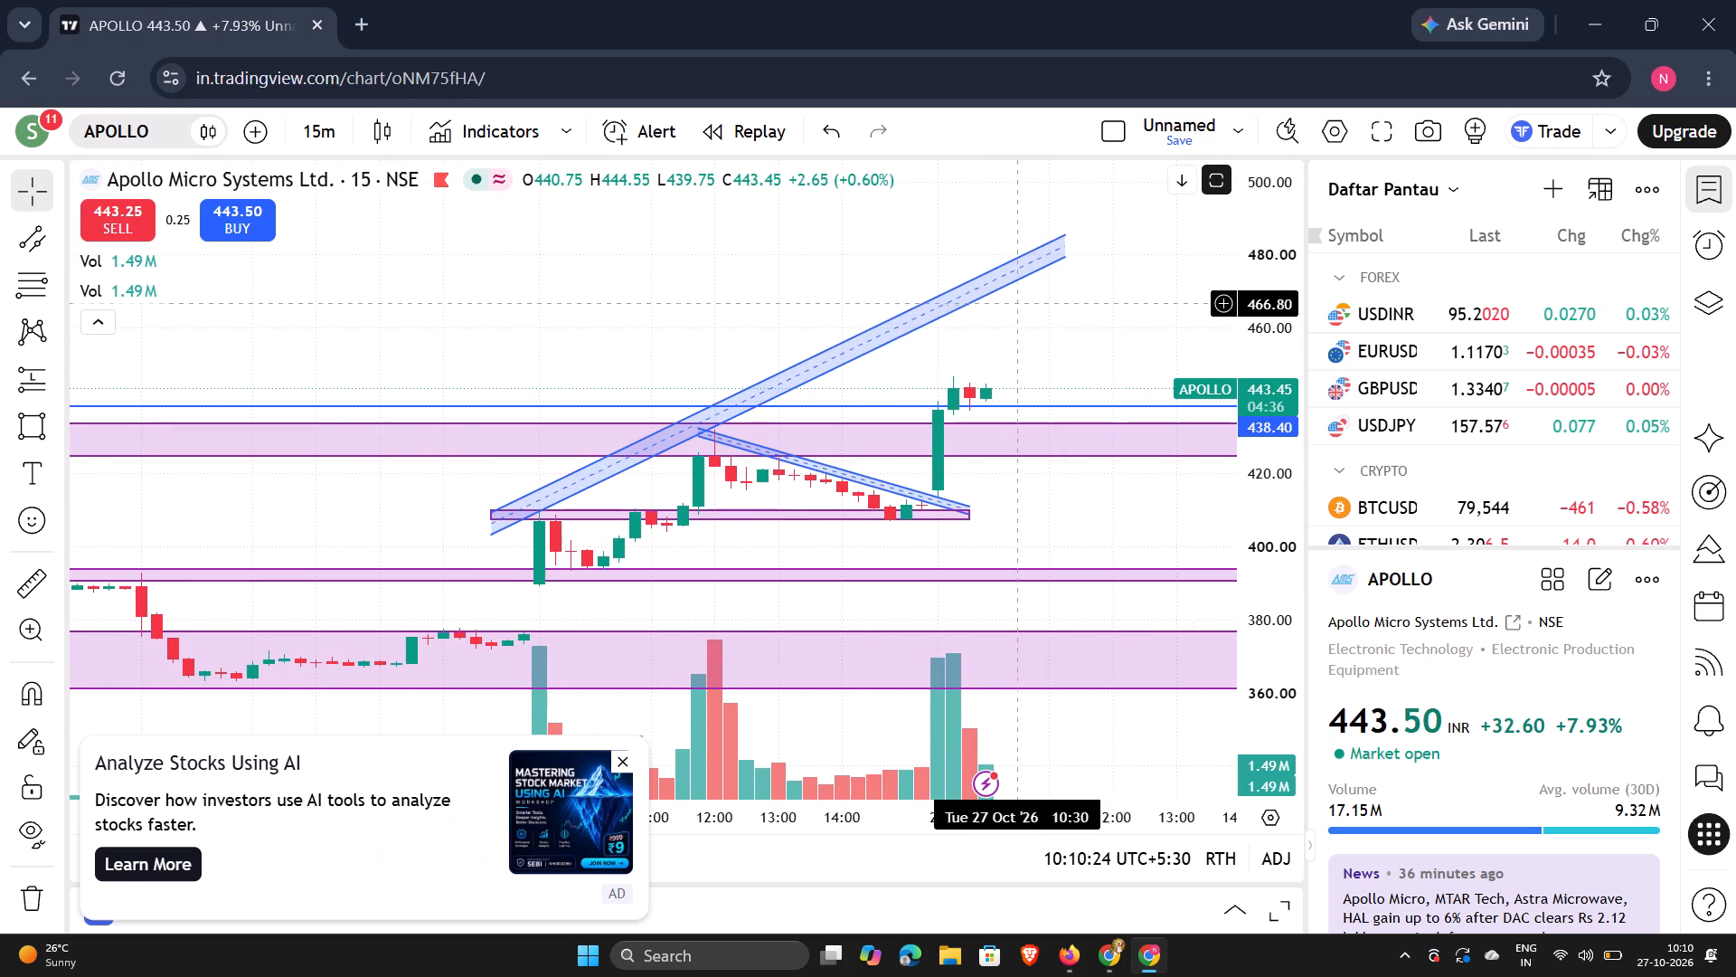
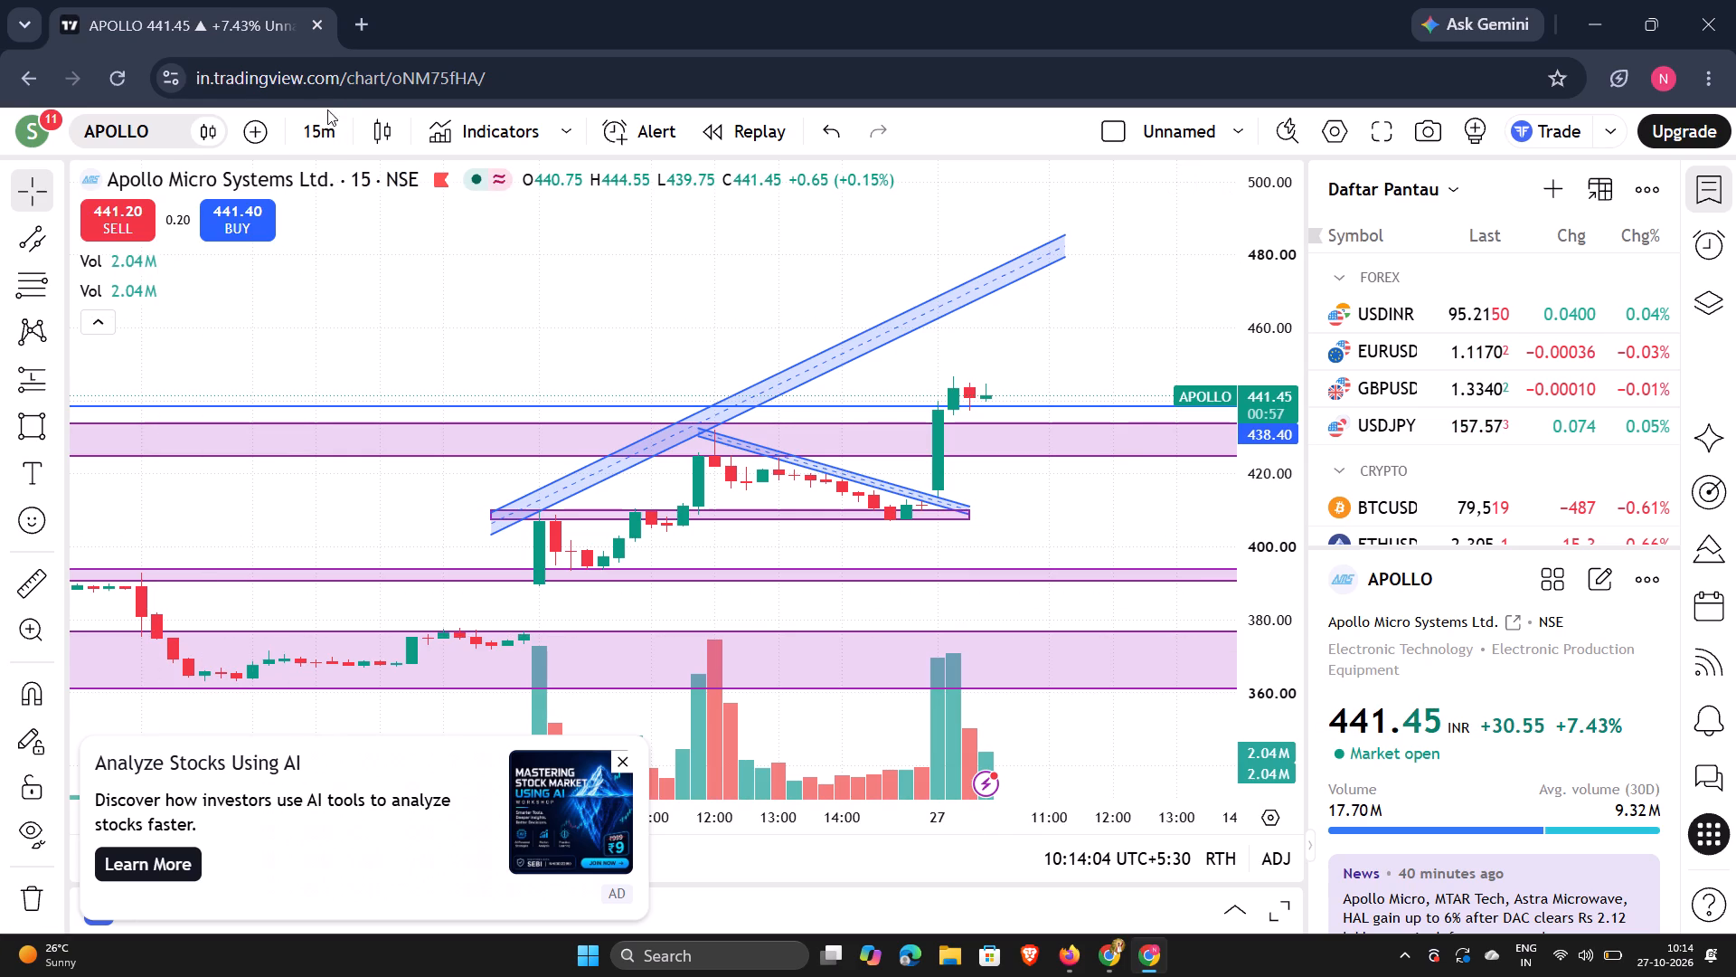
Switch the APOLLO chart to the 5-minute interval and reset the chart view.
{"action": "left_click", "coordinate": [323, 137]}
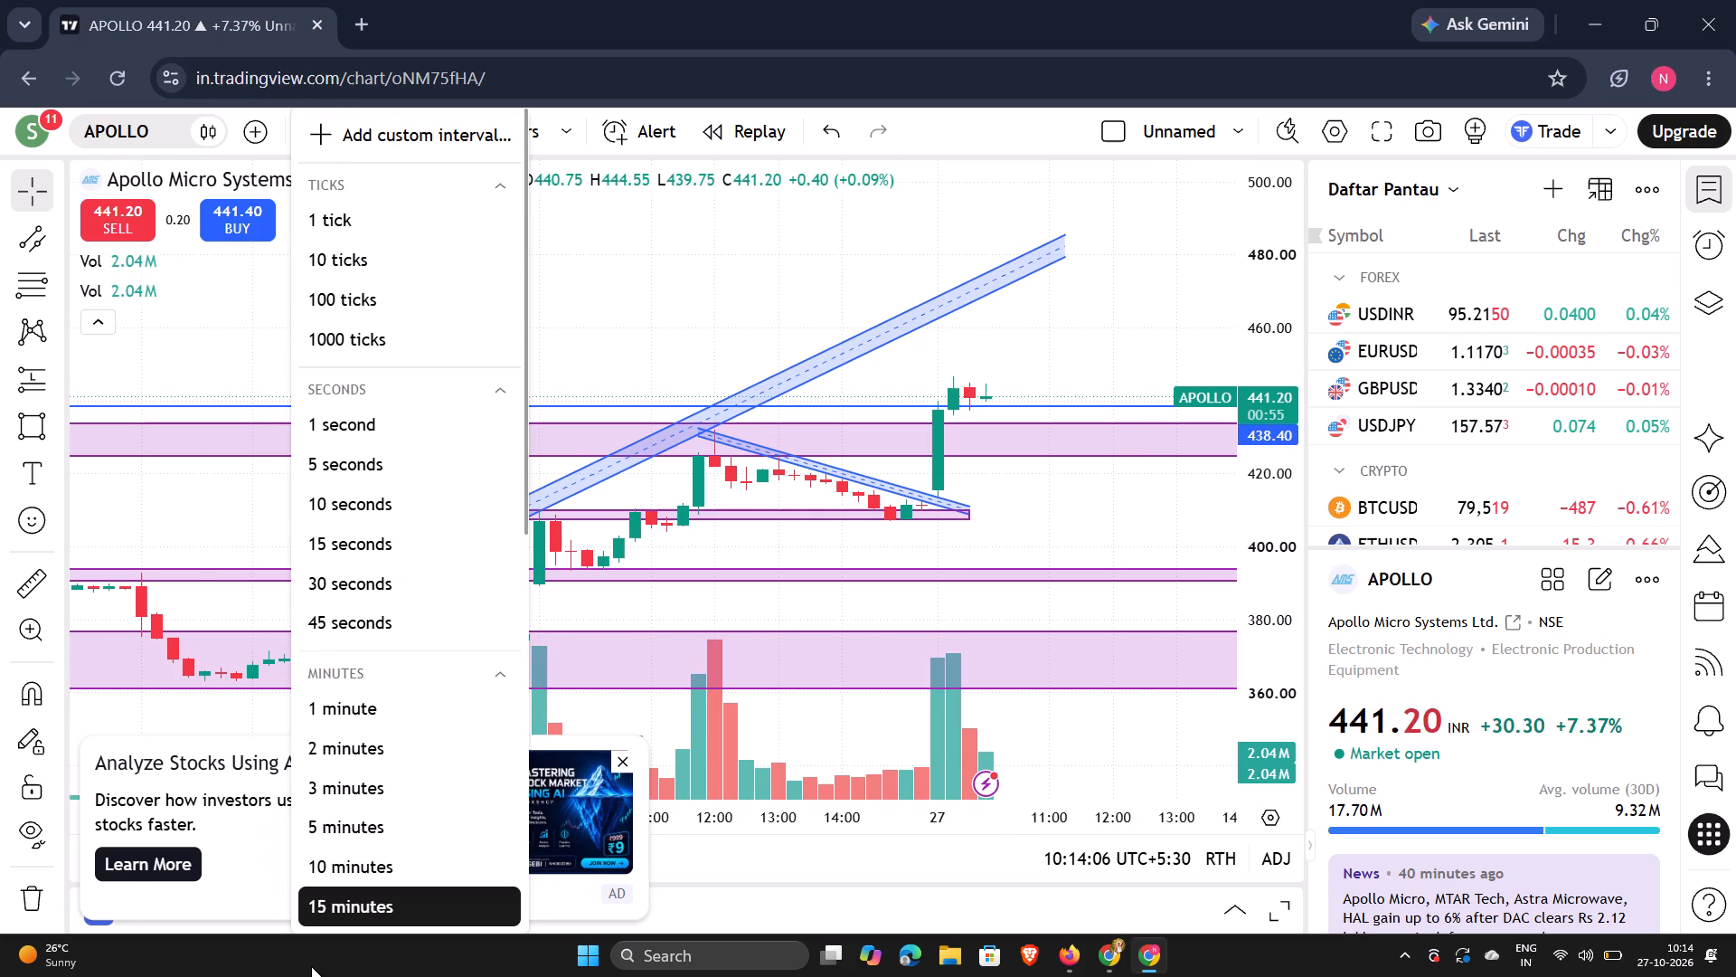
{"action": "left_click", "coordinate": [357, 834]}
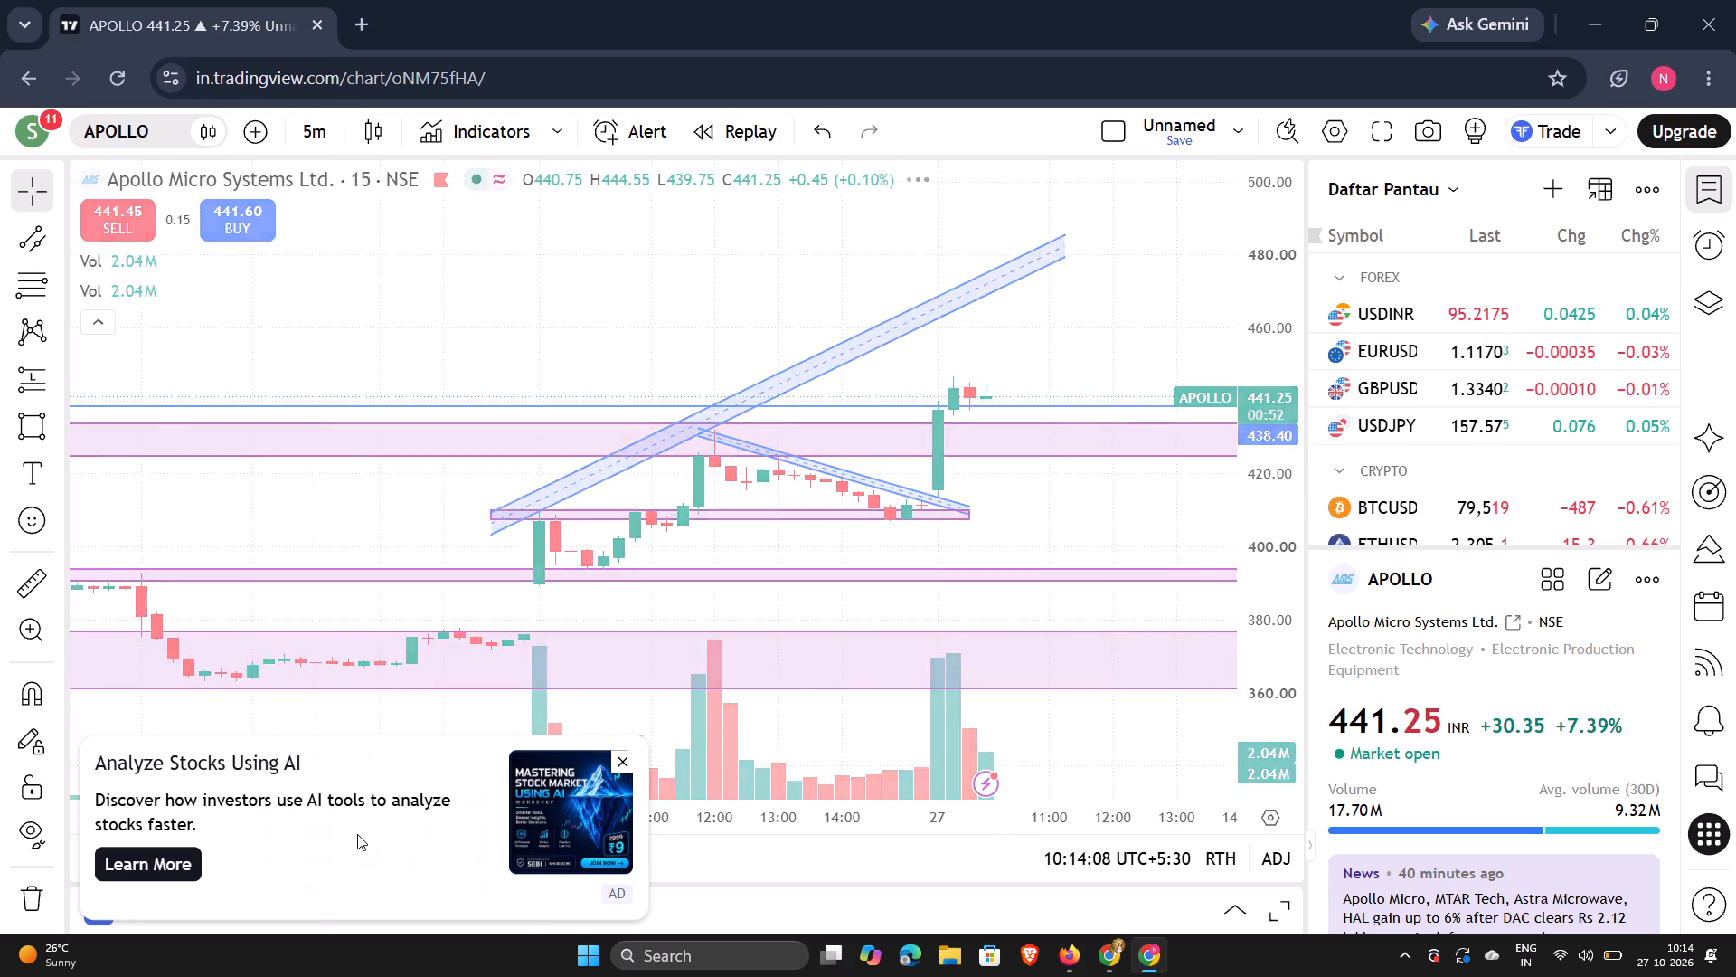
{"action": "right_click", "coordinate": [974, 352]}
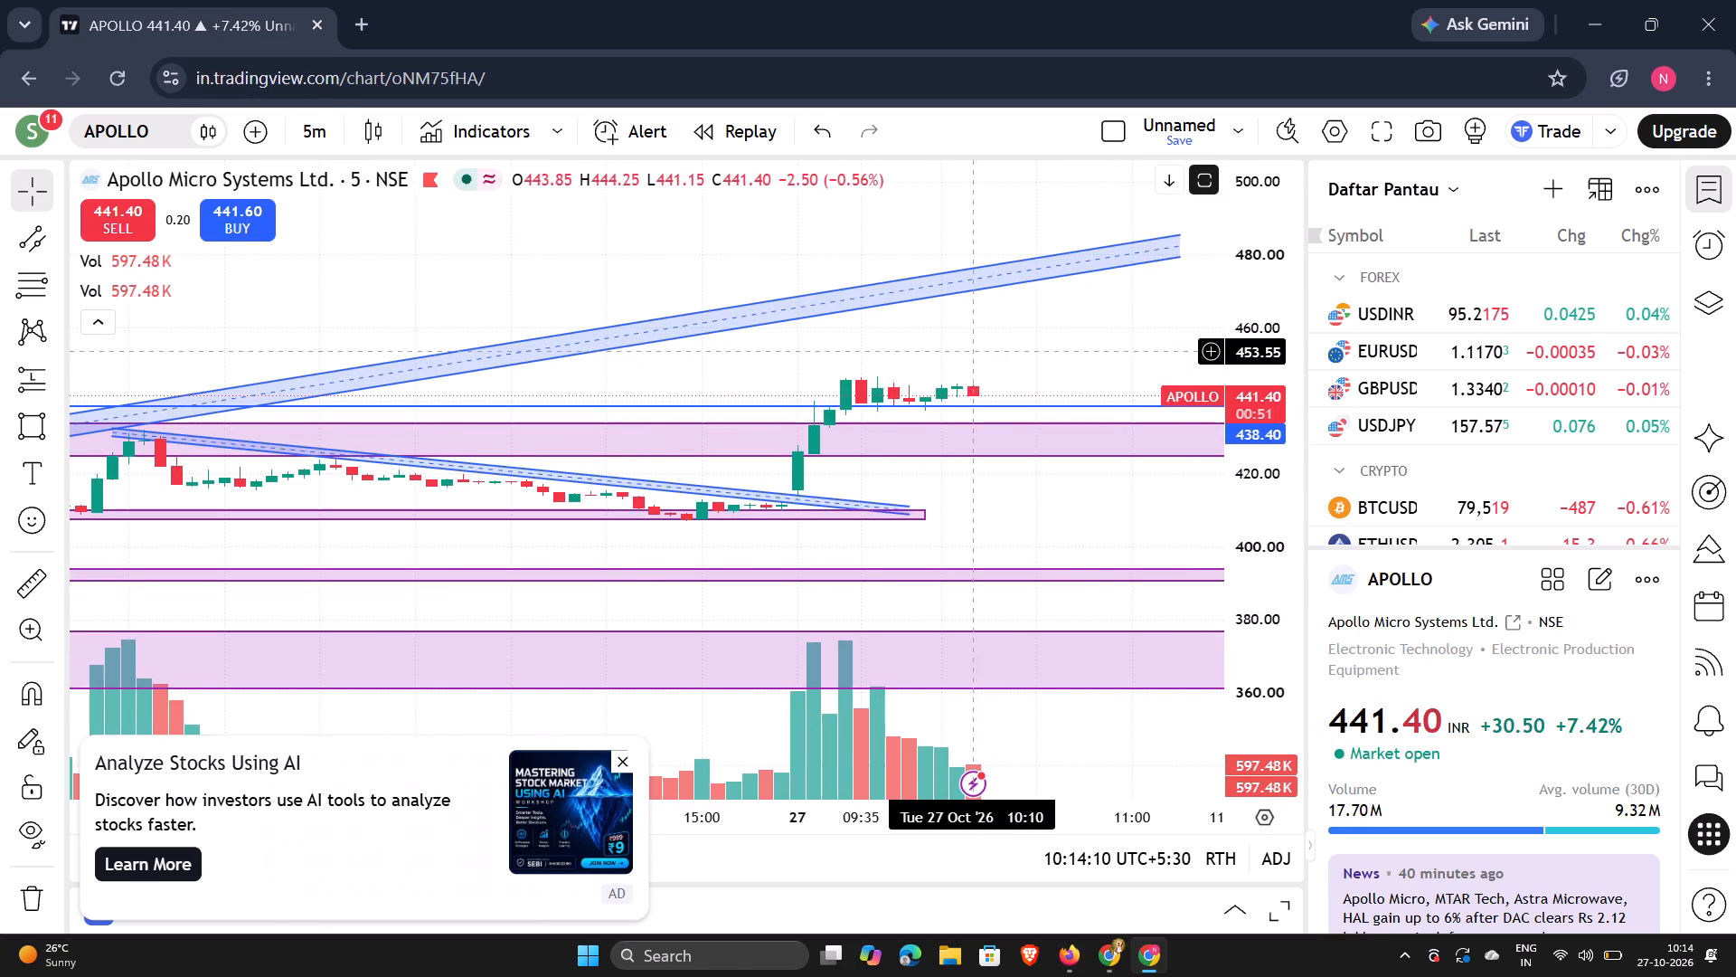
{"action": "left_click", "coordinate": [1053, 268]}
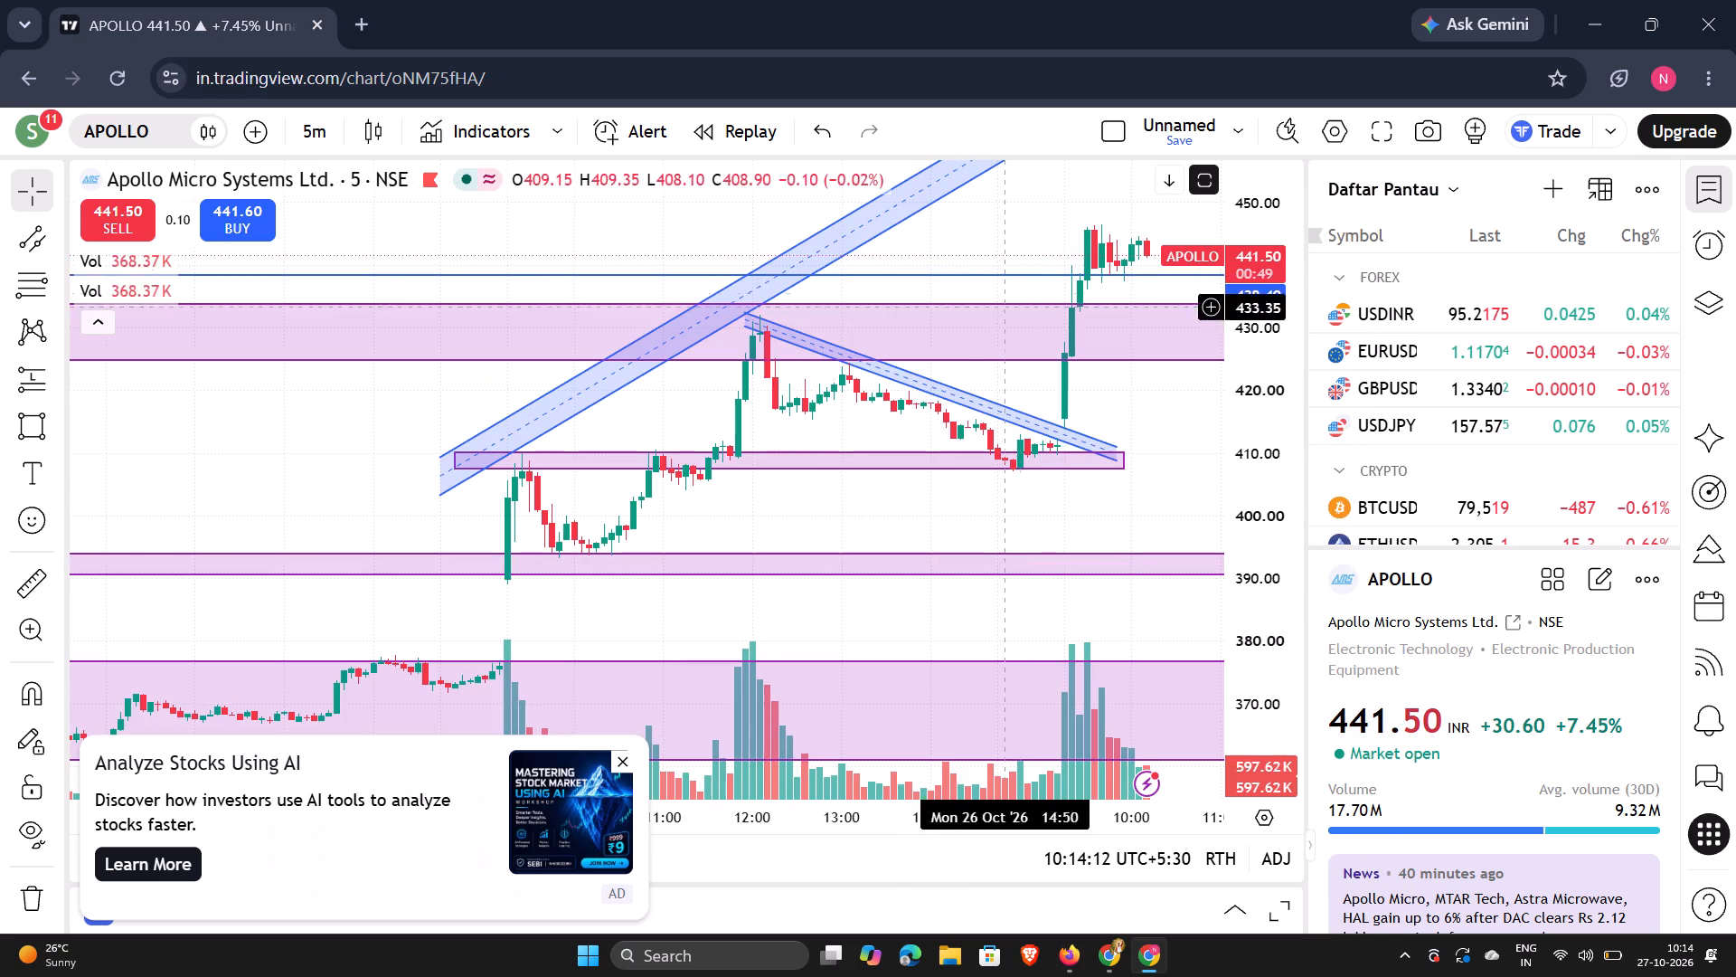
Restore the split layout so the ADX pane shows beneath the APOLLO price pane.
{"action": "left_click_drag", "start_coordinate": [992, 249], "coordinate": [804, 321]}
{"action": "double_click", "coordinate": [804, 323]}
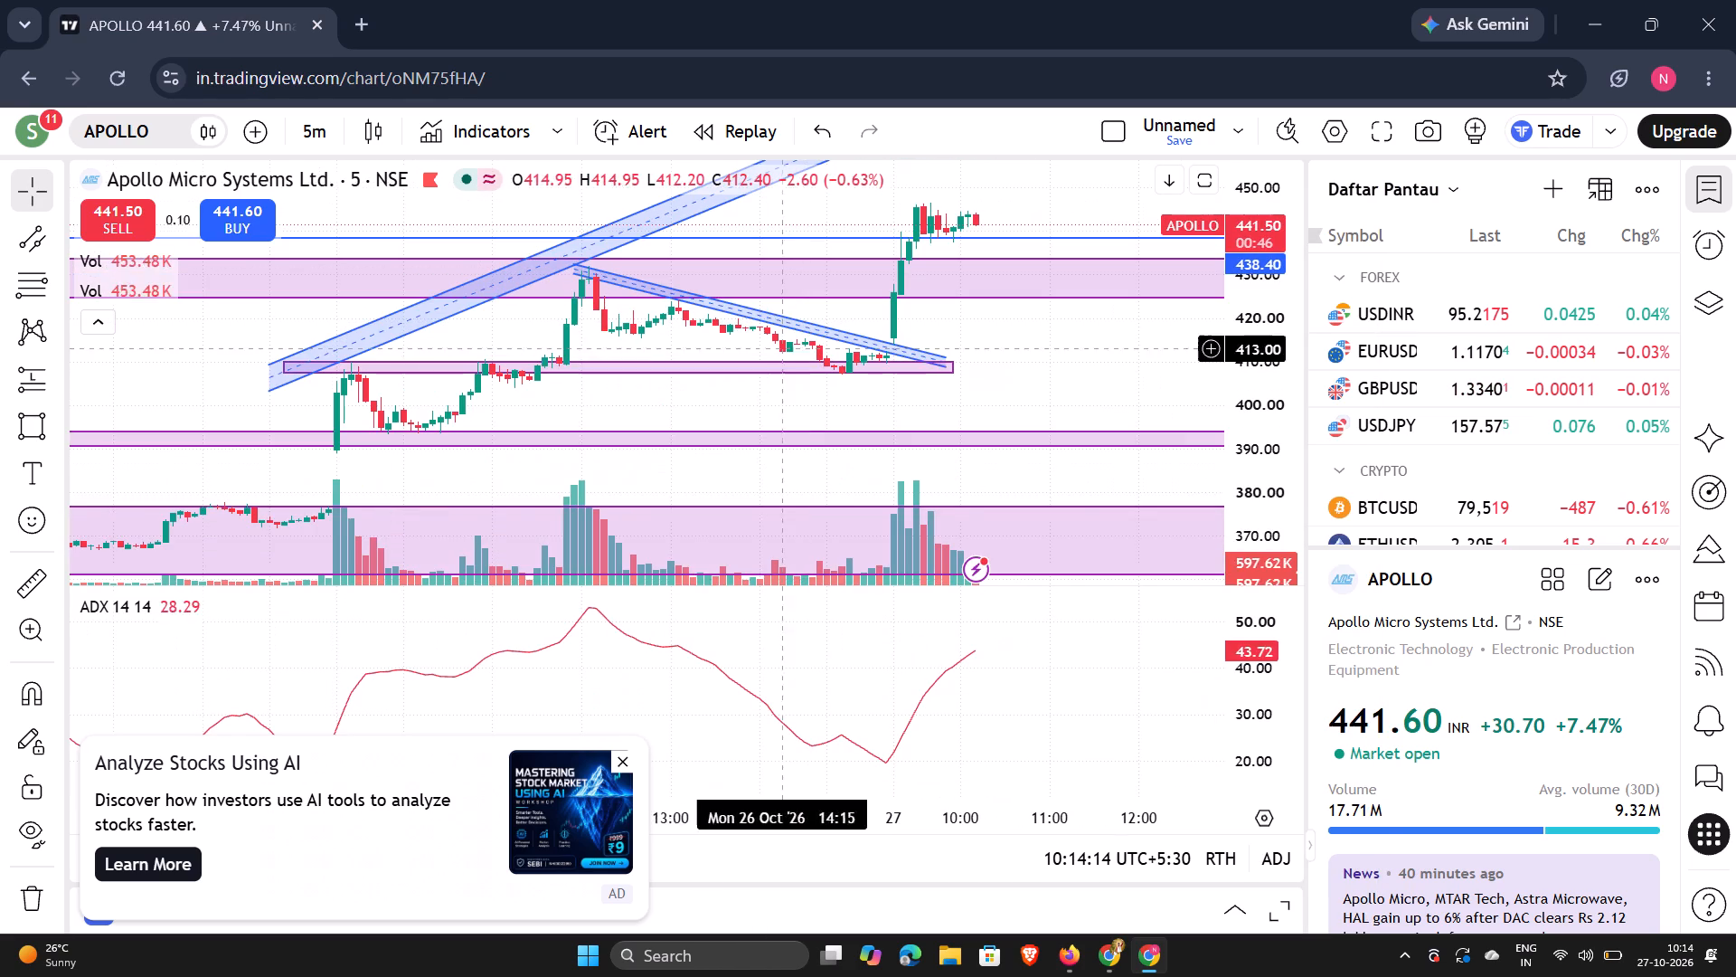
Dismiss the advertisement covering the lower part of the chart.
{"action": "double_click", "coordinate": [621, 757]}
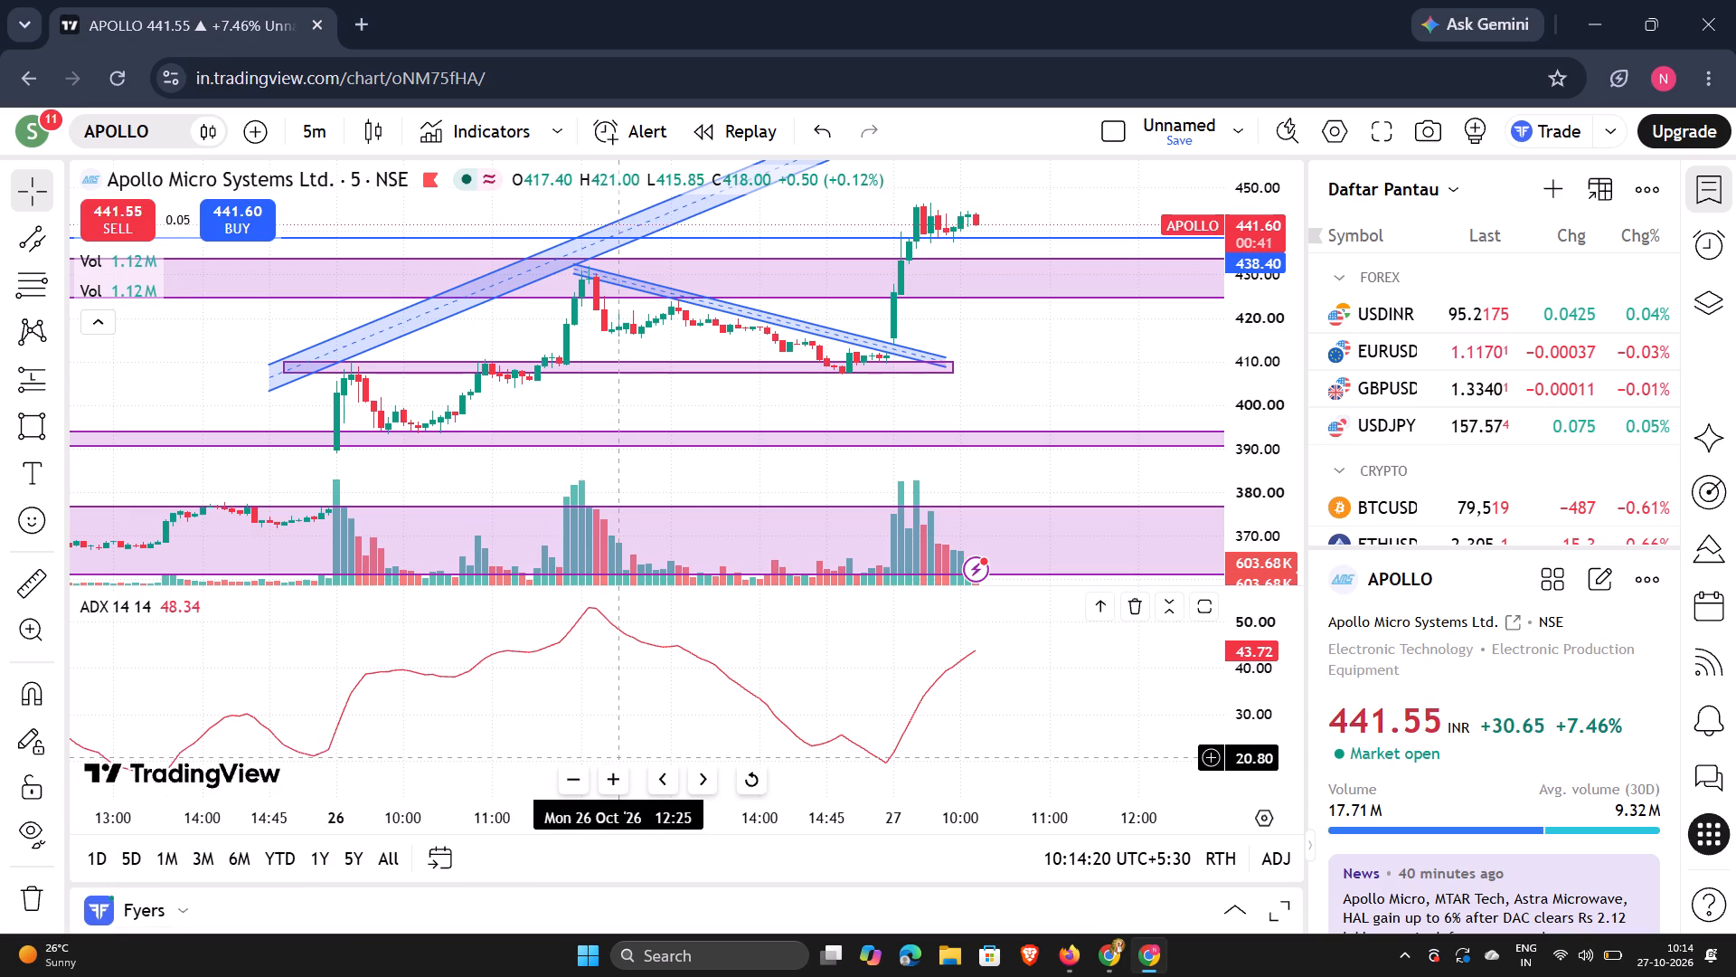
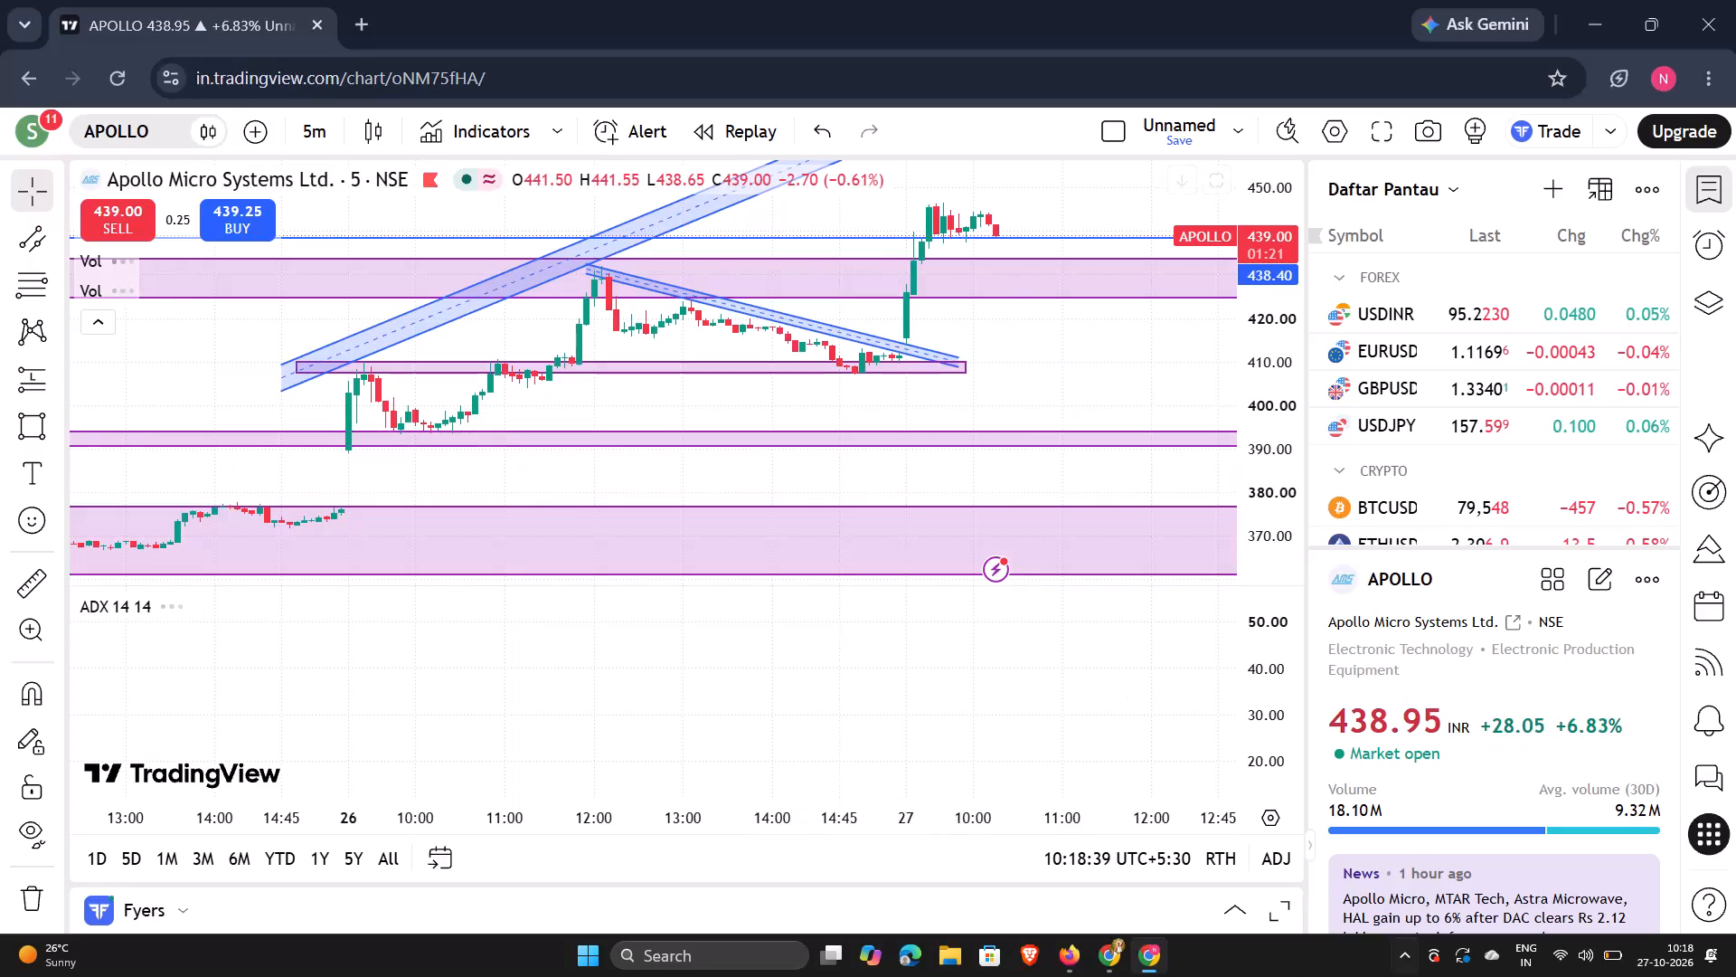
Close the browser window and leave the TradingView chart without saving its changes.
{"action": "left_click", "coordinate": [1735, 0]}
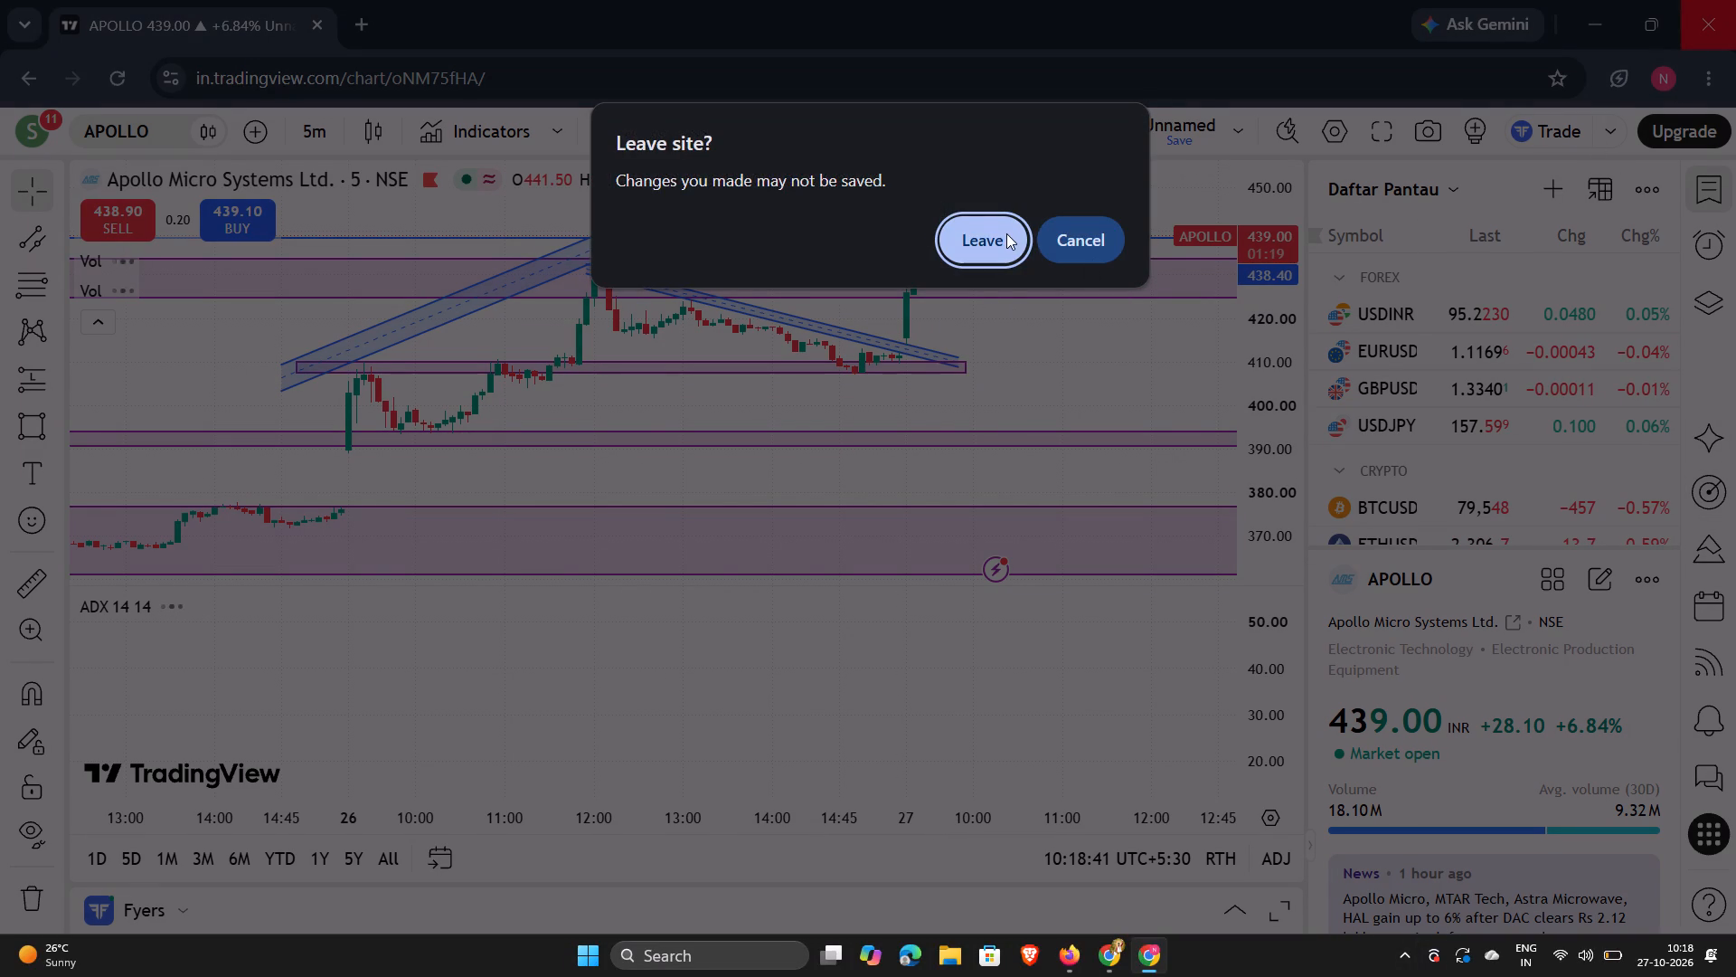
{"action": "double_click", "coordinate": [1006, 233]}
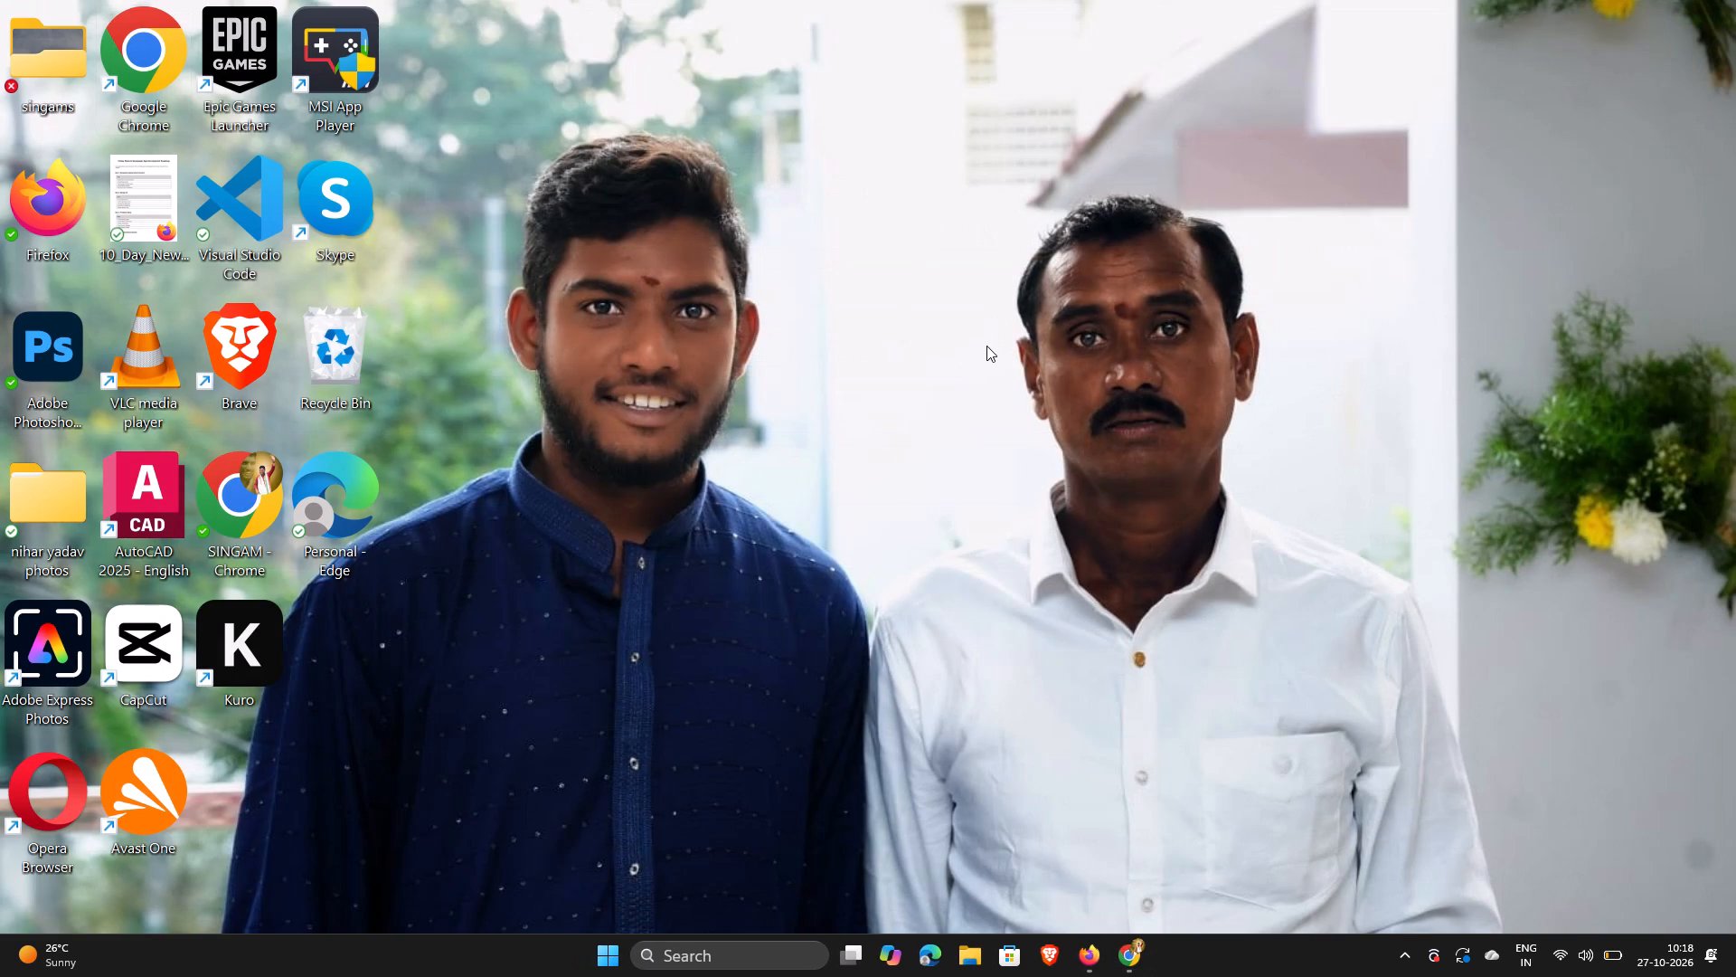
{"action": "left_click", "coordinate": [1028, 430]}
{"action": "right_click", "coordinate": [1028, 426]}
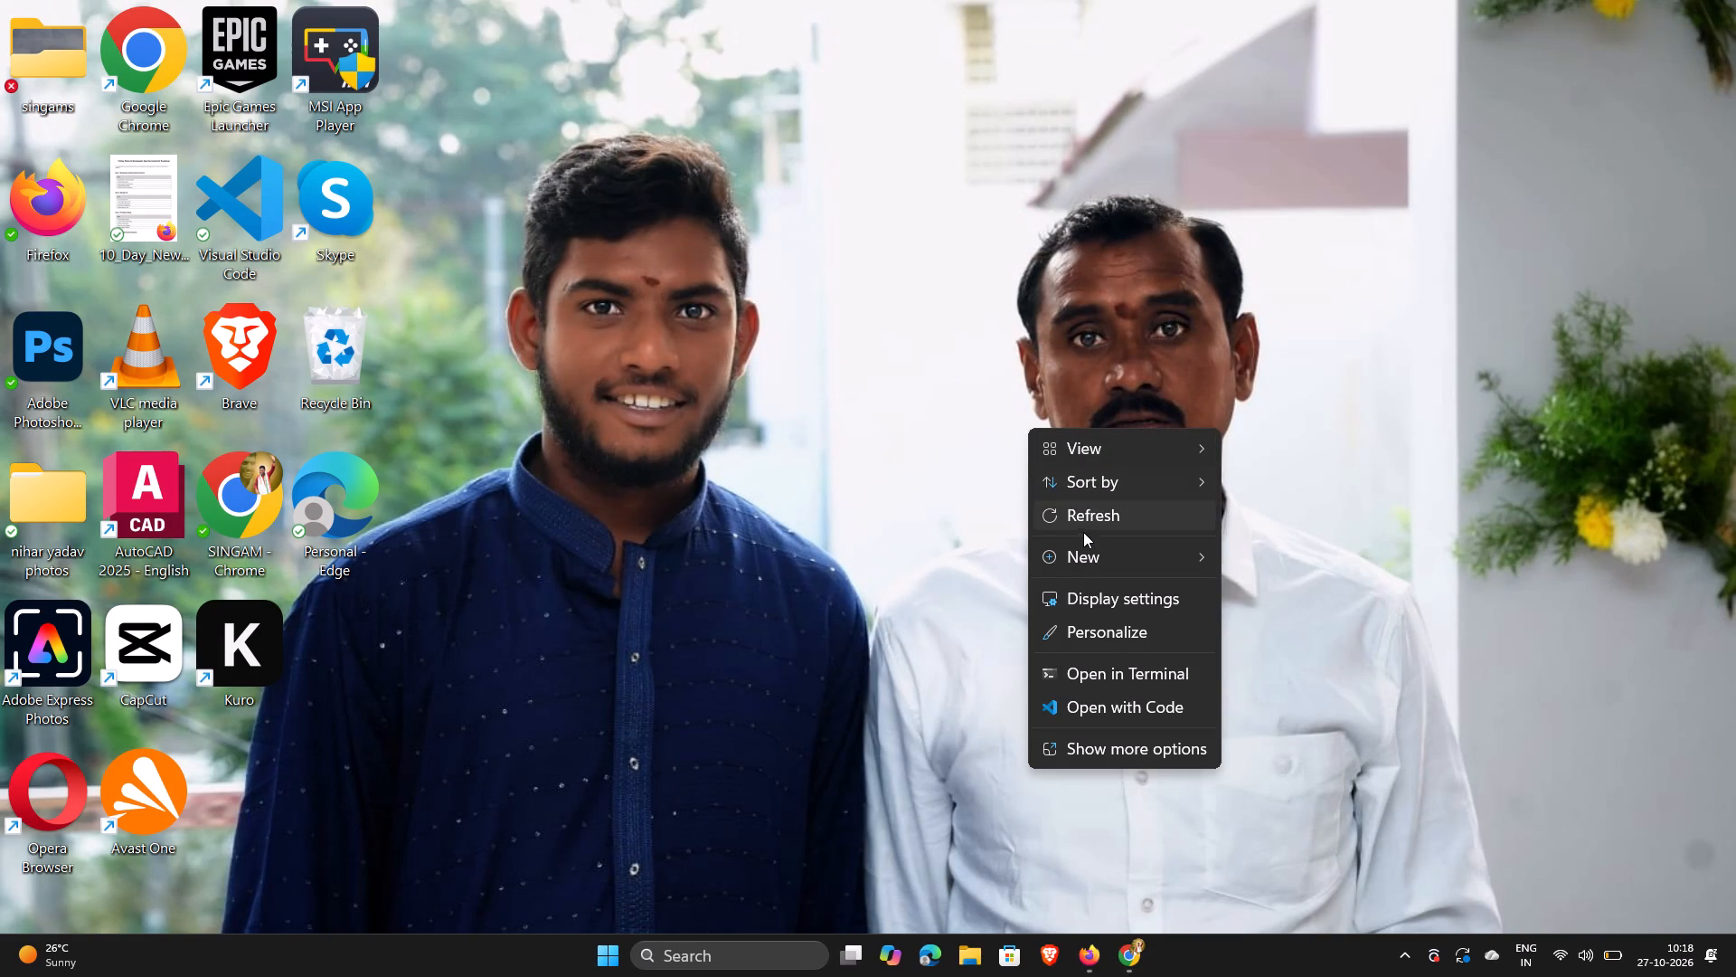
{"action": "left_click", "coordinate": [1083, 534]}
Relaunch Google Chrome from the desktop with the profile that has the pink N avatar.
{"action": "left_click", "coordinate": [157, 69]}
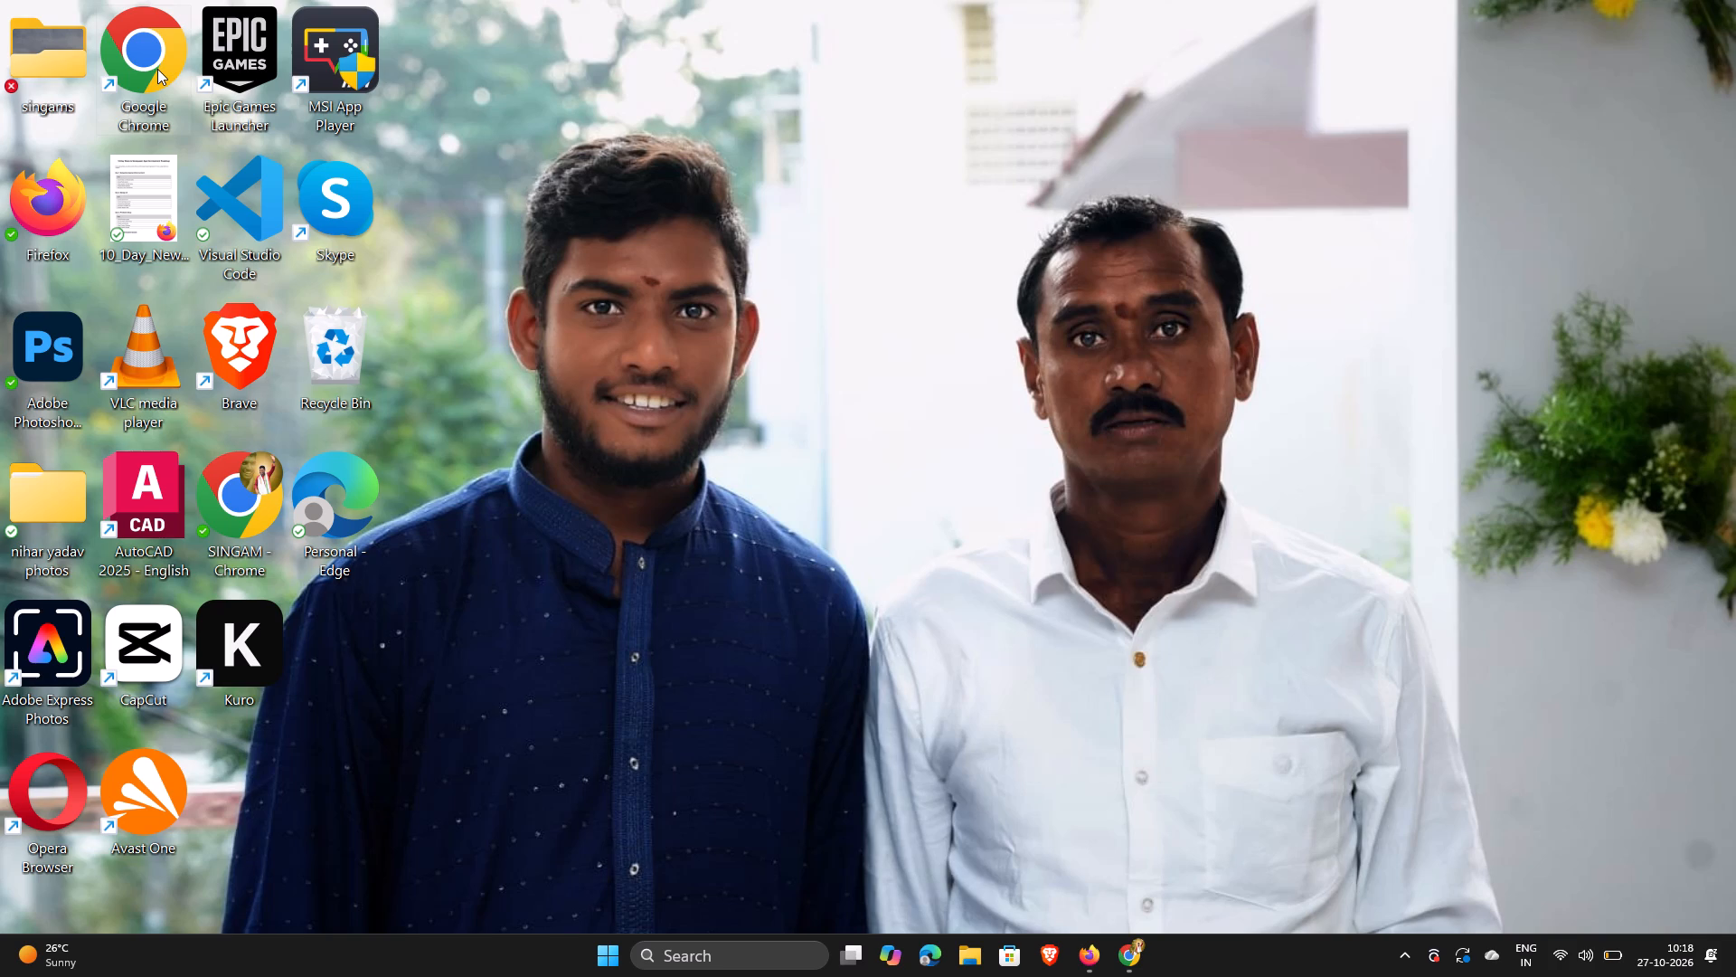
{"action": "double_click", "coordinate": [157, 69]}
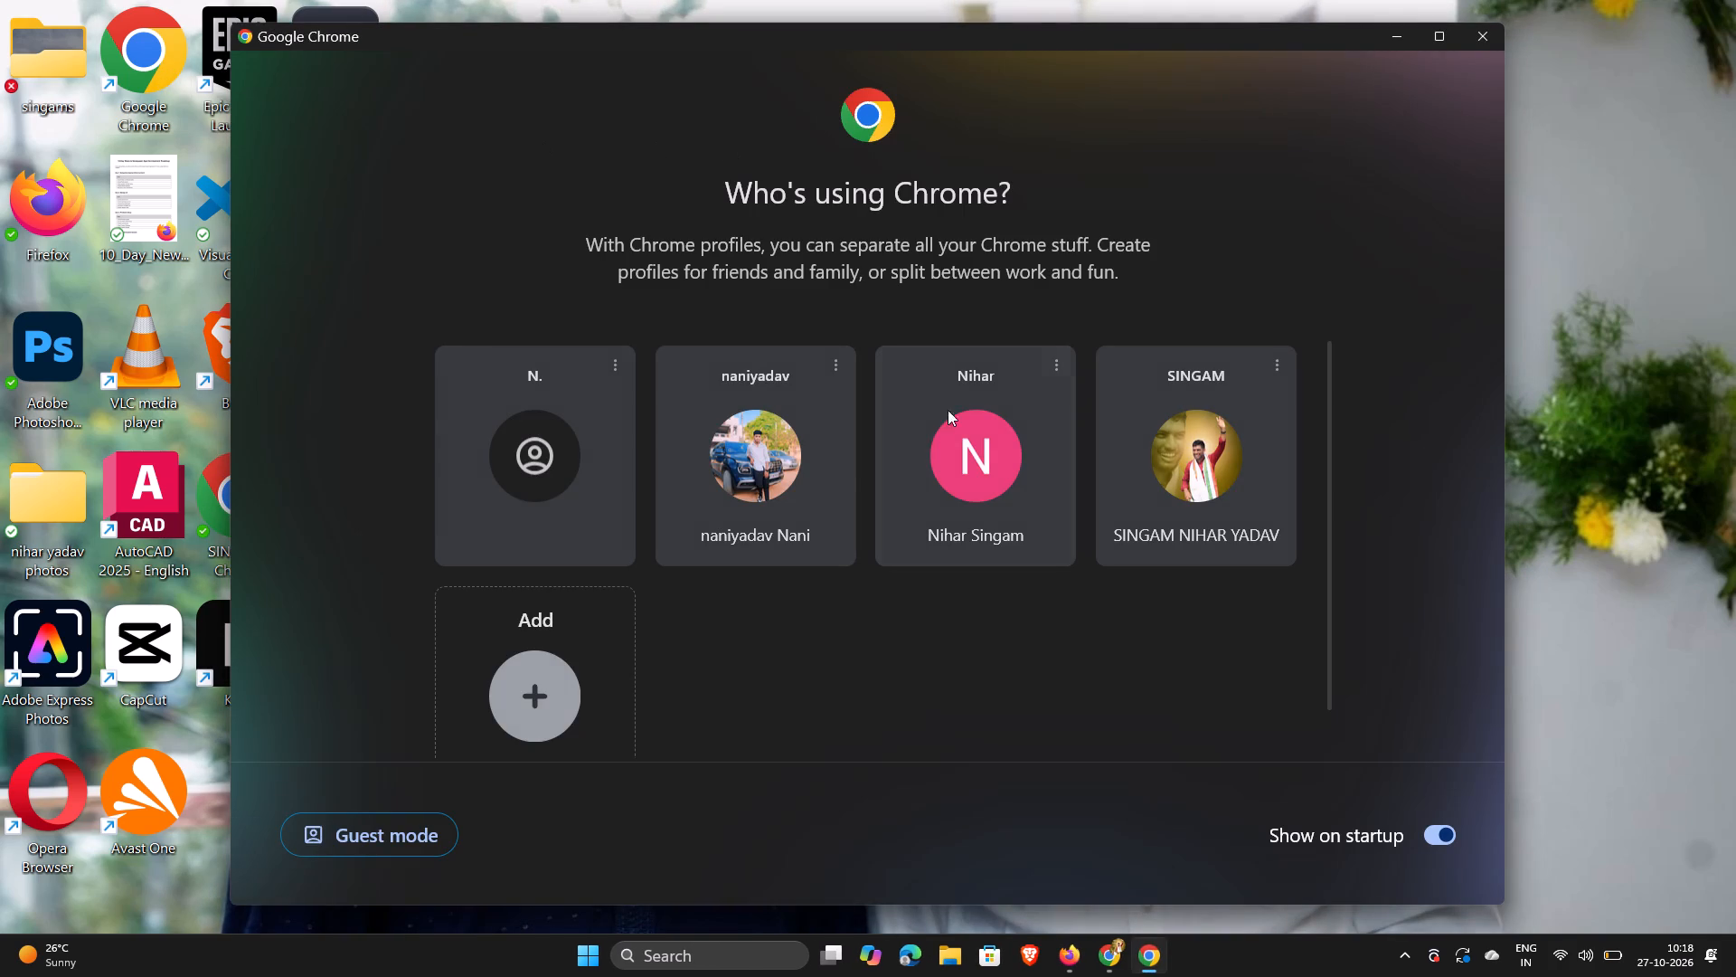
{"action": "double_click", "coordinate": [985, 472]}
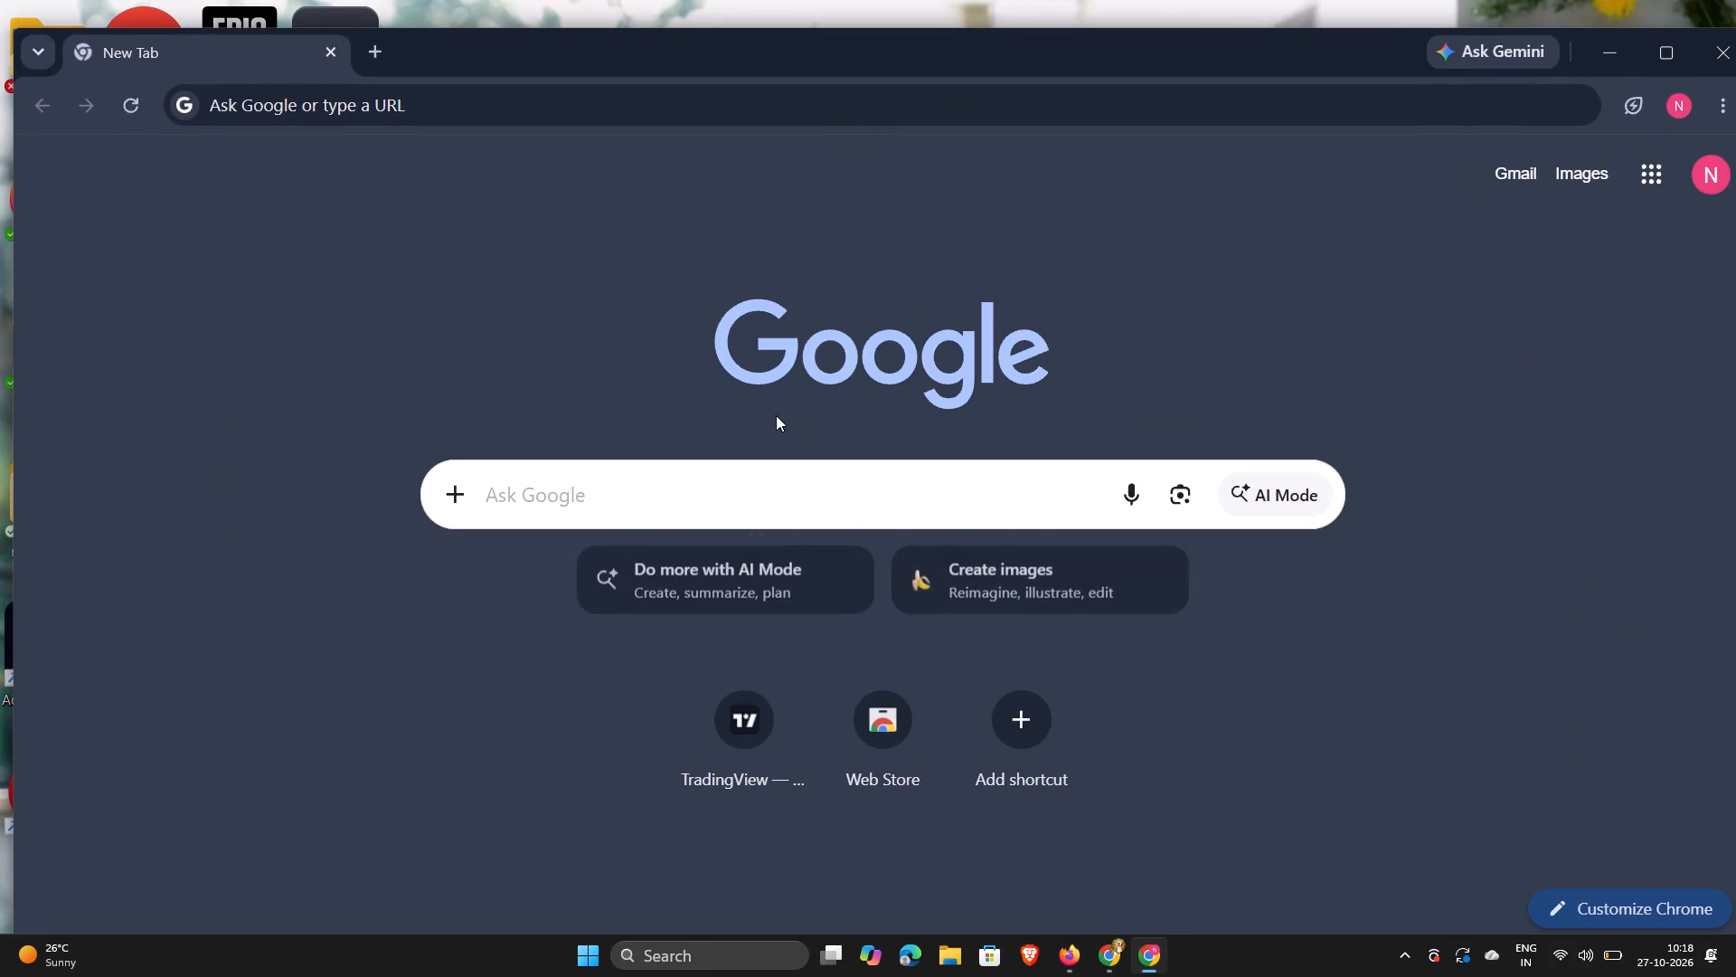
Search Google for tradingview and open the TradingView India site from the results.
{"action": "left_click", "coordinate": [624, 507]}
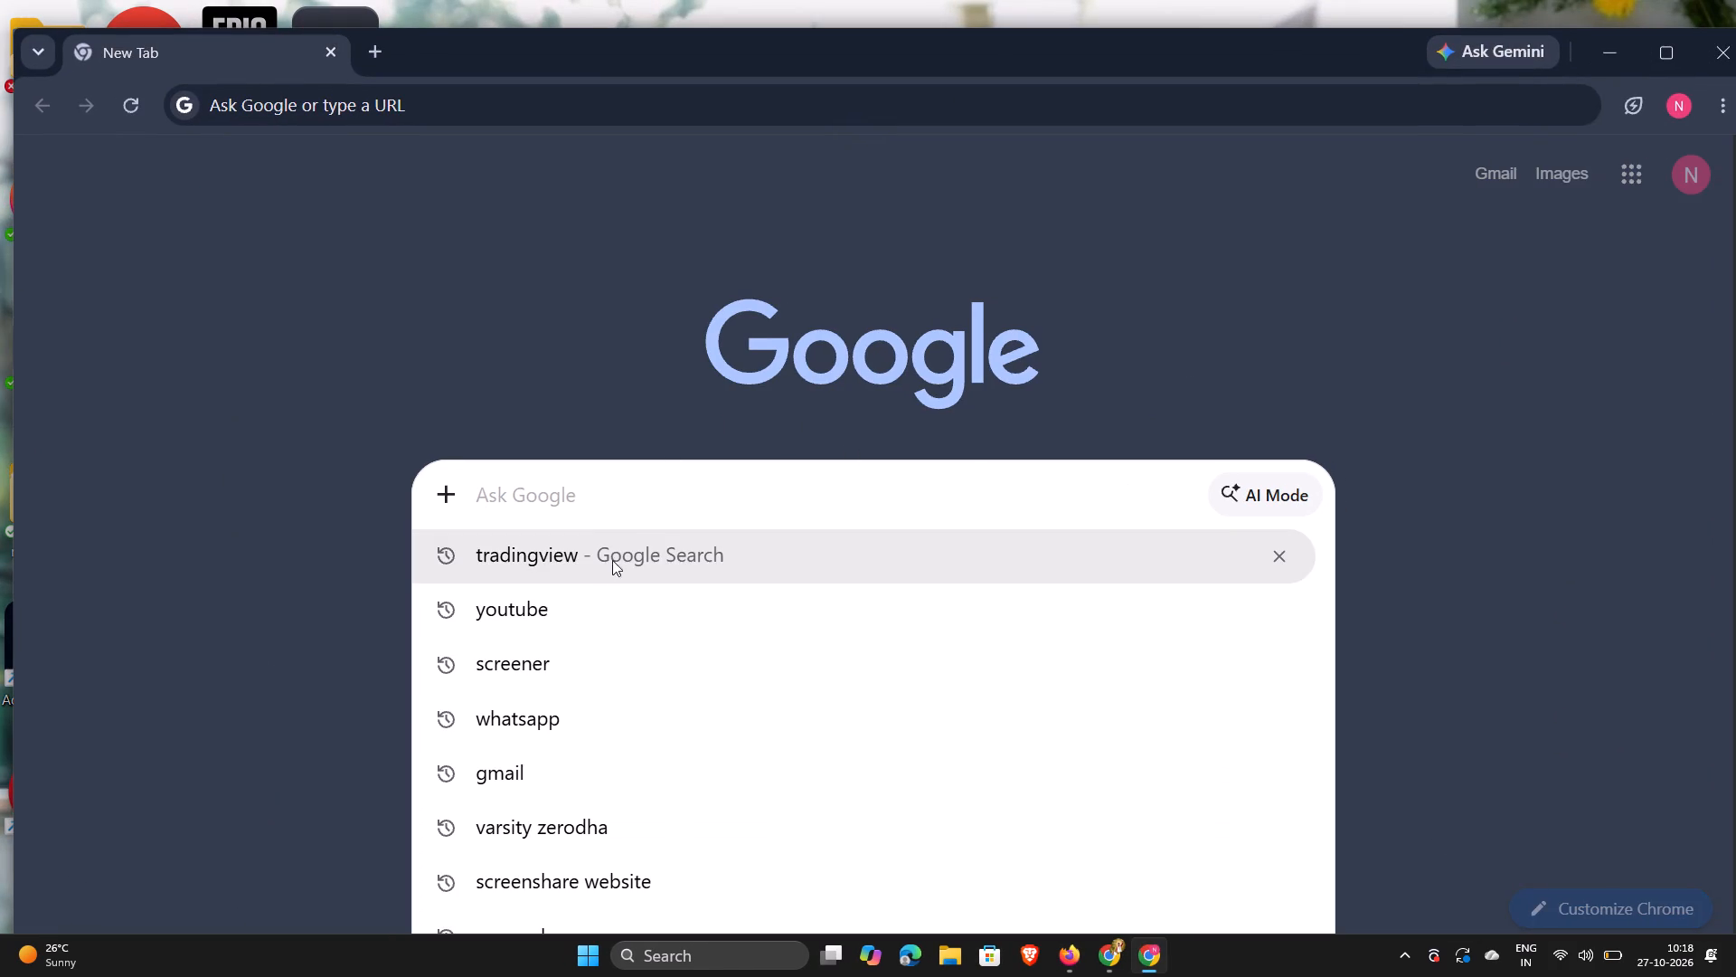
{"action": "double_click", "coordinate": [609, 570]}
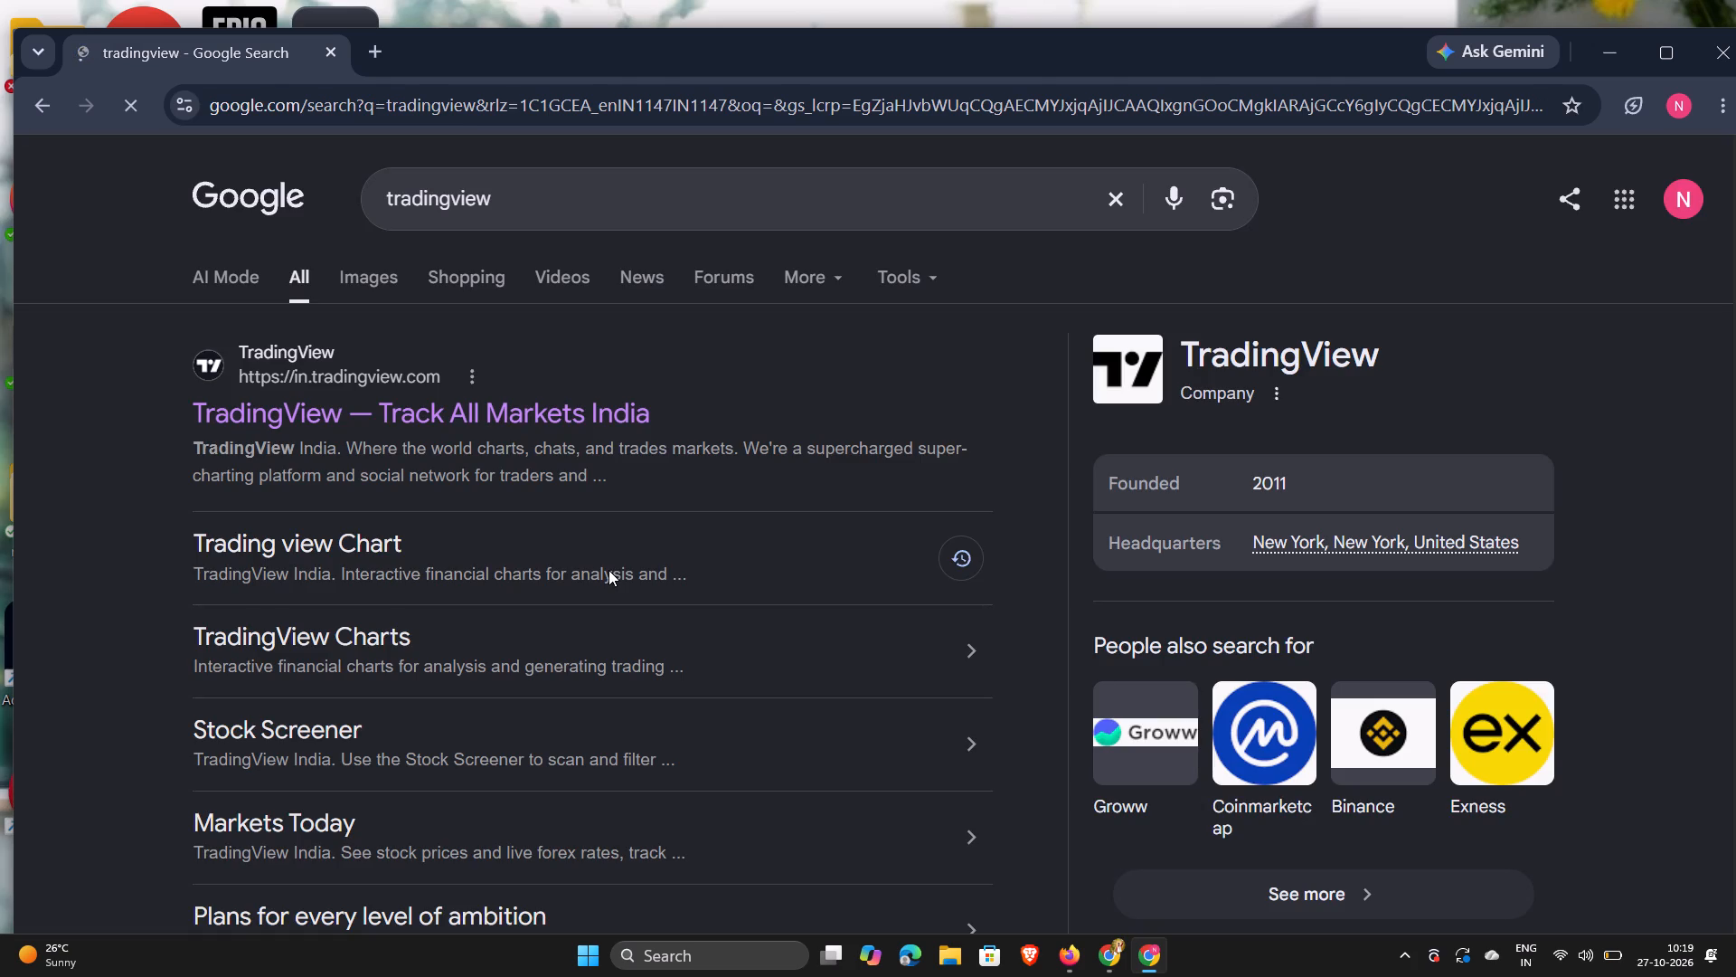
{"action": "left_click", "coordinate": [631, 422]}
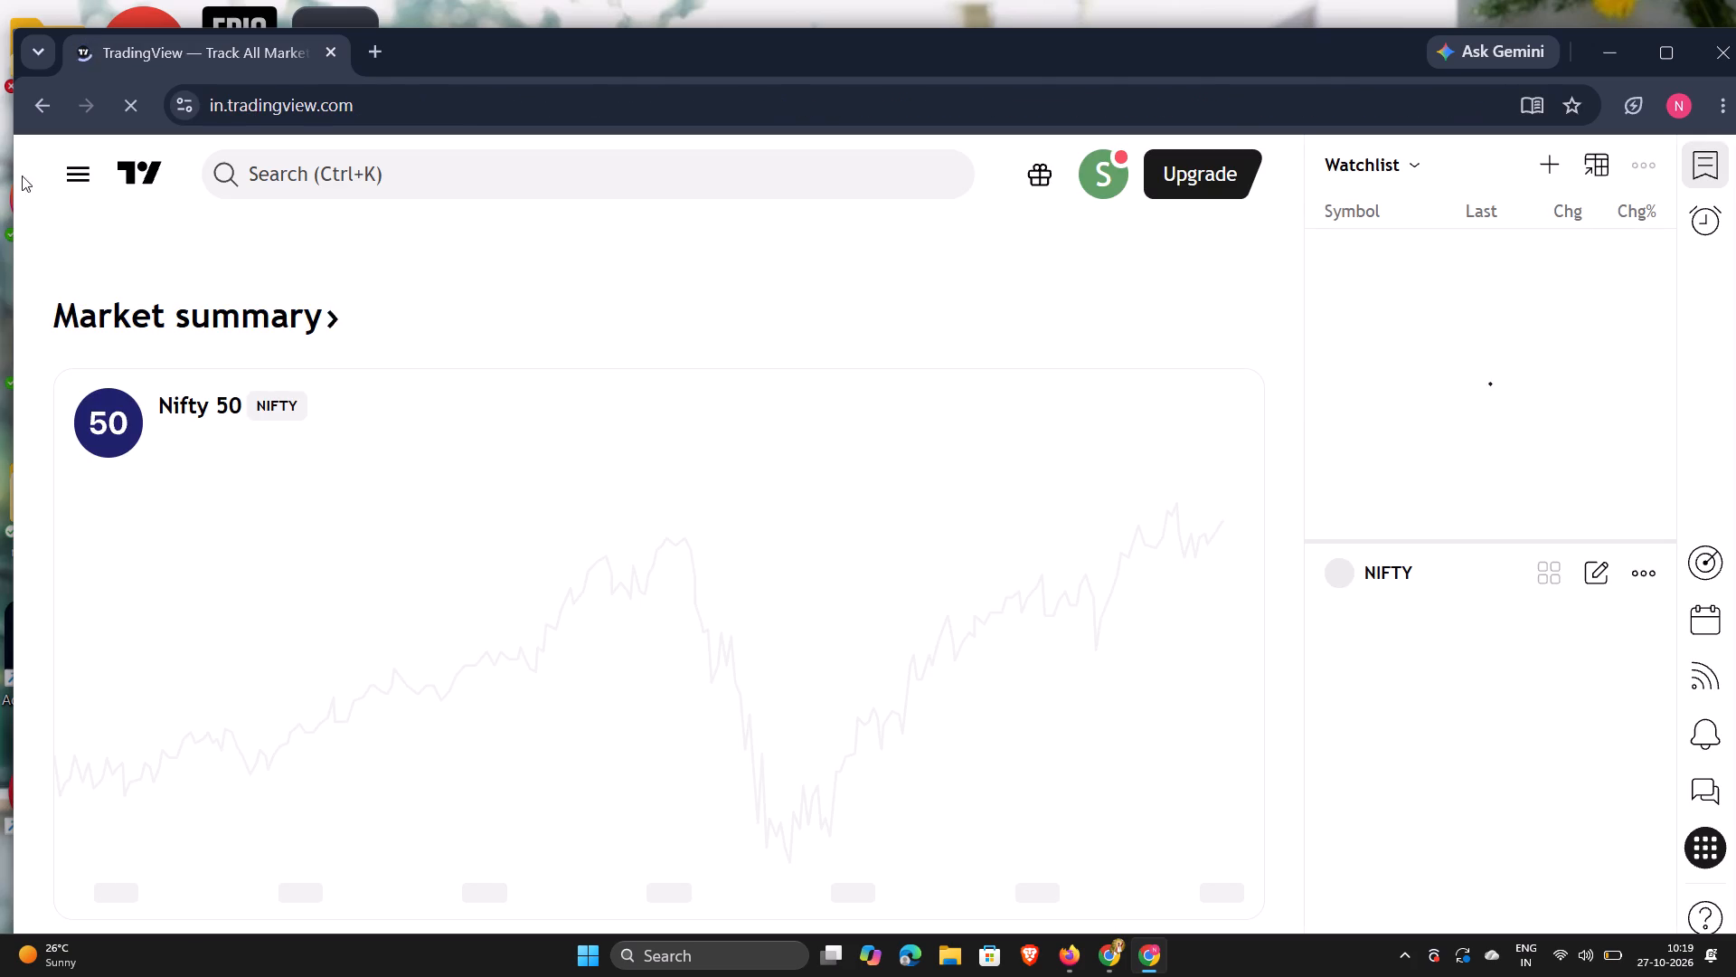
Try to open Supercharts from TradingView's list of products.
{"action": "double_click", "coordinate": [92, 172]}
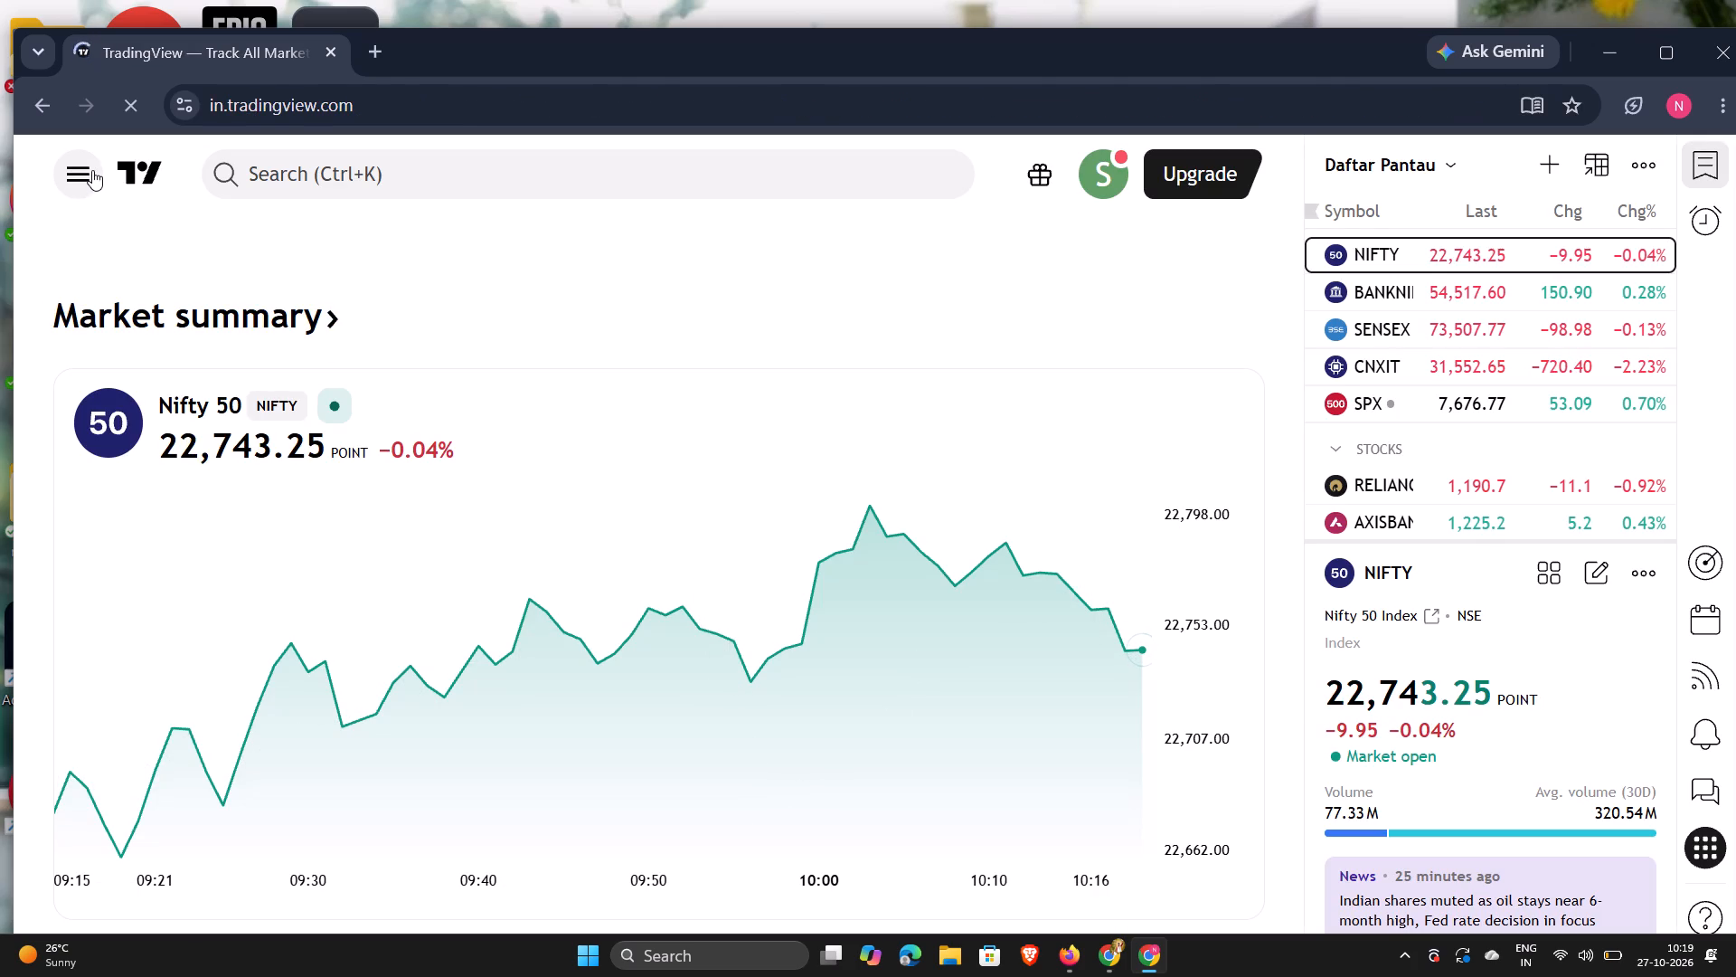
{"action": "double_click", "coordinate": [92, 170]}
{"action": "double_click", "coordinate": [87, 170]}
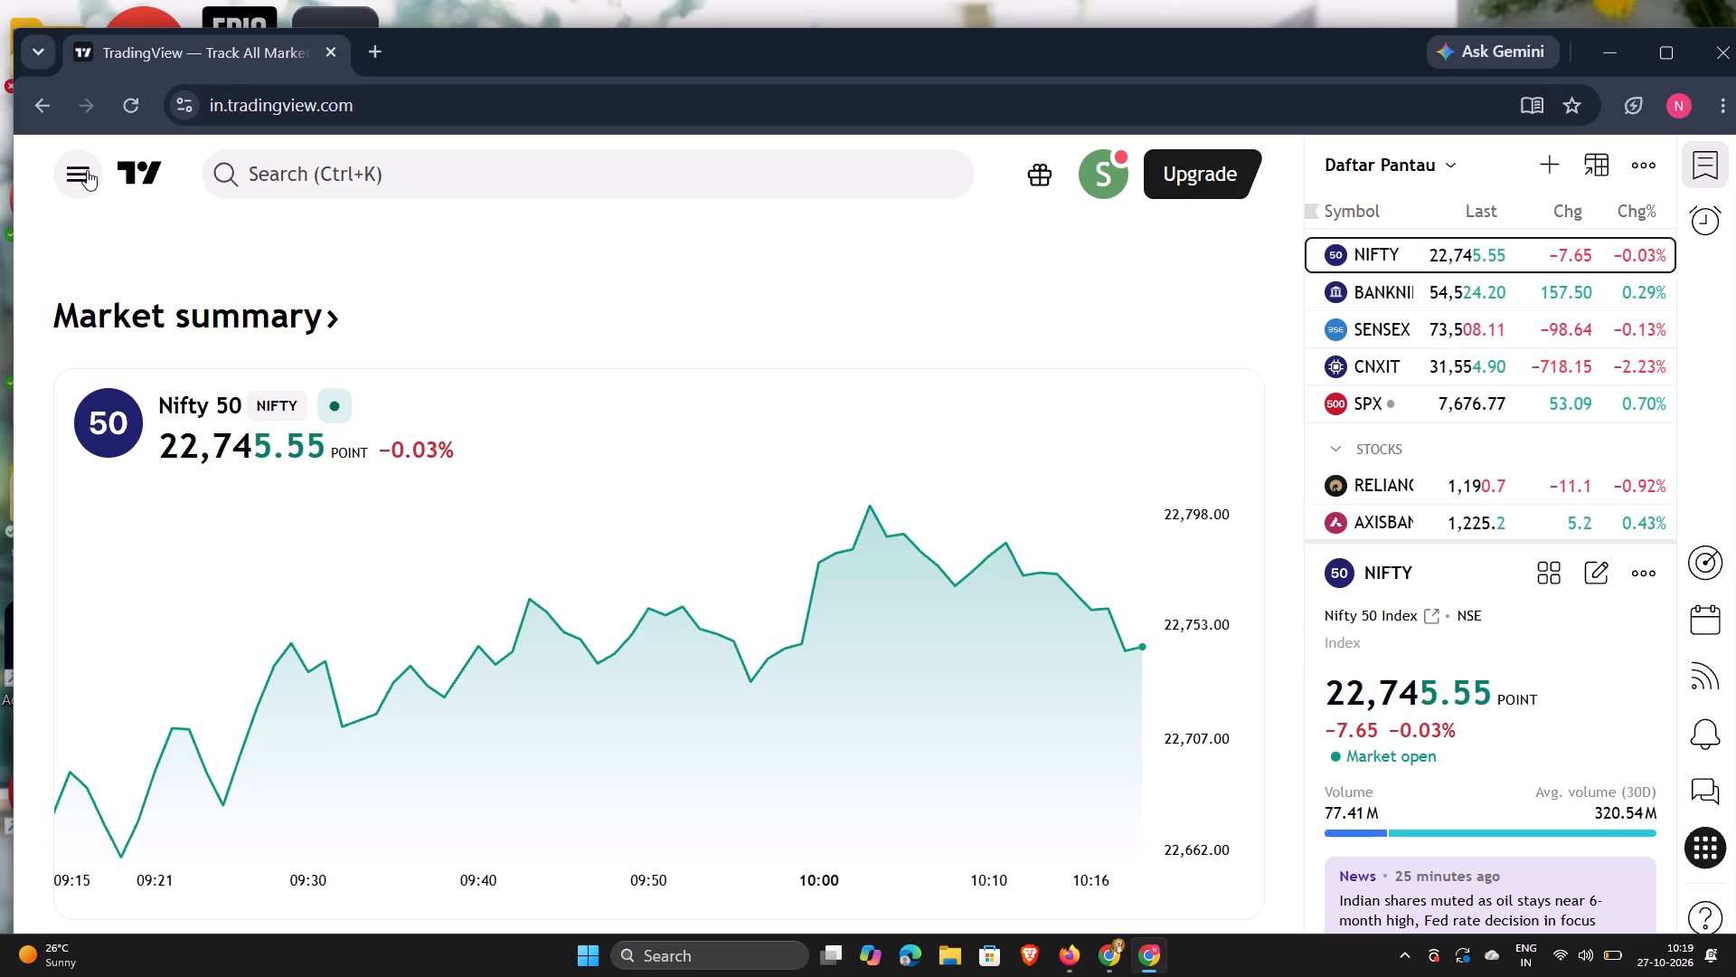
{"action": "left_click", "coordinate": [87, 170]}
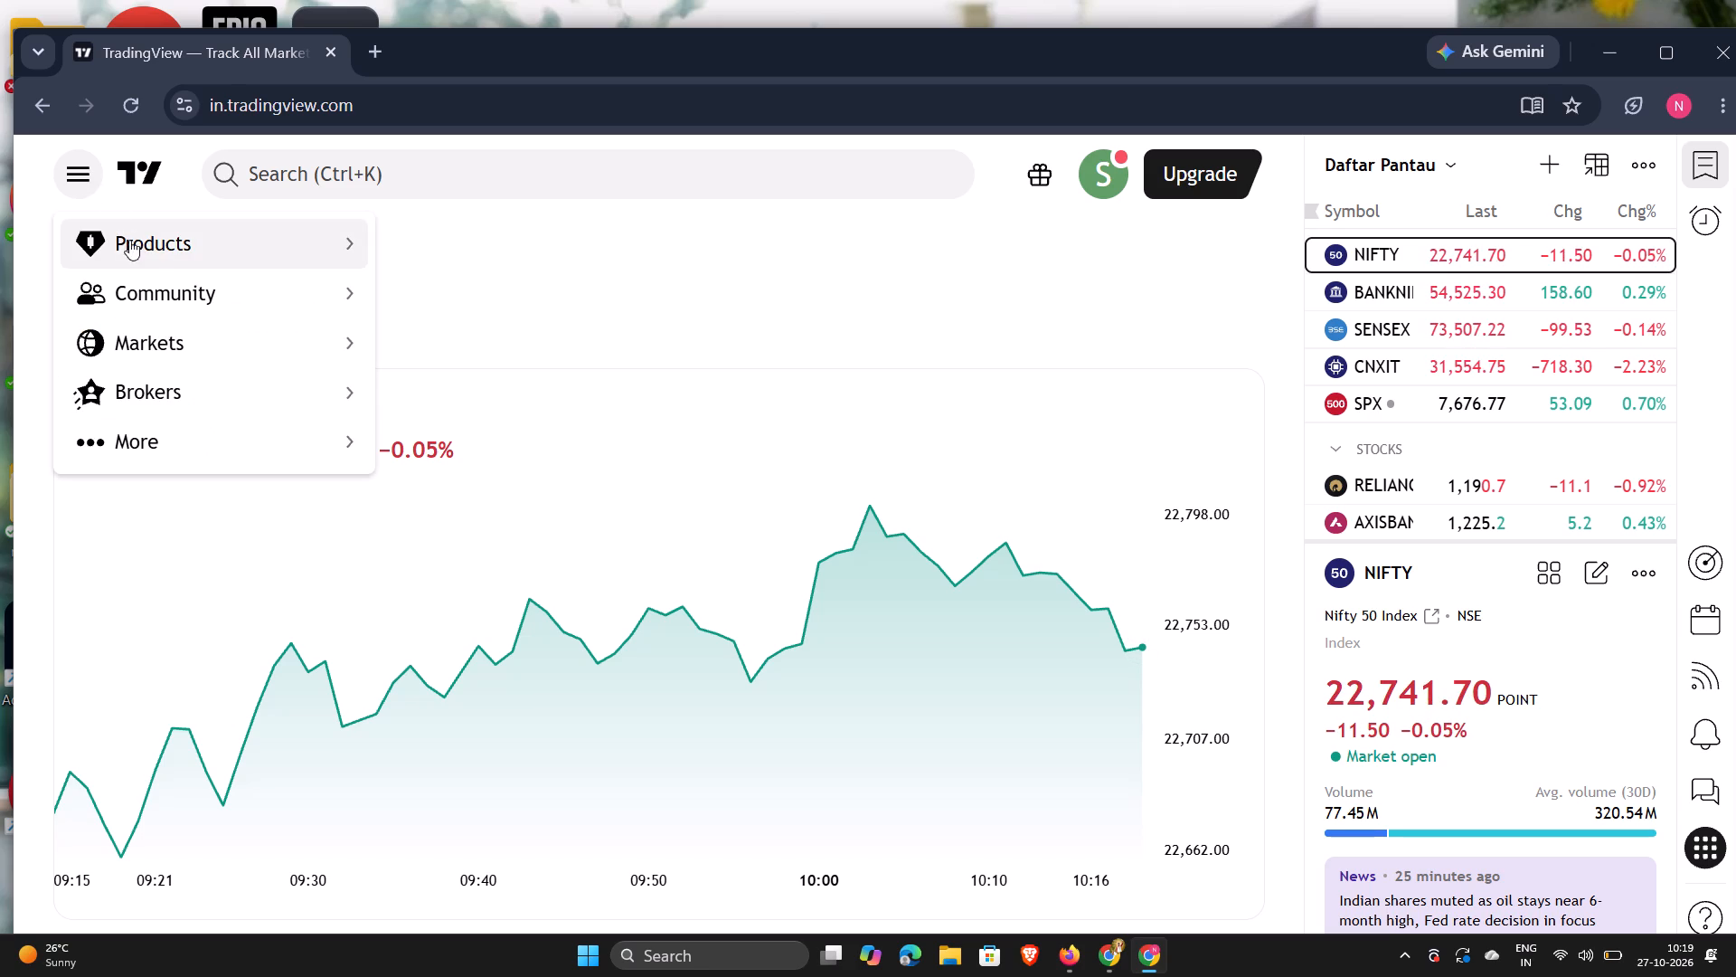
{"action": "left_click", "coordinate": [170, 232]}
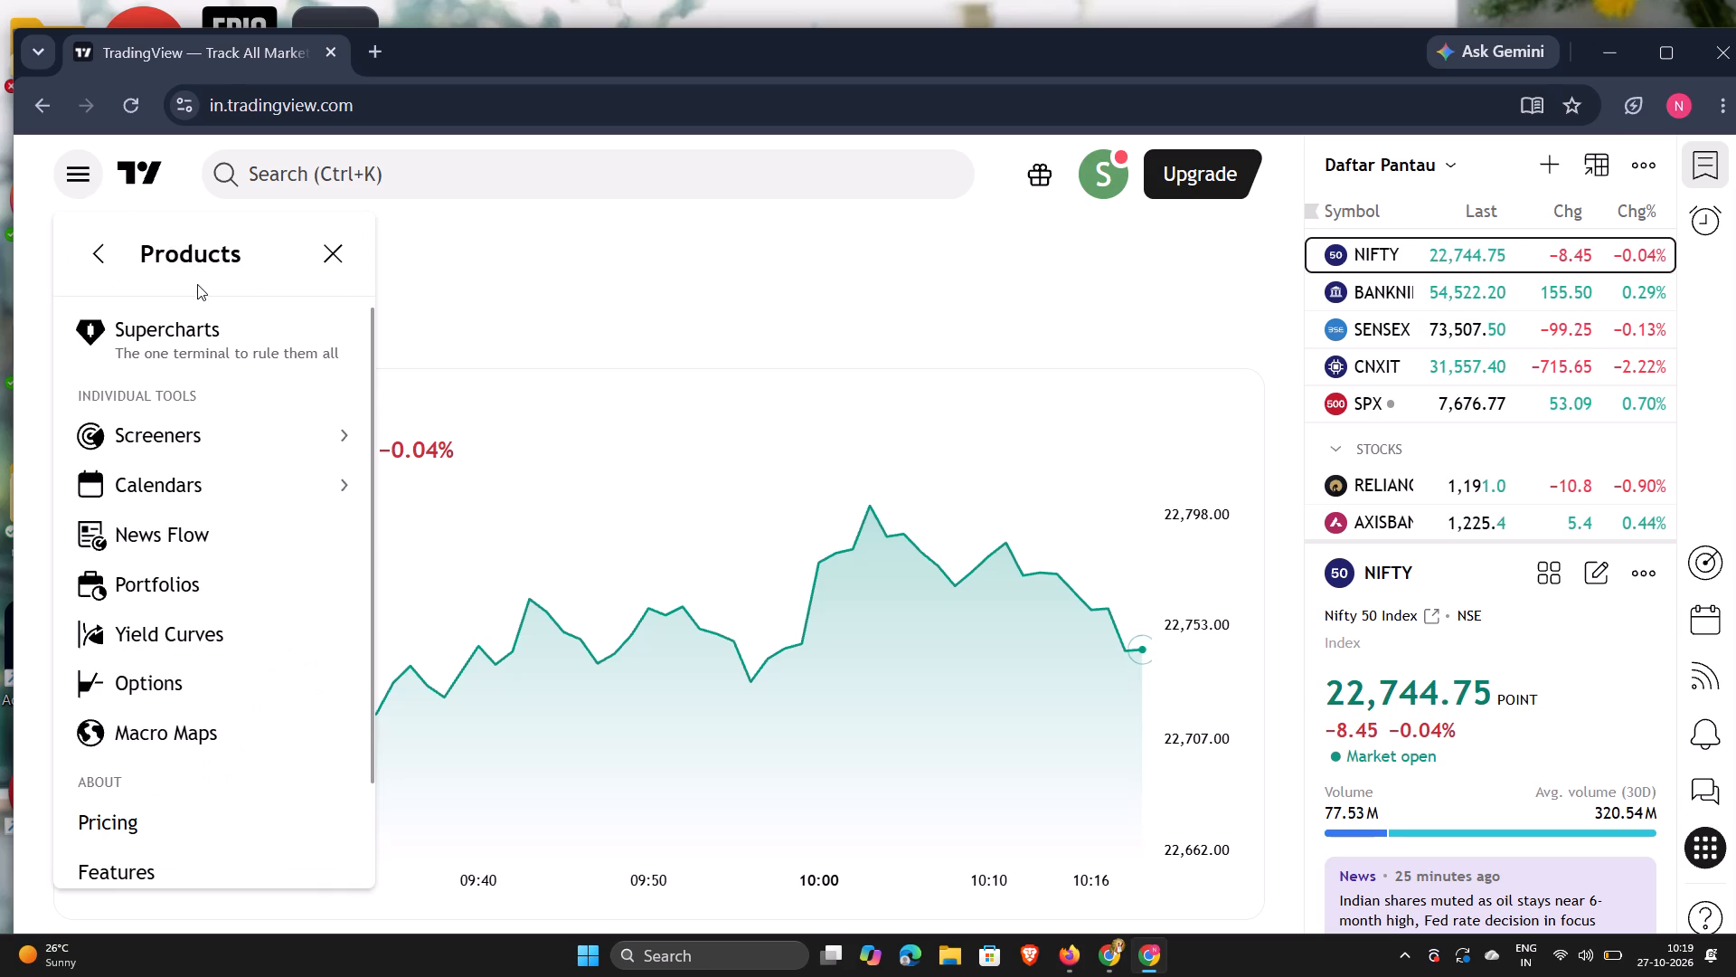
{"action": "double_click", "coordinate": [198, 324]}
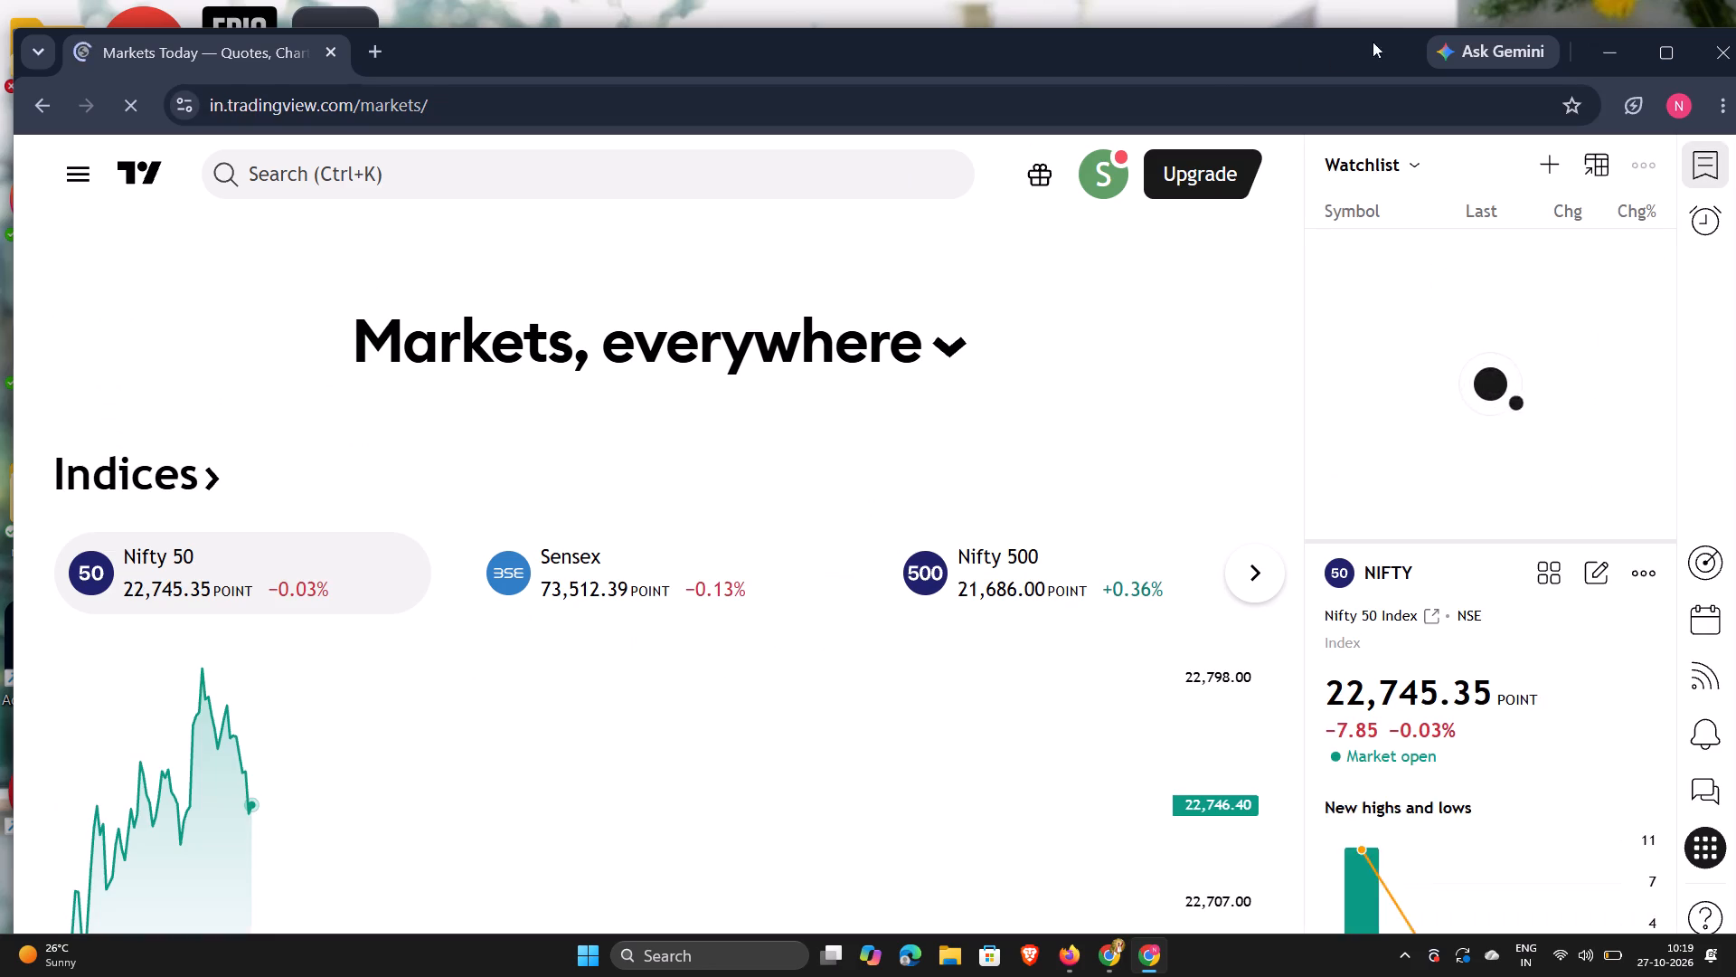
Maximize the browser window and open Supercharts from TradingView's products.
{"action": "left_click", "coordinate": [1653, 66]}
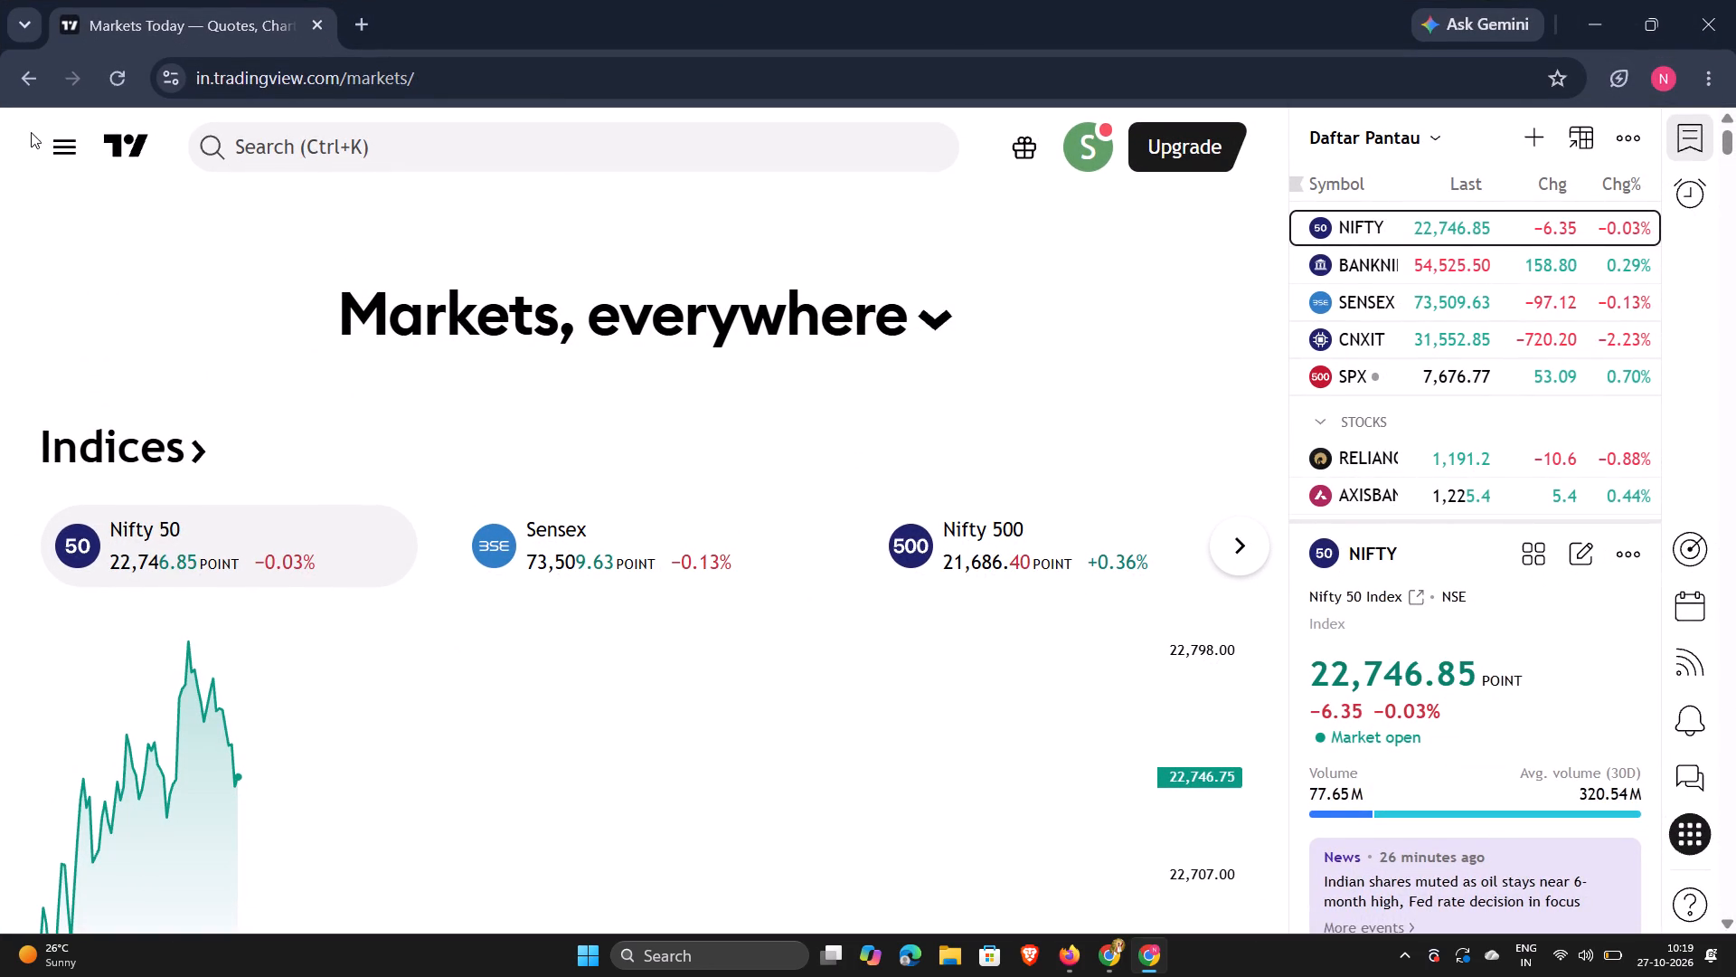
{"action": "left_click", "coordinate": [61, 153]}
{"action": "left_click", "coordinate": [102, 213]}
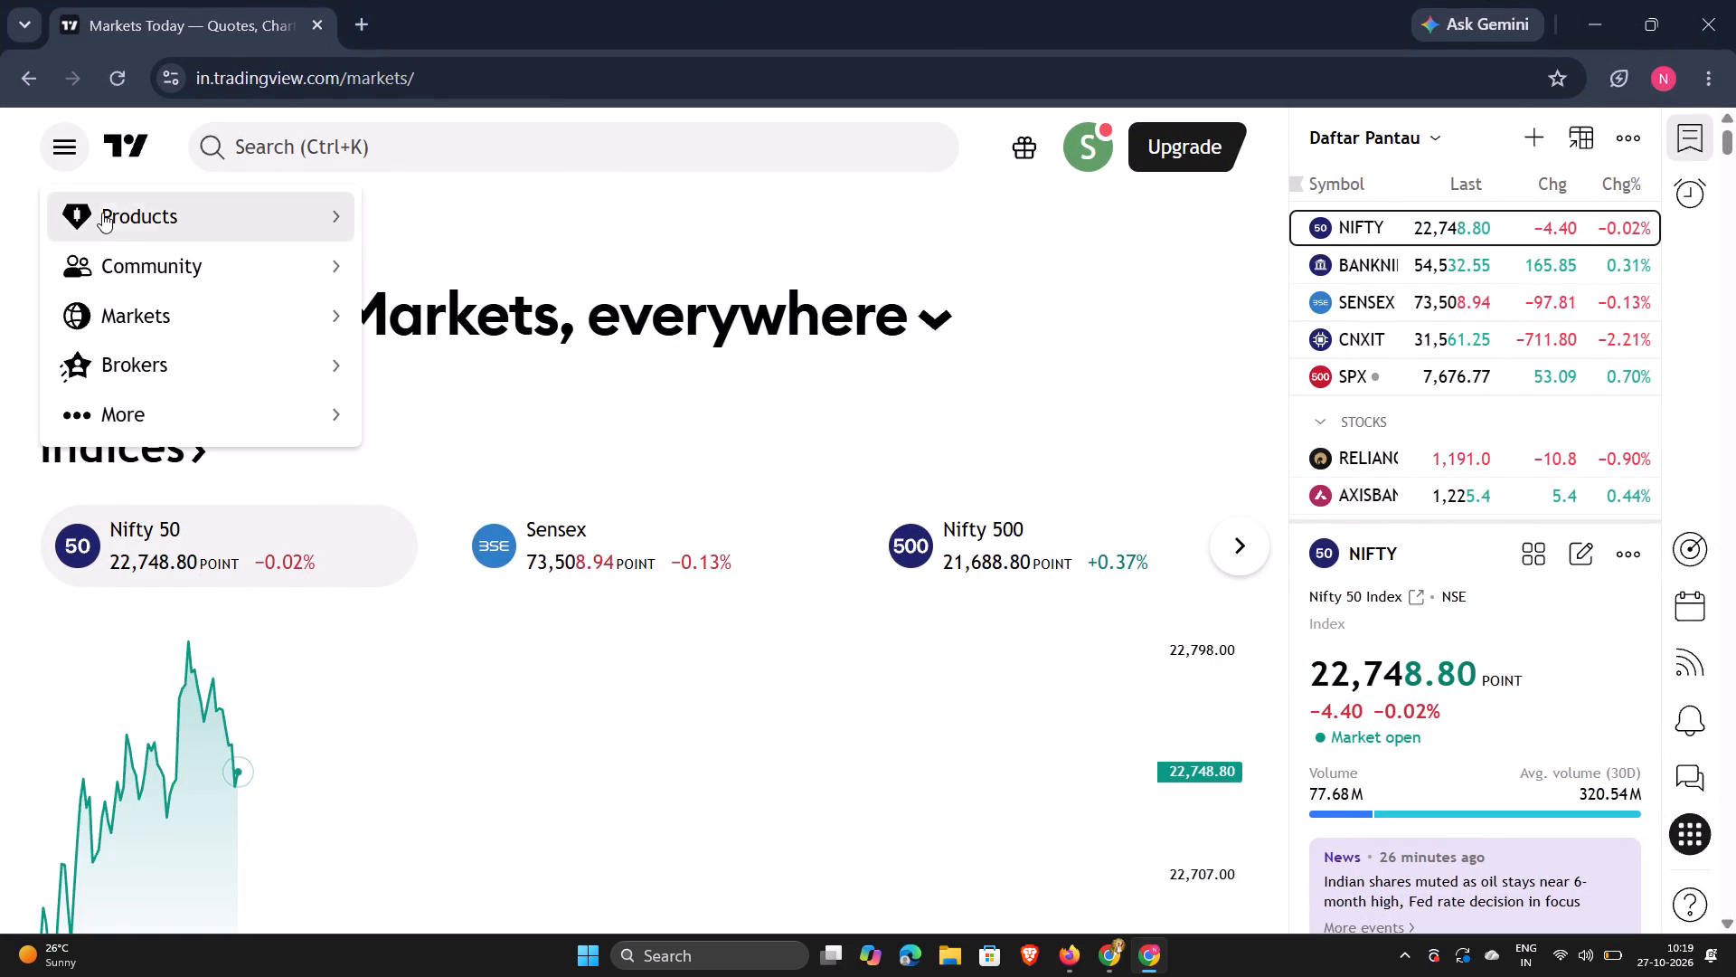
{"action": "left_click", "coordinate": [152, 315]}
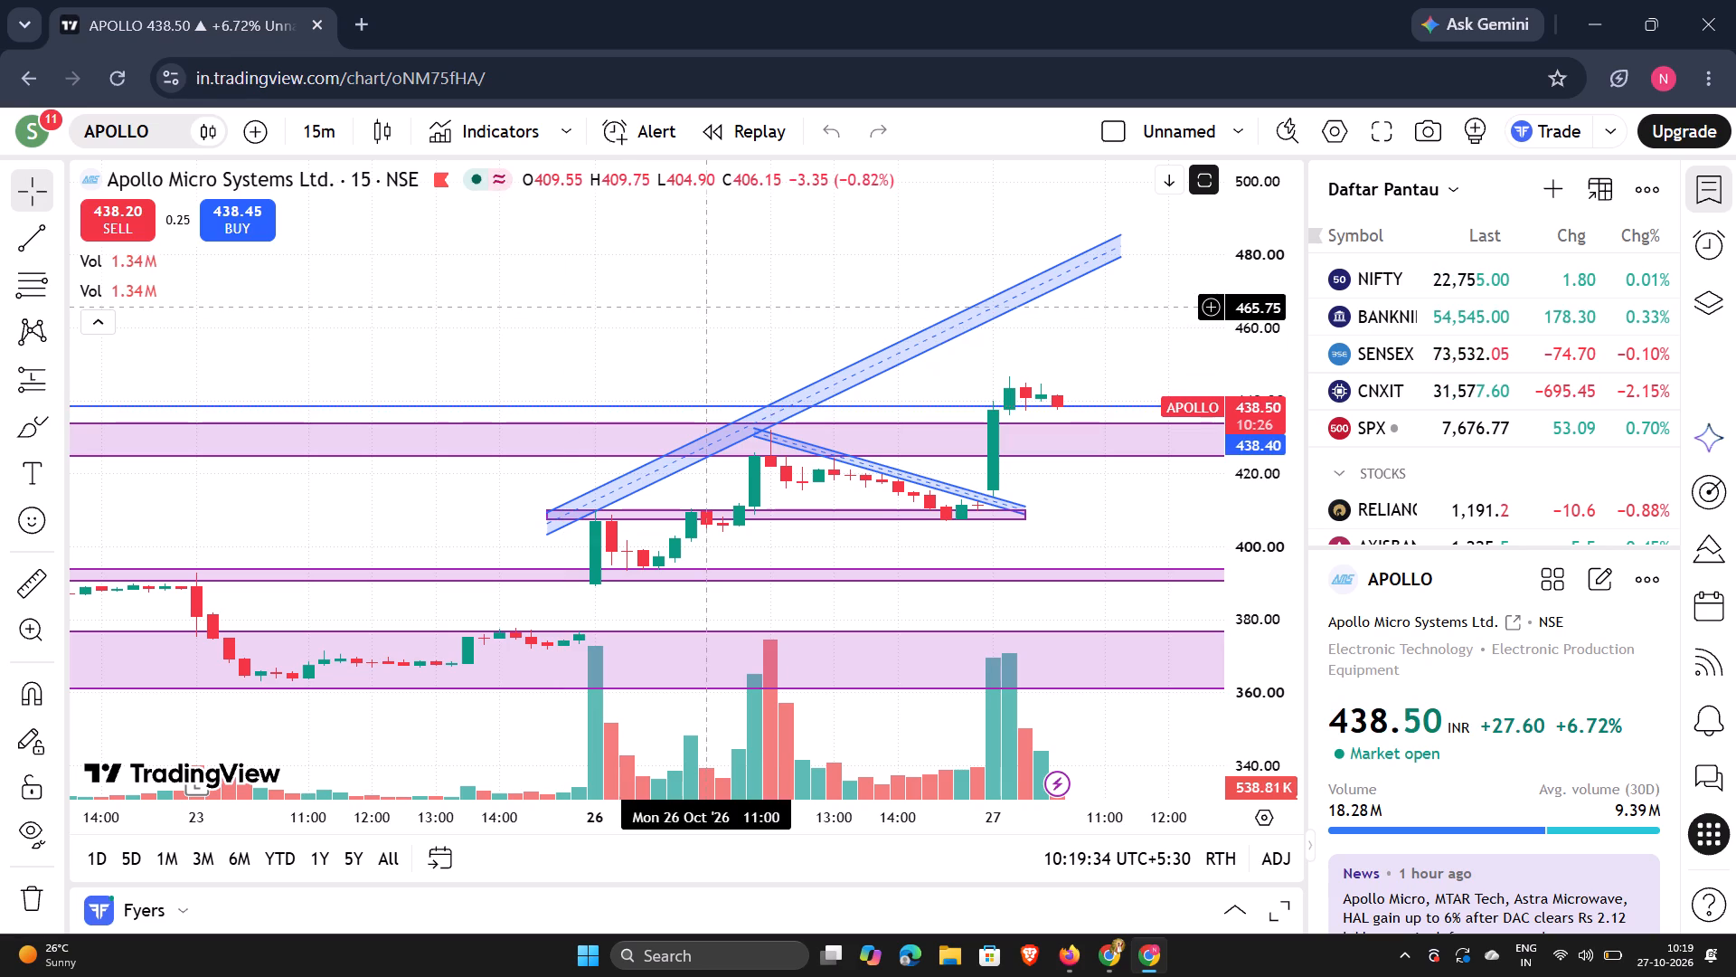
Switch the APOLLO chart to the 5-minute interval and reset the chart view.
{"action": "left_click_drag", "start_coordinate": [712, 304], "coordinate": [599, 304]}
{"action": "left_click", "coordinate": [582, 304]}
{"action": "left_click", "coordinate": [567, 300]}
{"action": "left_click", "coordinate": [309, 138]}
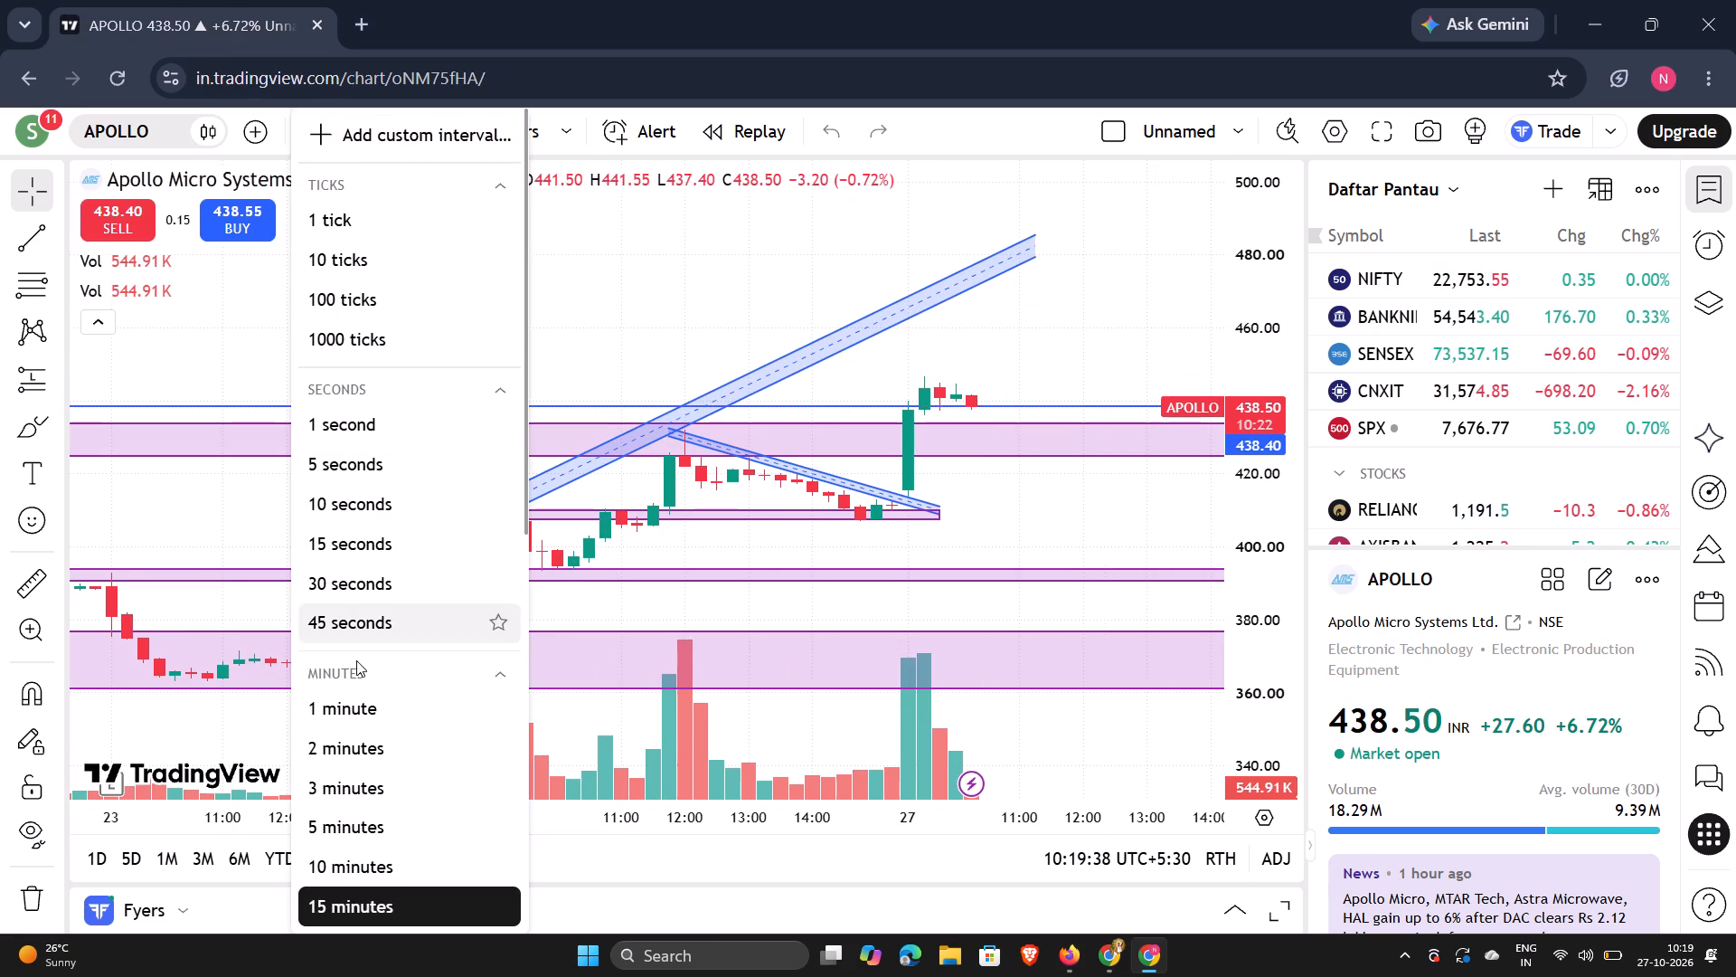
{"action": "left_click", "coordinate": [328, 825]}
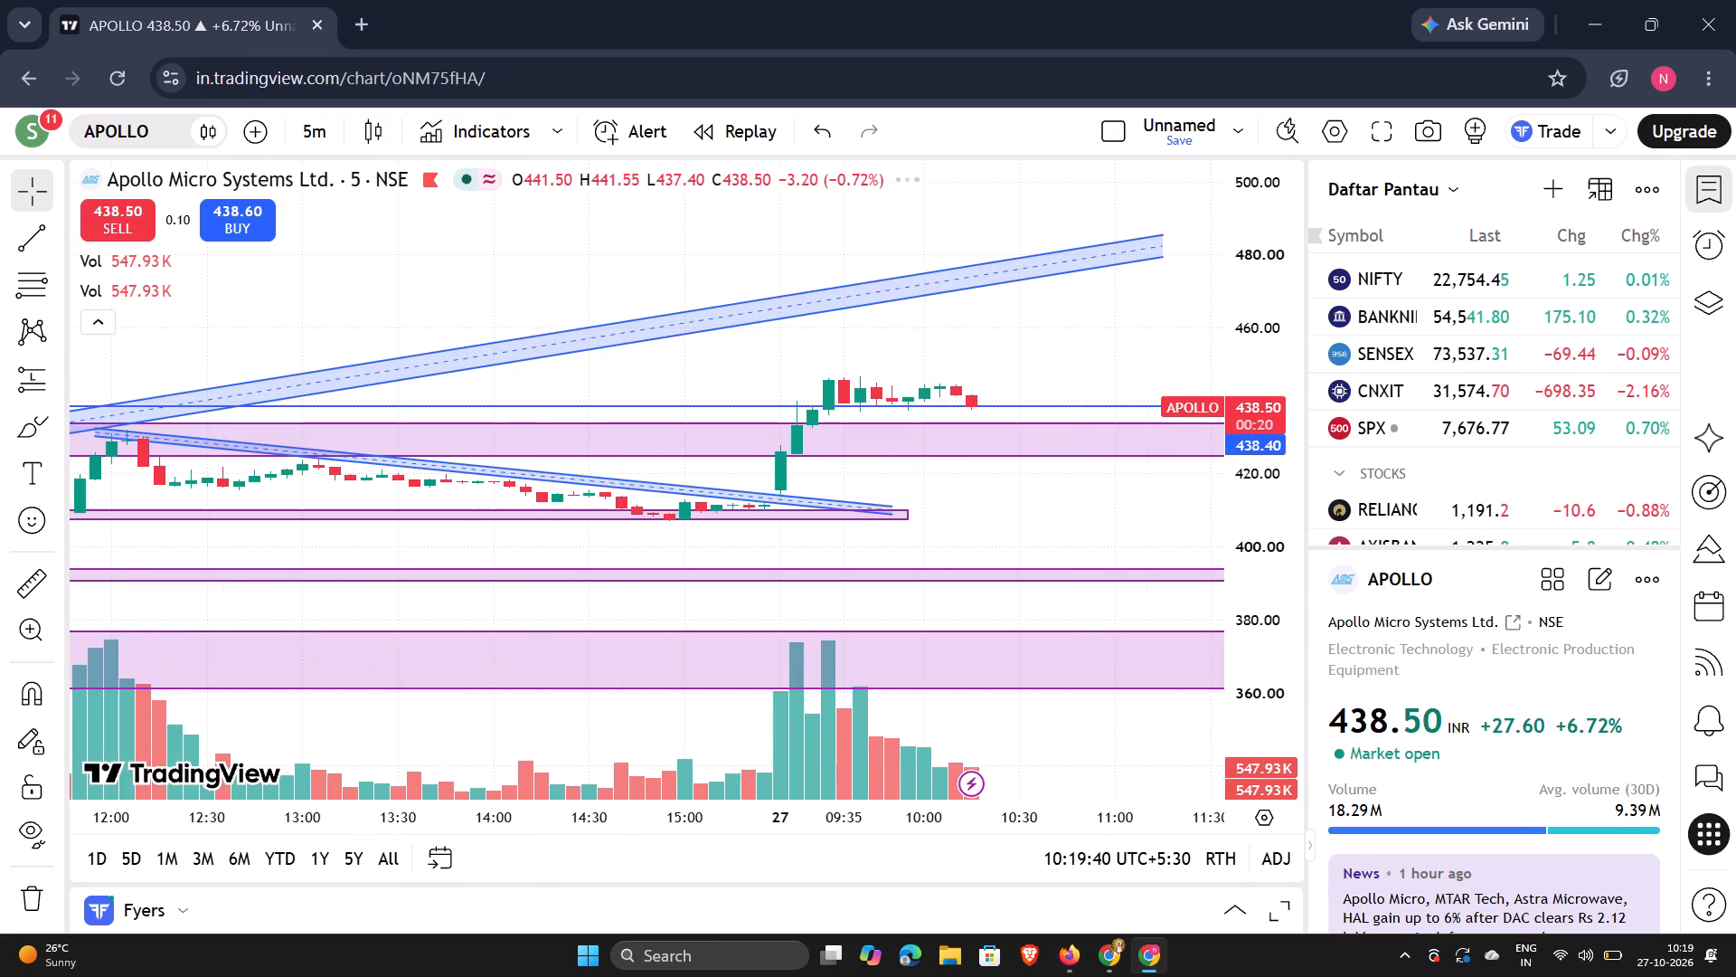
{"action": "right_click", "coordinate": [1049, 327]}
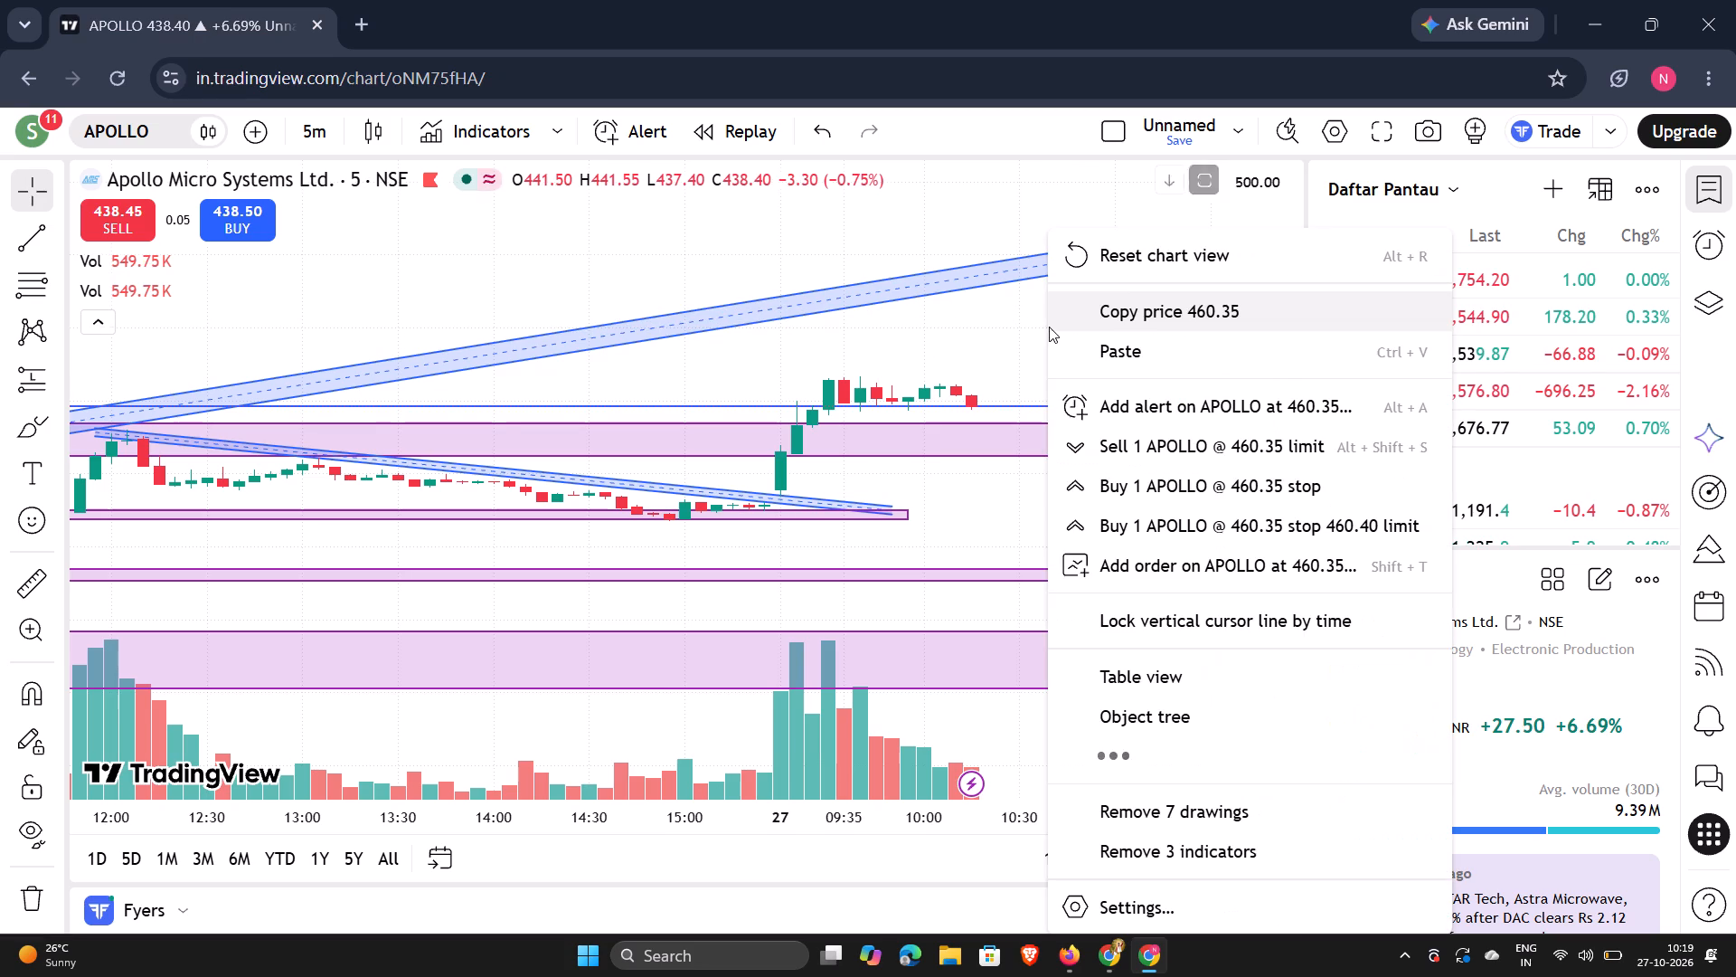
{"action": "left_click", "coordinate": [1138, 269]}
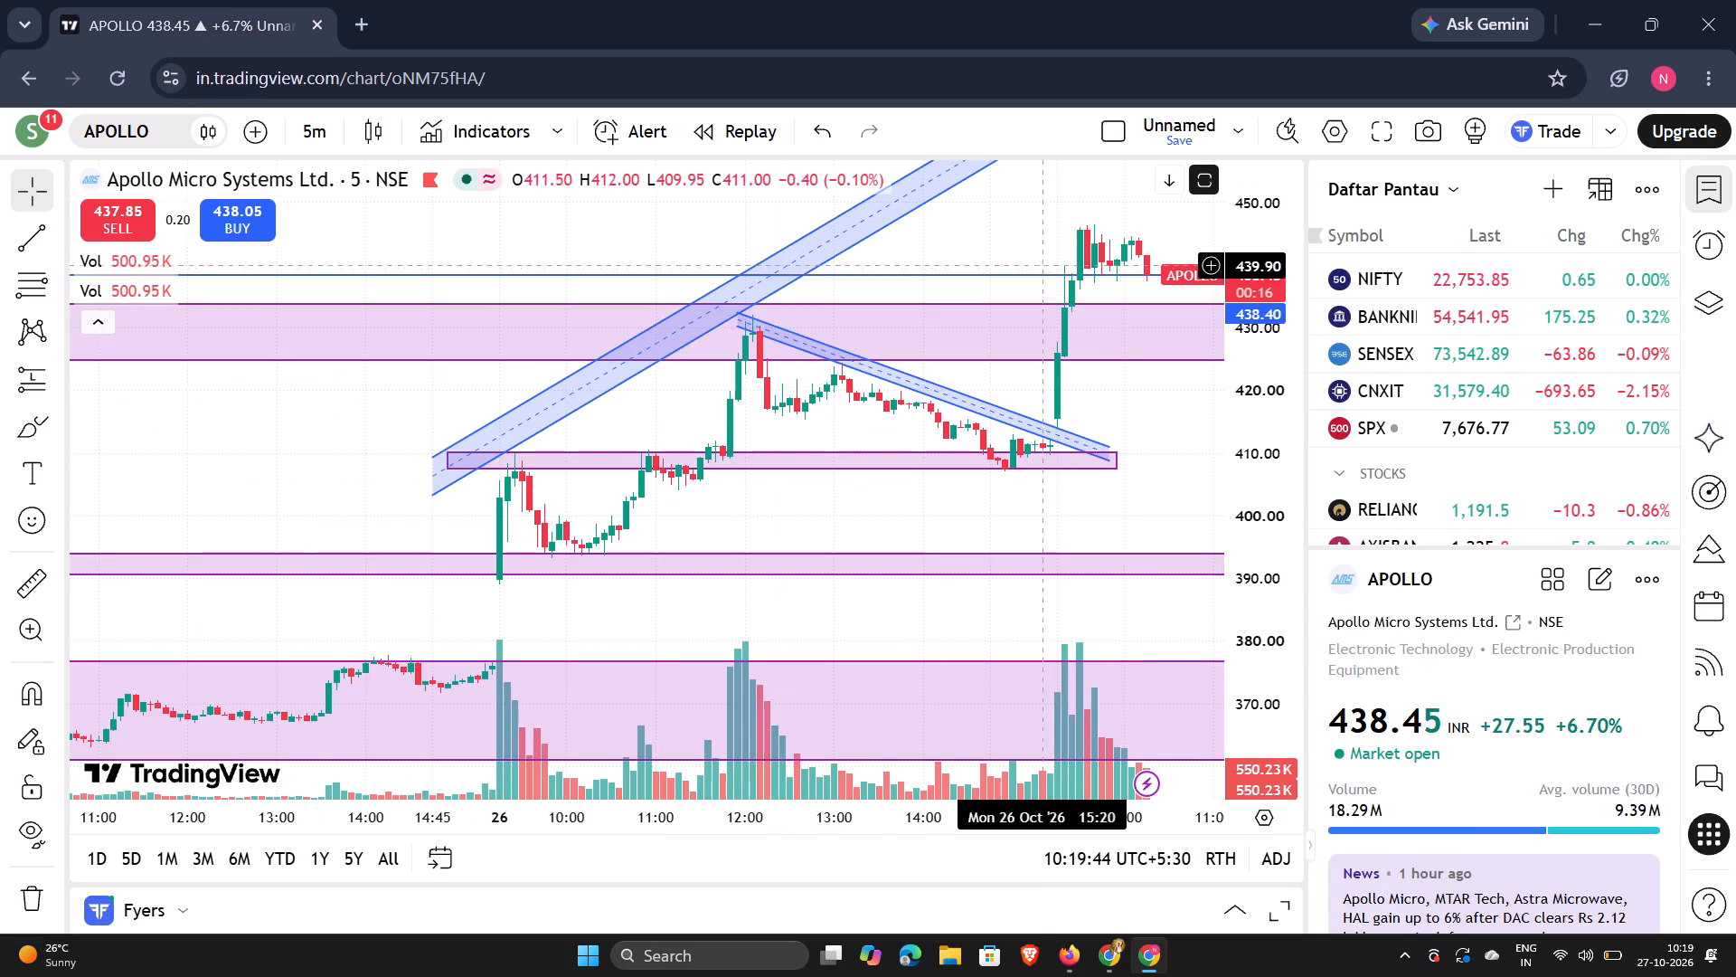
{"action": "left_click_drag", "start_coordinate": [947, 254], "coordinate": [827, 292]}
{"action": "left_click", "coordinate": [809, 295]}
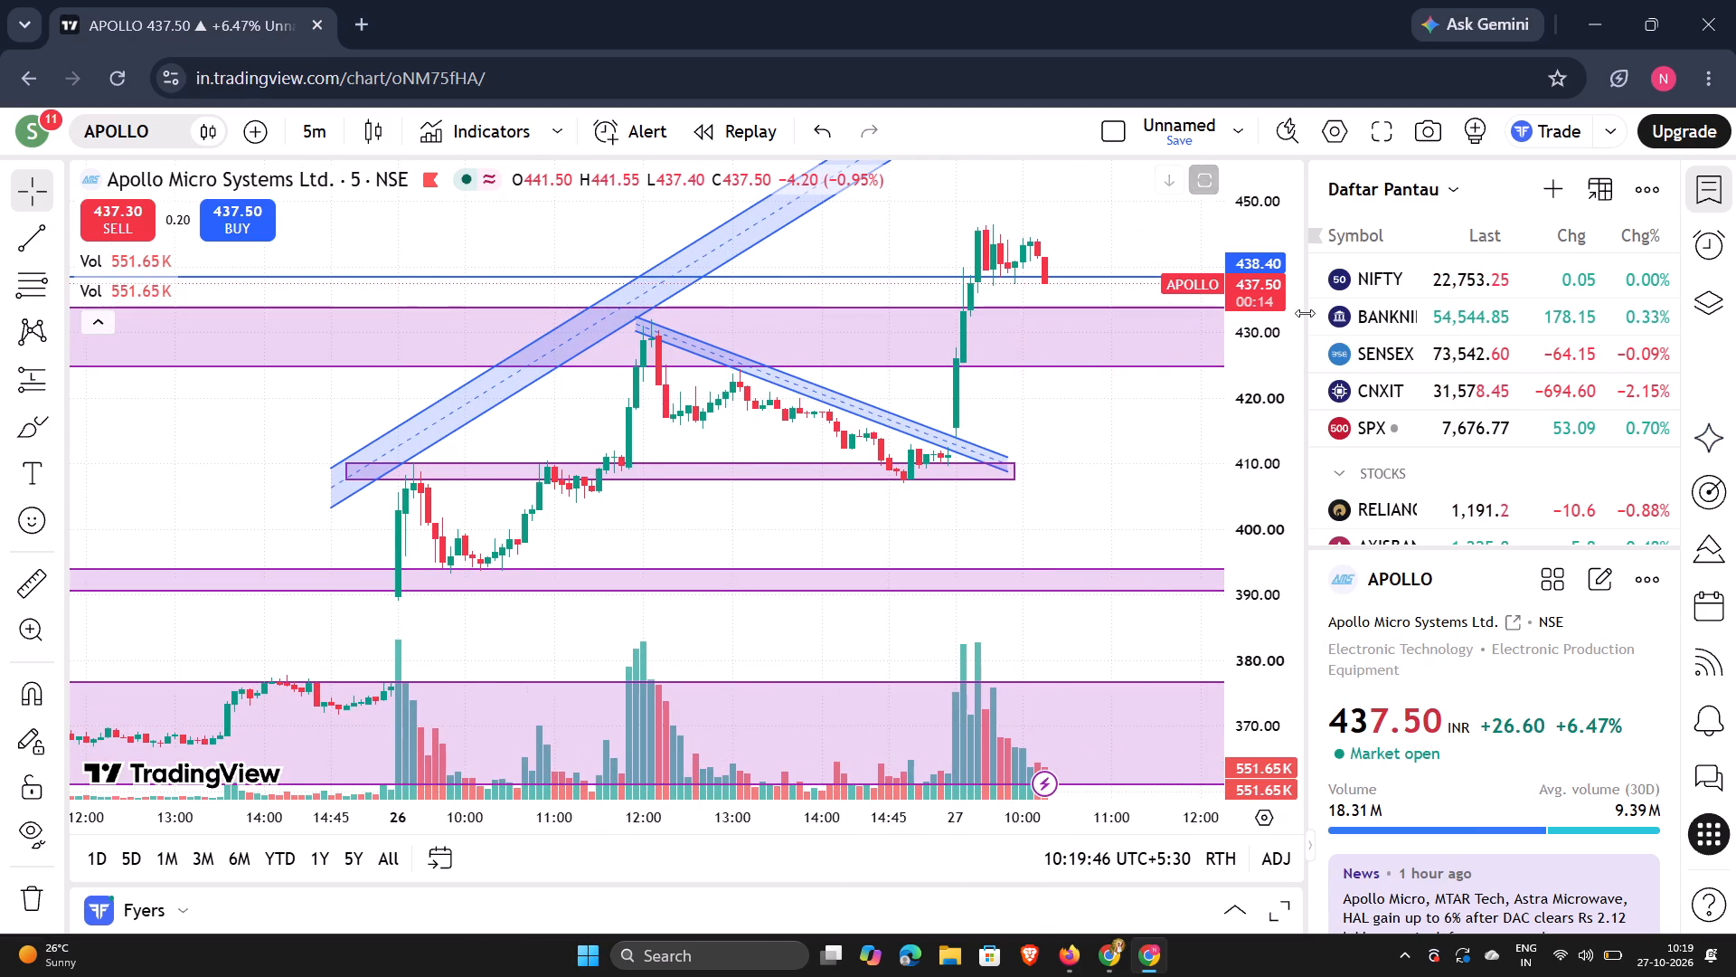
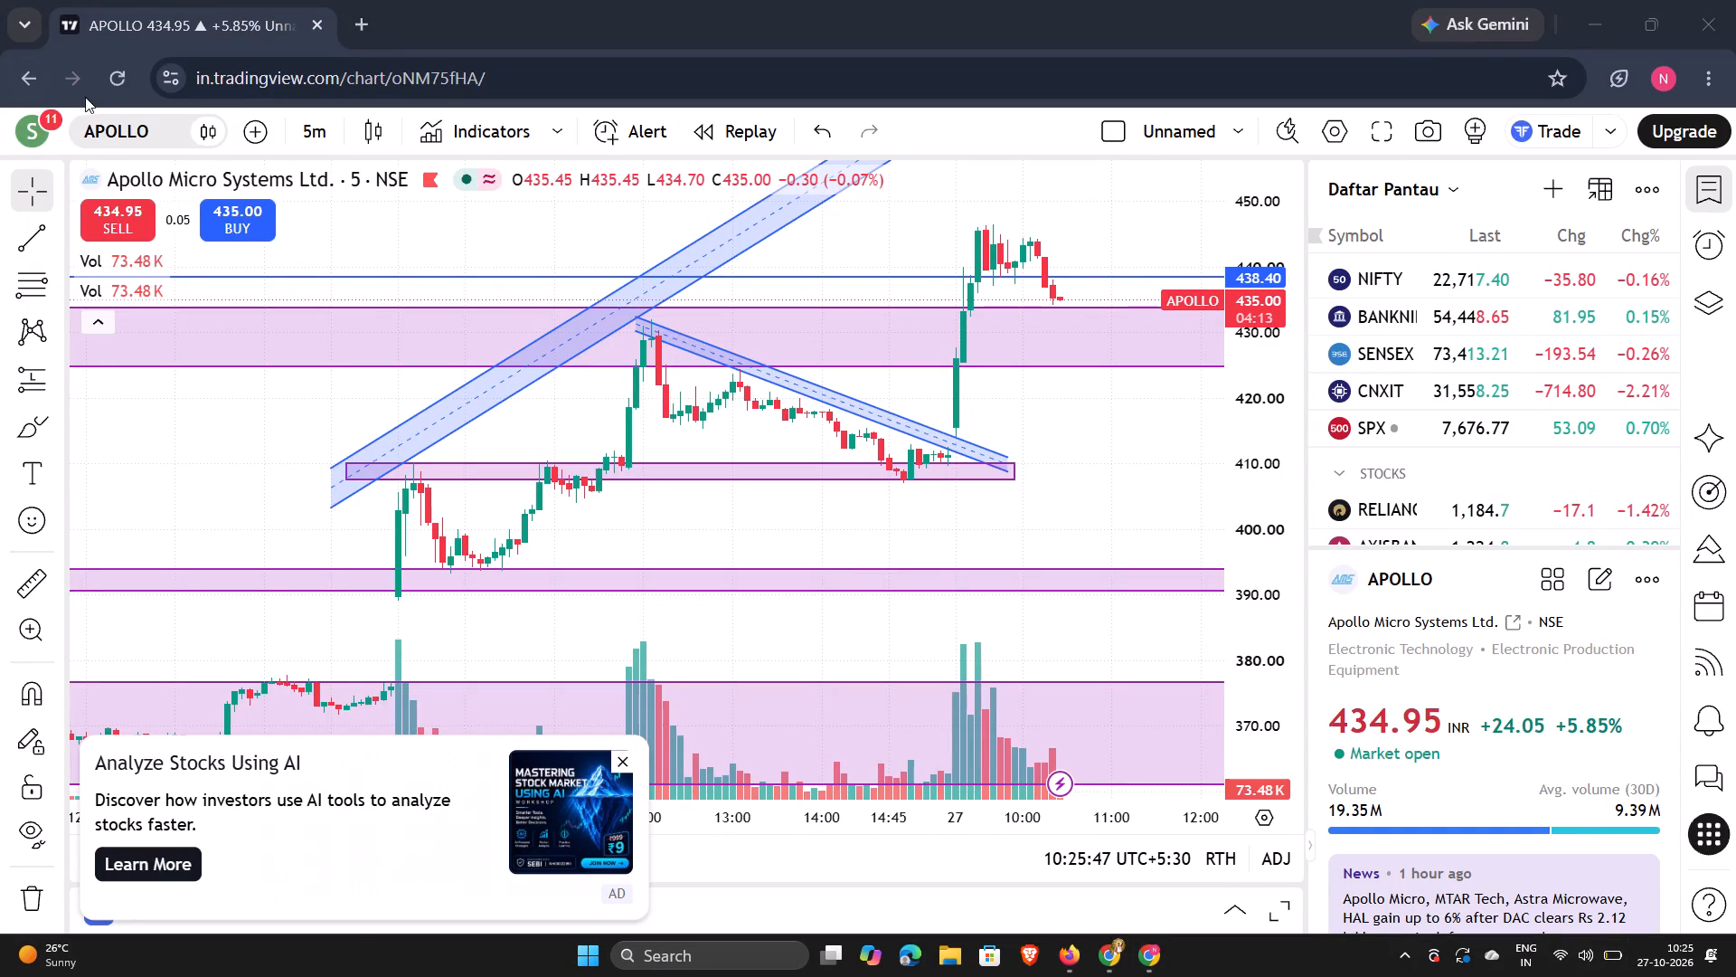
Search the symbols for TT and load the NSE chart of TTML, Tata Teleservices (Maharashtra) Limited.
{"action": "left_click", "coordinate": [178, 137]}
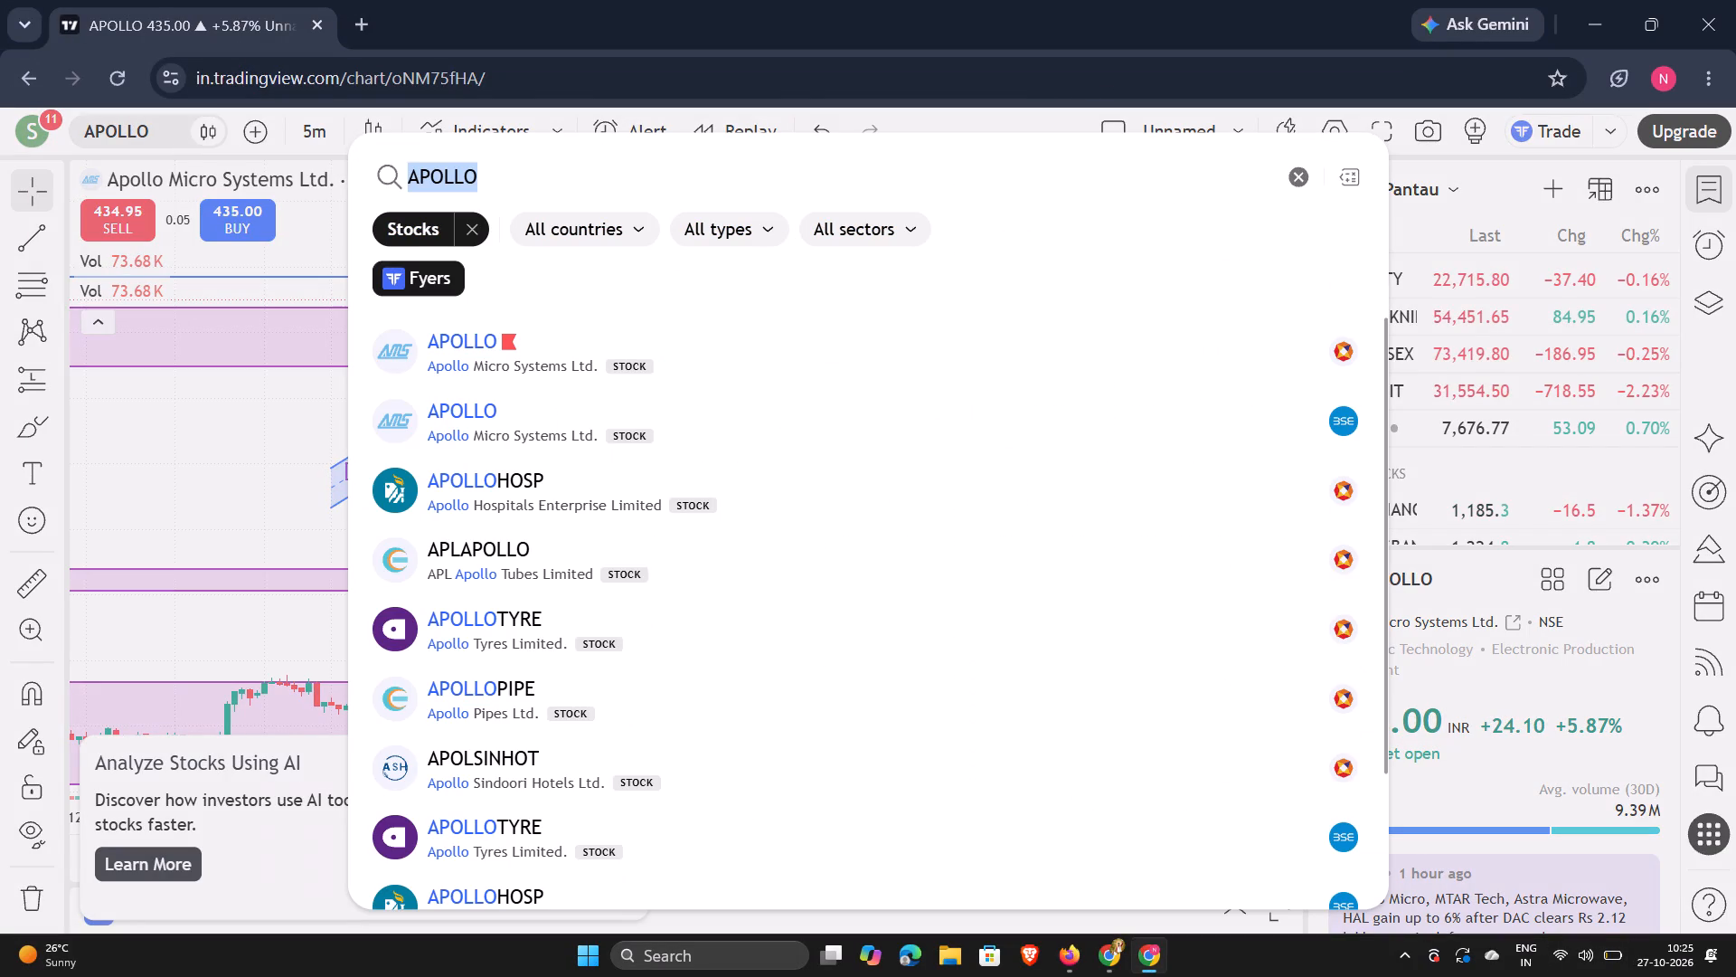
{"action": "left_click", "coordinate": [1297, 184]}
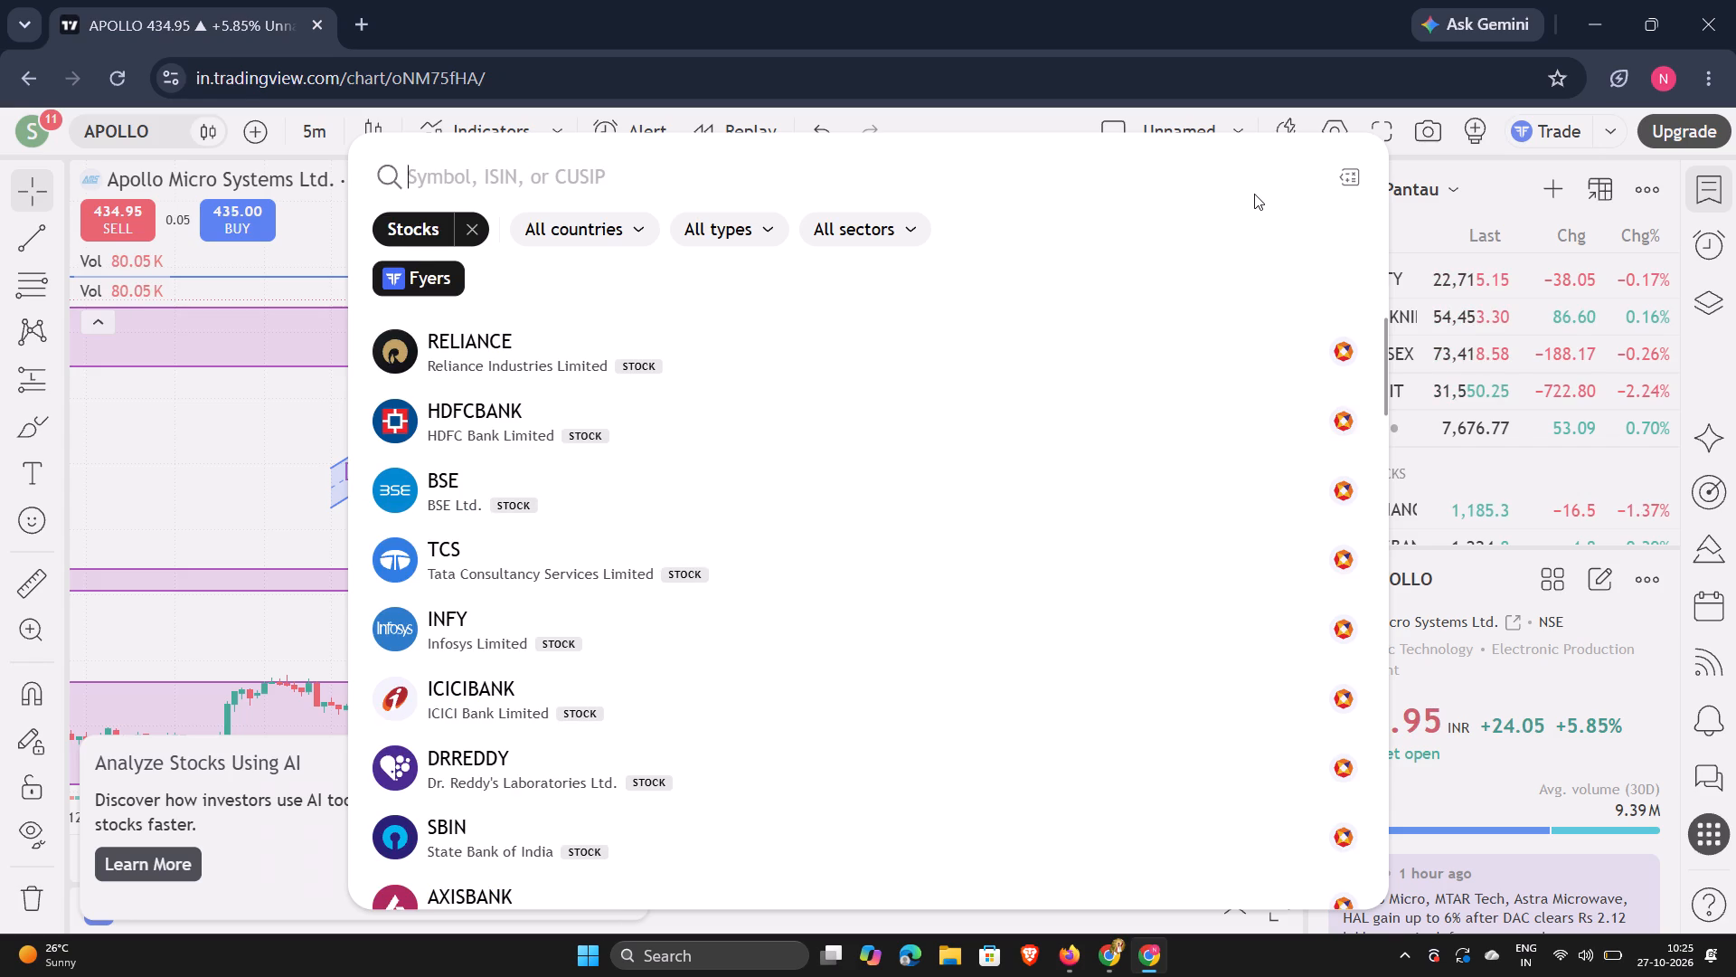
{"action": "type", "text": "TT"}
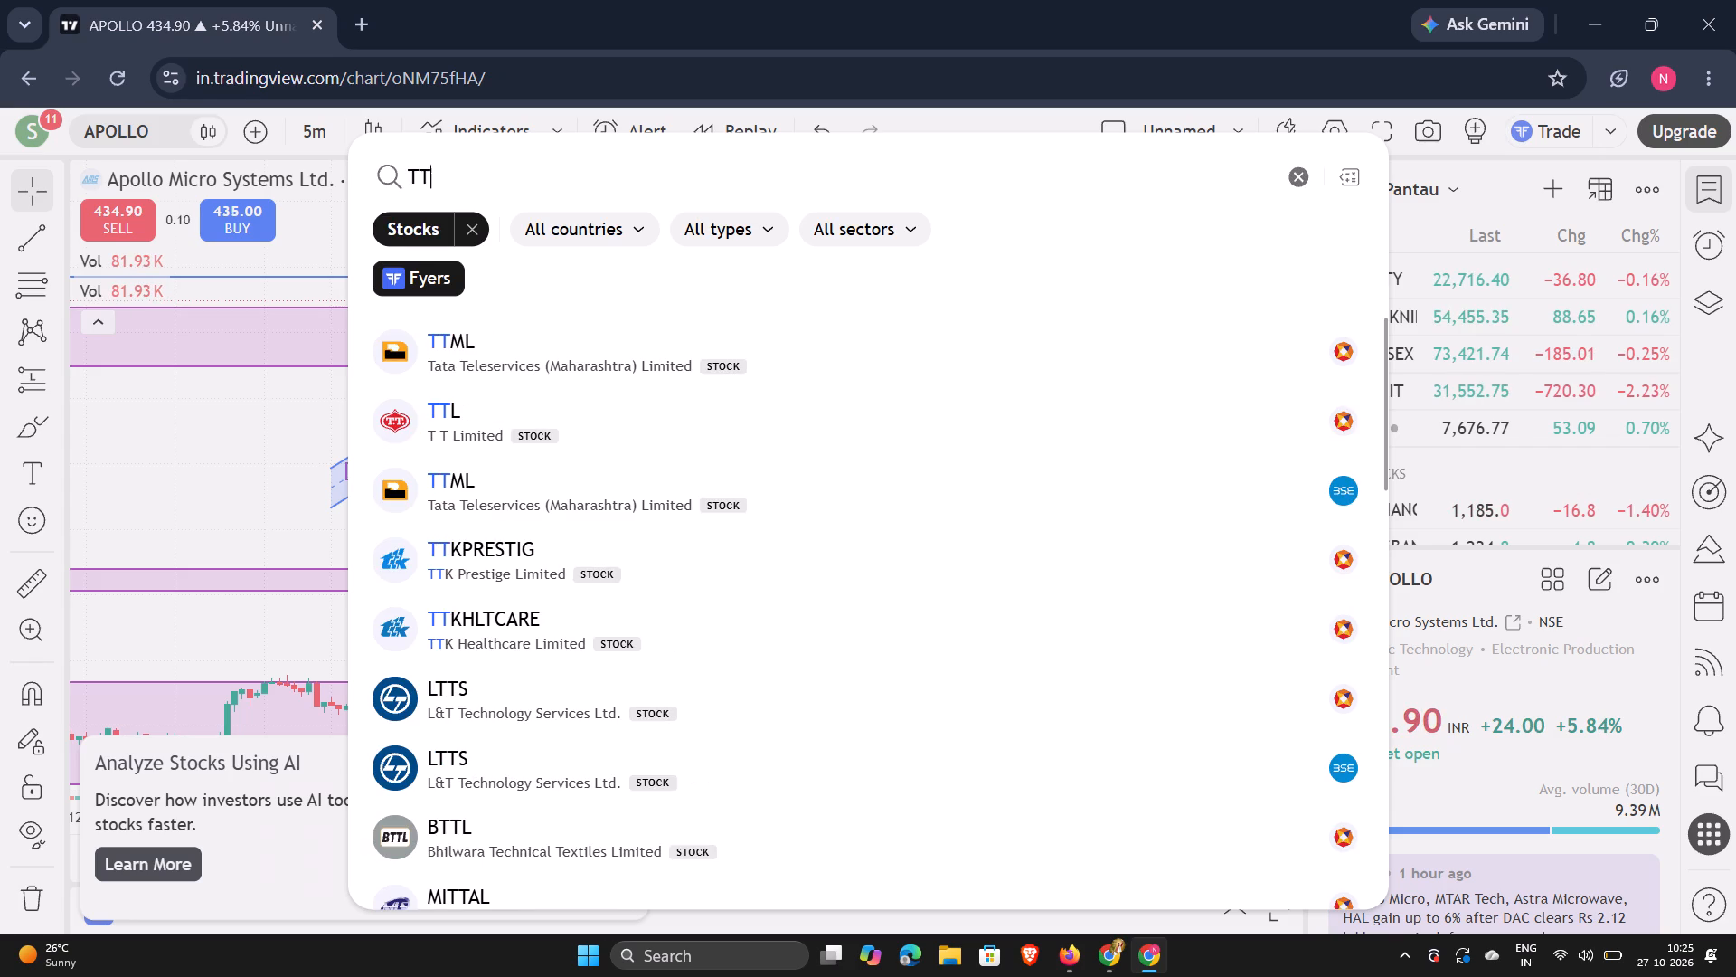
{"action": "left_click", "coordinate": [919, 359]}
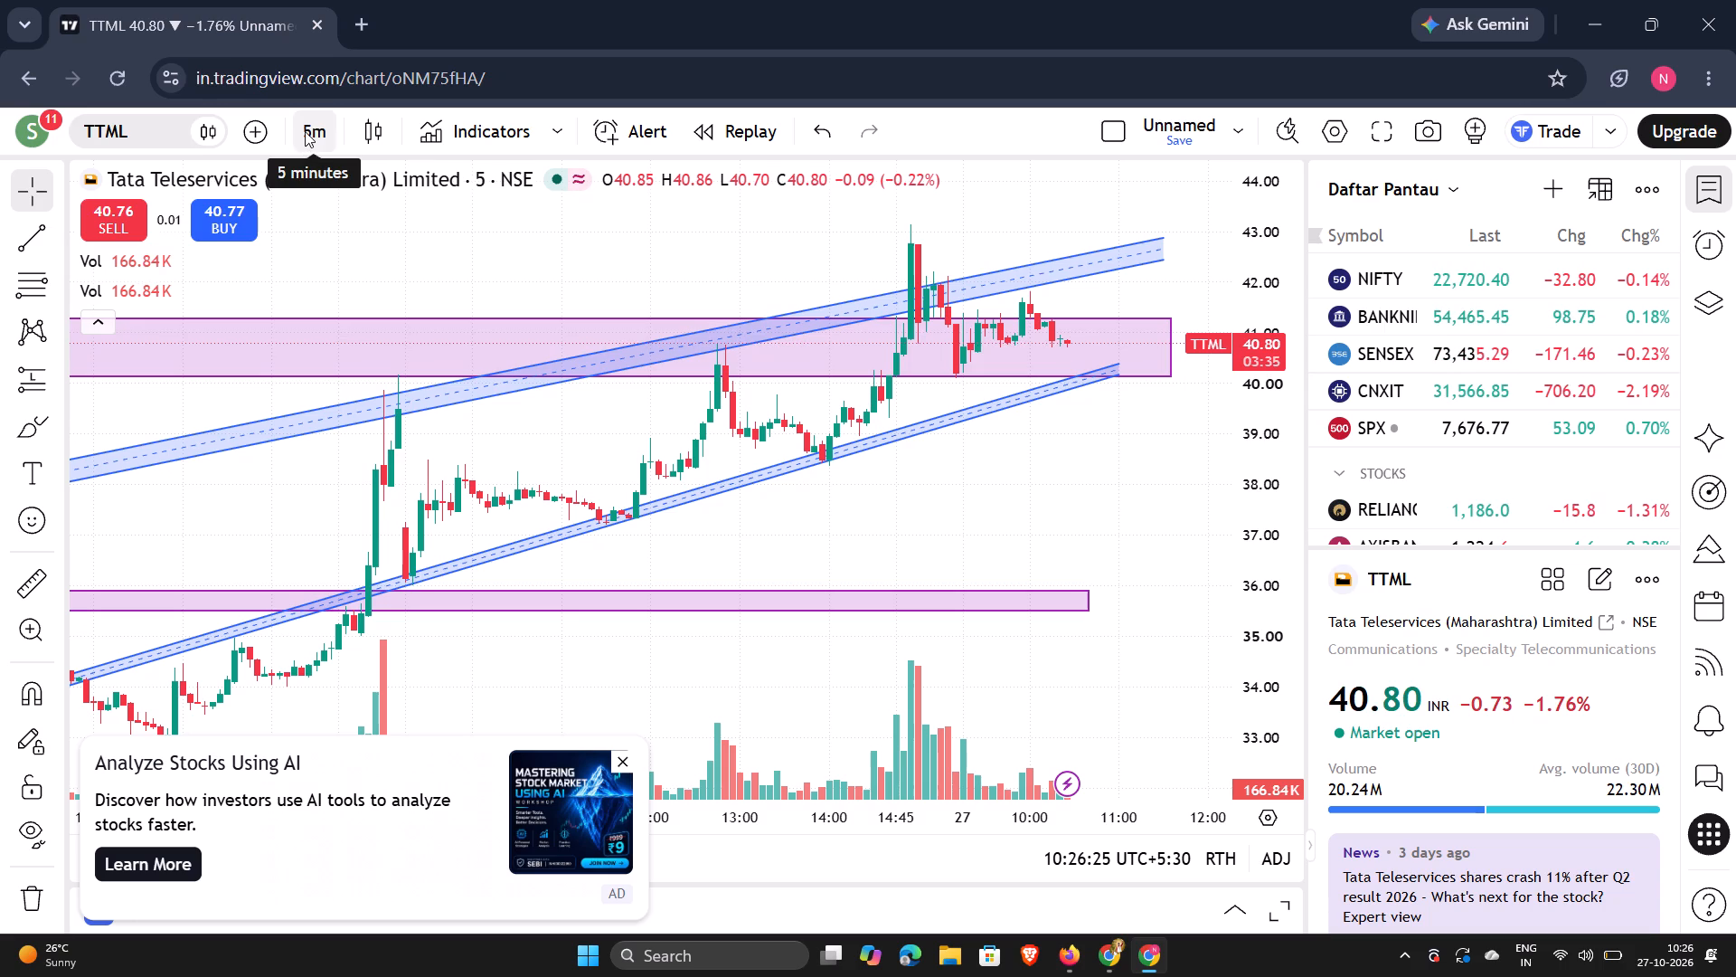
Switch the chart back to the NSE stock APOLLO, Apollo Micro Systems Ltd.
{"action": "left_click", "coordinate": [132, 119]}
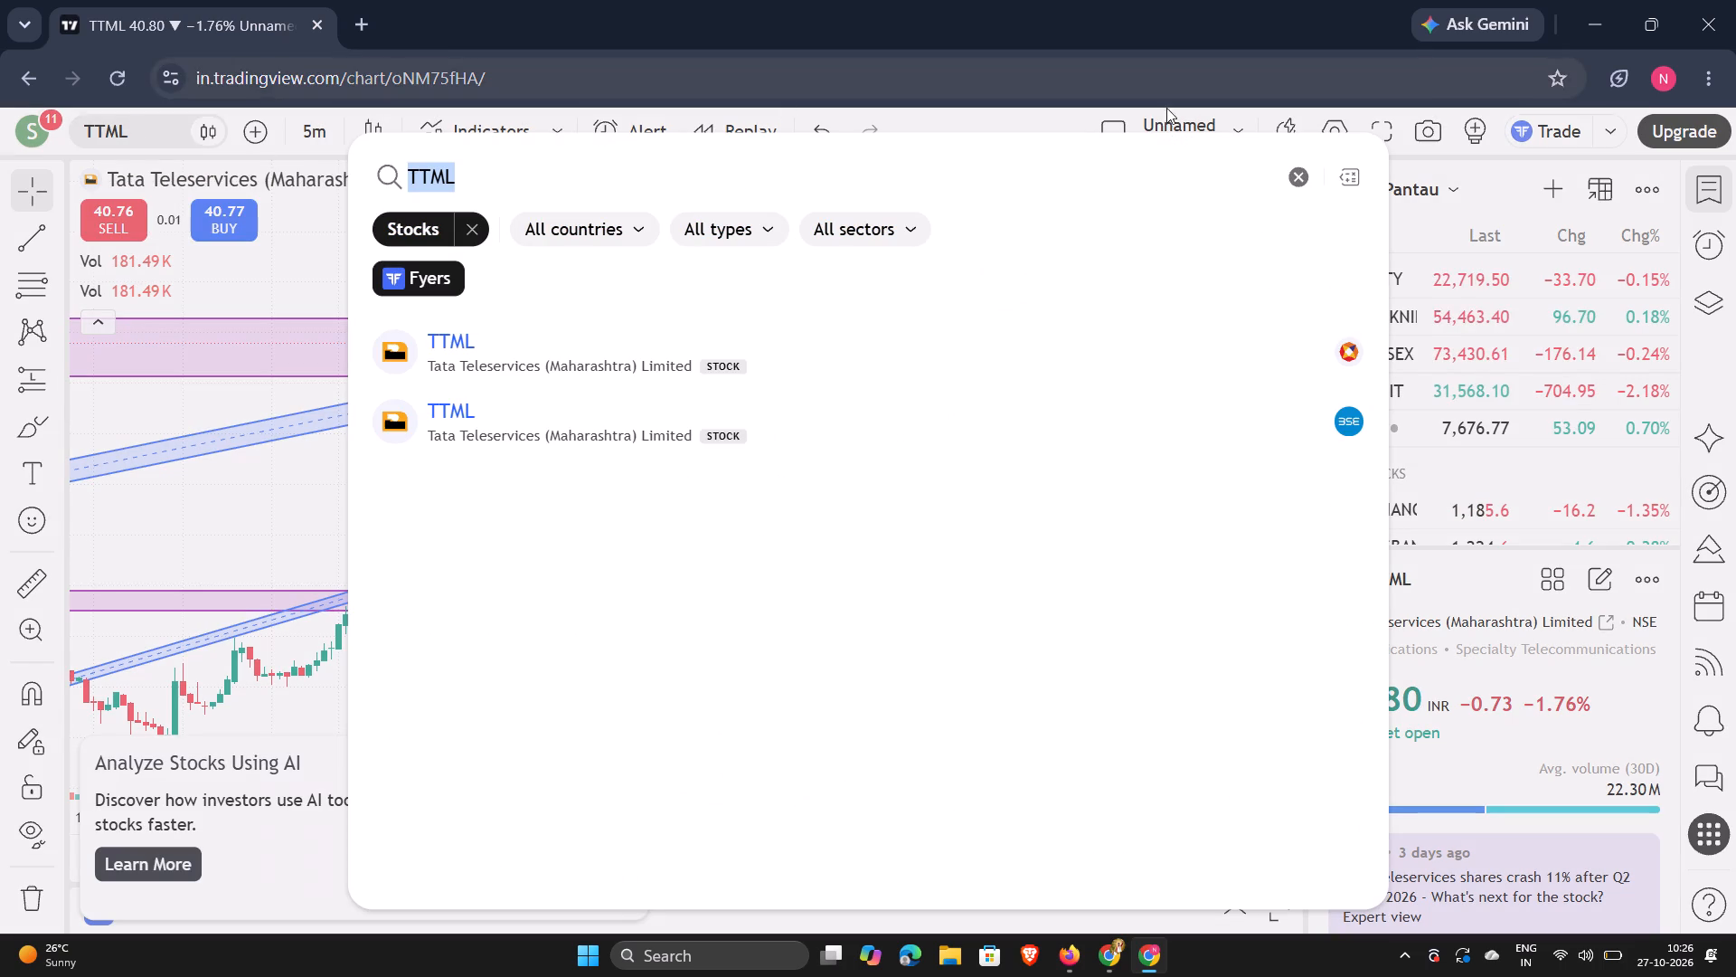
{"action": "left_click", "coordinate": [1298, 176]}
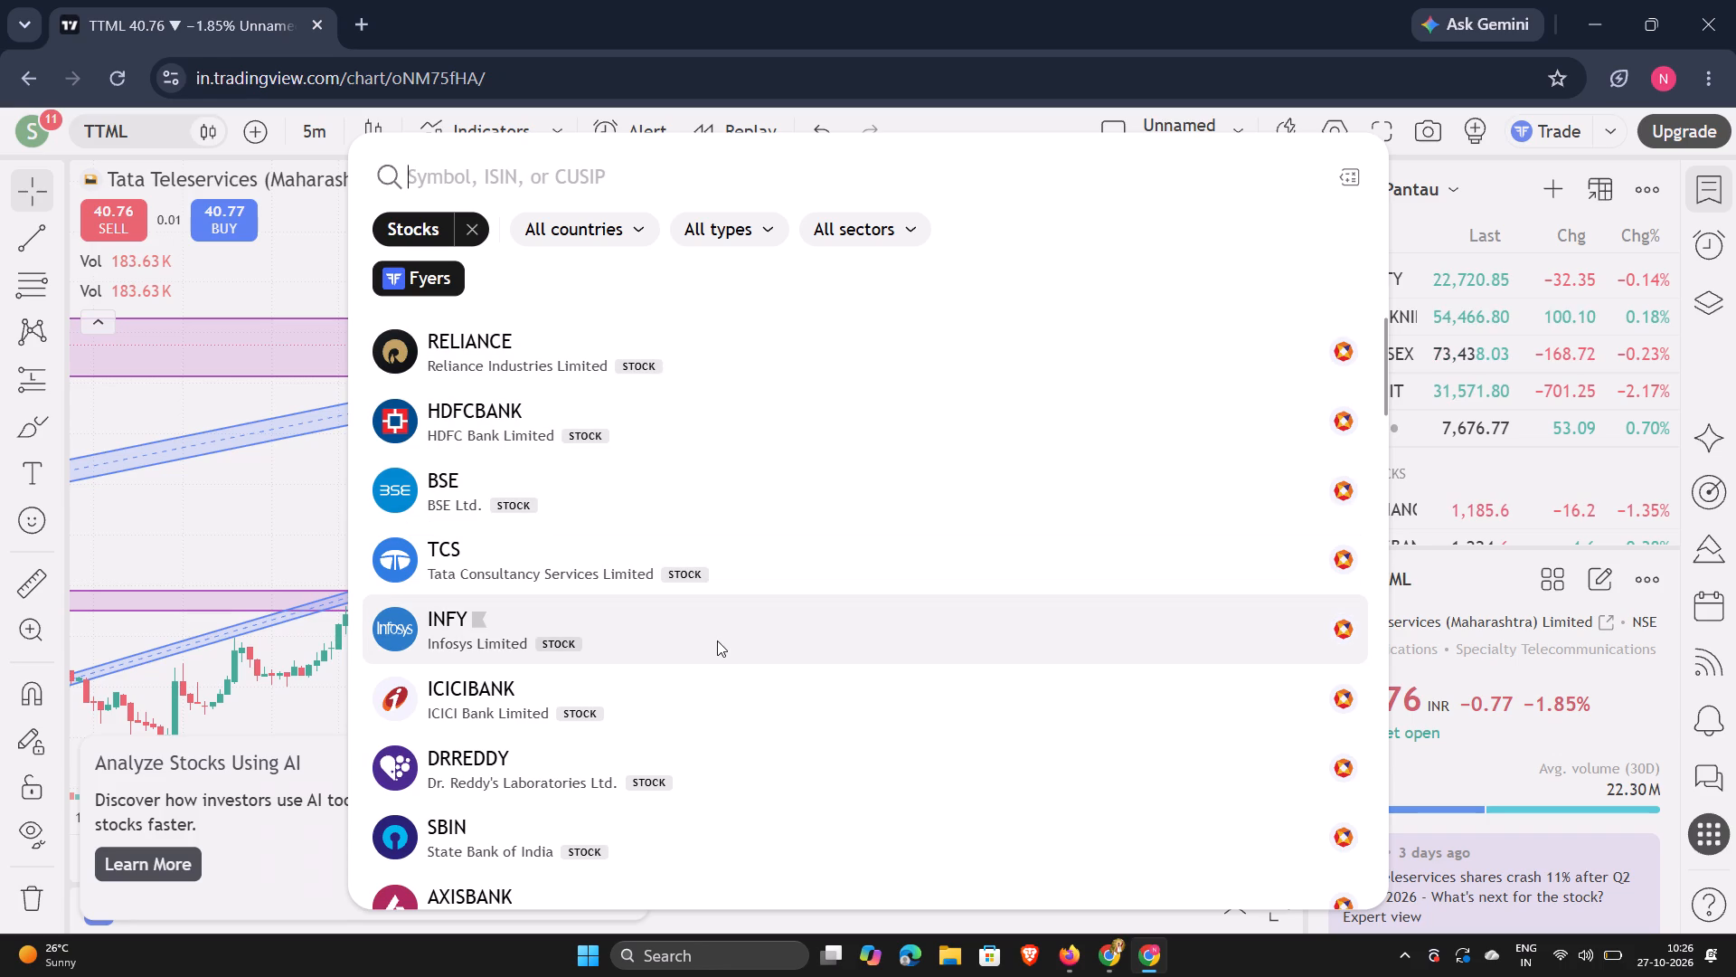
{"action": "scroll", "coordinate": [705, 556], "scroll_direction": "down", "scroll_amount": 3}
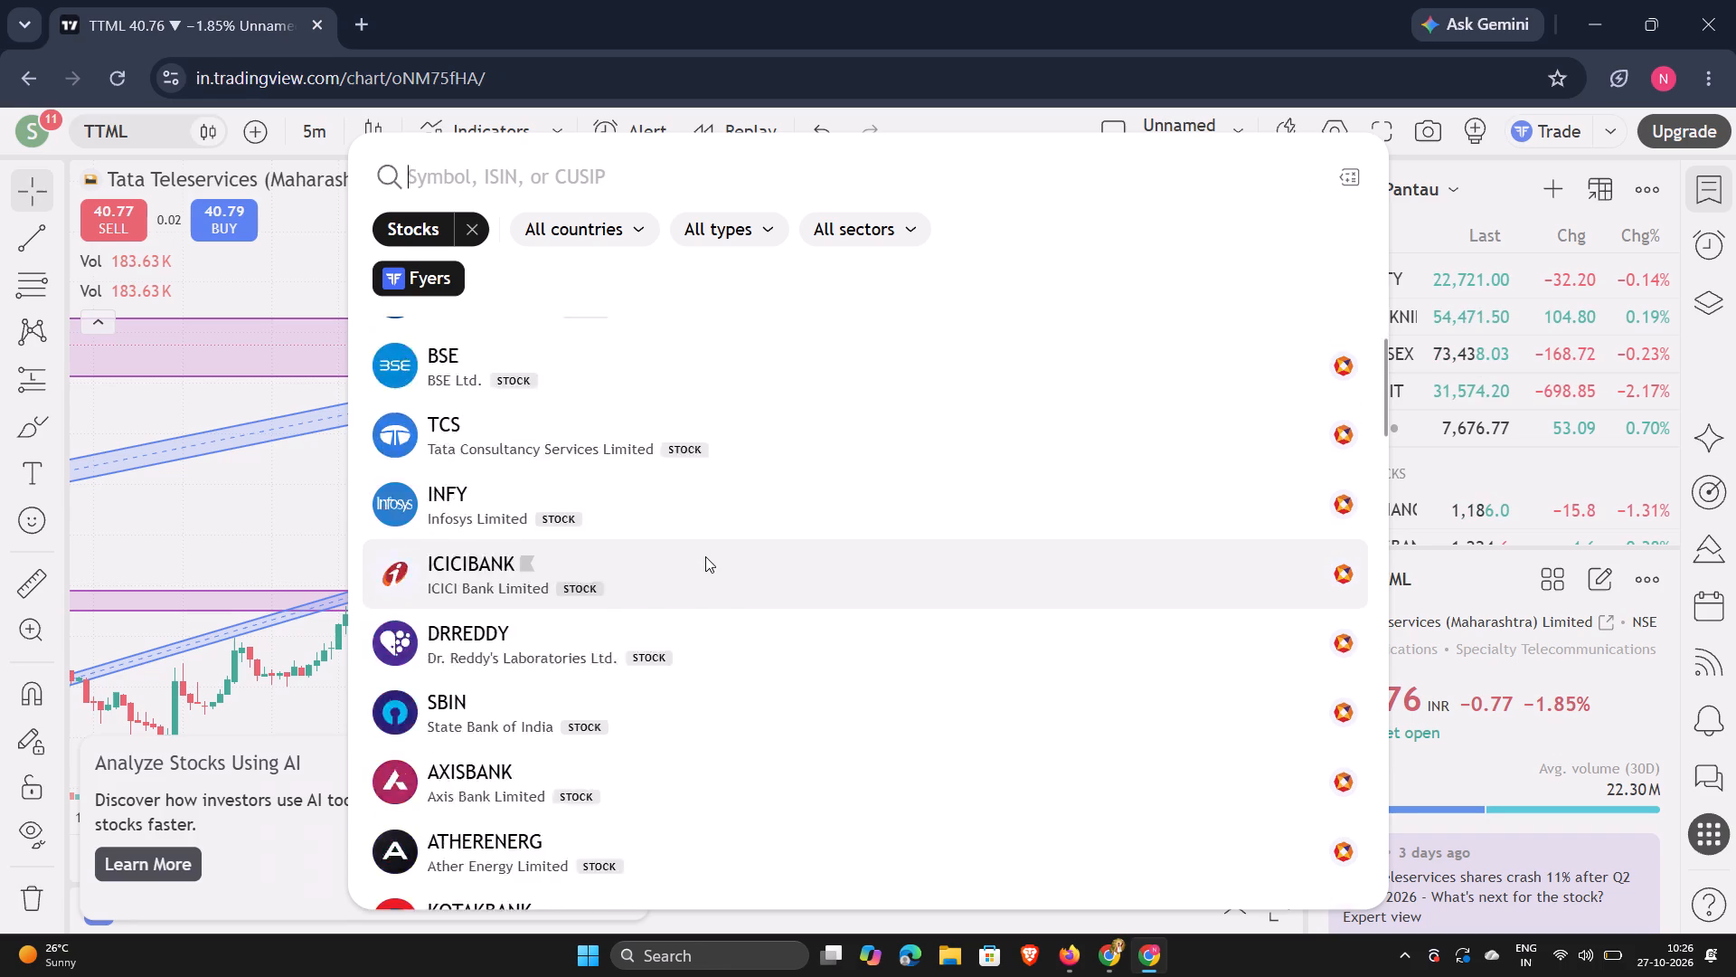
{"action": "scroll", "coordinate": [705, 556], "scroll_direction": "up", "scroll_amount": 5}
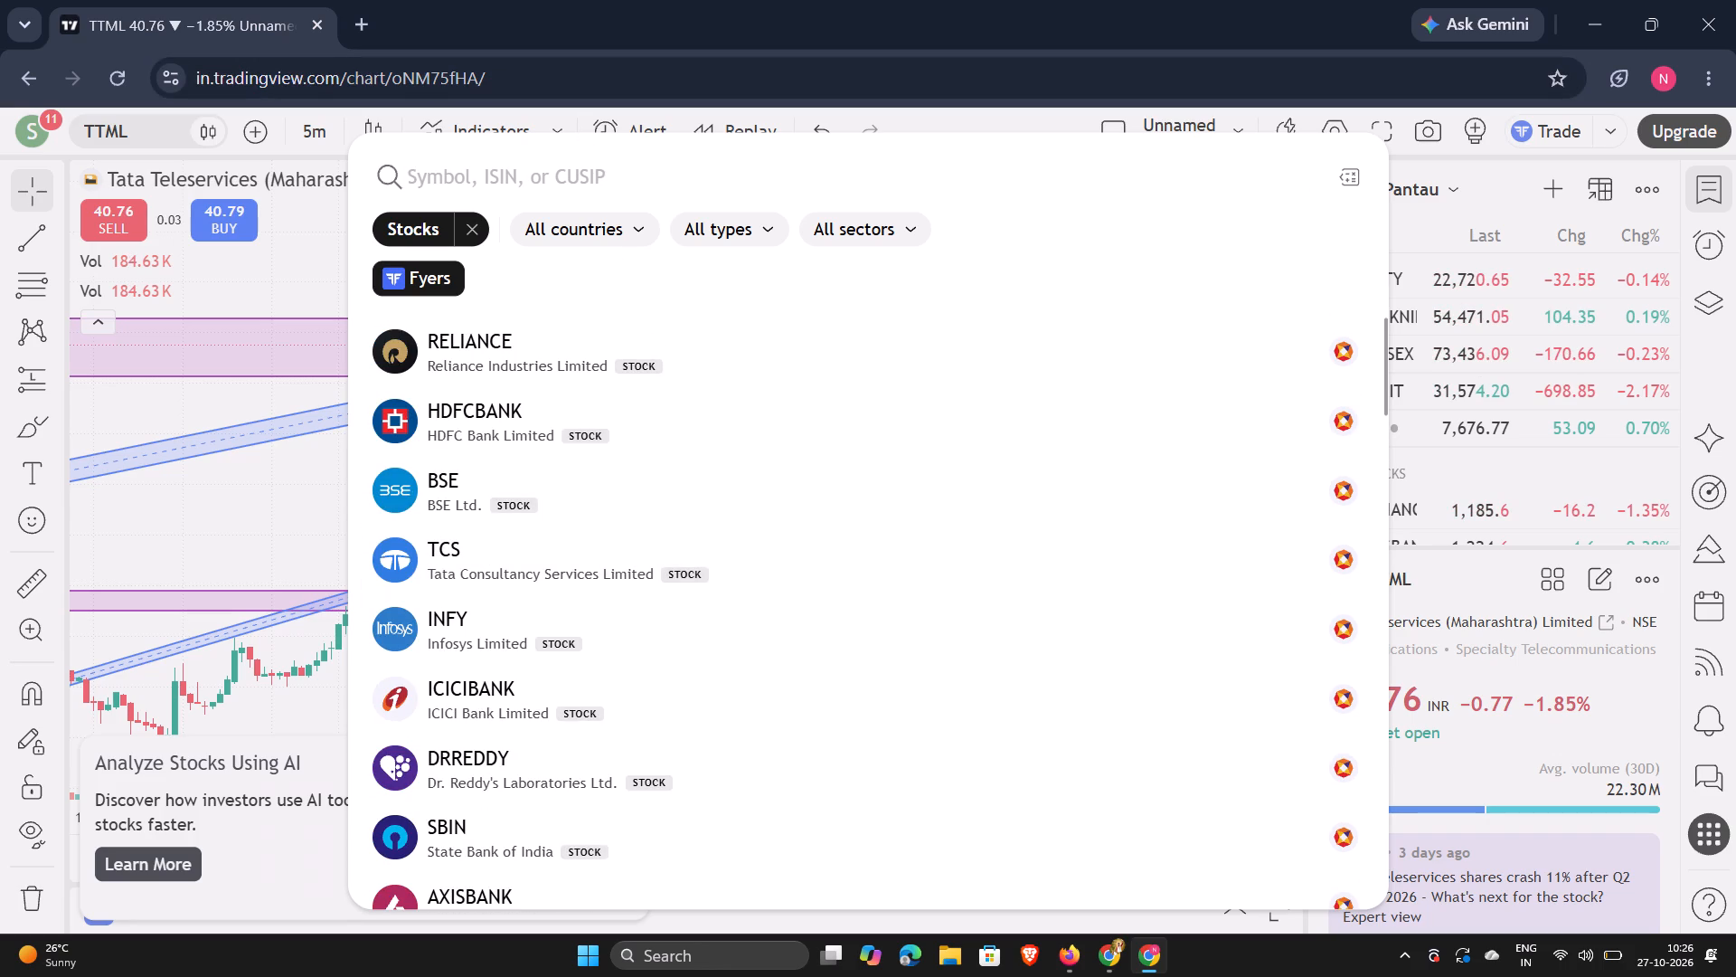
{"action": "key", "text": "a"}
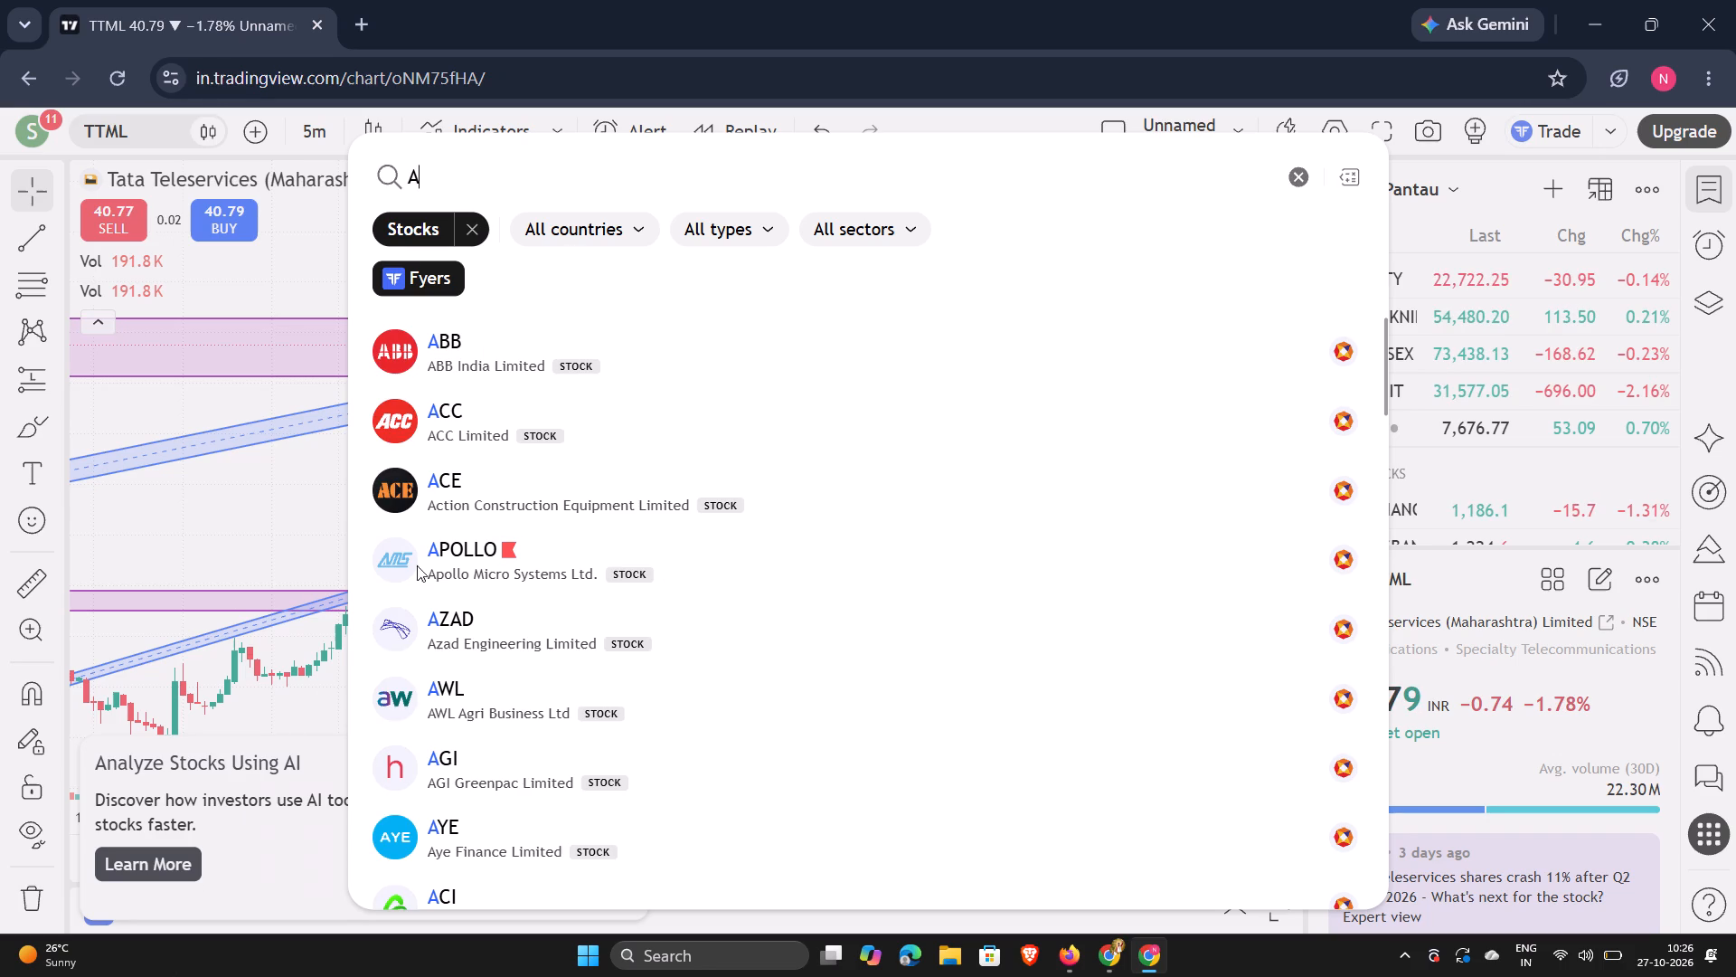
{"action": "left_click", "coordinate": [494, 575]}
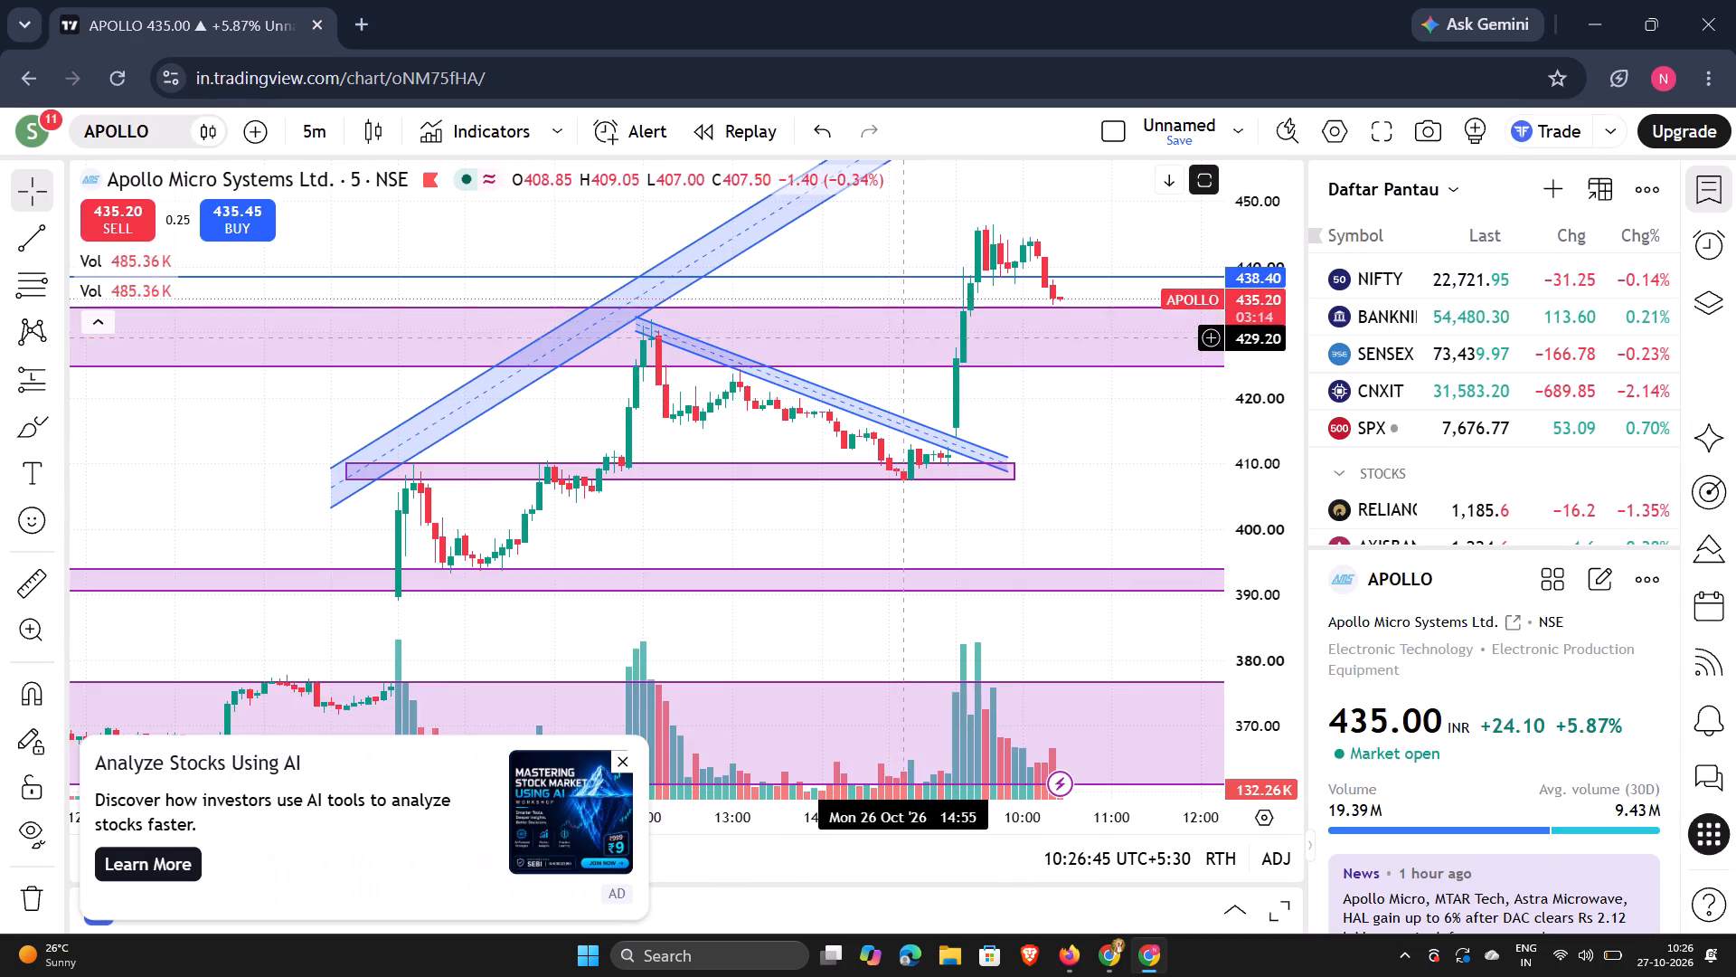
{"action": "scroll", "coordinate": [1134, 256], "scroll_direction": "up", "scroll_amount": 2}
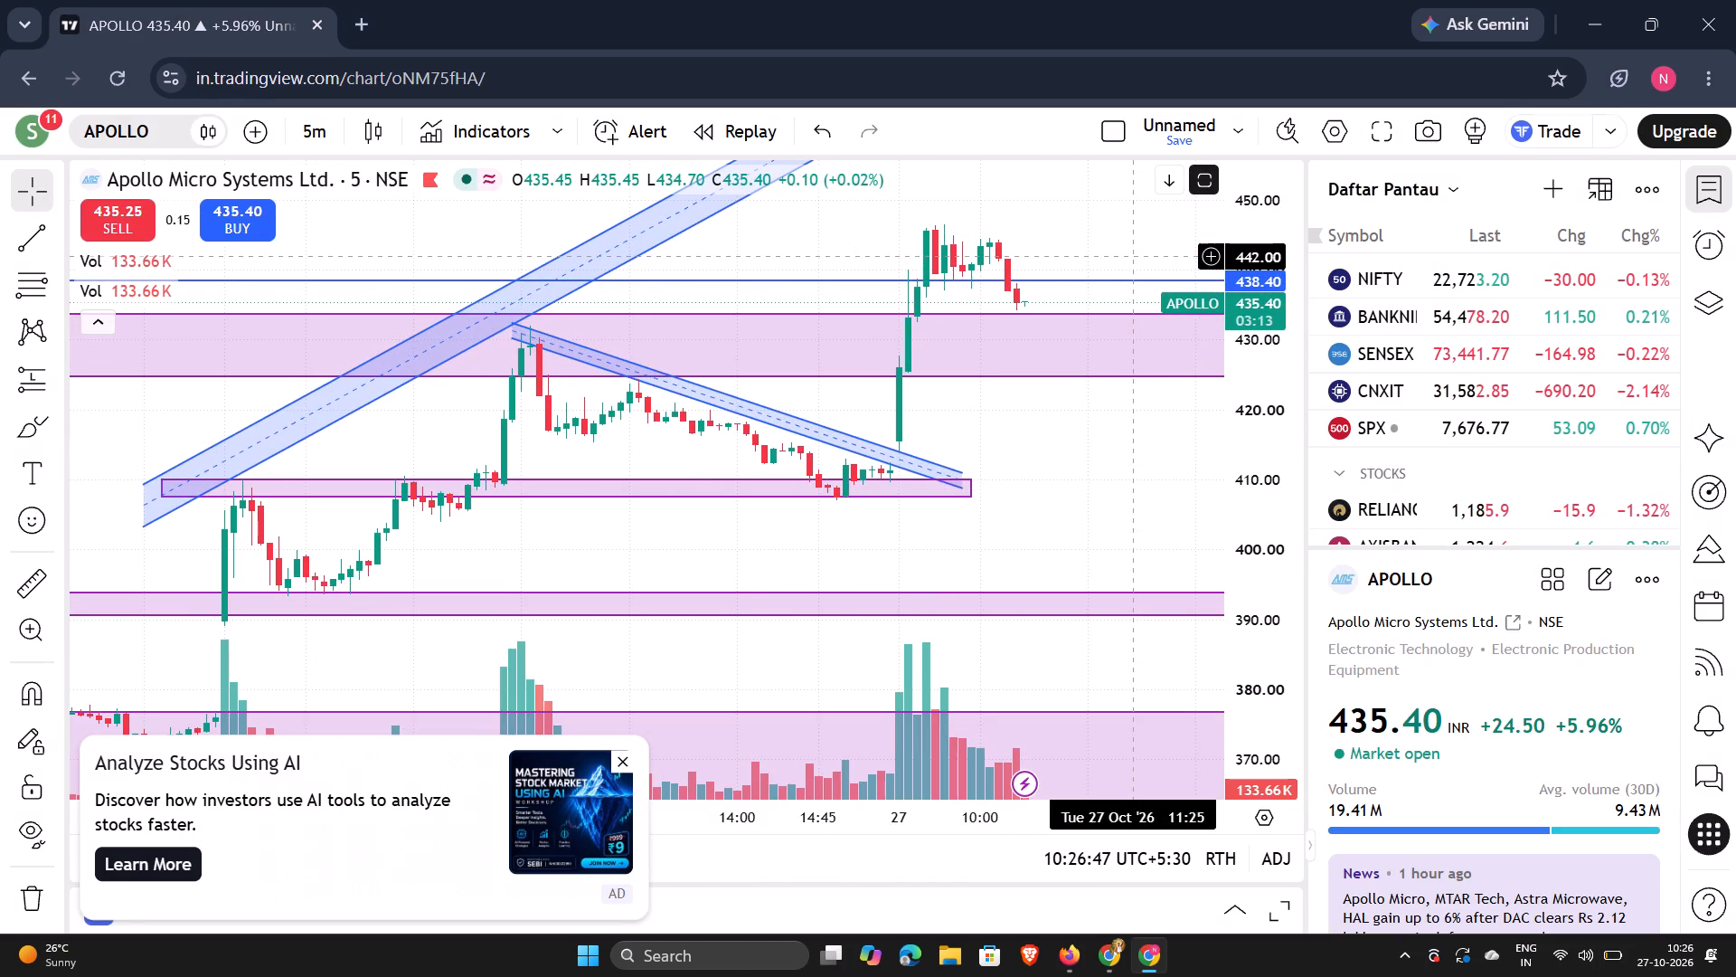
{"action": "scroll", "coordinate": [1134, 256], "scroll_direction": "down", "scroll_amount": 3}
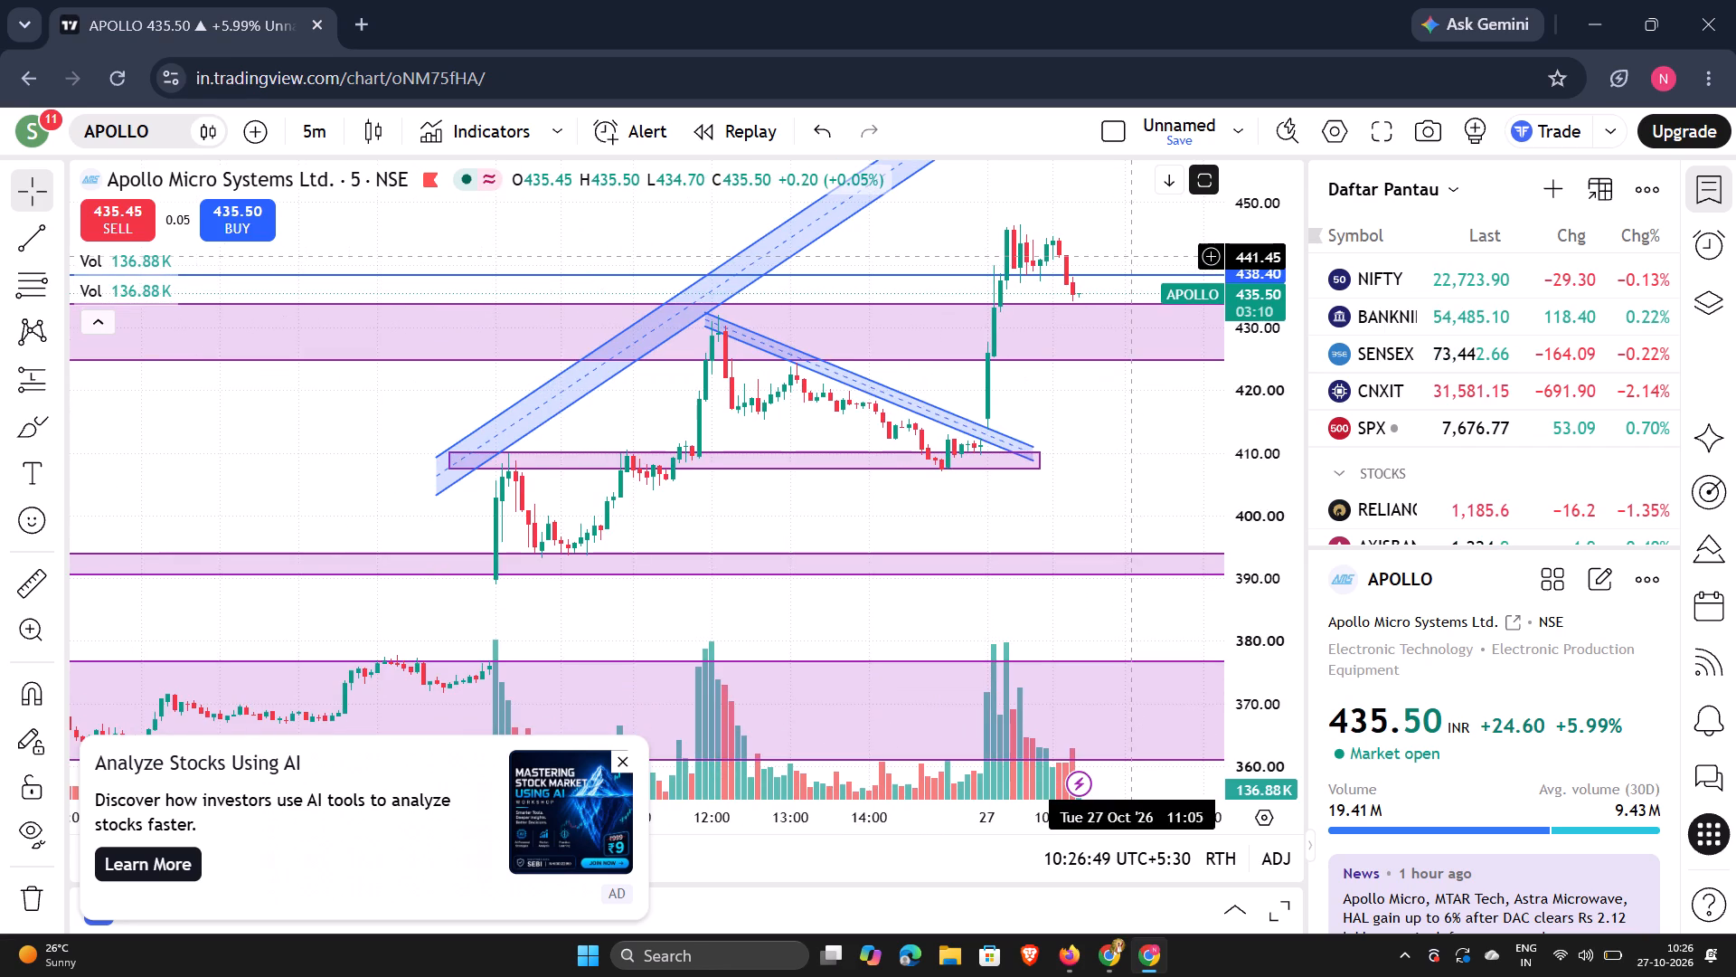
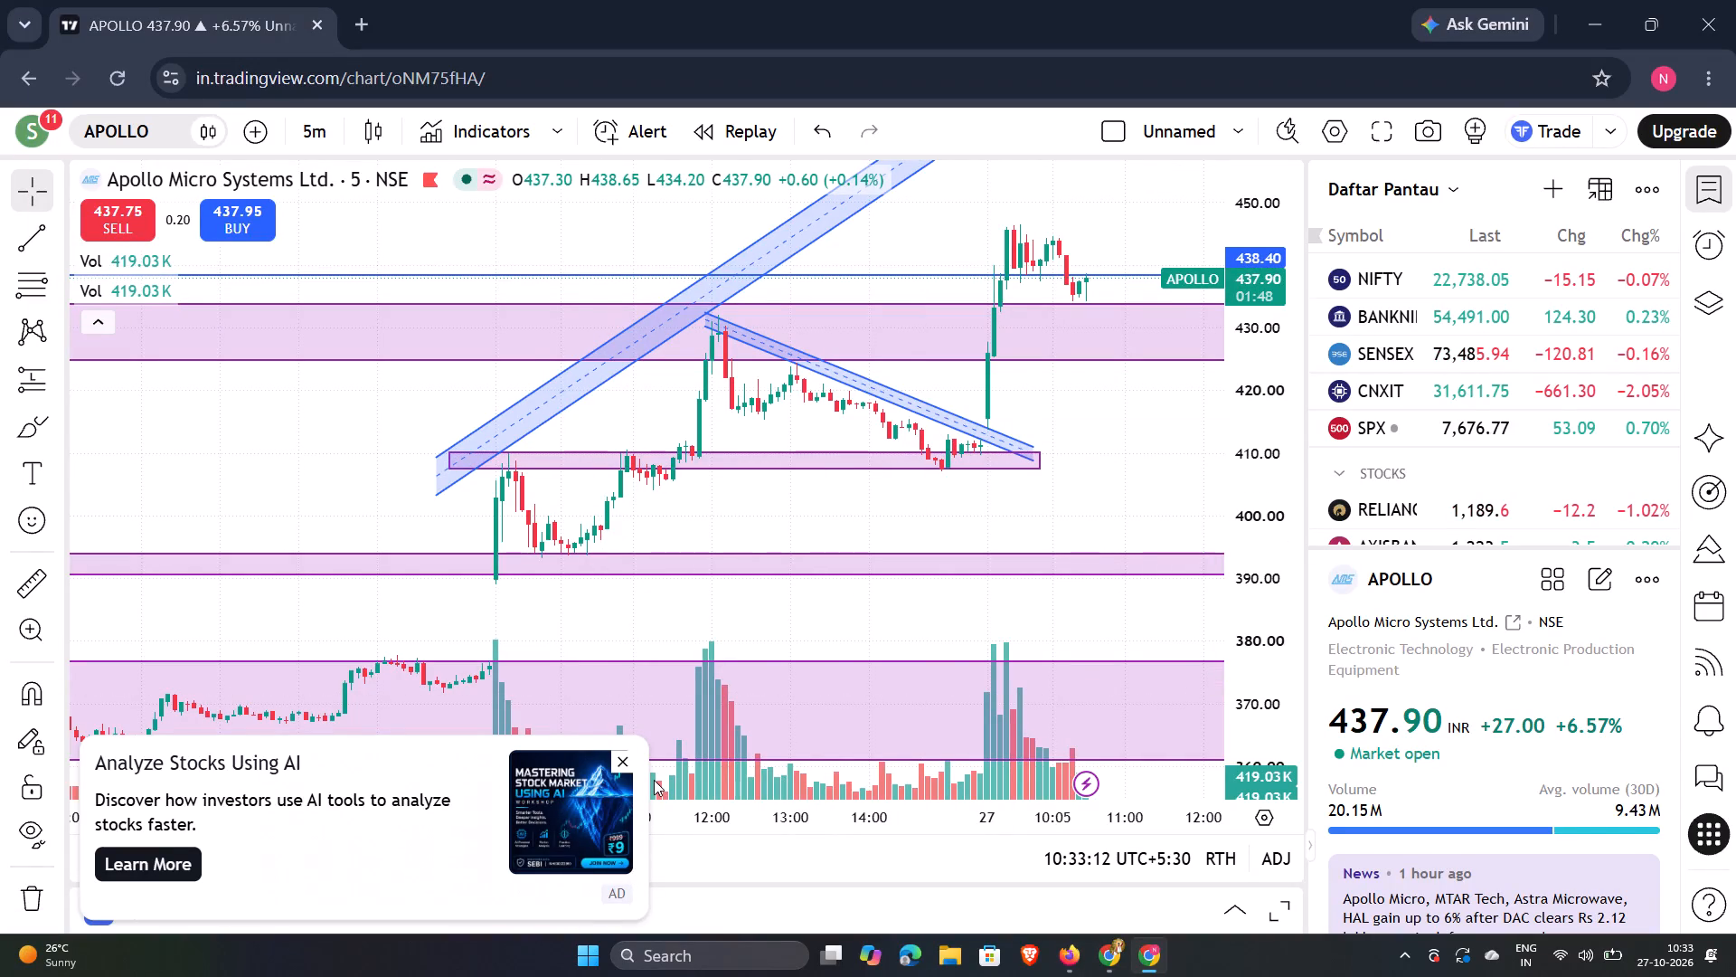
Dismiss the advertisement, search the indicators for ADX and add the Average directional index to the APOLLO 5-minute chart.
{"action": "left_click", "coordinate": [627, 756]}
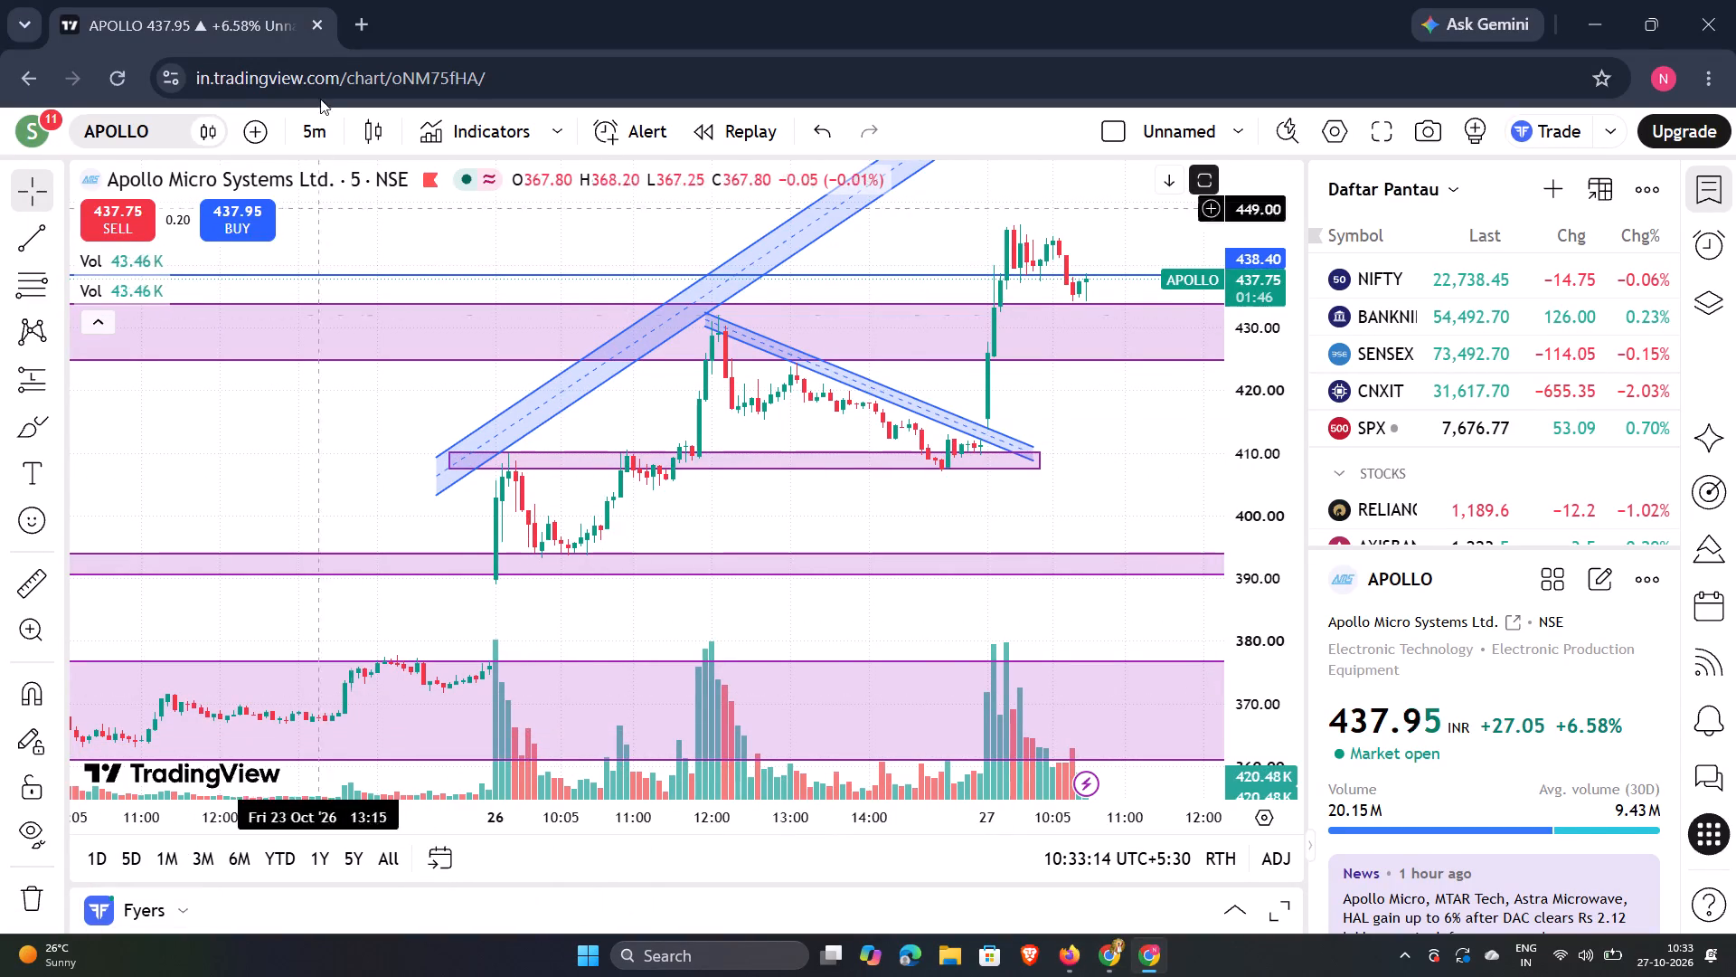
{"action": "left_click", "coordinate": [482, 138]}
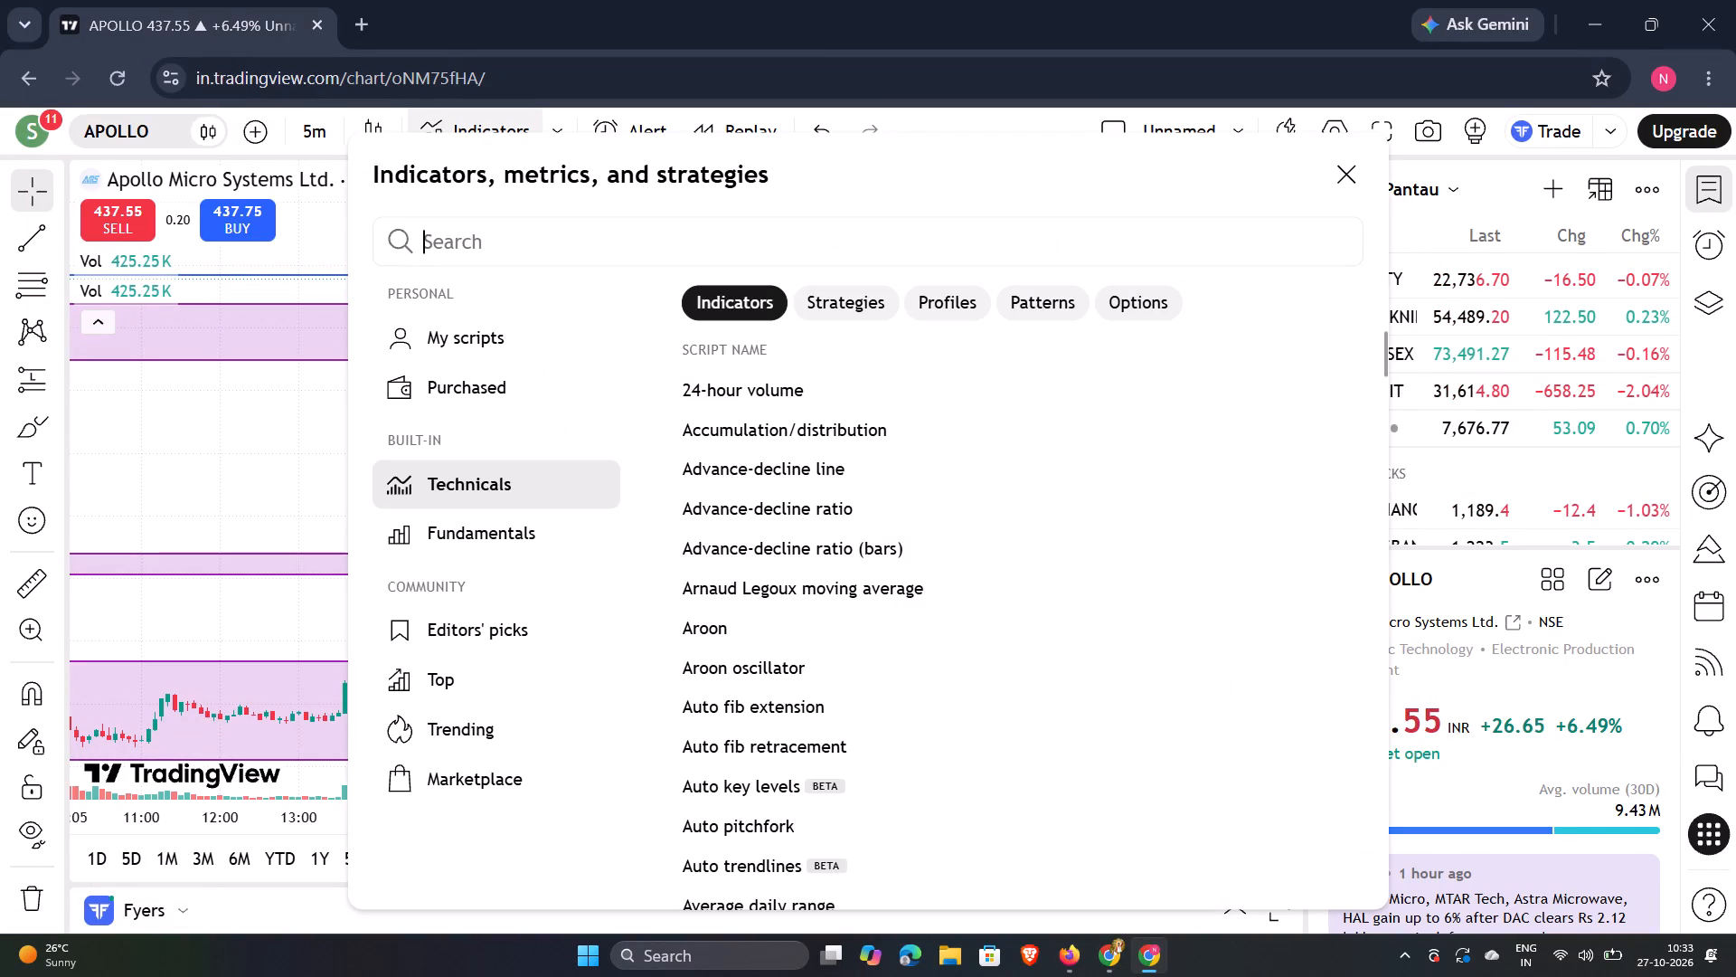
{"action": "type", "text": "AD"}
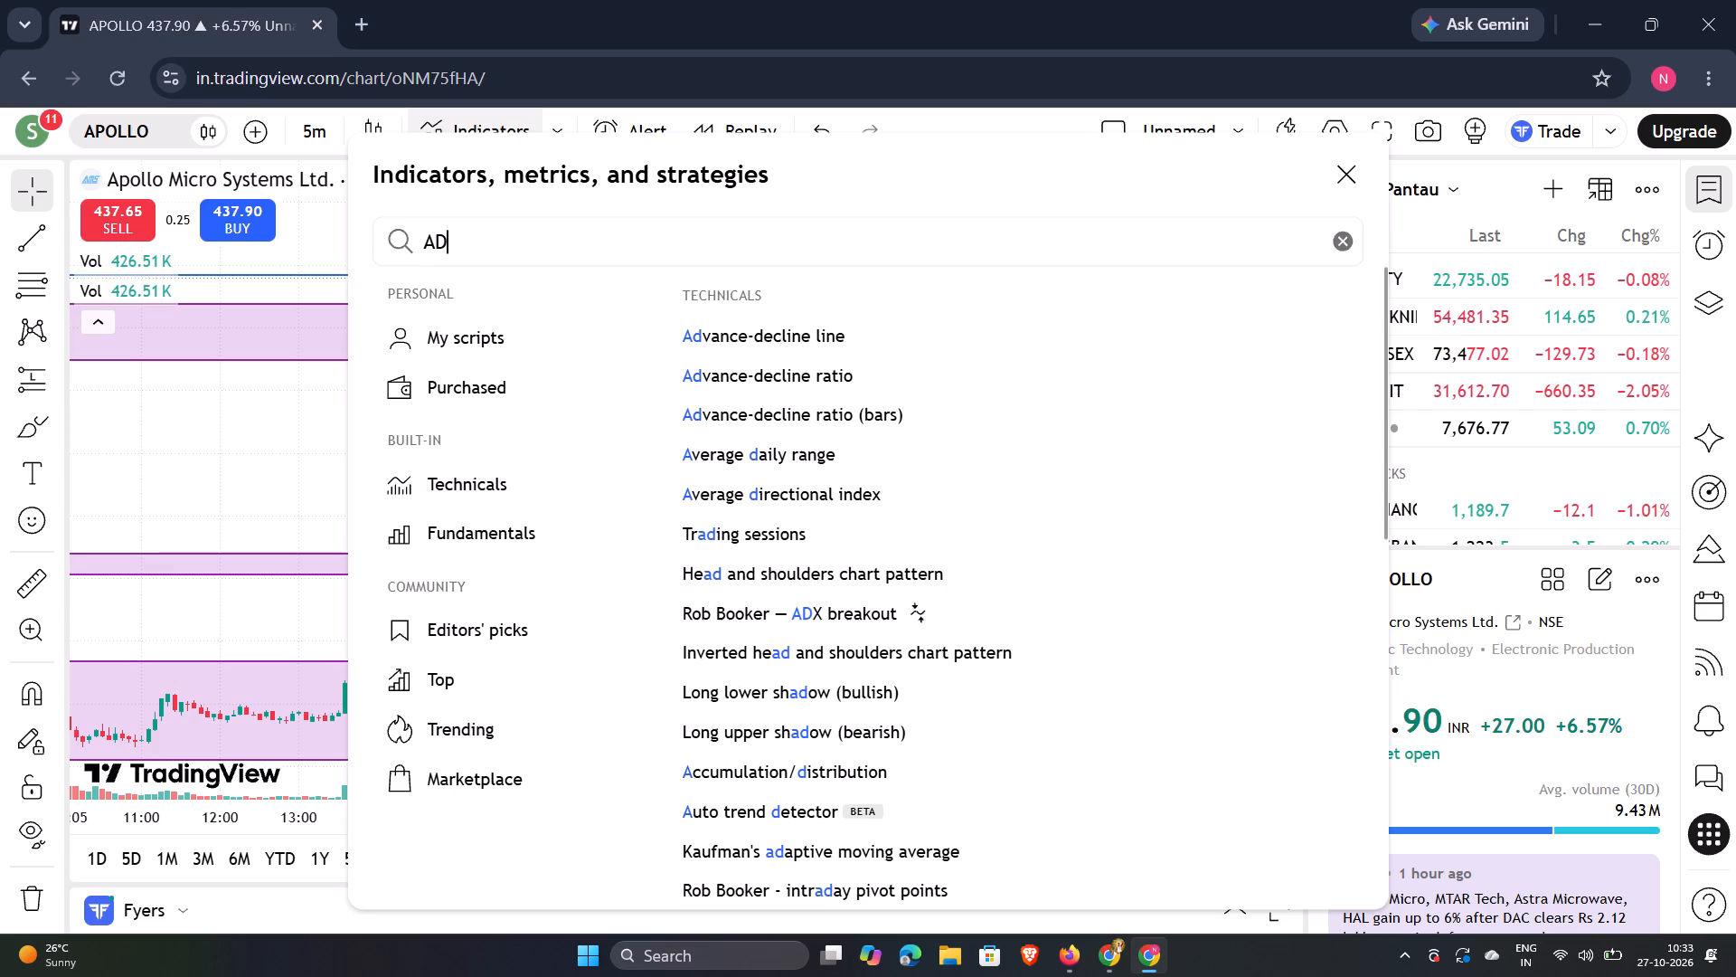
{"action": "key", "text": "x"}
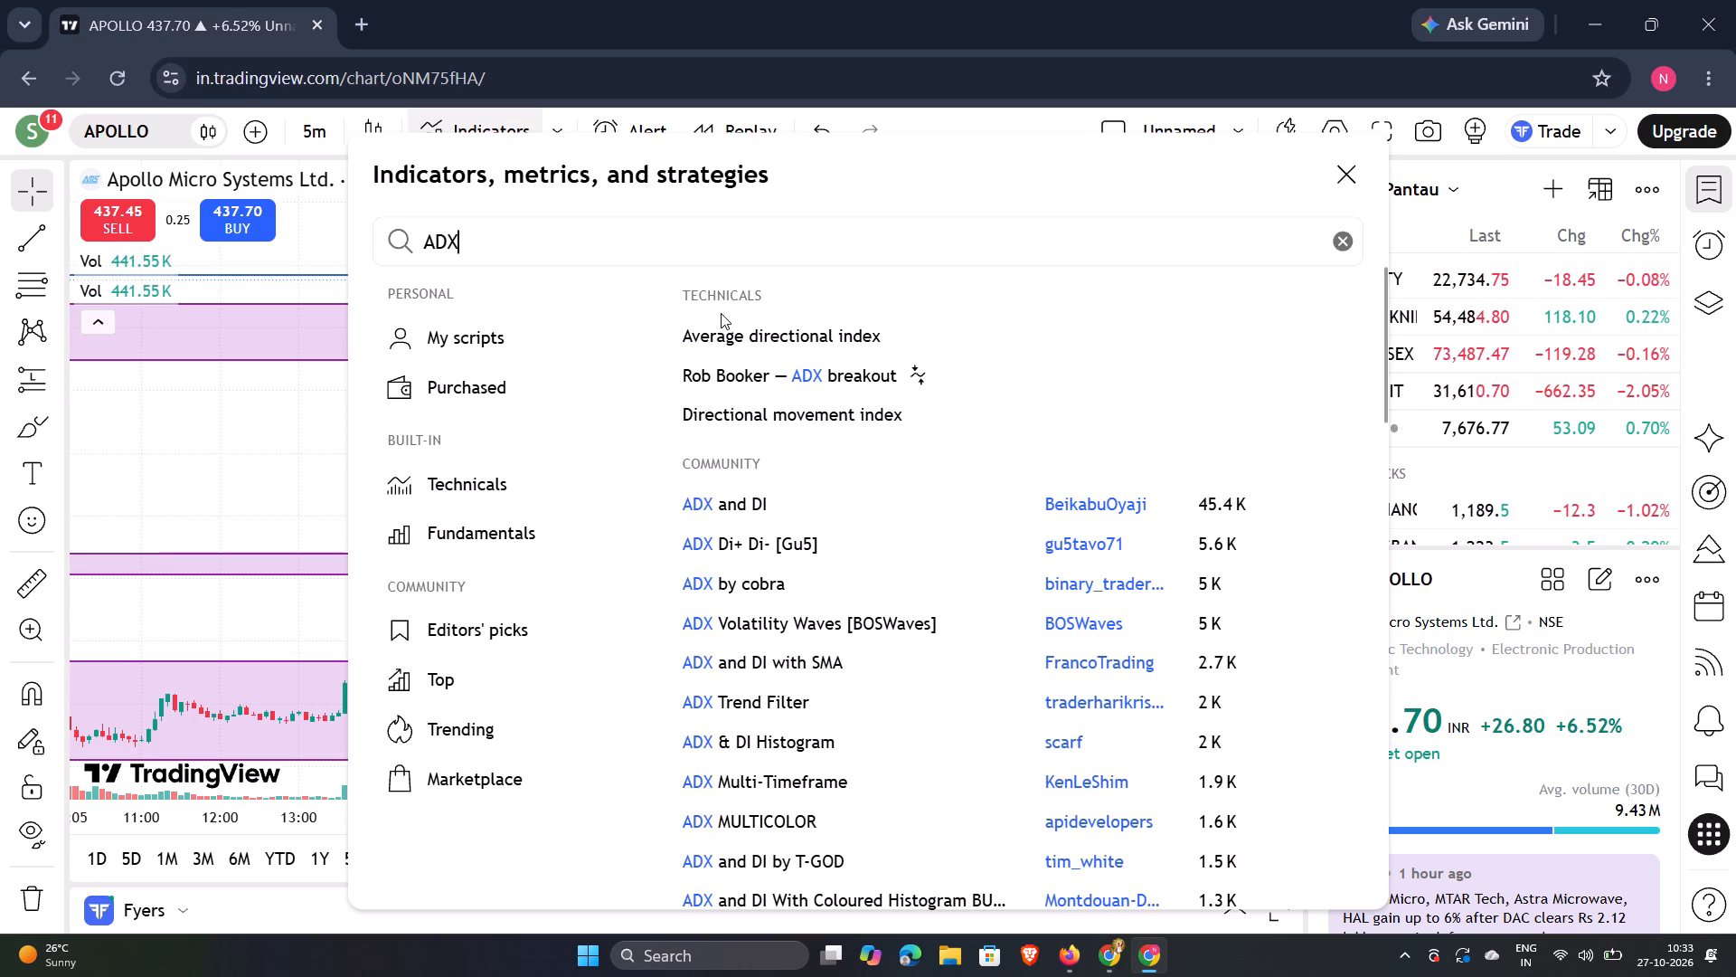
{"action": "left_click", "coordinate": [741, 350]}
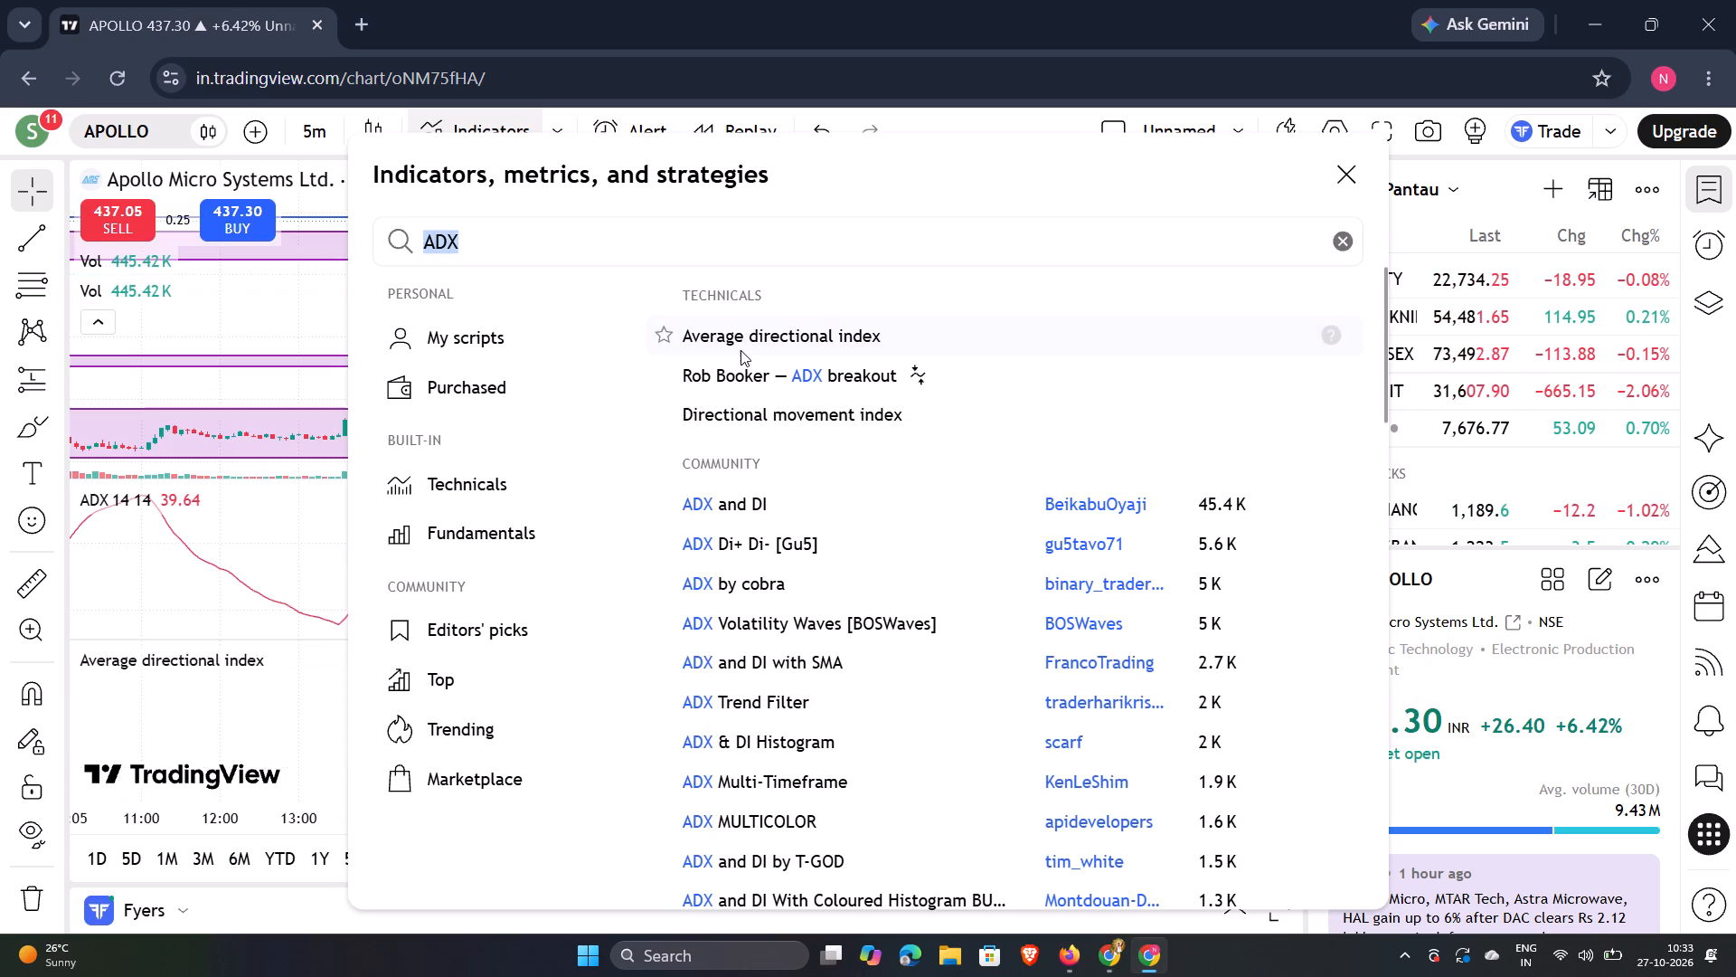
{"action": "left_click", "coordinate": [1333, 187]}
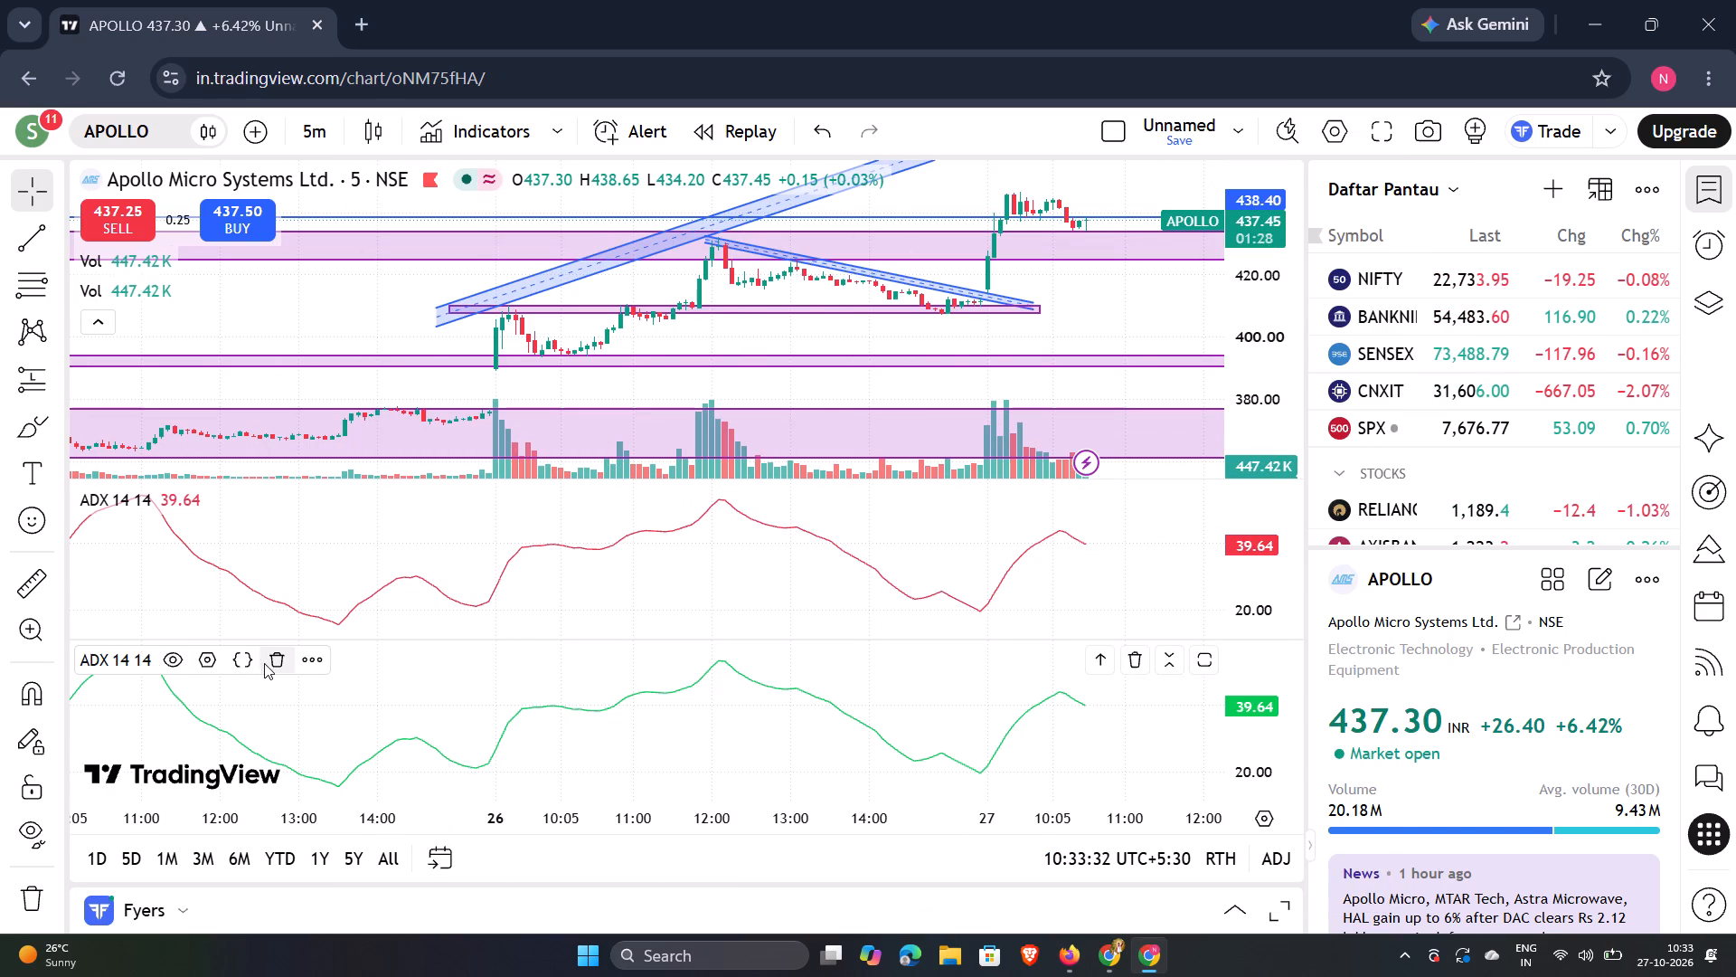
Remove the duplicate ADX 14 14 indicator with the green line from the lowest chart pane.
{"action": "left_click", "coordinate": [264, 663]}
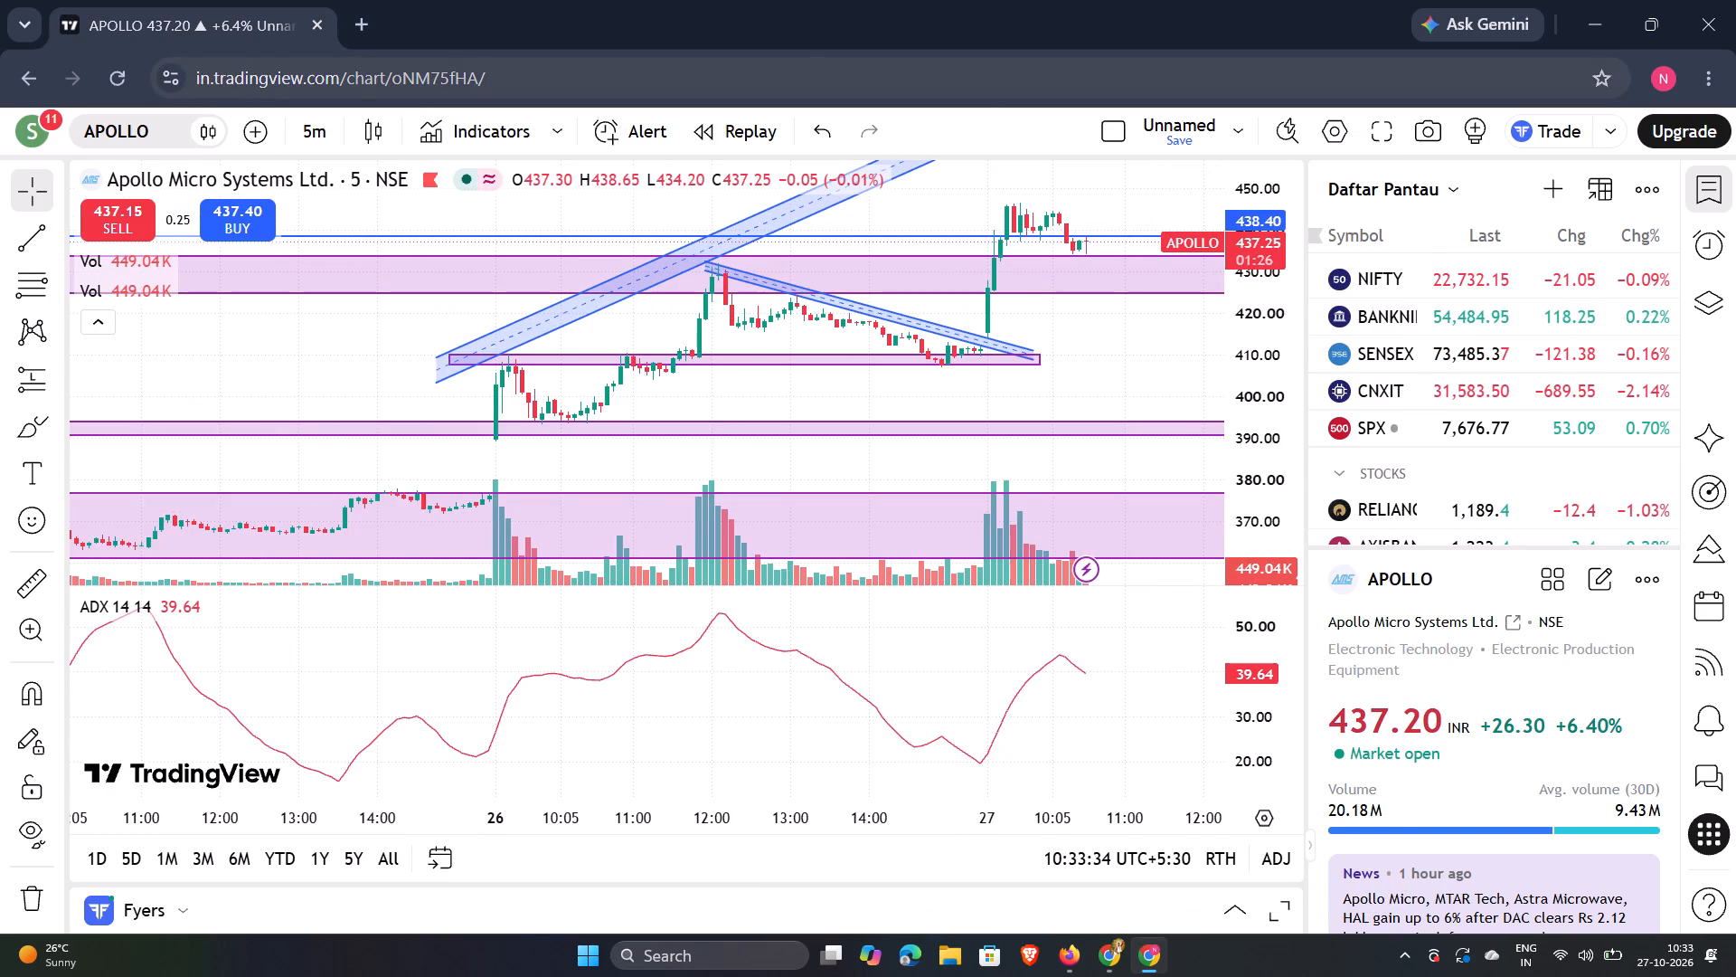
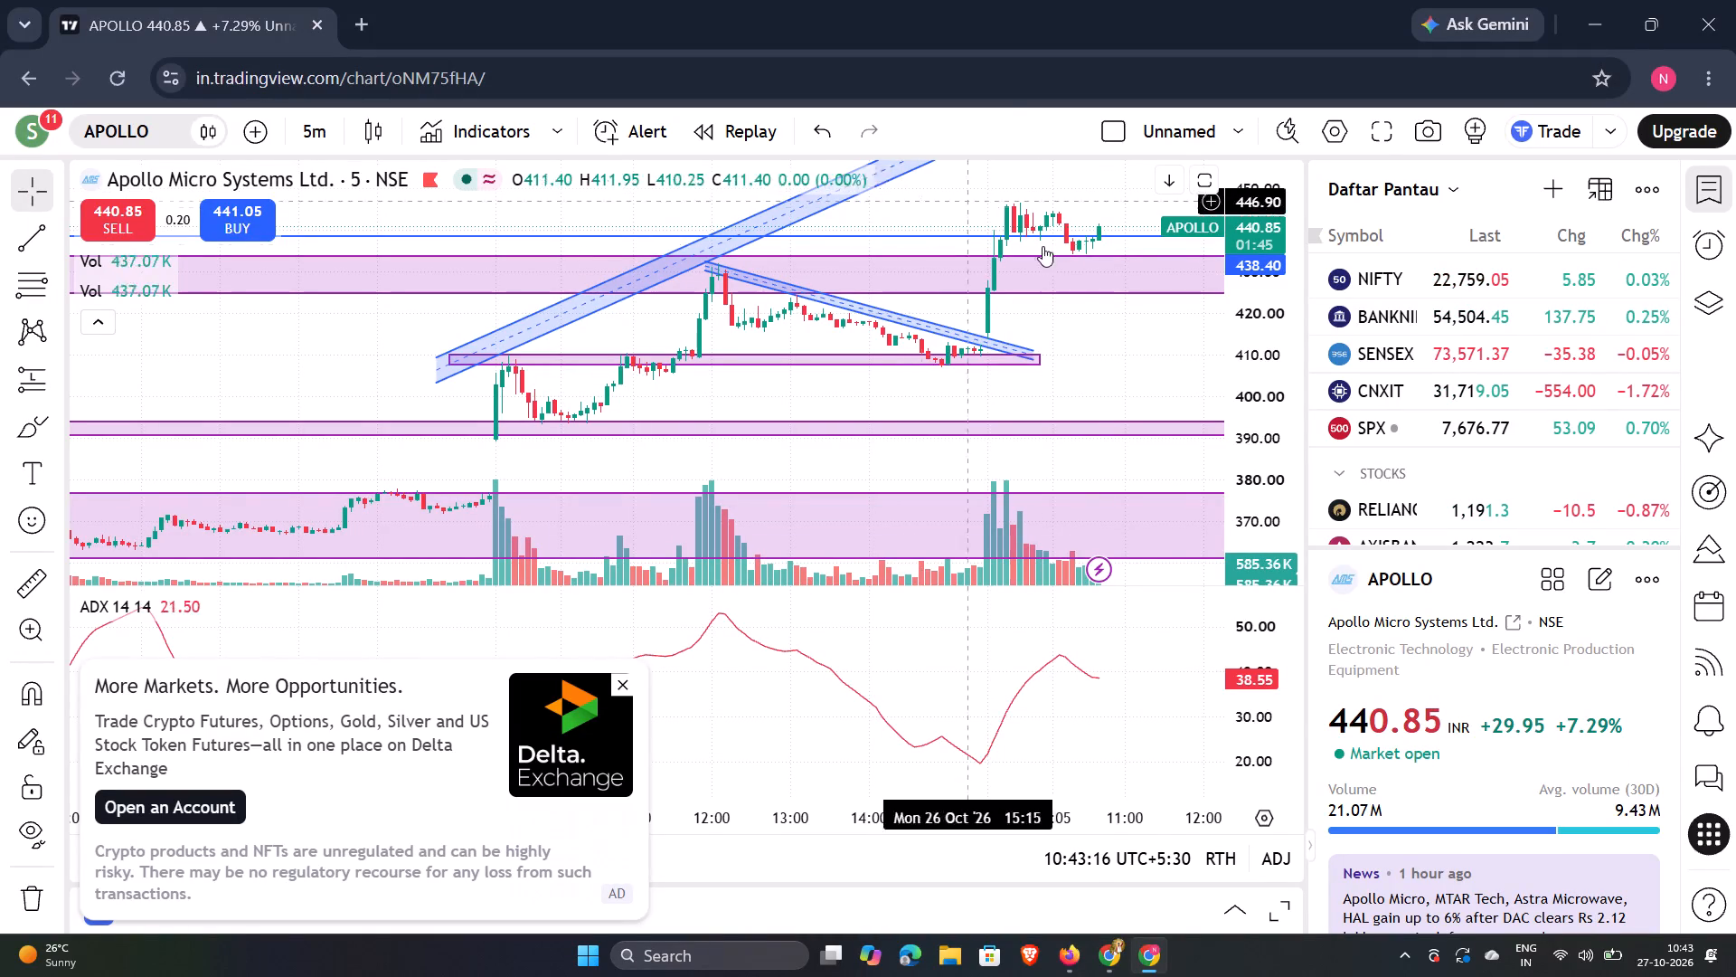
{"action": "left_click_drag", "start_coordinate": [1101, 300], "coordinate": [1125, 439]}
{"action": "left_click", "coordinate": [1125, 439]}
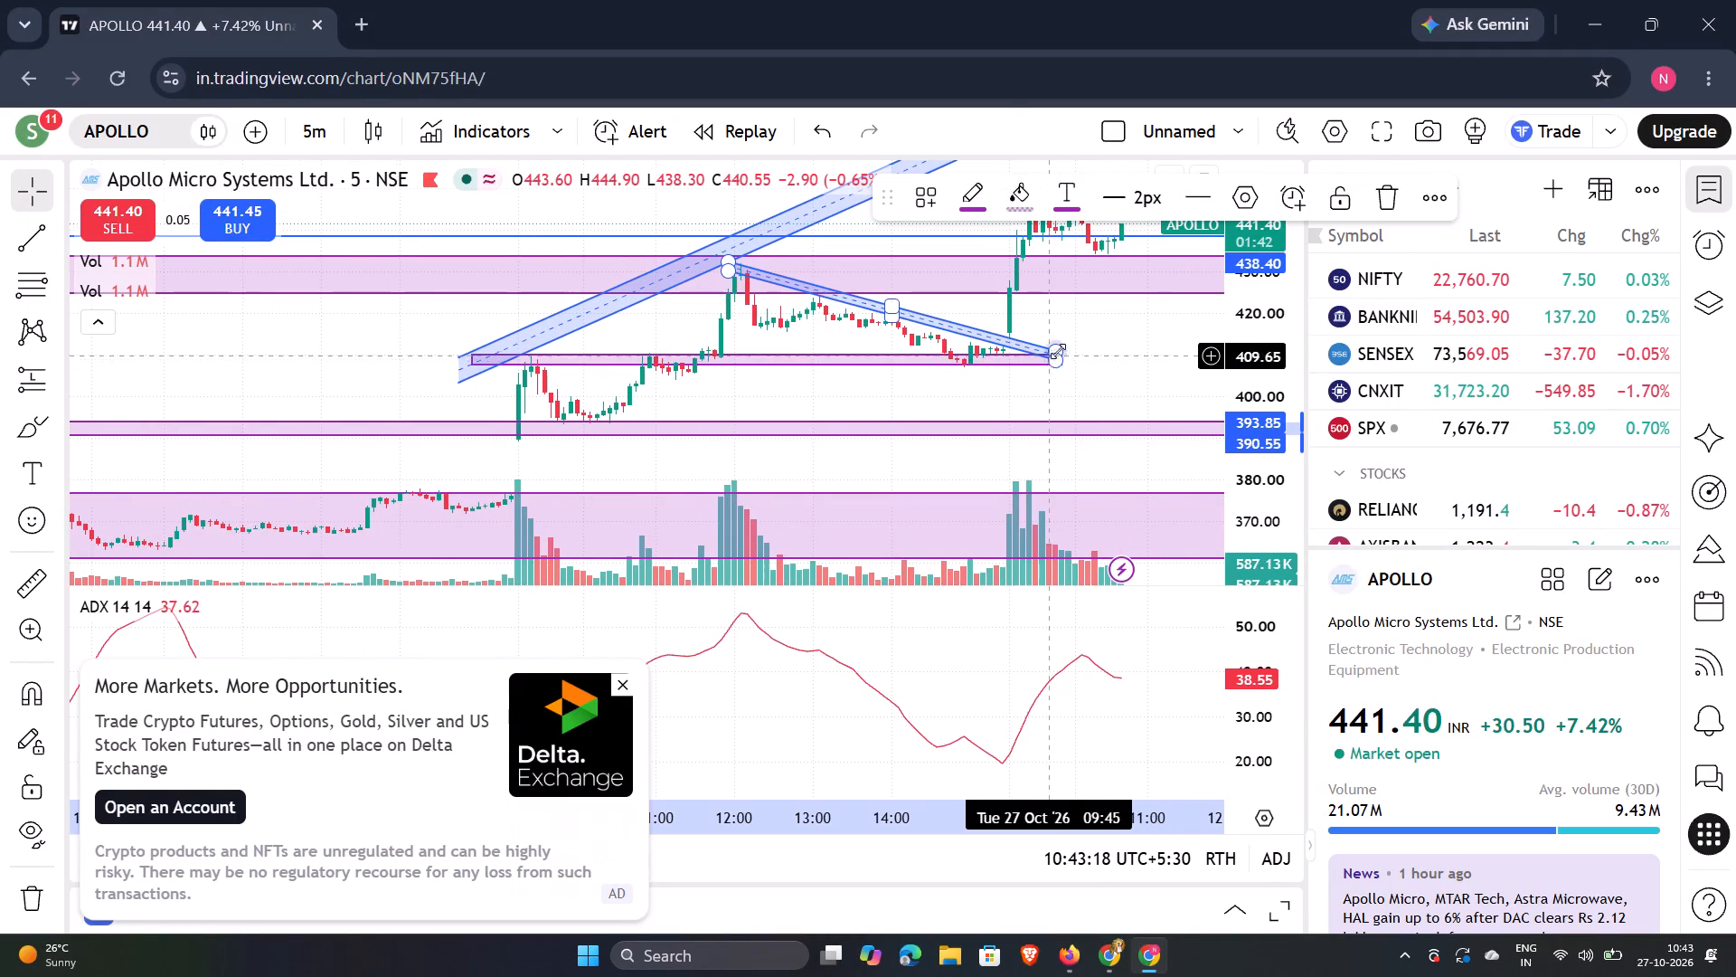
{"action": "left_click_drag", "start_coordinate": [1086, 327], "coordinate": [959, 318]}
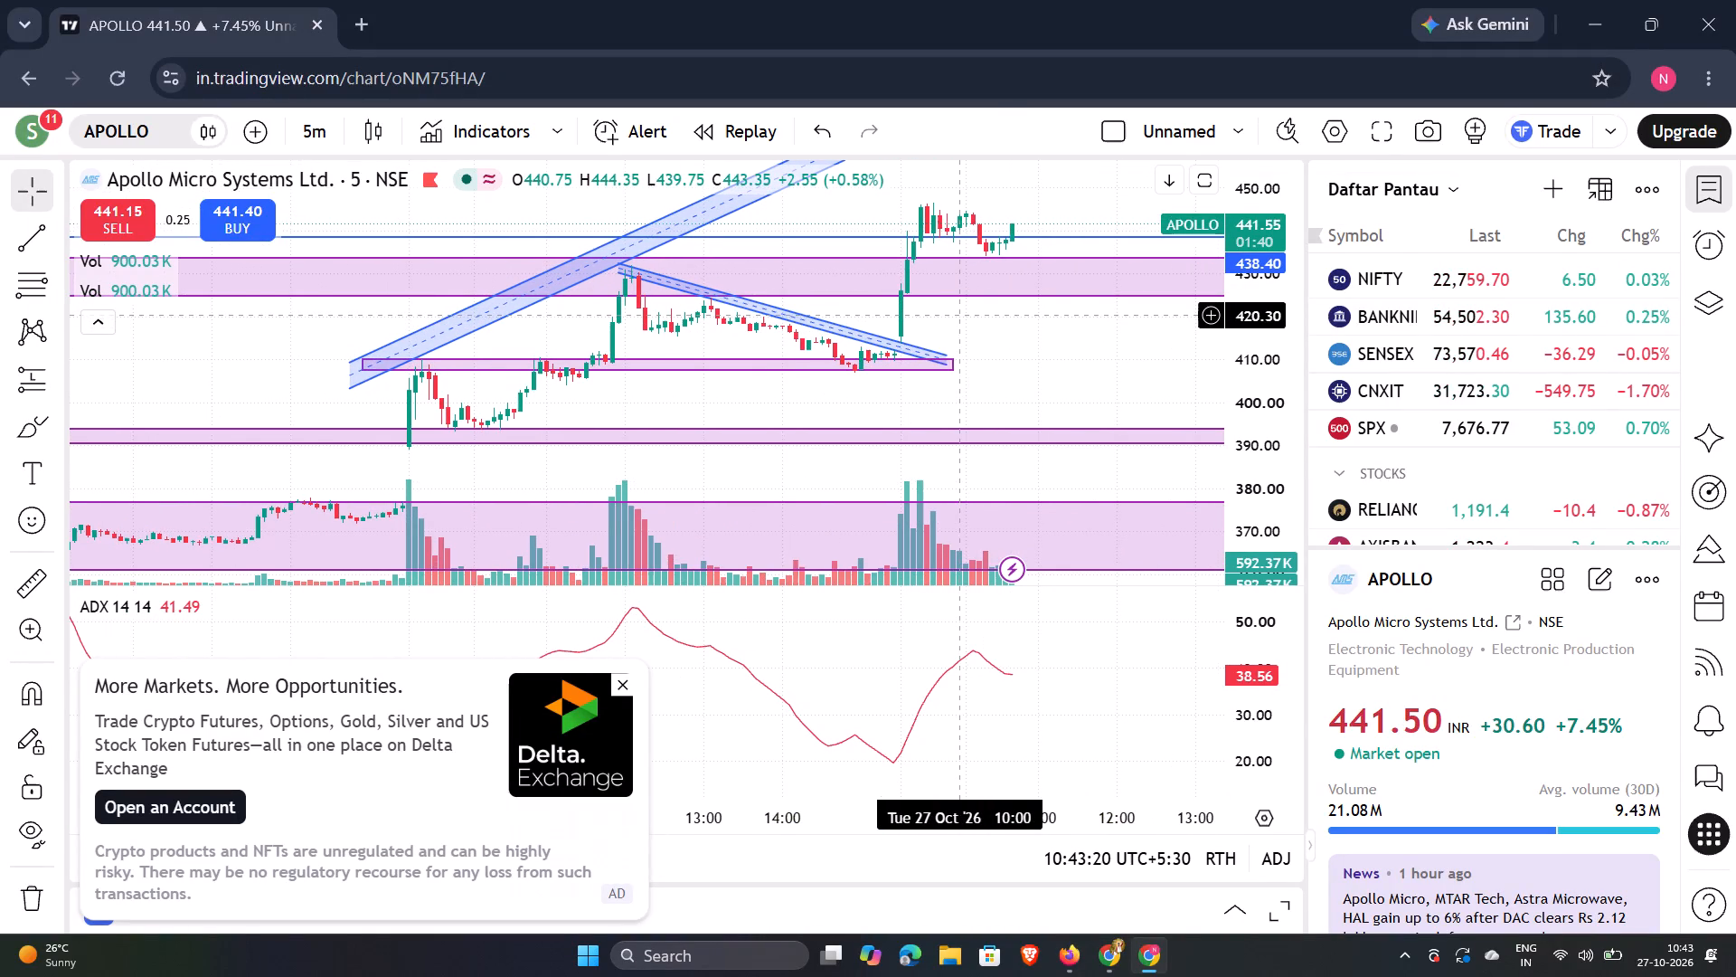
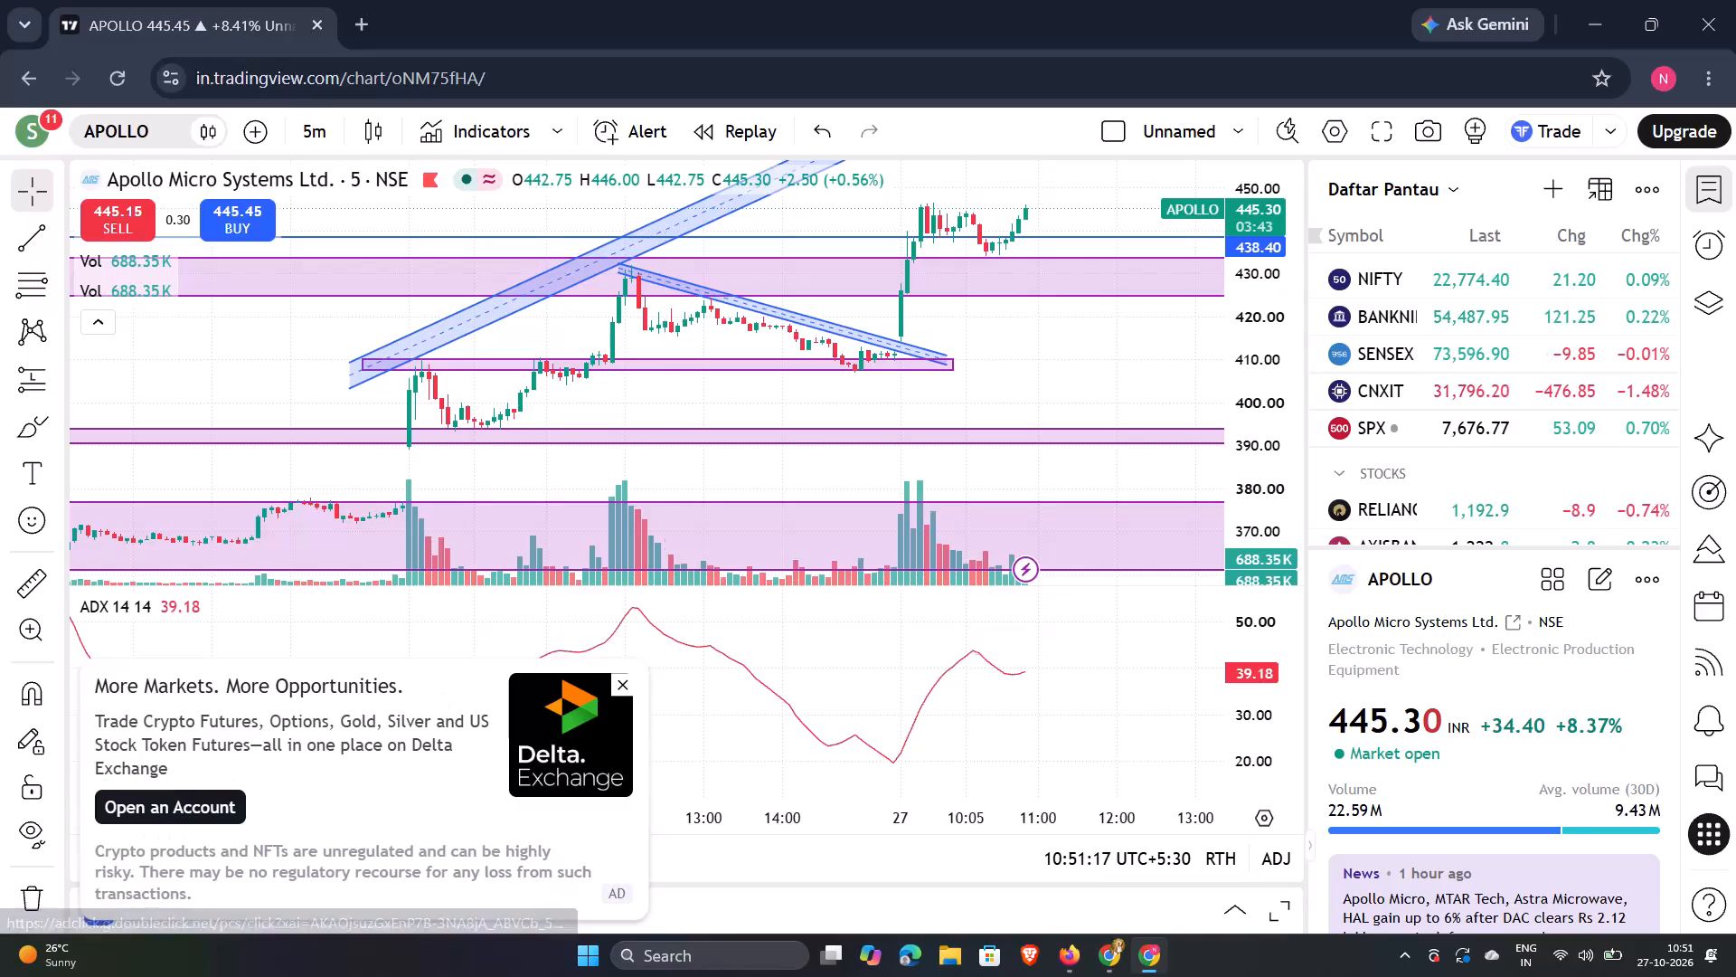
Examine APOLLO's recent 5-minute price action around the horizontal level, the purple price zones and the two parallel channels.
{"action": "scroll", "coordinate": [865, 403], "scroll_direction": "down", "scroll_amount": 4}
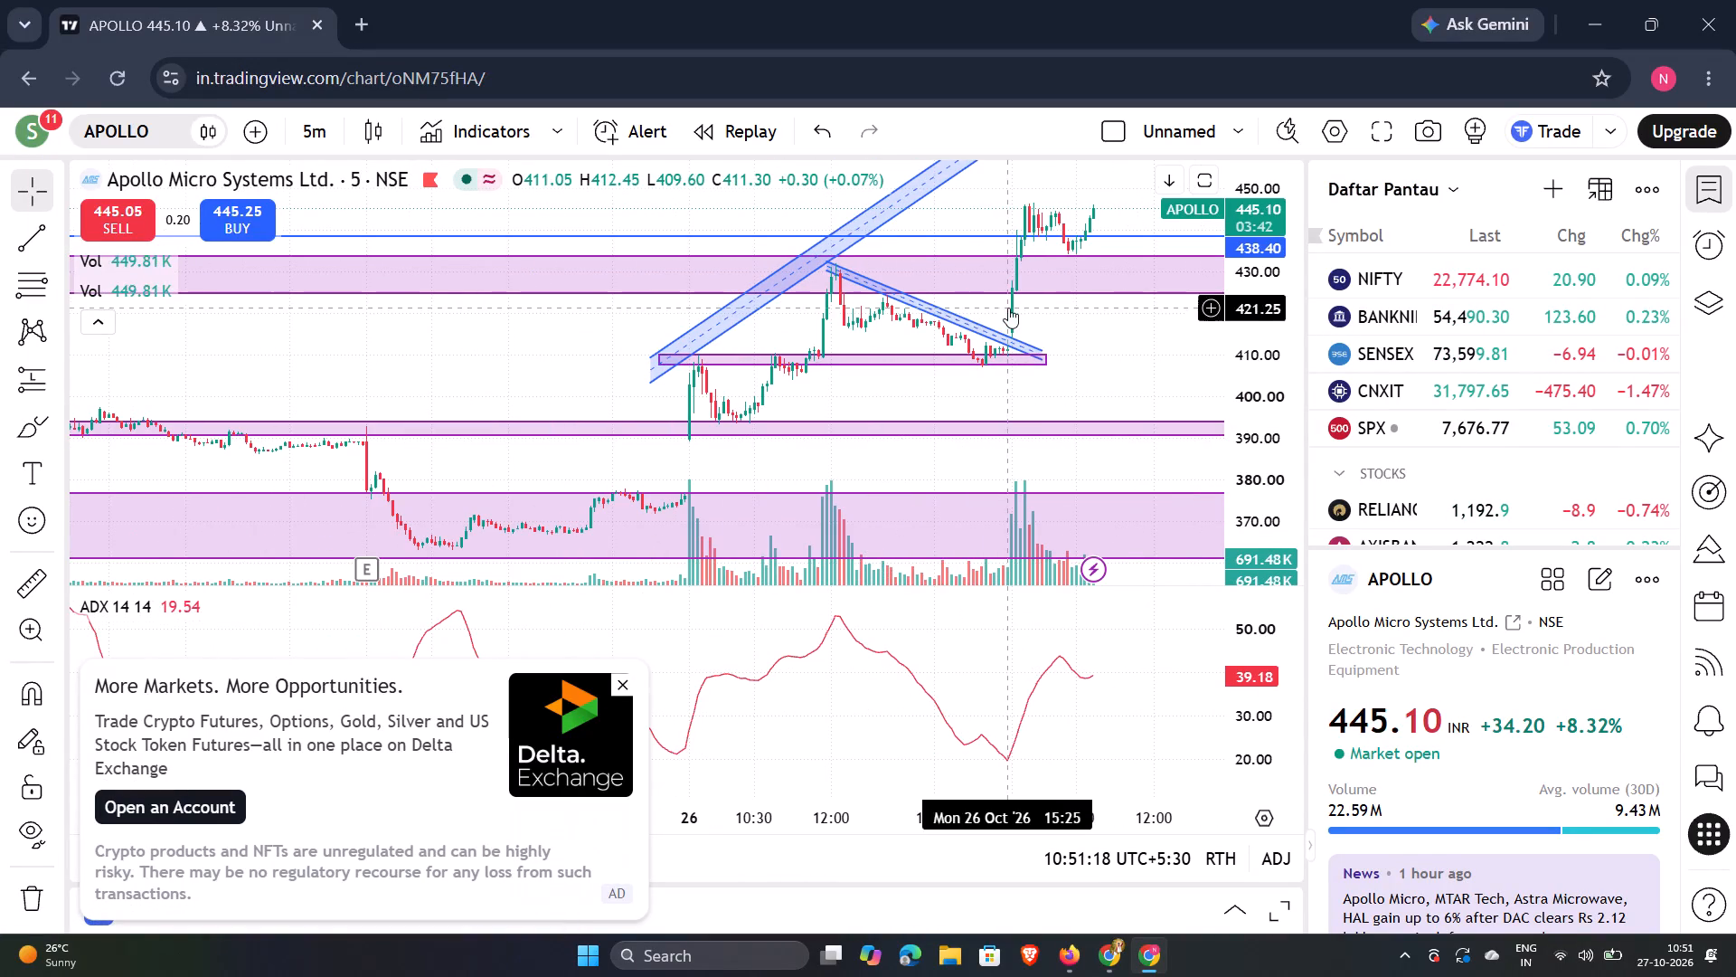
{"action": "left_click_drag", "start_coordinate": [965, 220], "coordinate": [688, 401]}
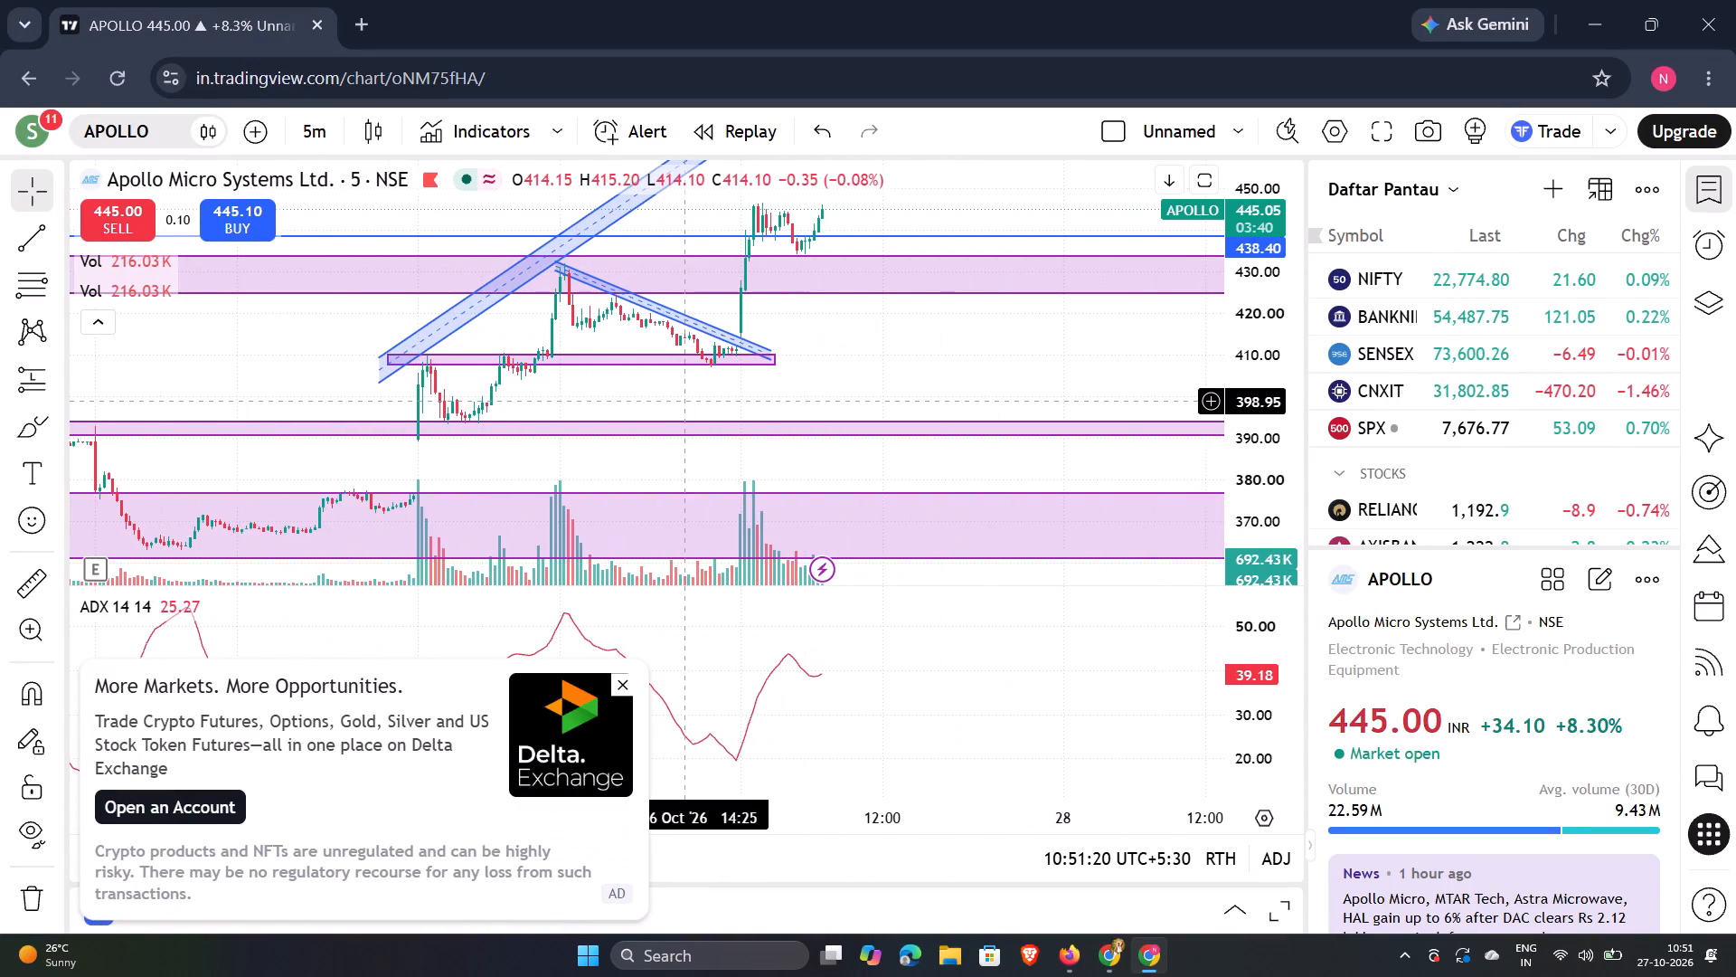
{"action": "right_click", "coordinate": [900, 383]}
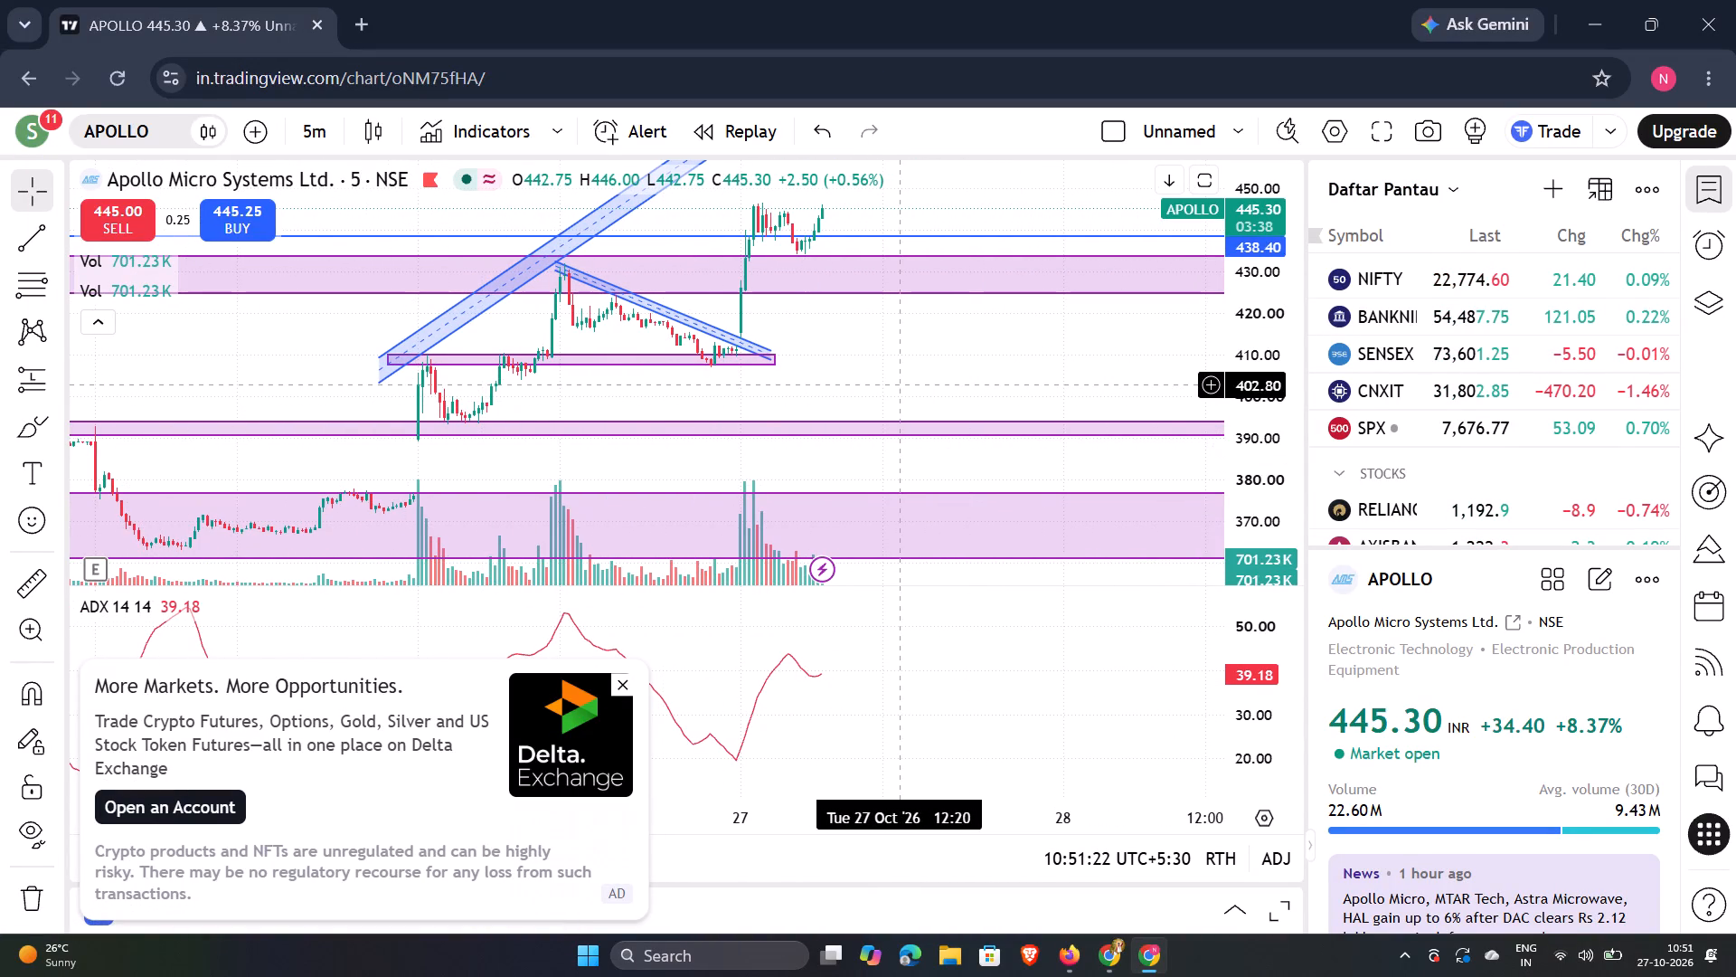
{"action": "left_click", "coordinate": [958, 259]}
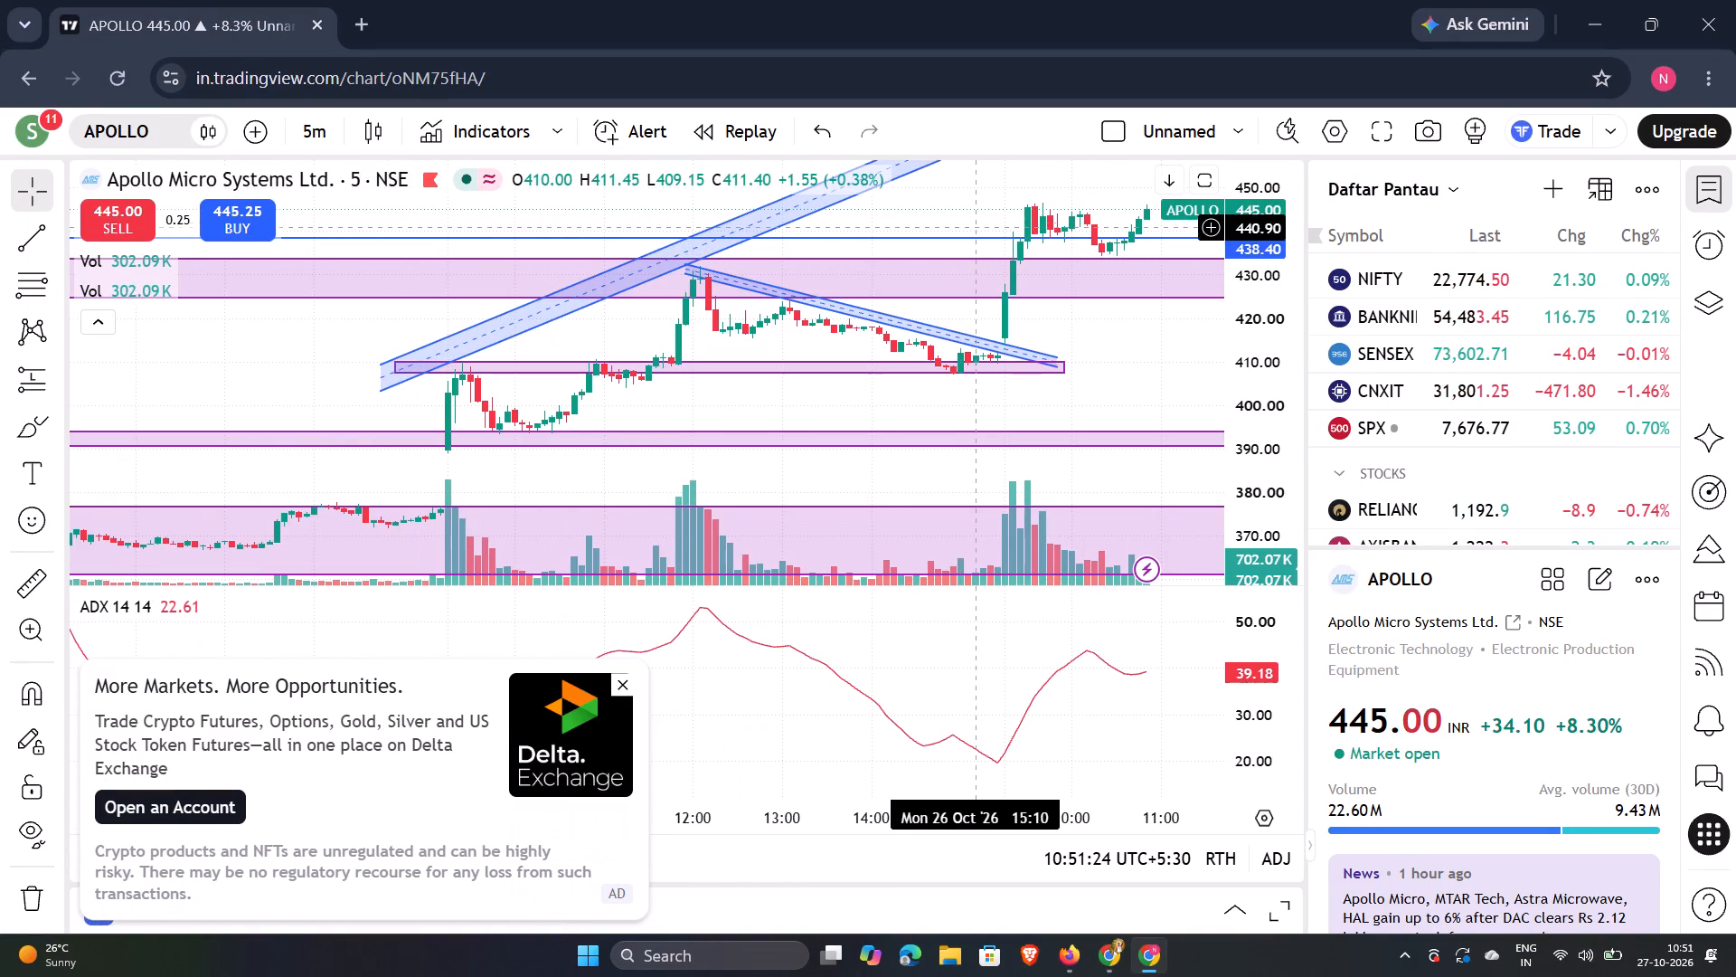
{"action": "left_click_drag", "start_coordinate": [952, 204], "coordinate": [746, 307]}
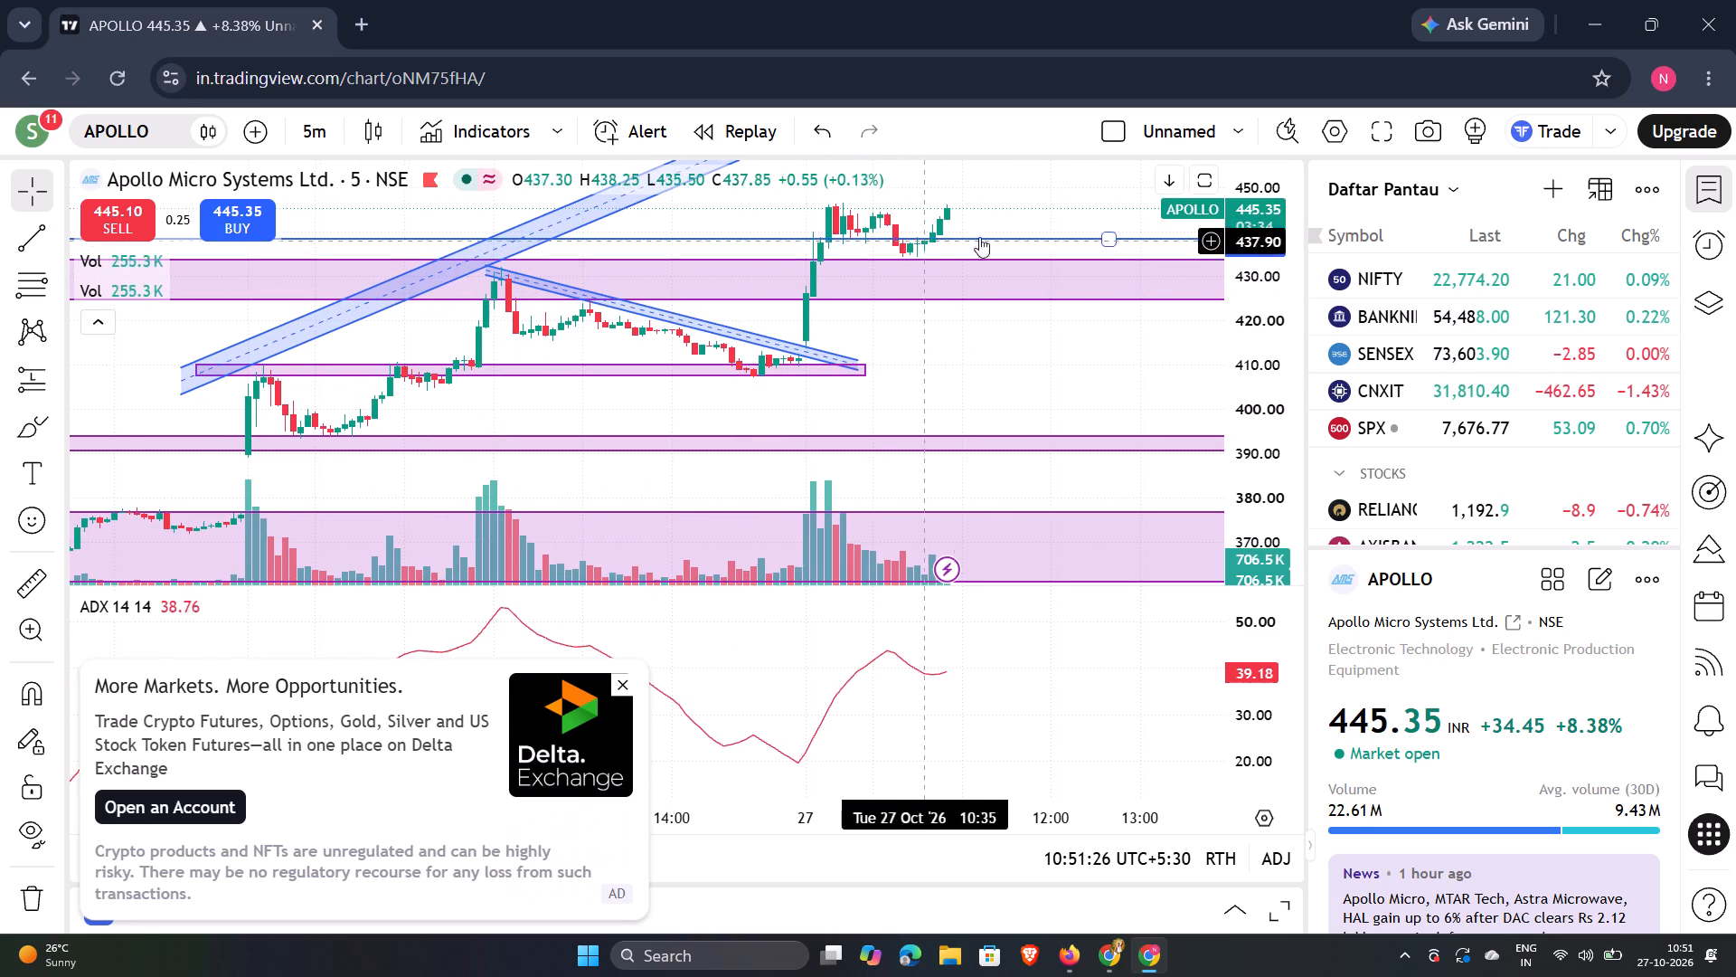
{"action": "left_click_drag", "start_coordinate": [1016, 290], "coordinate": [1021, 346]}
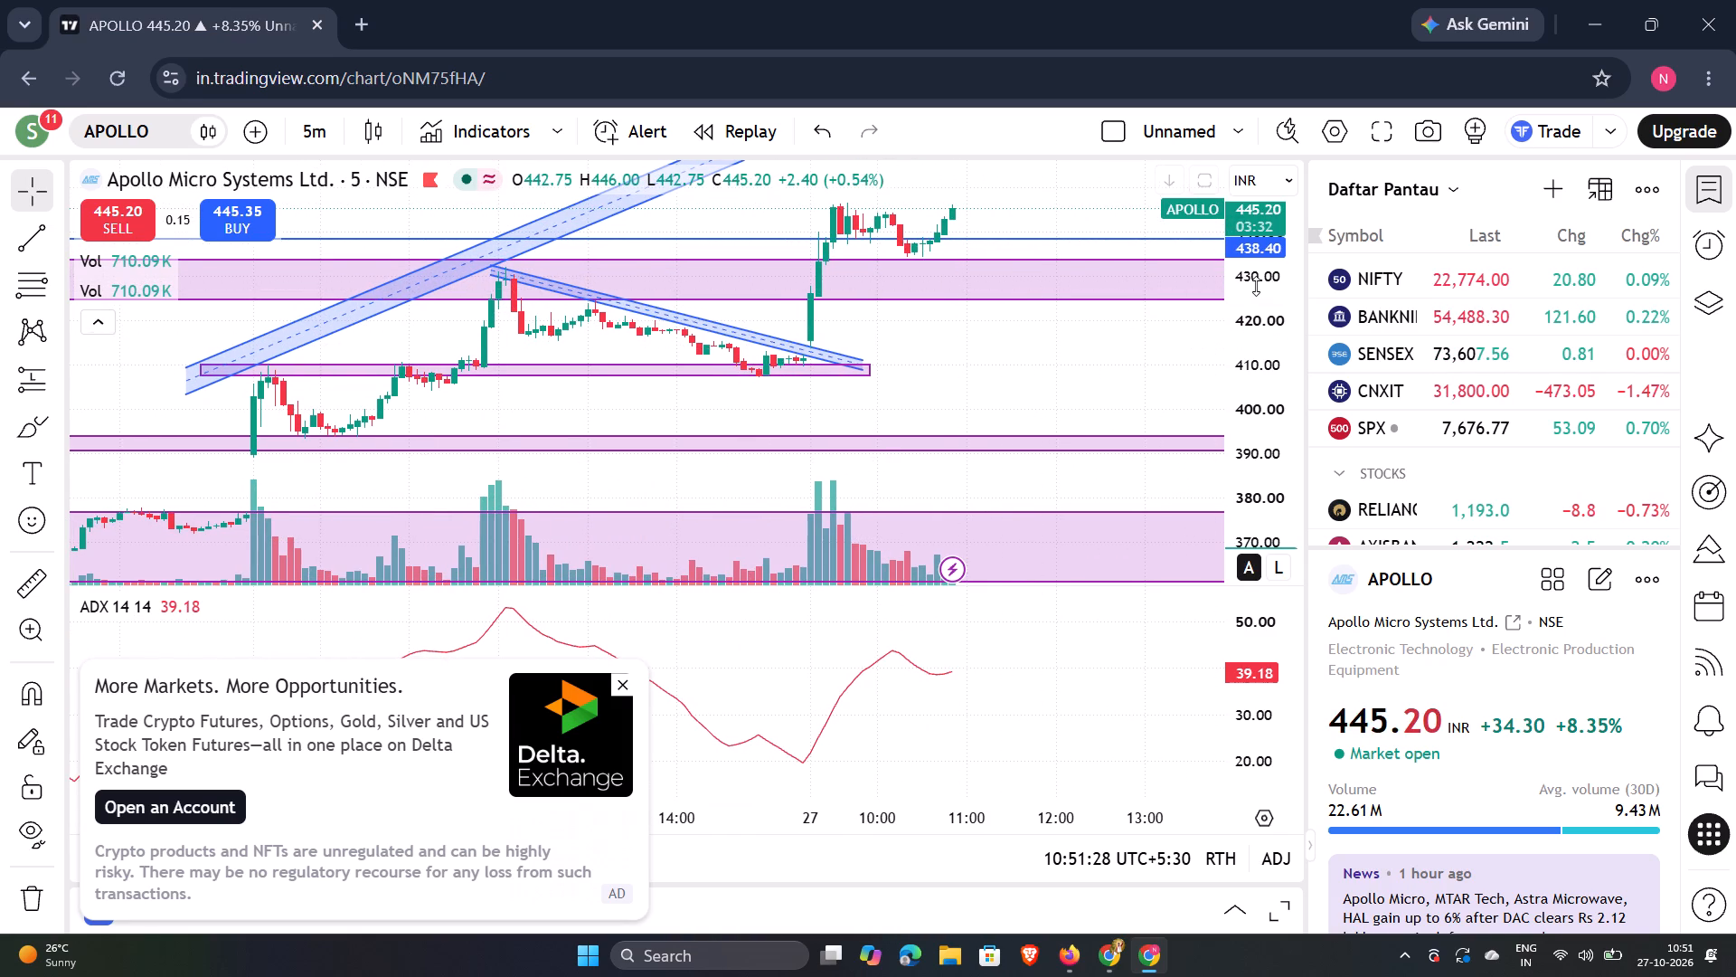
{"action": "scroll", "coordinate": [1269, 298], "scroll_direction": "up", "scroll_amount": 3}
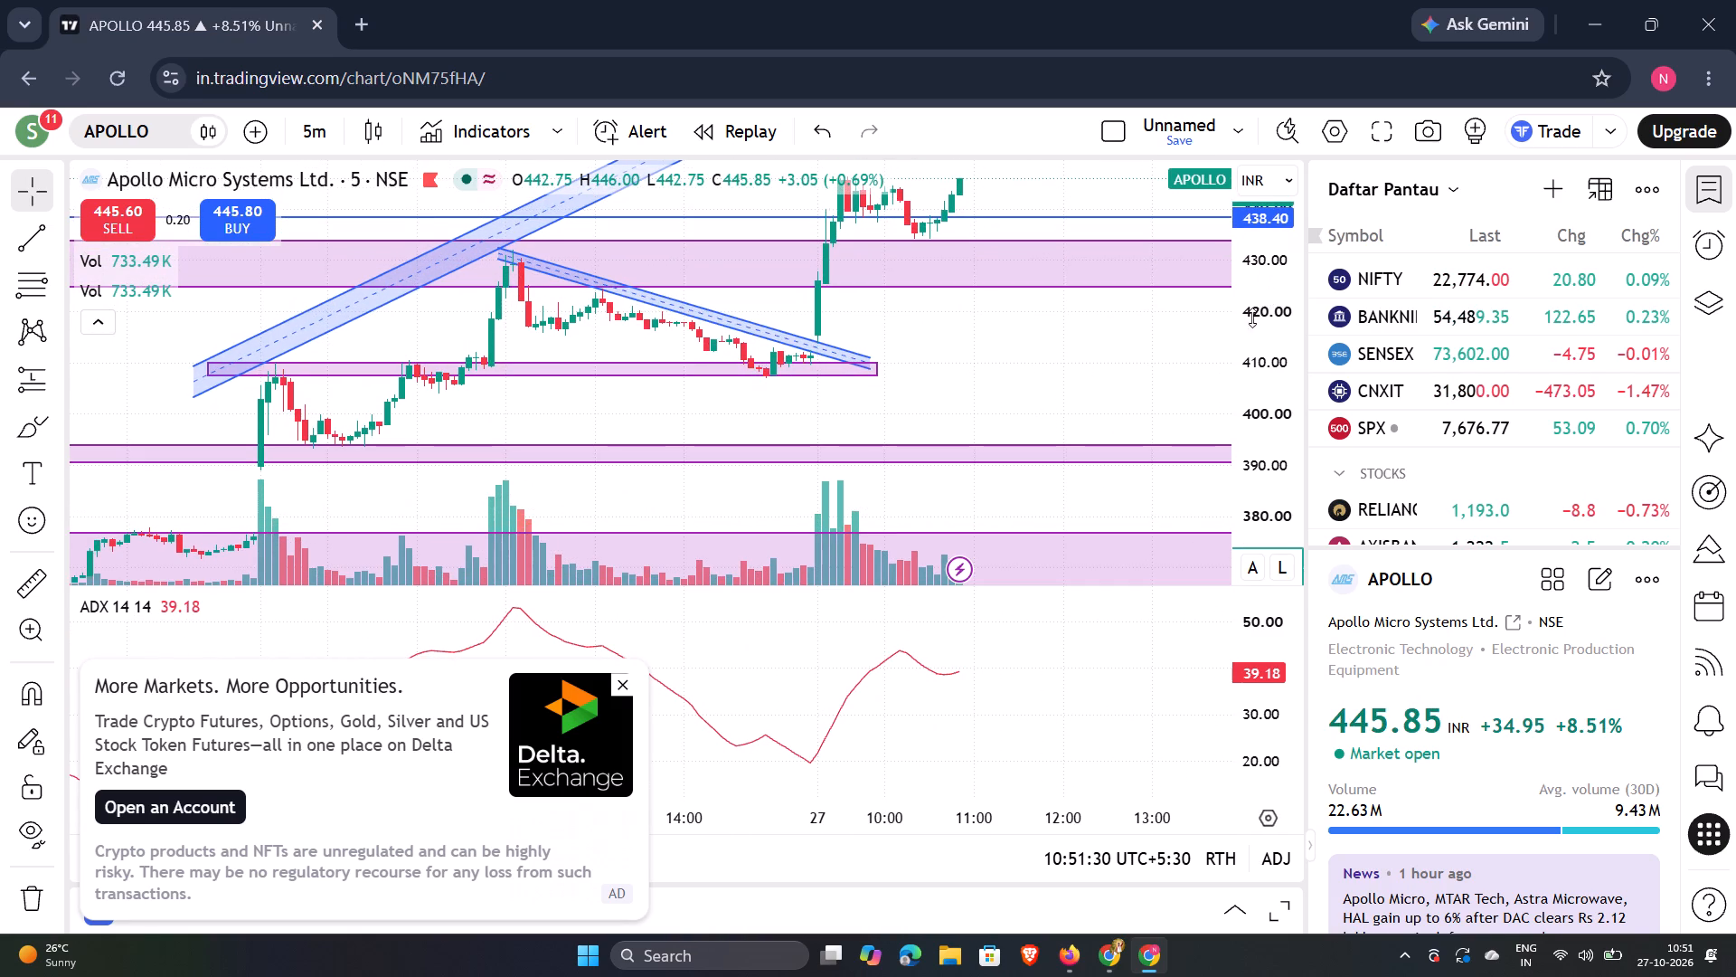
{"action": "left_click_drag", "start_coordinate": [1137, 343], "coordinate": [1098, 529]}
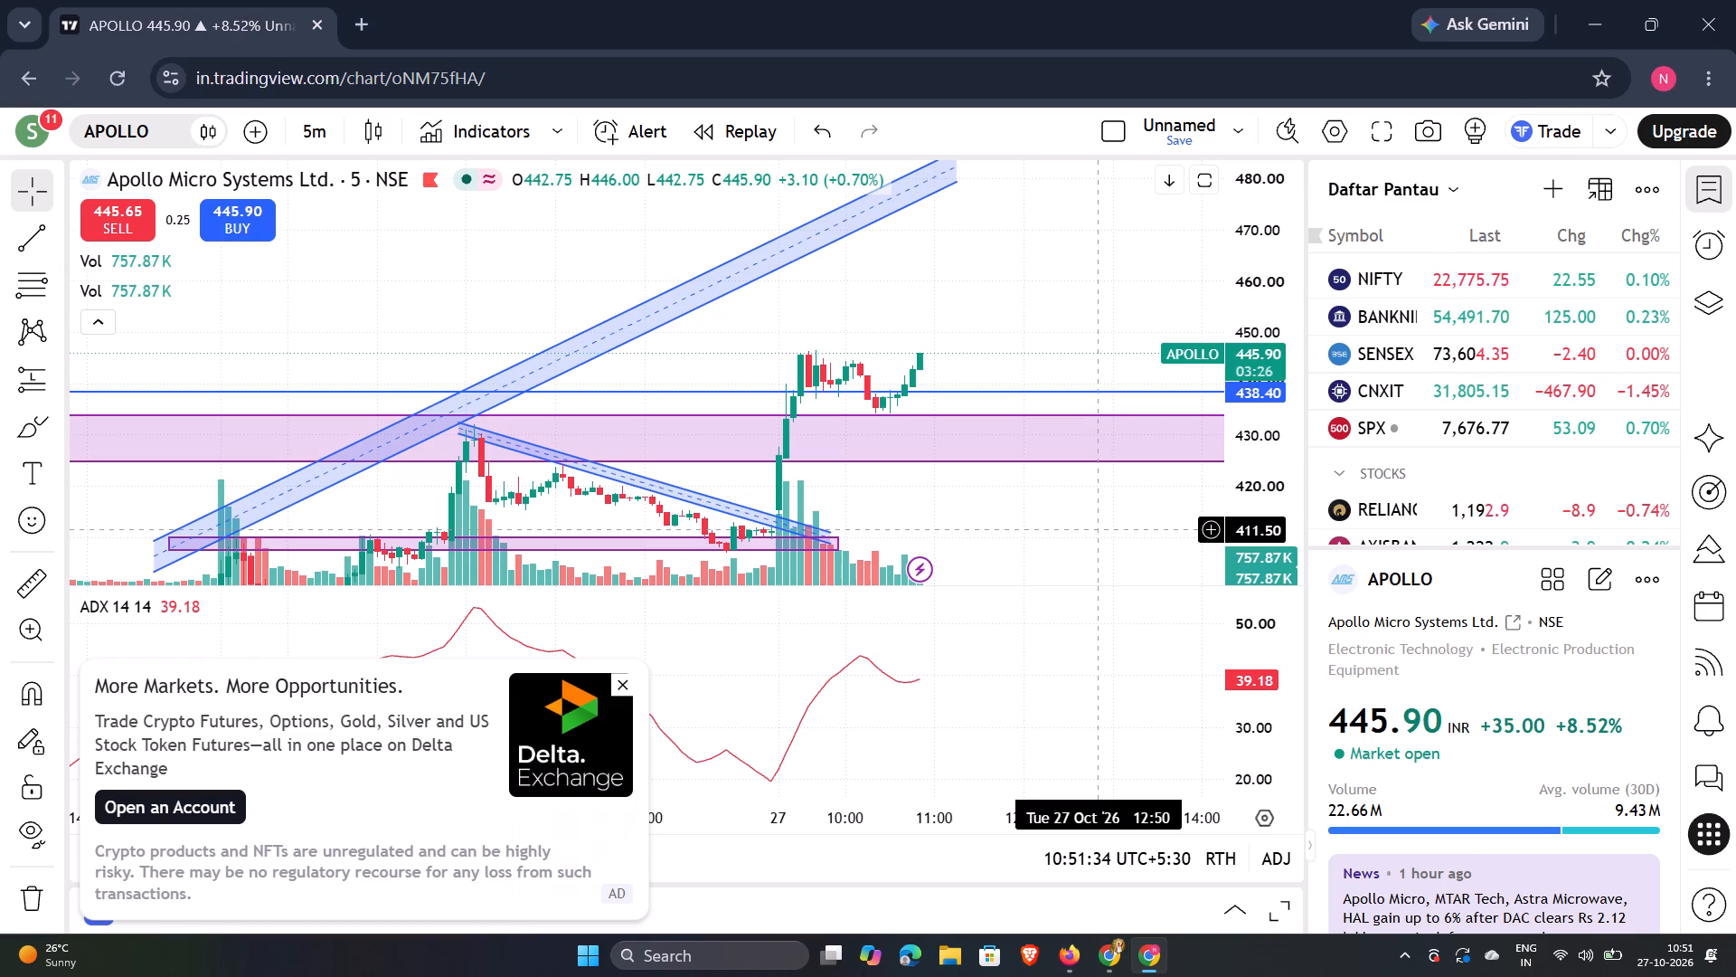
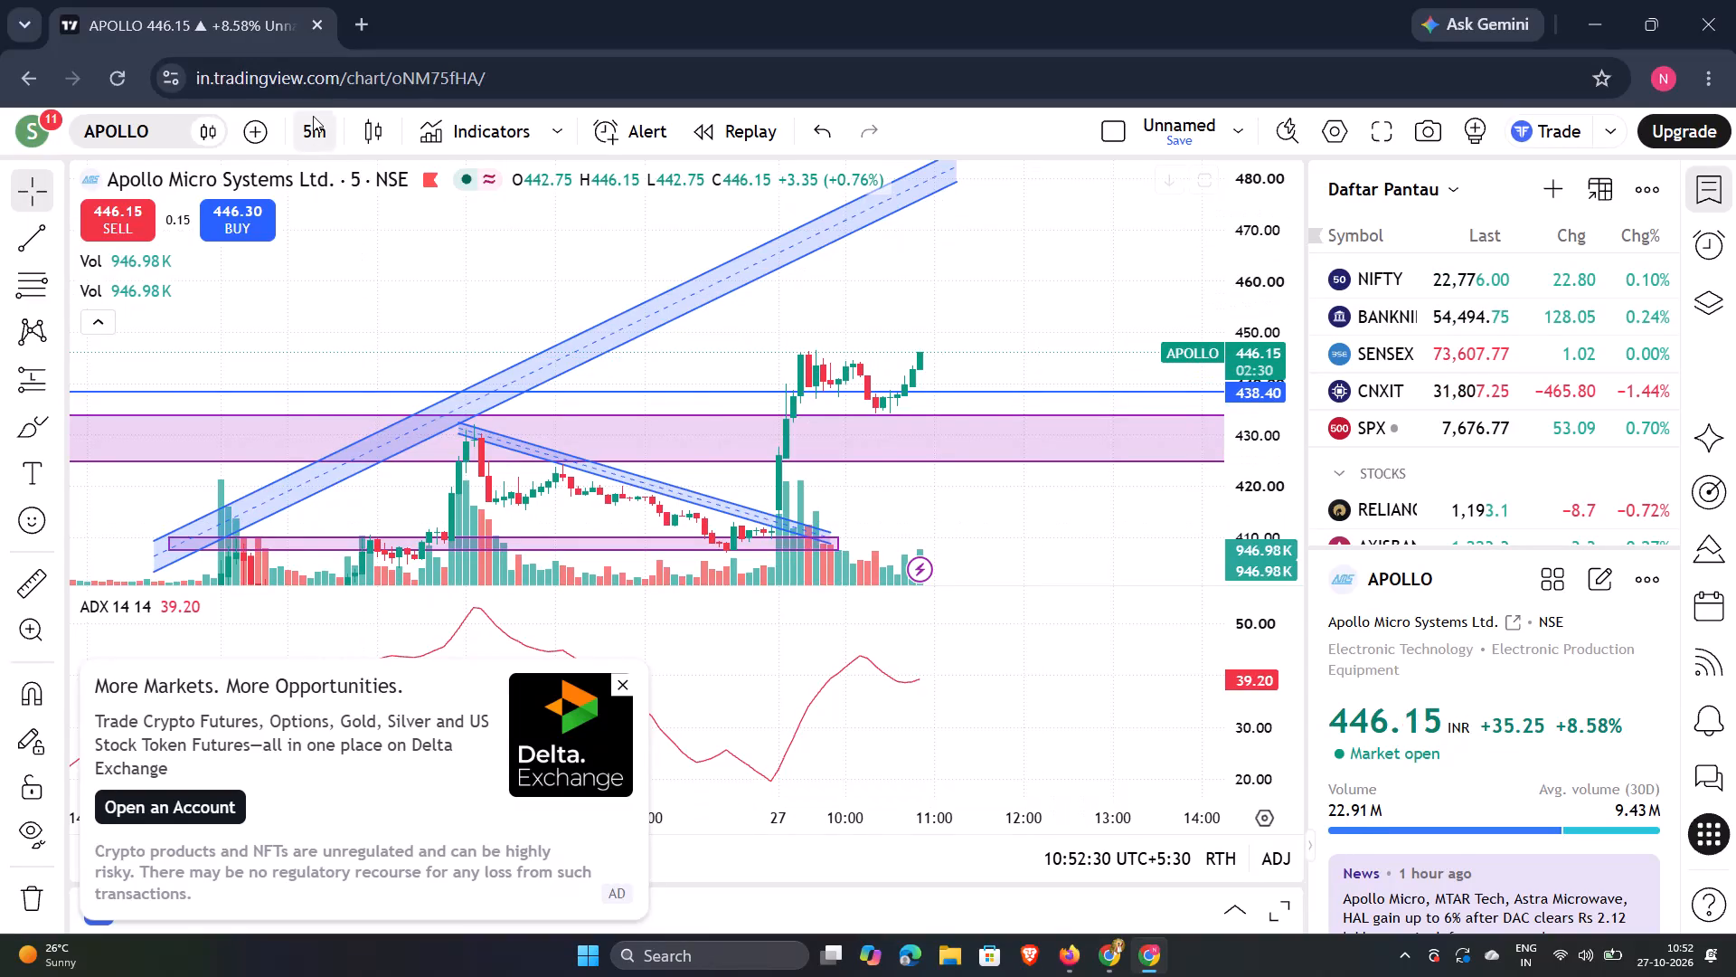
View APOLLO's 5-minute price action as a Line chart, and restore the Candles chart type.
{"action": "left_click", "coordinate": [360, 135]}
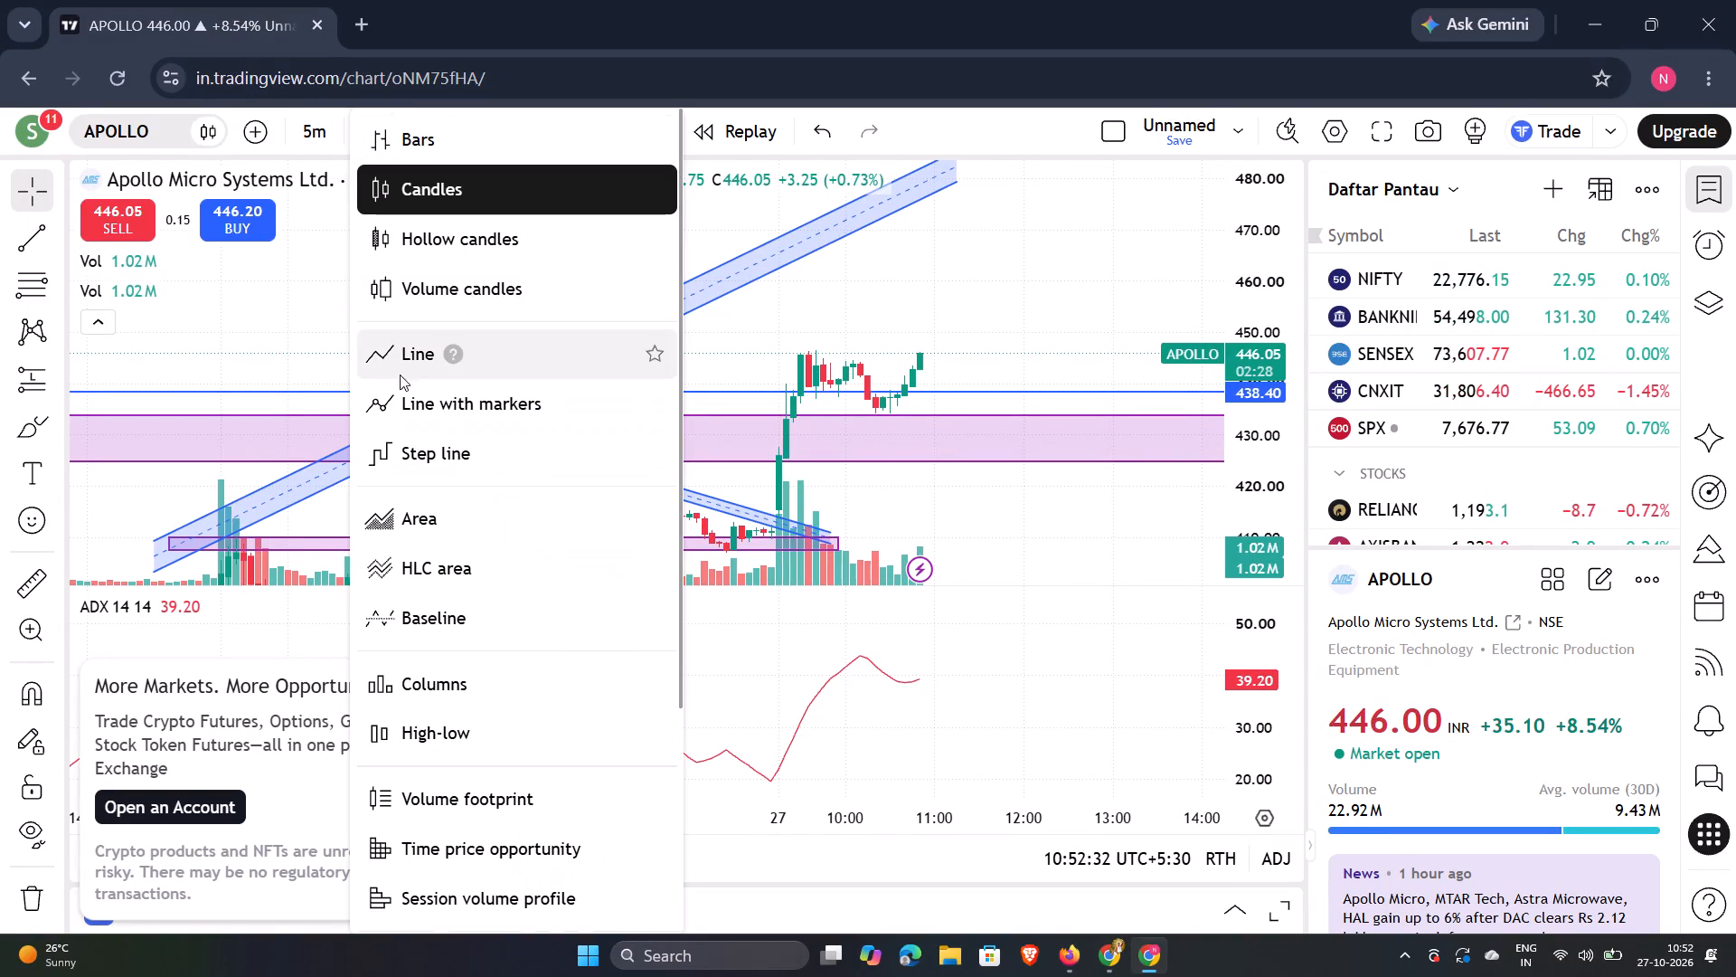
{"action": "left_click", "coordinate": [400, 369]}
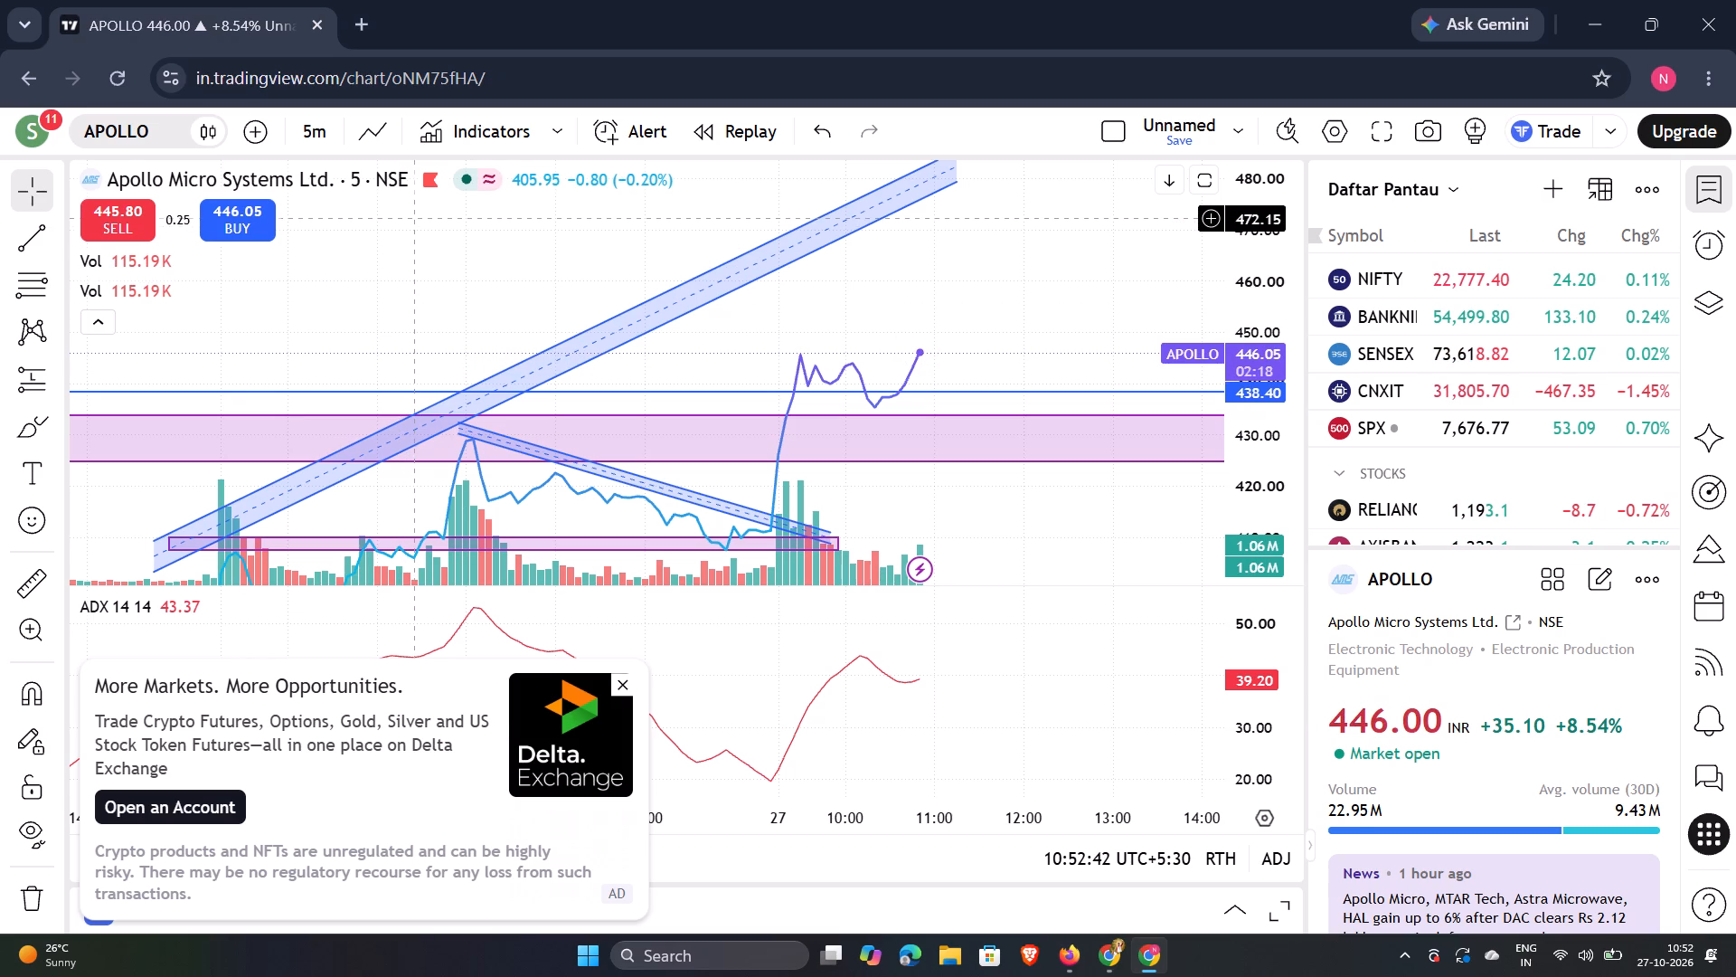
{"action": "left_click", "coordinate": [354, 111]}
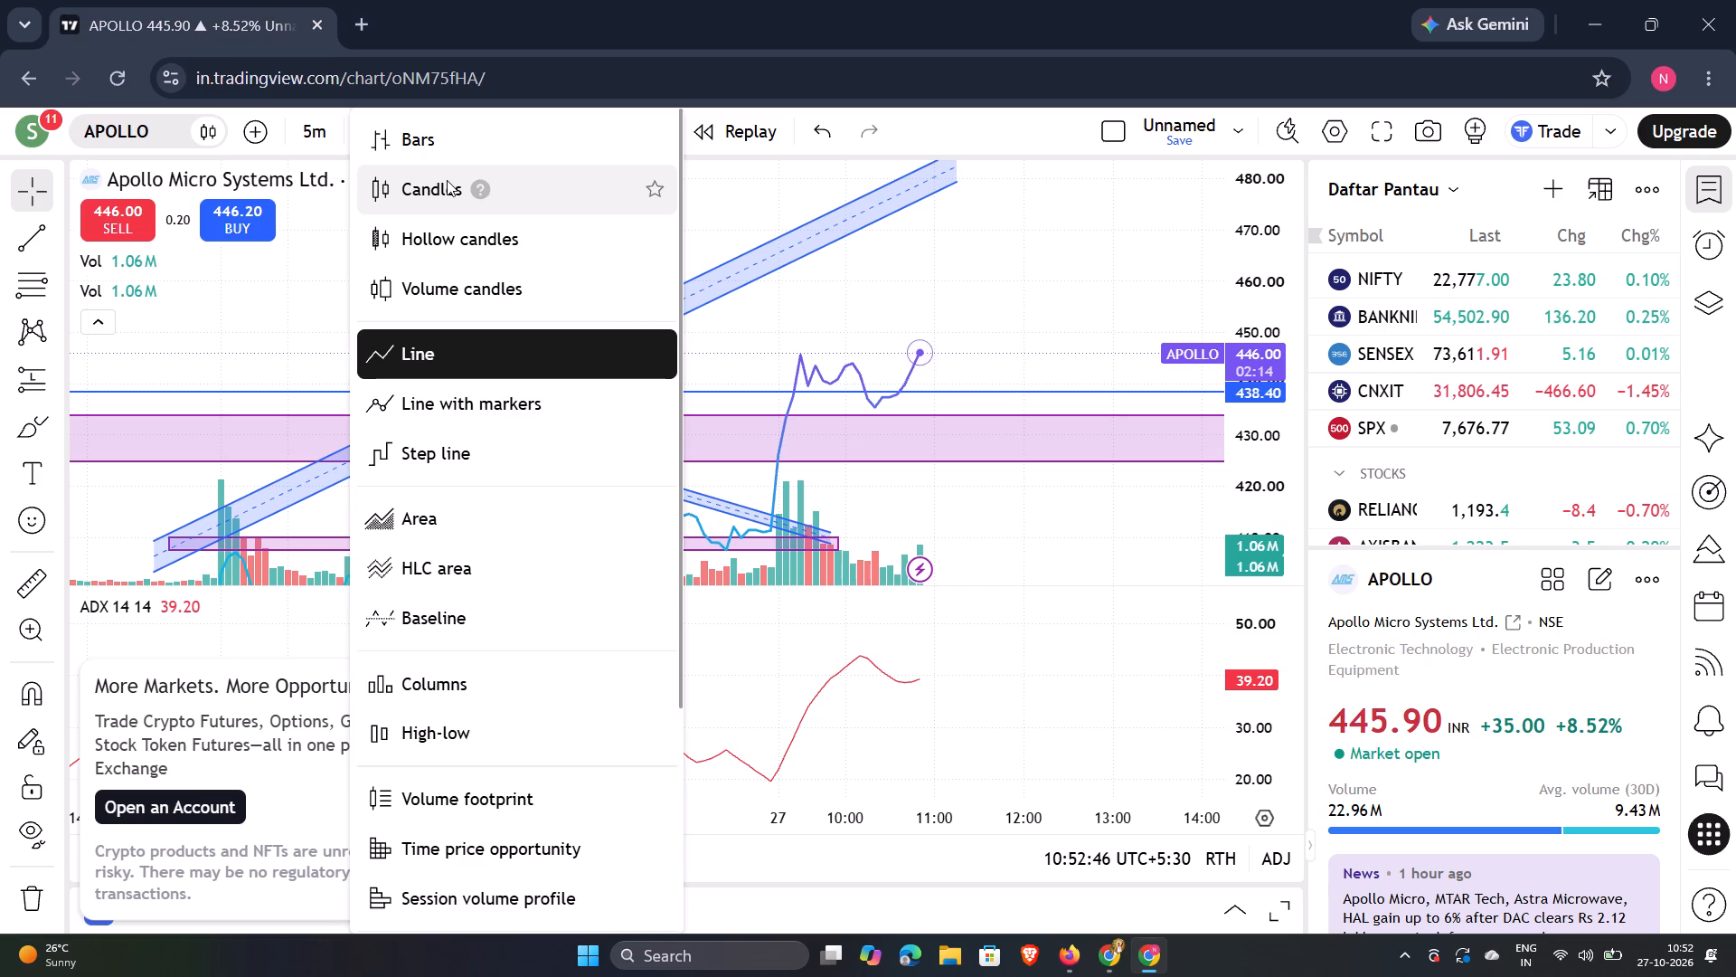
{"action": "double_click", "coordinate": [447, 180]}
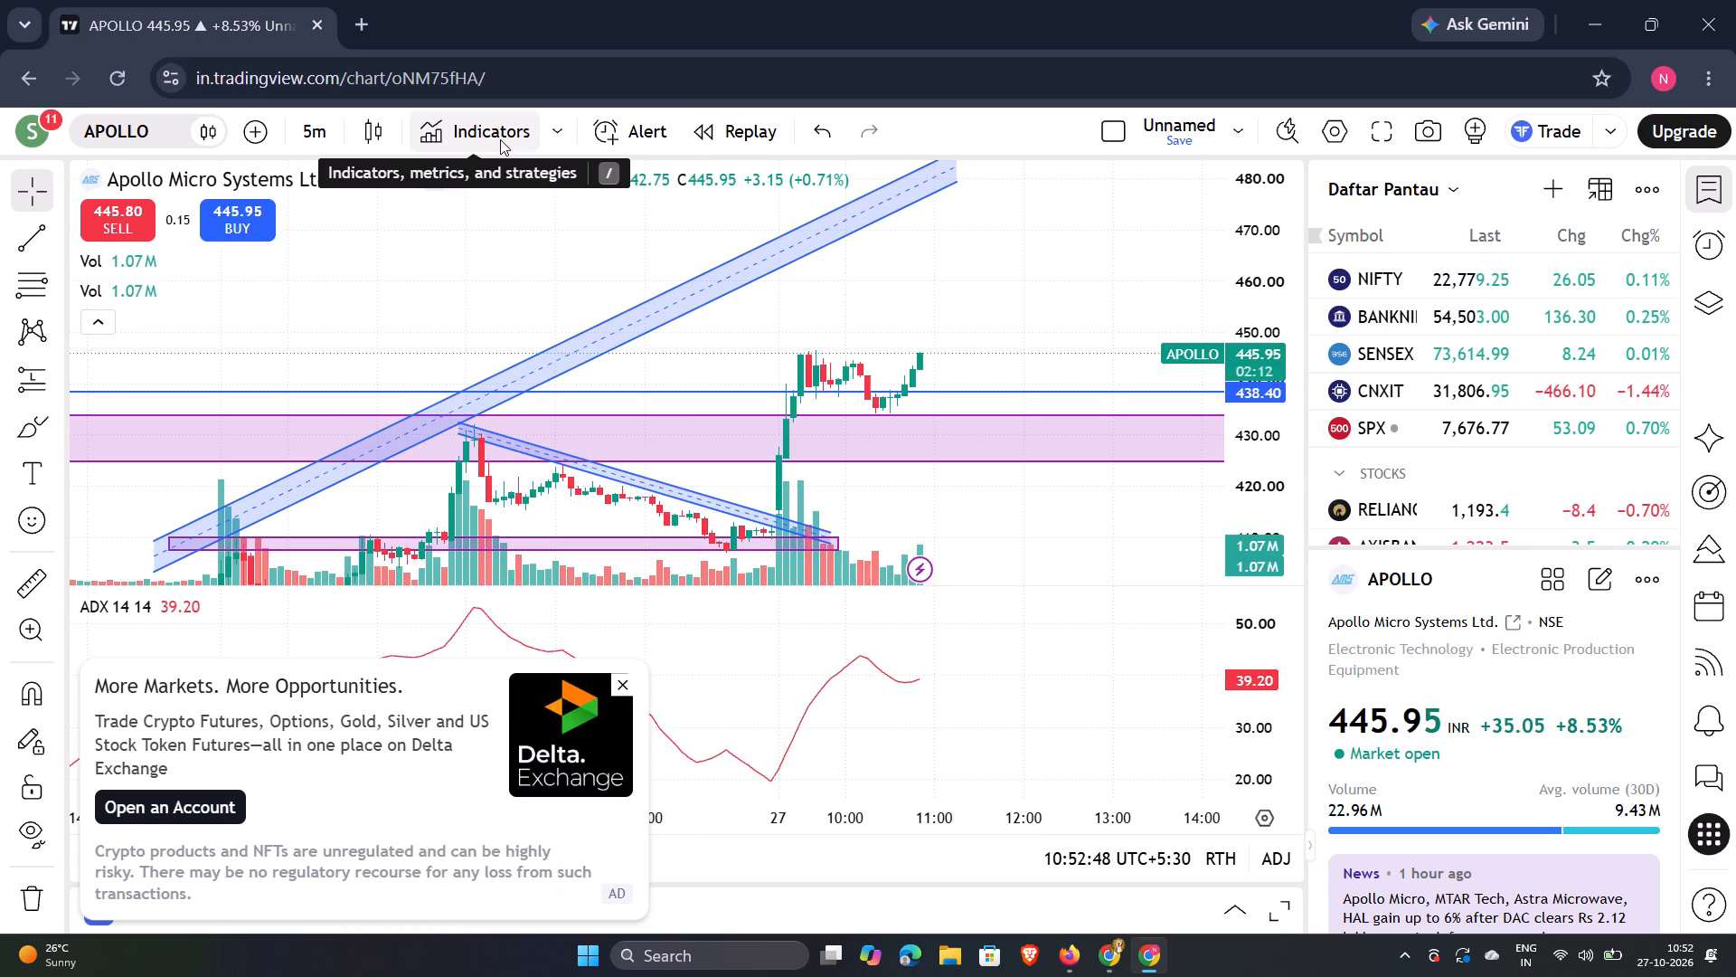